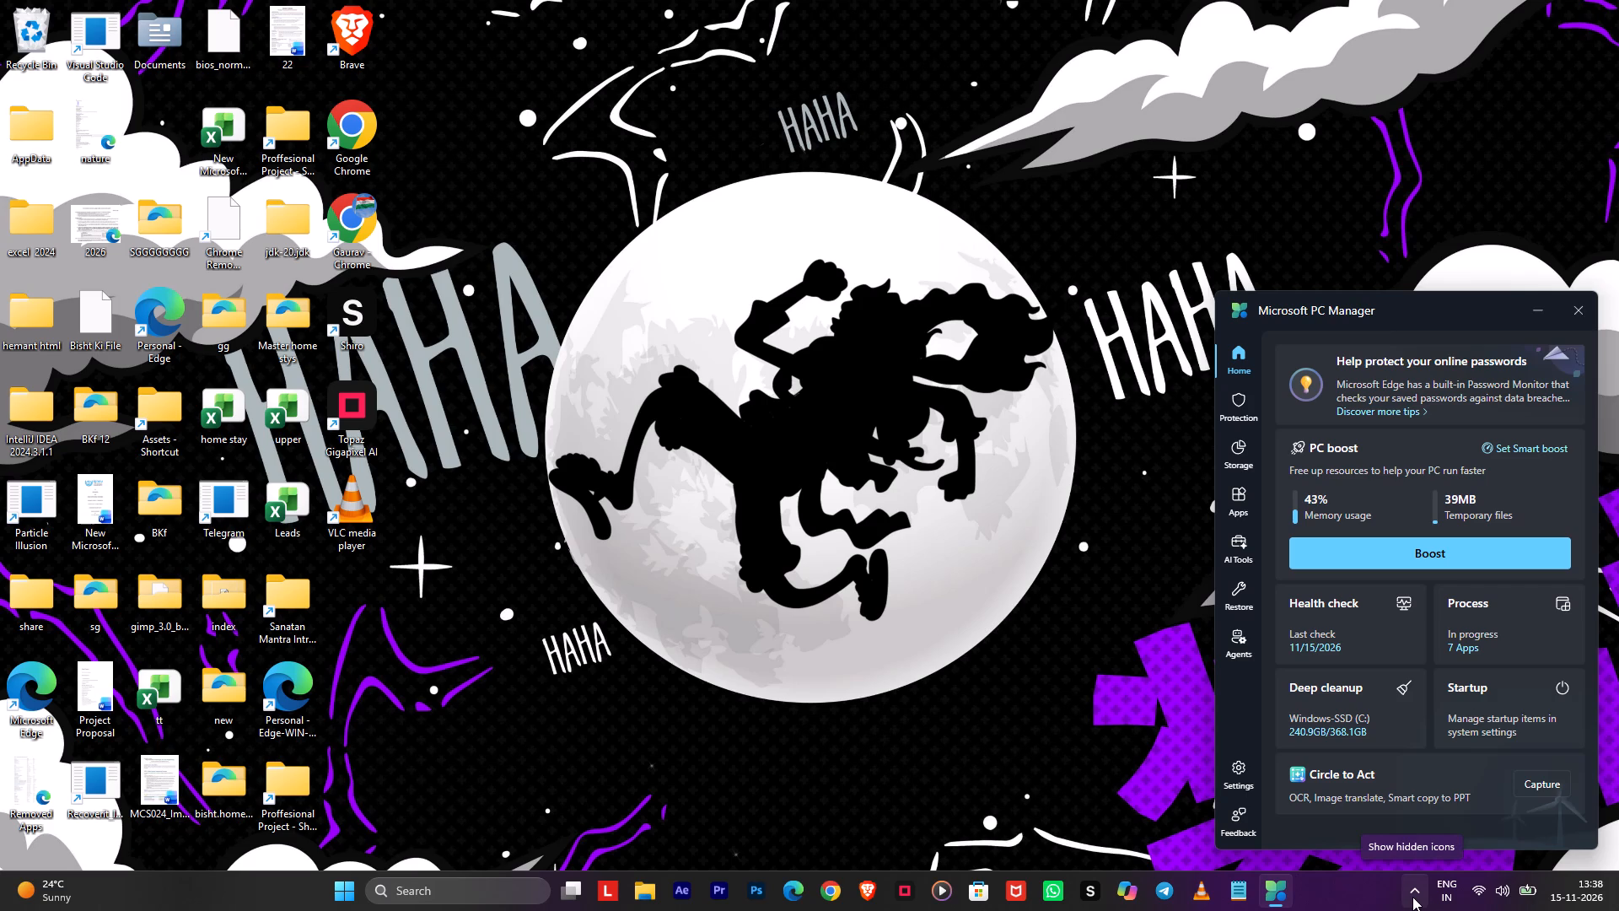
Run PC boost to free up memory and clear temporary files.
{"action": "left_click", "coordinate": [1343, 568]}
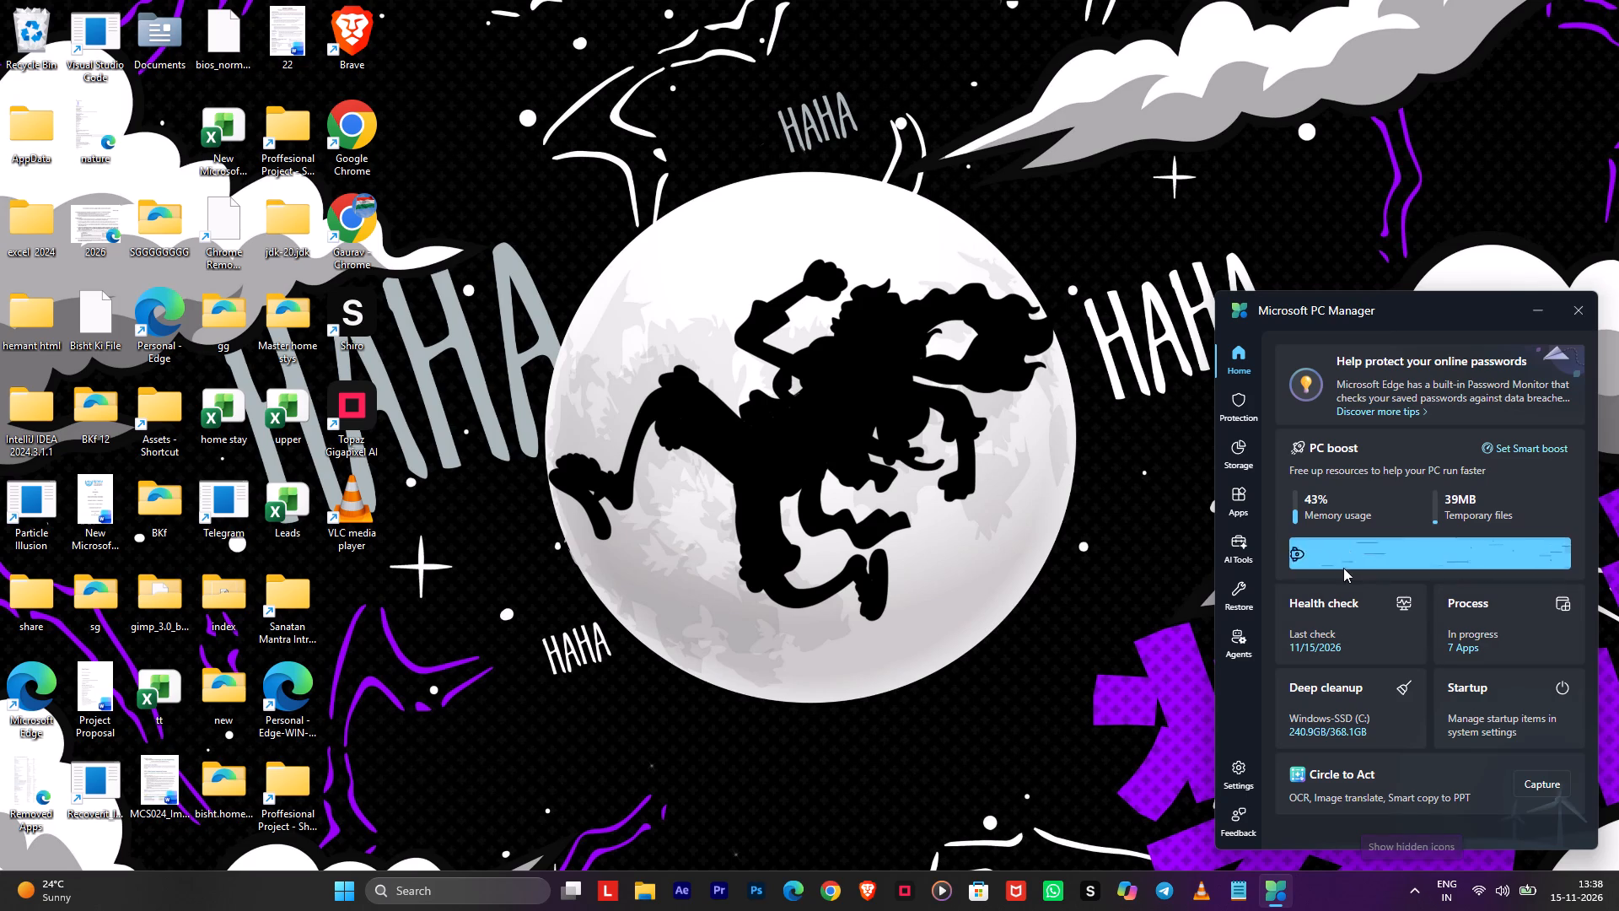
End the MicrosoftStartFeedProvider, WidgetService.exe and WidgetBoard processes in Process management.
{"action": "left_click", "coordinate": [1509, 616]}
{"action": "scroll", "coordinate": [1490, 612], "scroll_direction": "down", "scroll_amount": 14}
{"action": "left_click", "coordinate": [1554, 756]}
{"action": "key", "text": "space"}
{"action": "left_click", "coordinate": [1554, 756]}
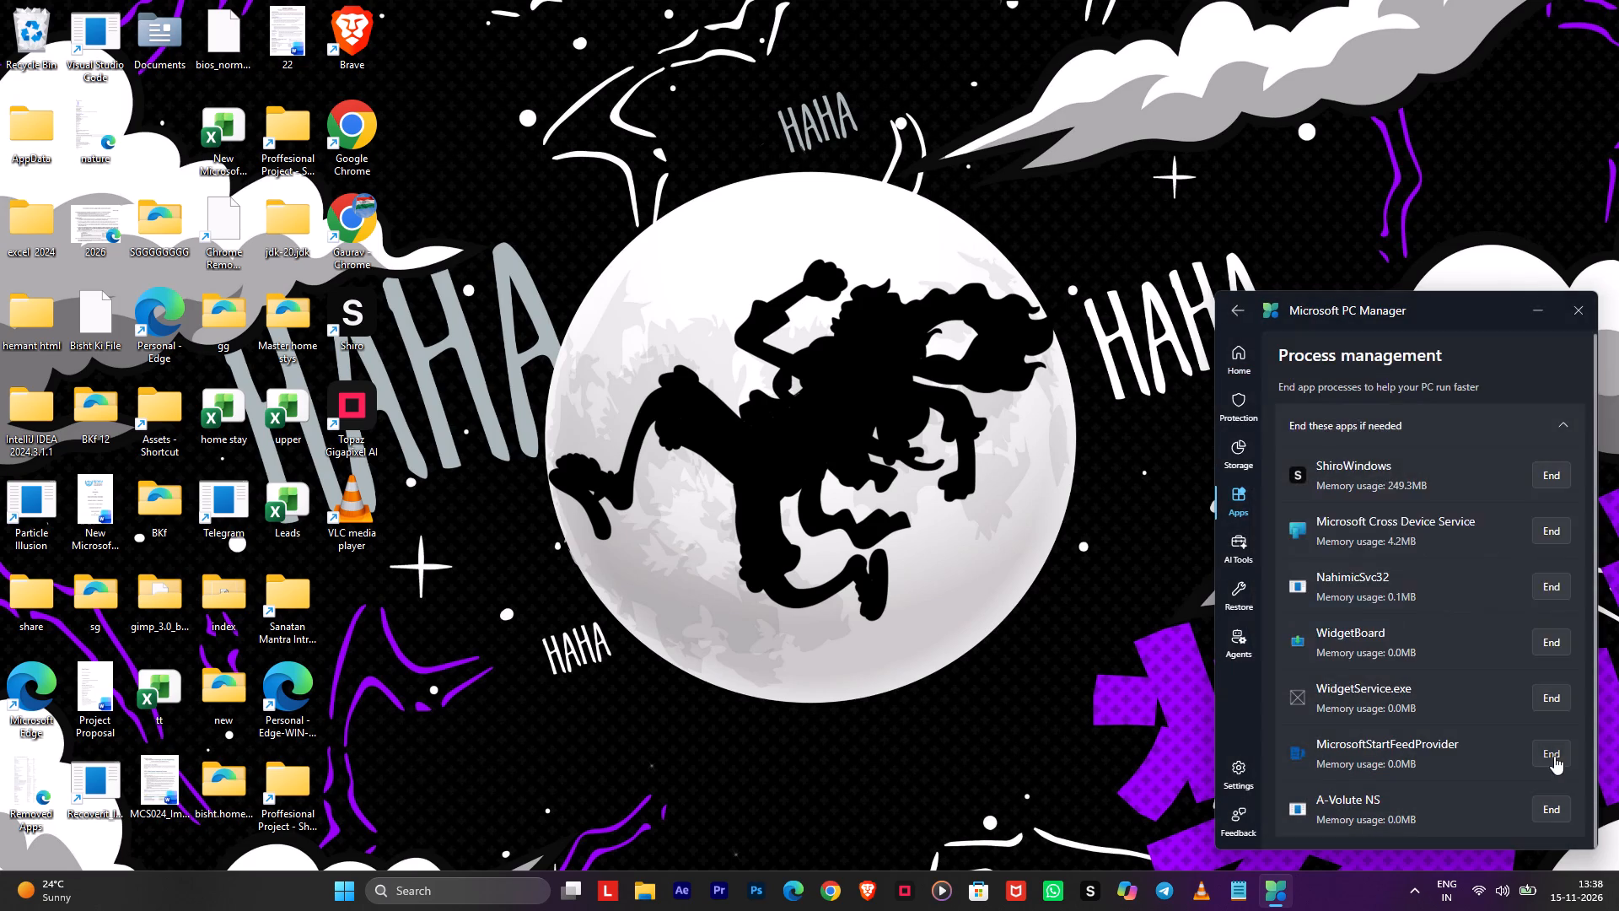
{"action": "key", "text": "space"}
{"action": "left_click", "coordinate": [1554, 756]}
{"action": "key", "text": "space"}
{"action": "left_click", "coordinate": [1554, 715]}
{"action": "left_click", "coordinate": [1554, 704]}
{"action": "key", "text": "space"}
{"action": "left_click", "coordinate": [1554, 704]}
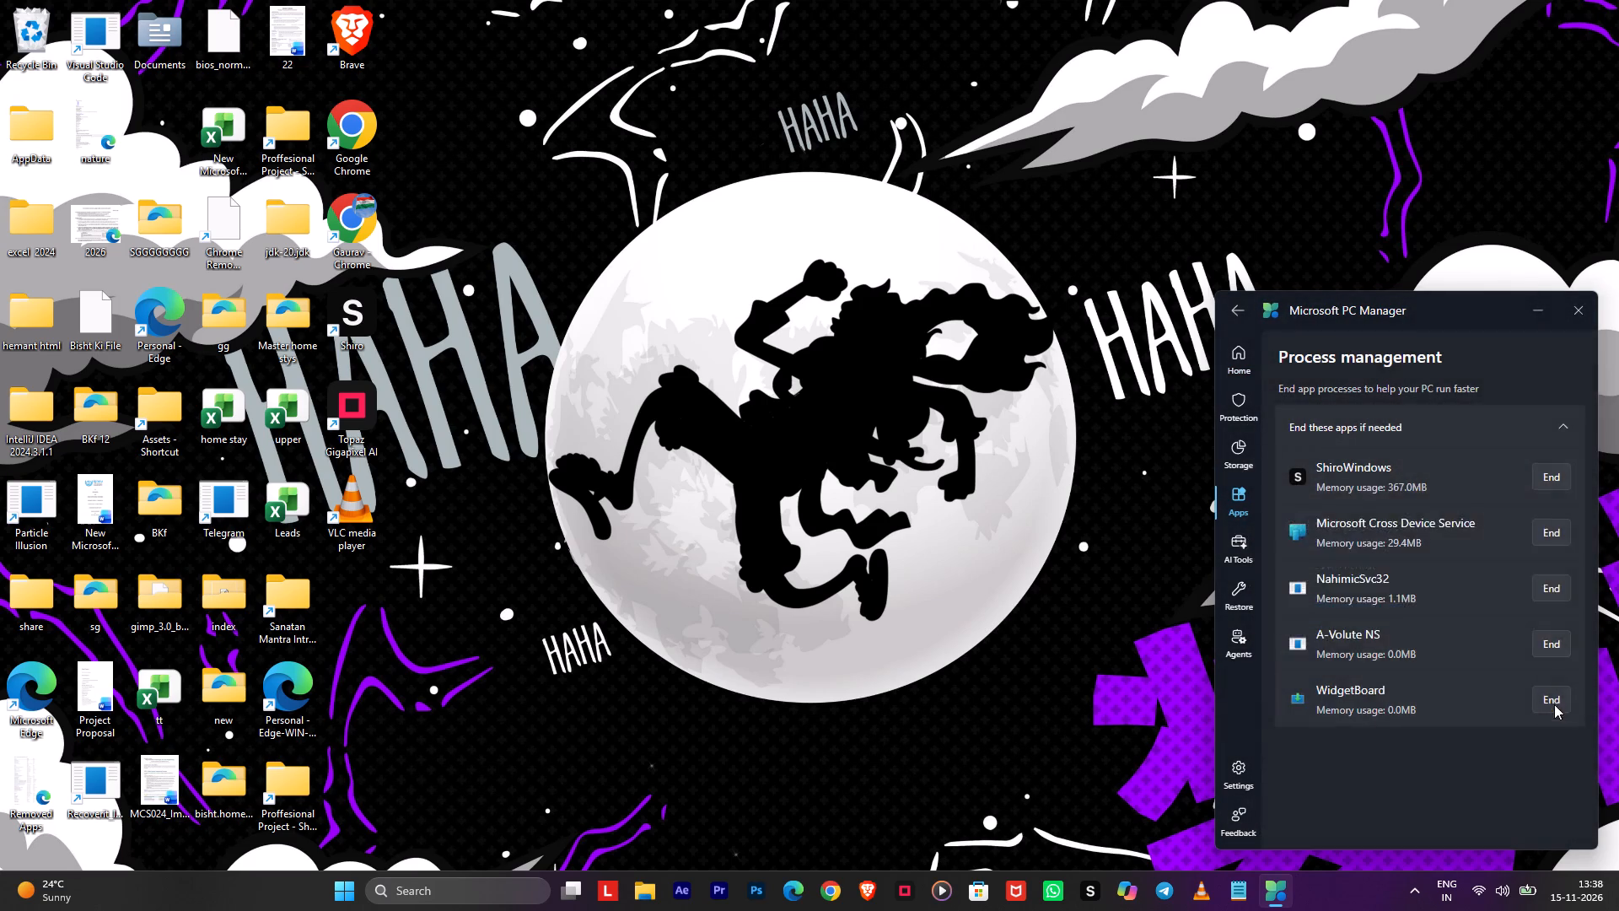
{"action": "key", "text": "space"}
End the A-Volute NS, NahimicSvc32, Microsoft Cross Device Service, Nahimic 3 and WidgetService.exe processes, keeping ShiroWindows.
{"action": "left_click", "coordinate": [1548, 639]}
{"action": "left_click", "coordinate": [1552, 628]}
{"action": "key", "text": "space"}
{"action": "left_click", "coordinate": [1554, 581]}
{"action": "key", "text": "space"}
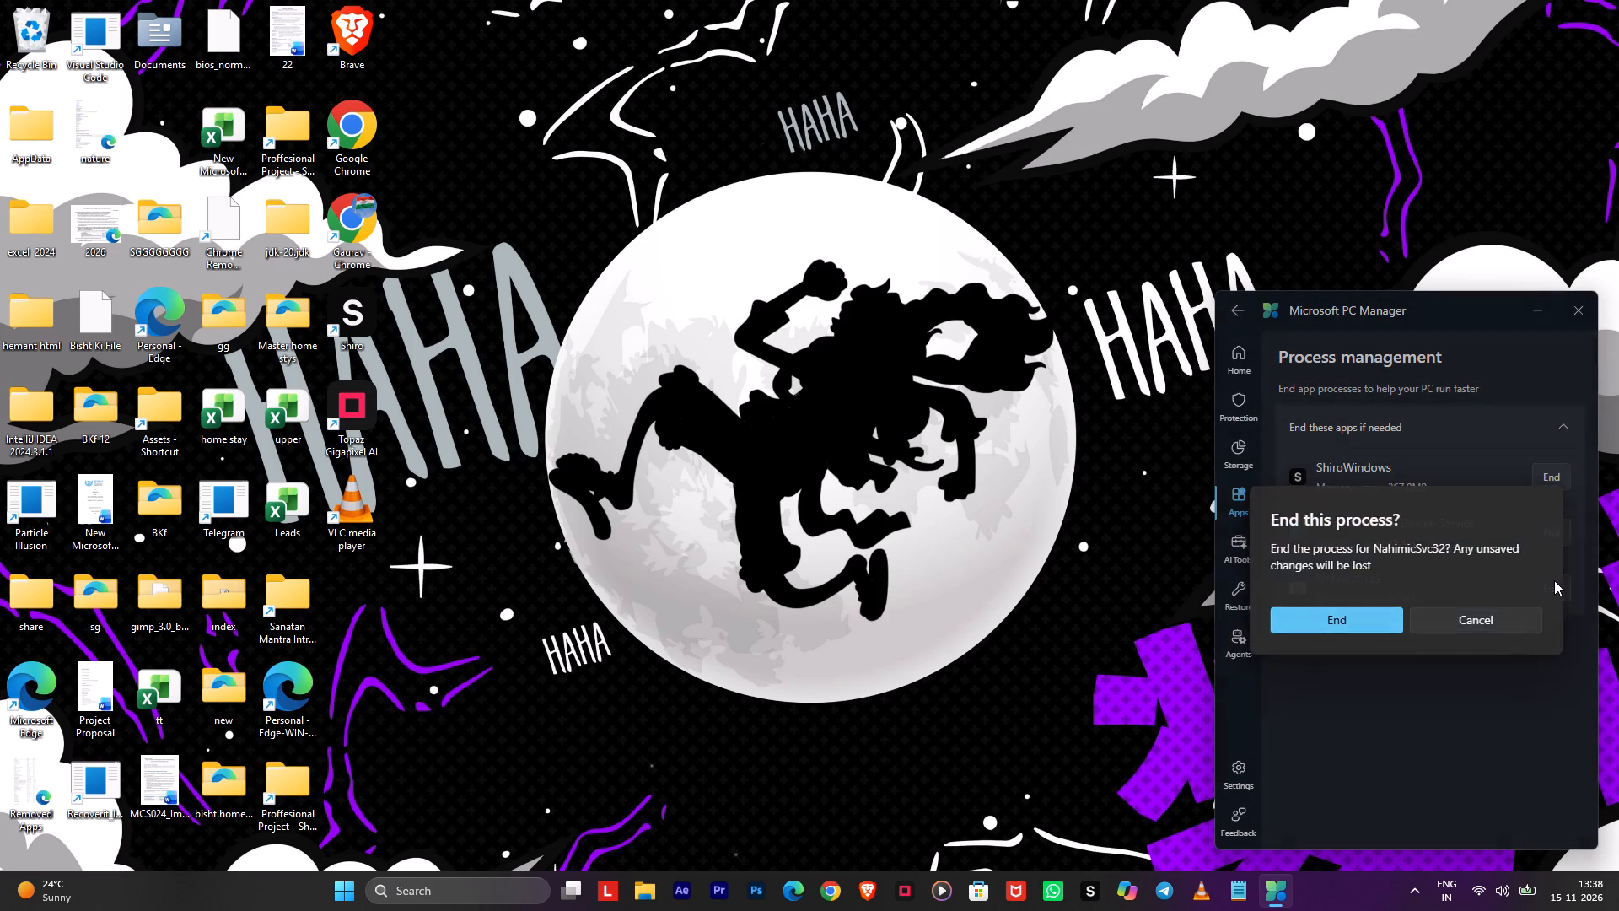
{"action": "left_click", "coordinate": [1554, 580]}
{"action": "key", "text": "space"}
{"action": "left_click", "coordinate": [1534, 508]}
{"action": "left_click", "coordinate": [1549, 528]}
{"action": "key", "text": "space"}
{"action": "left_click", "coordinate": [1550, 531]}
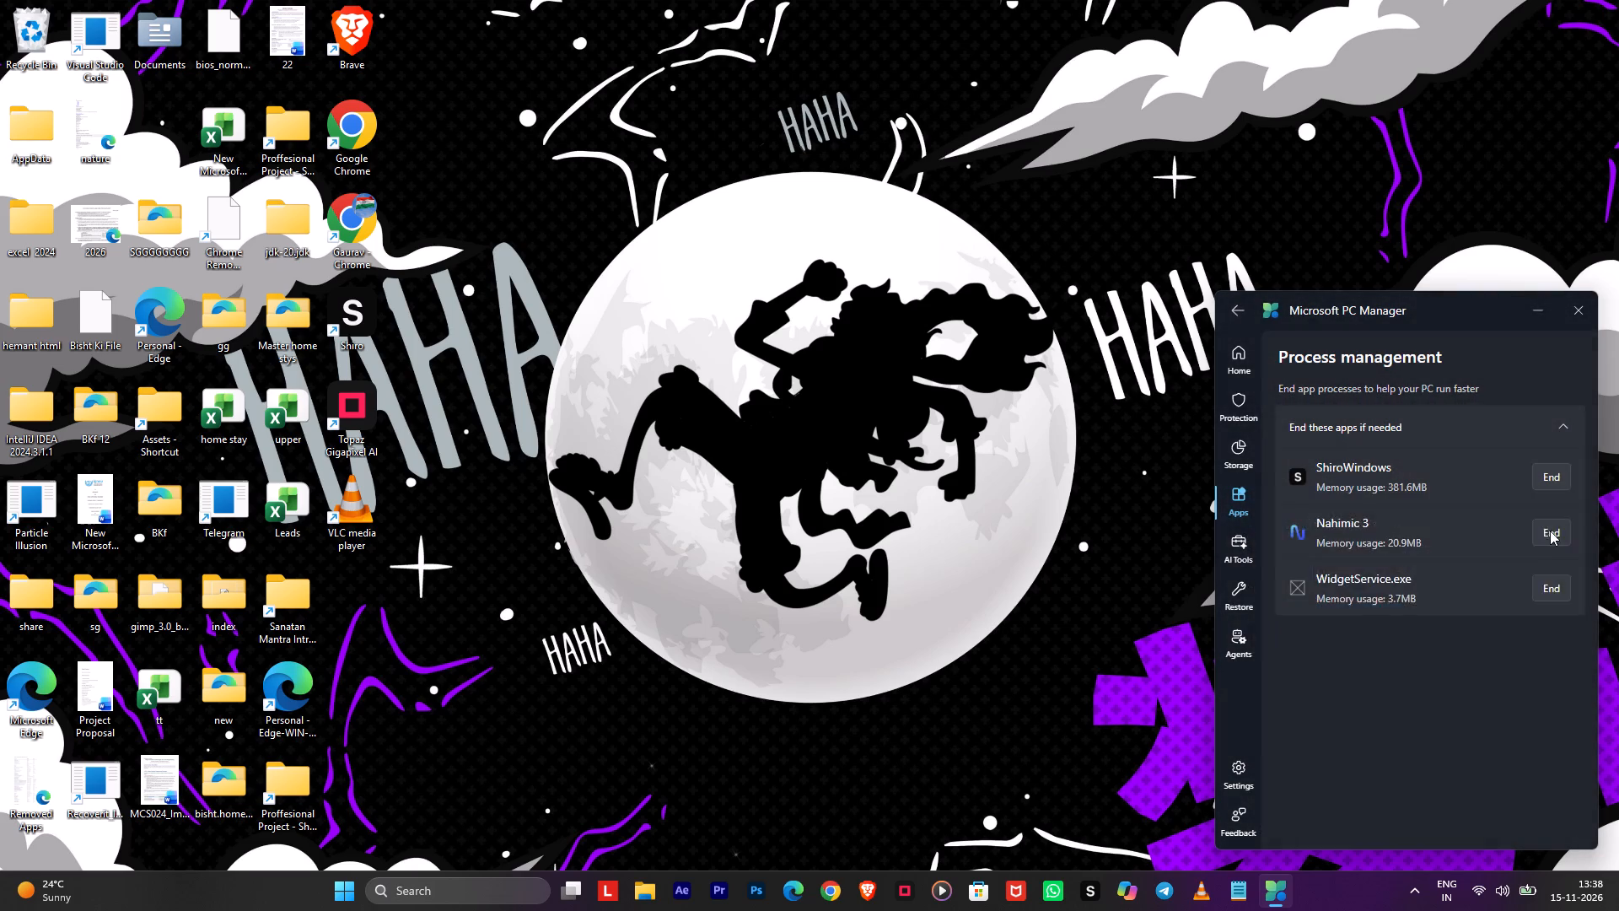
{"action": "key", "text": "space"}
{"action": "left_click", "coordinate": [1550, 531]}
{"action": "key", "text": "space"}
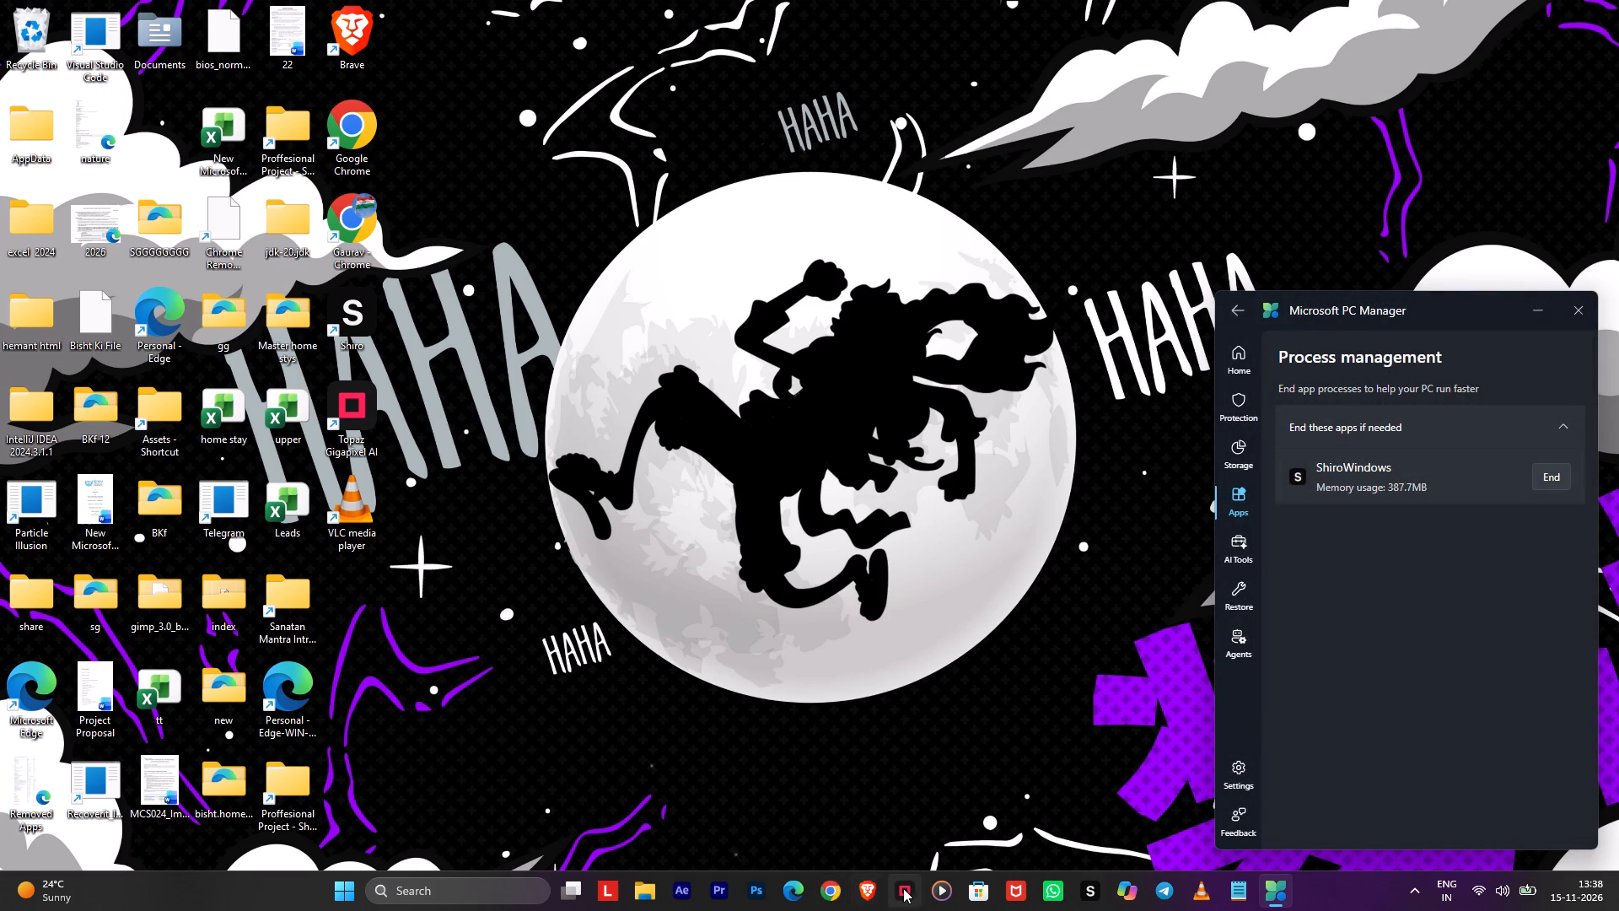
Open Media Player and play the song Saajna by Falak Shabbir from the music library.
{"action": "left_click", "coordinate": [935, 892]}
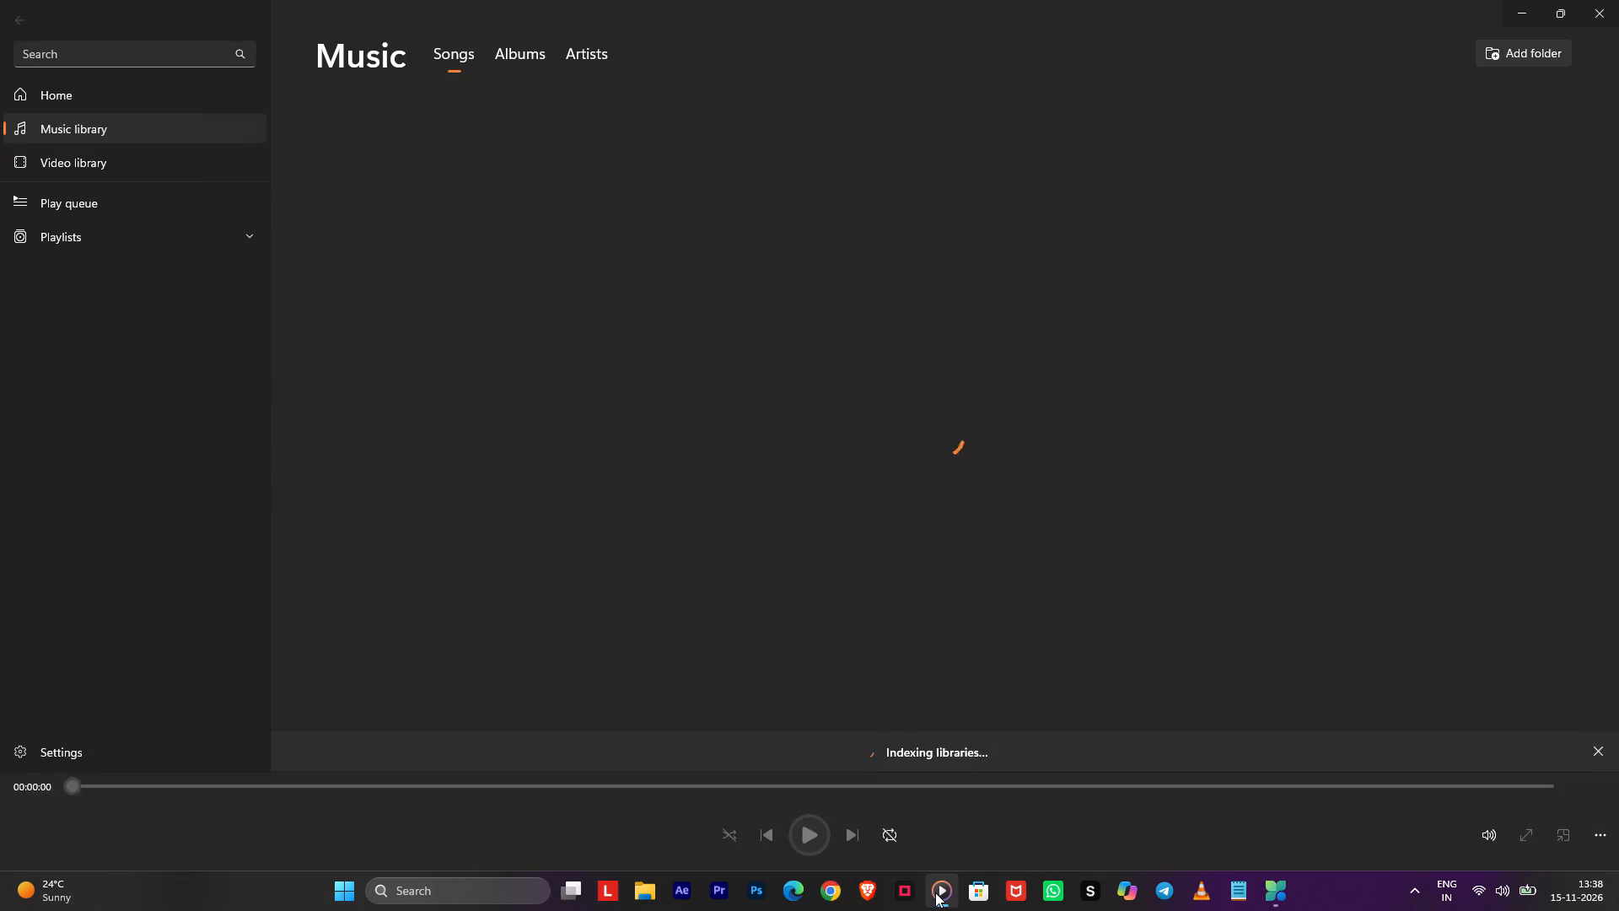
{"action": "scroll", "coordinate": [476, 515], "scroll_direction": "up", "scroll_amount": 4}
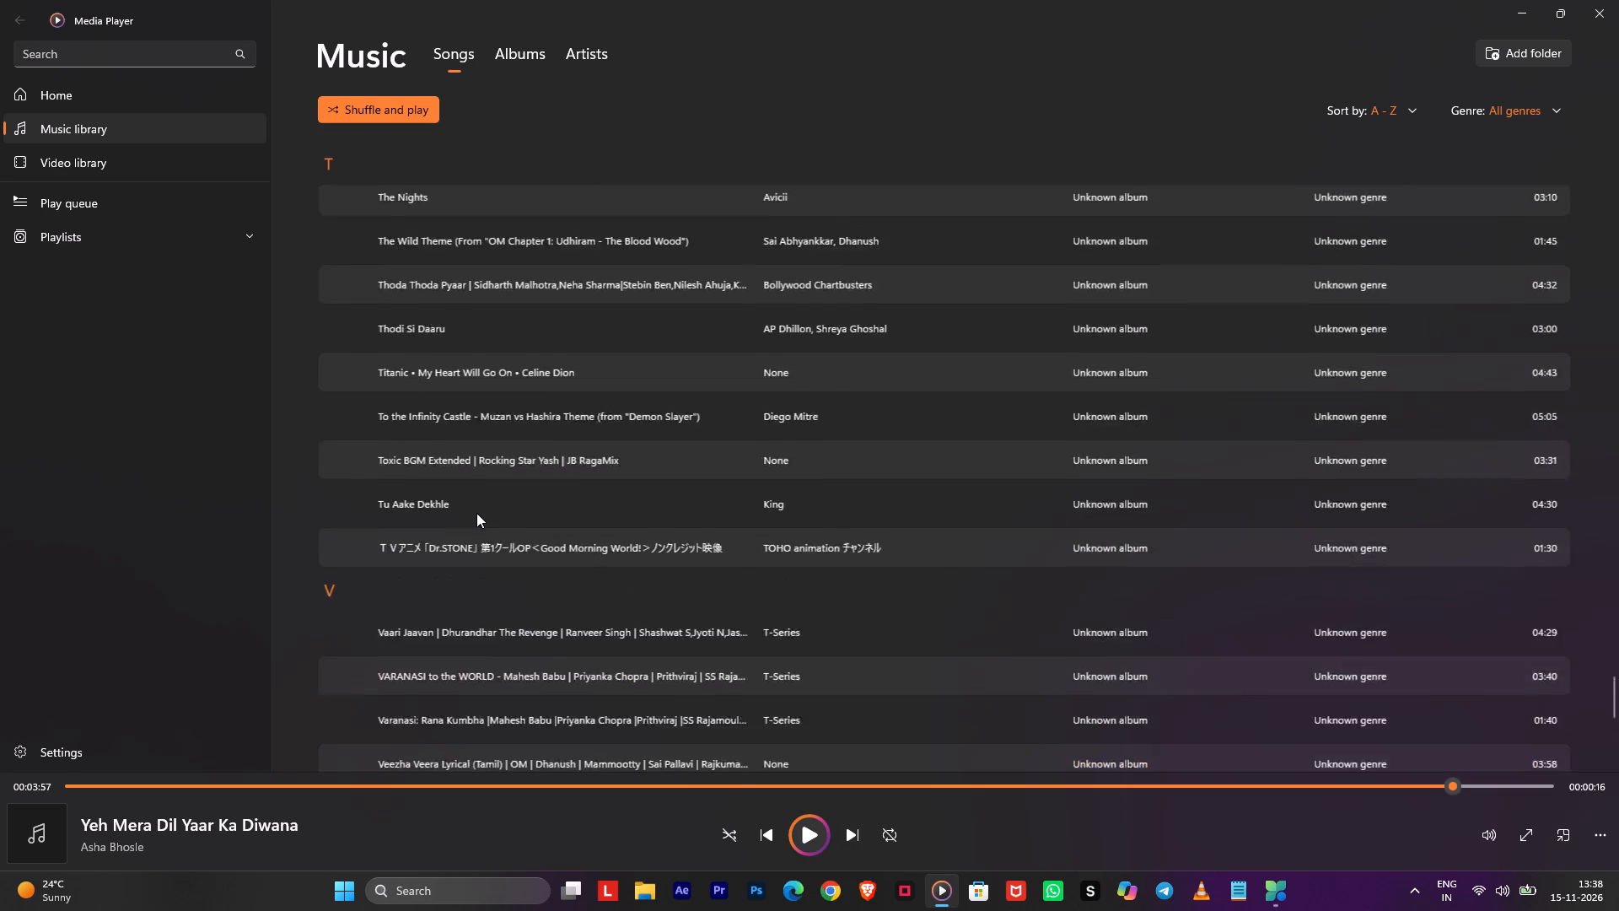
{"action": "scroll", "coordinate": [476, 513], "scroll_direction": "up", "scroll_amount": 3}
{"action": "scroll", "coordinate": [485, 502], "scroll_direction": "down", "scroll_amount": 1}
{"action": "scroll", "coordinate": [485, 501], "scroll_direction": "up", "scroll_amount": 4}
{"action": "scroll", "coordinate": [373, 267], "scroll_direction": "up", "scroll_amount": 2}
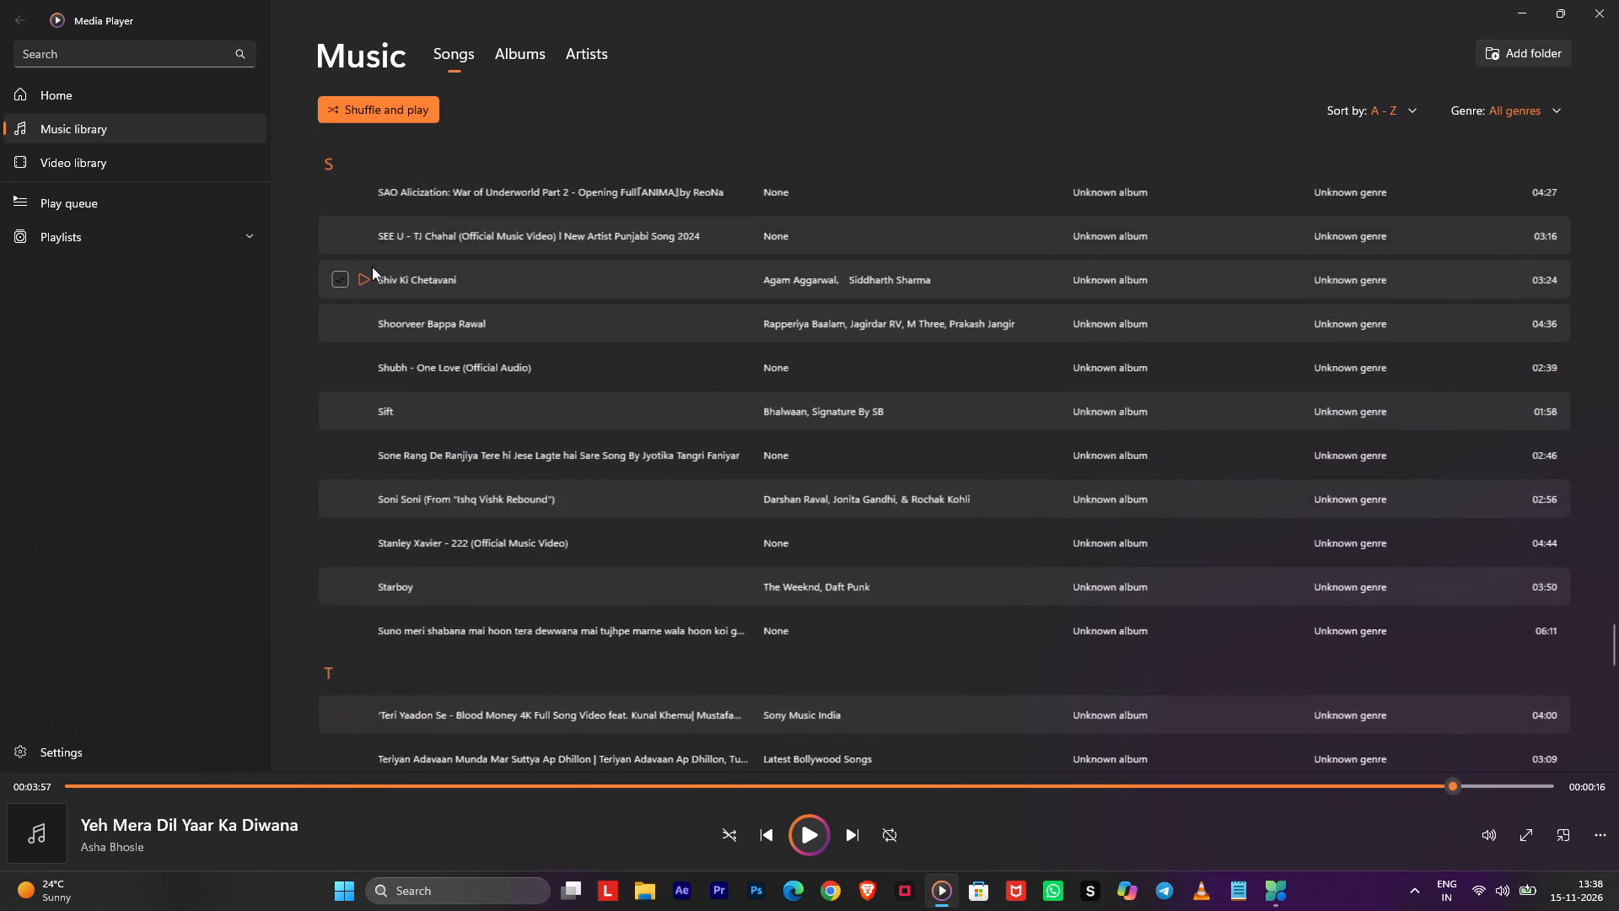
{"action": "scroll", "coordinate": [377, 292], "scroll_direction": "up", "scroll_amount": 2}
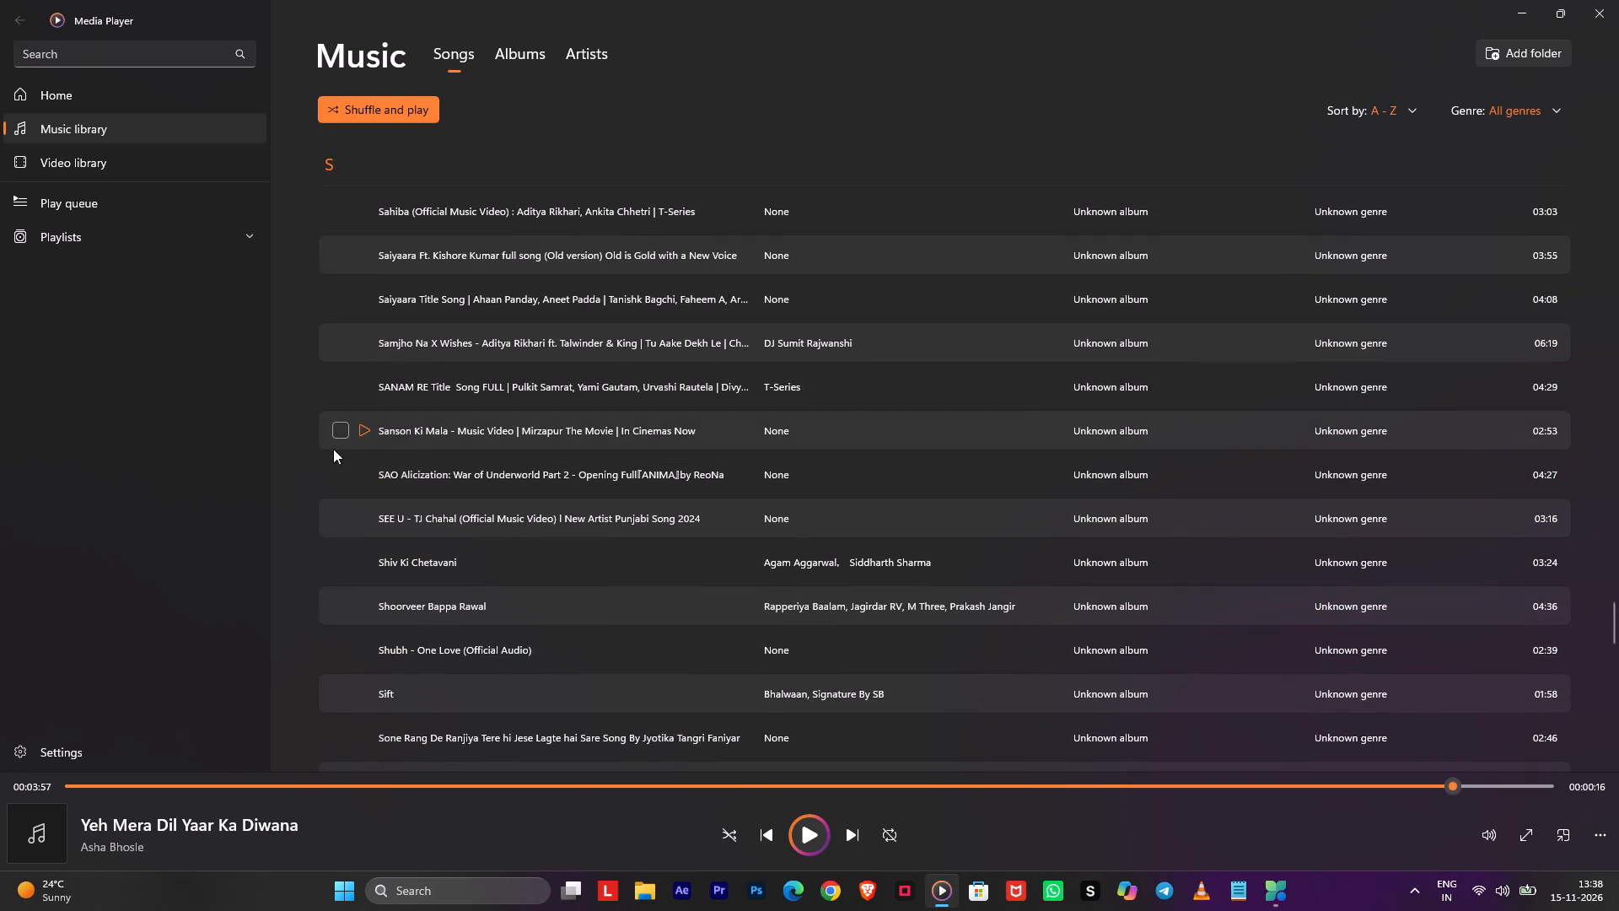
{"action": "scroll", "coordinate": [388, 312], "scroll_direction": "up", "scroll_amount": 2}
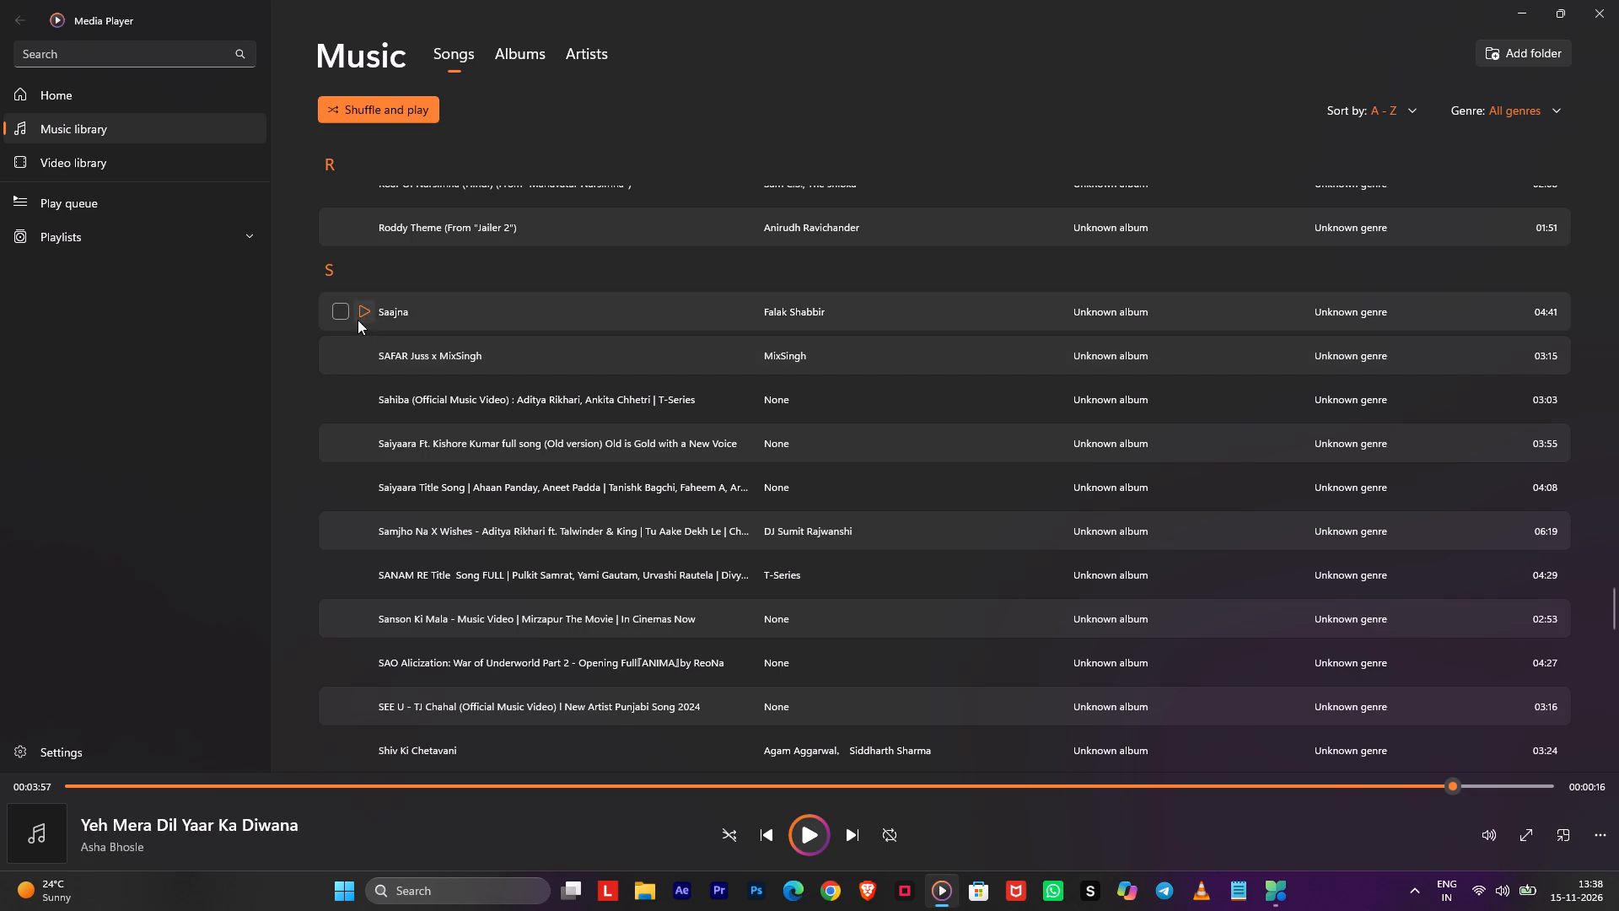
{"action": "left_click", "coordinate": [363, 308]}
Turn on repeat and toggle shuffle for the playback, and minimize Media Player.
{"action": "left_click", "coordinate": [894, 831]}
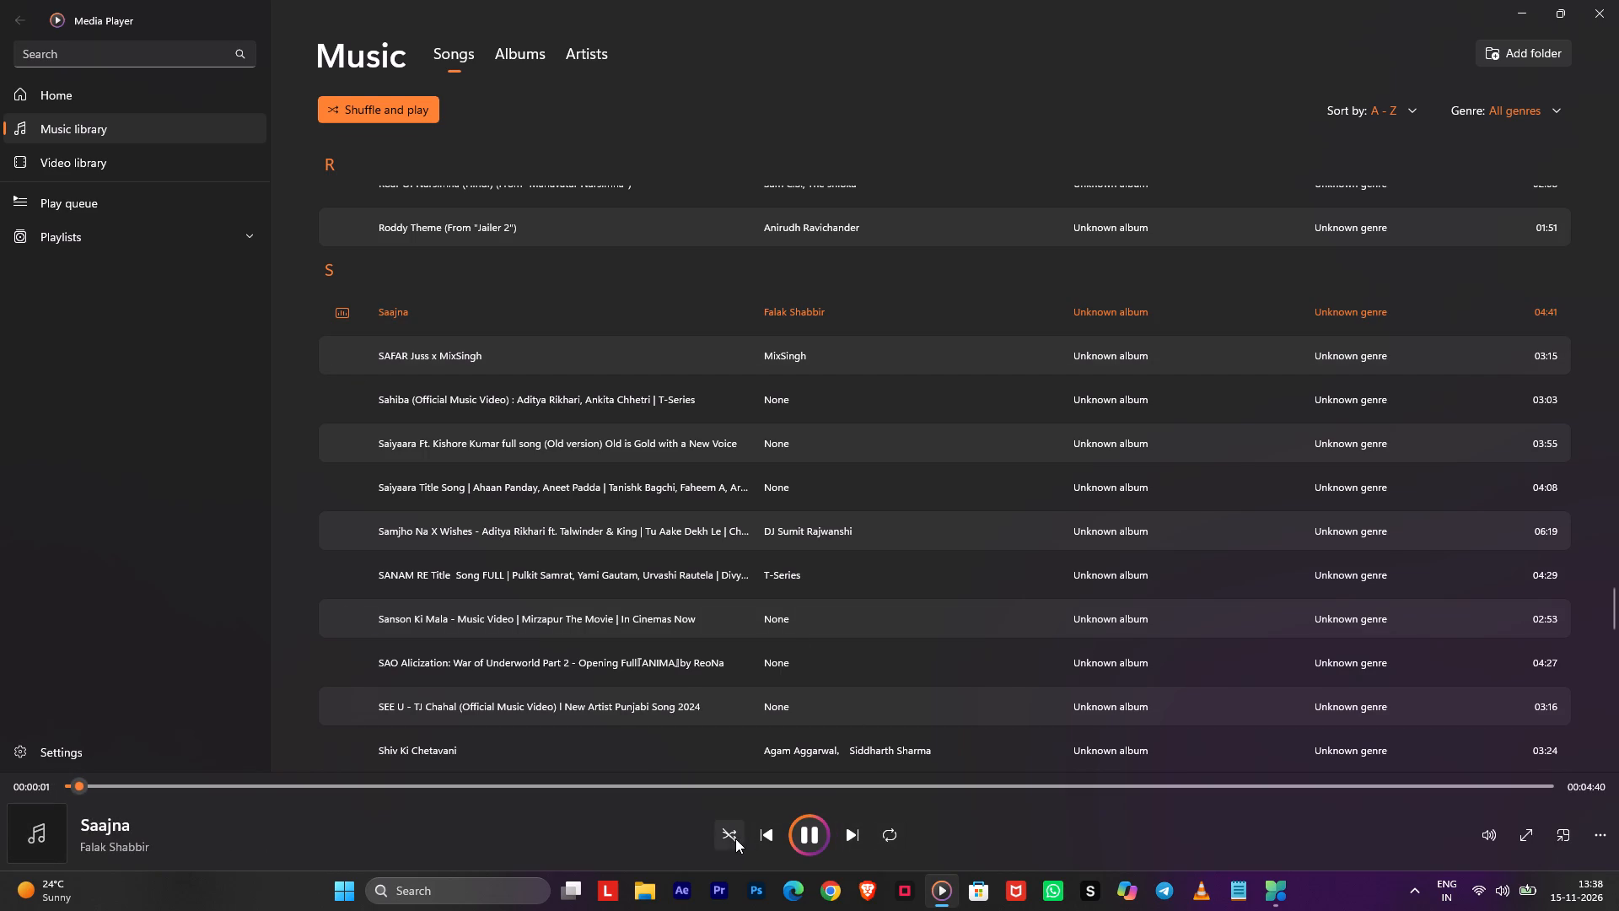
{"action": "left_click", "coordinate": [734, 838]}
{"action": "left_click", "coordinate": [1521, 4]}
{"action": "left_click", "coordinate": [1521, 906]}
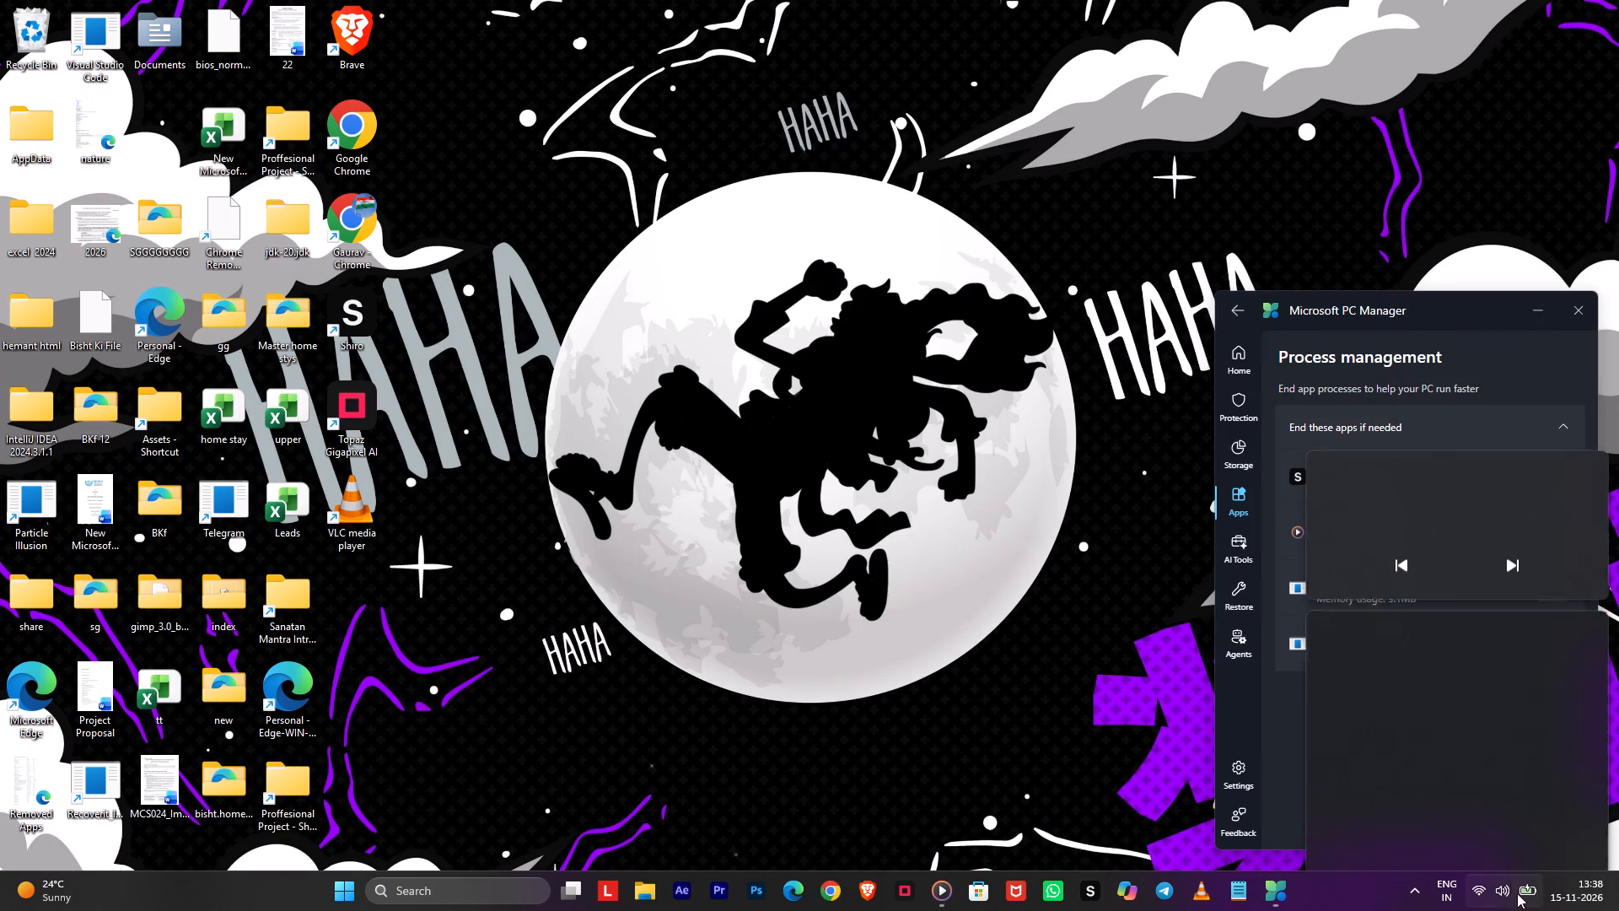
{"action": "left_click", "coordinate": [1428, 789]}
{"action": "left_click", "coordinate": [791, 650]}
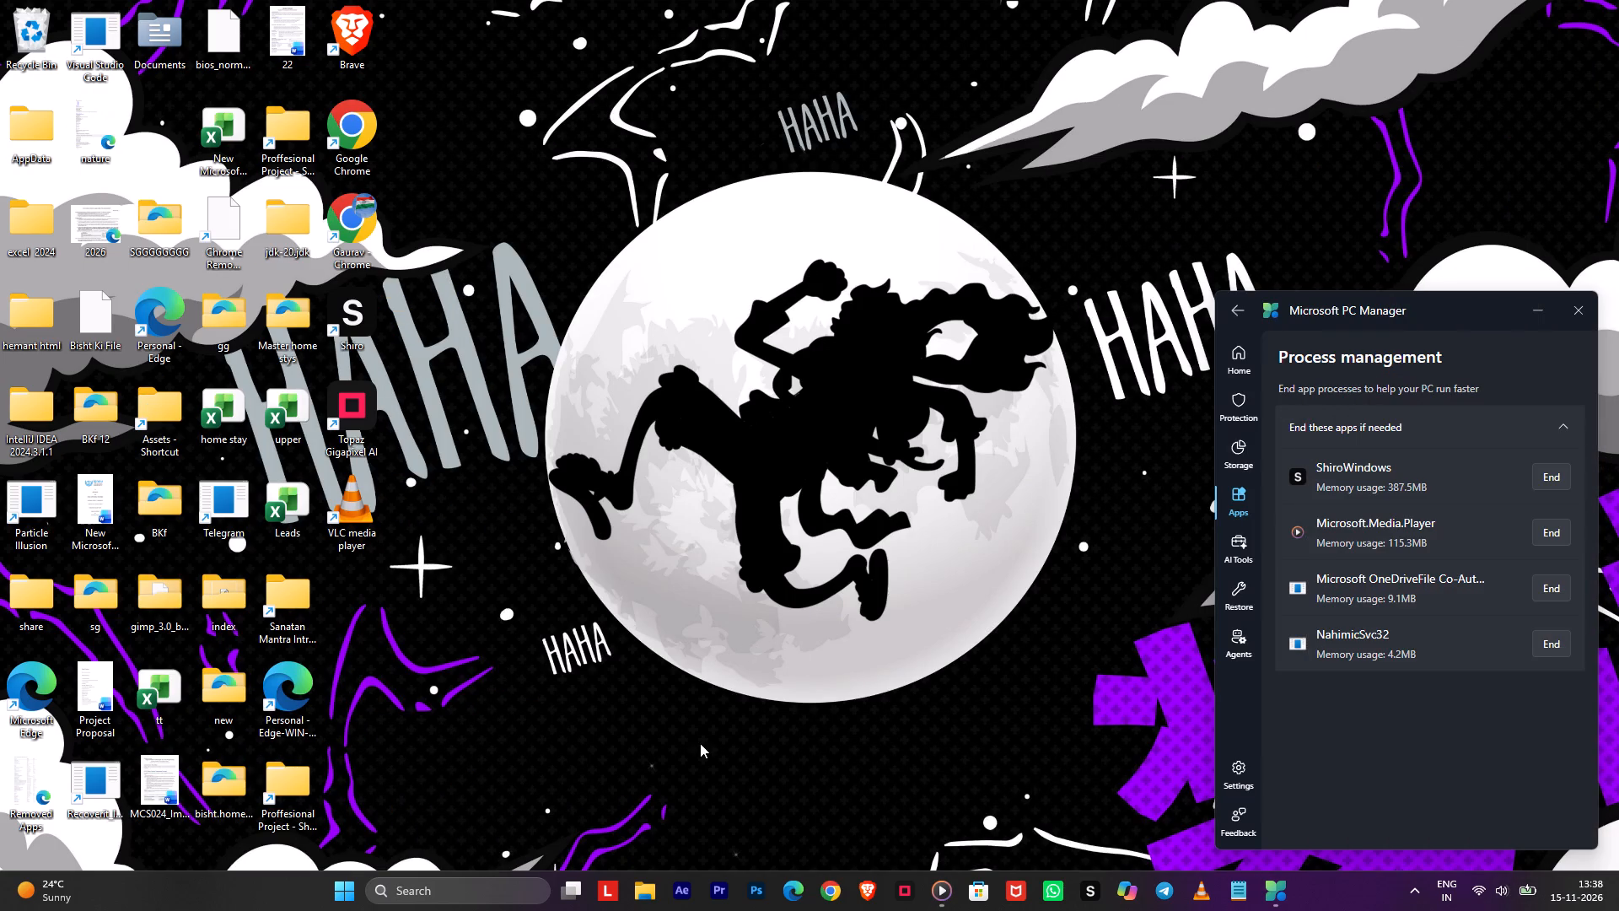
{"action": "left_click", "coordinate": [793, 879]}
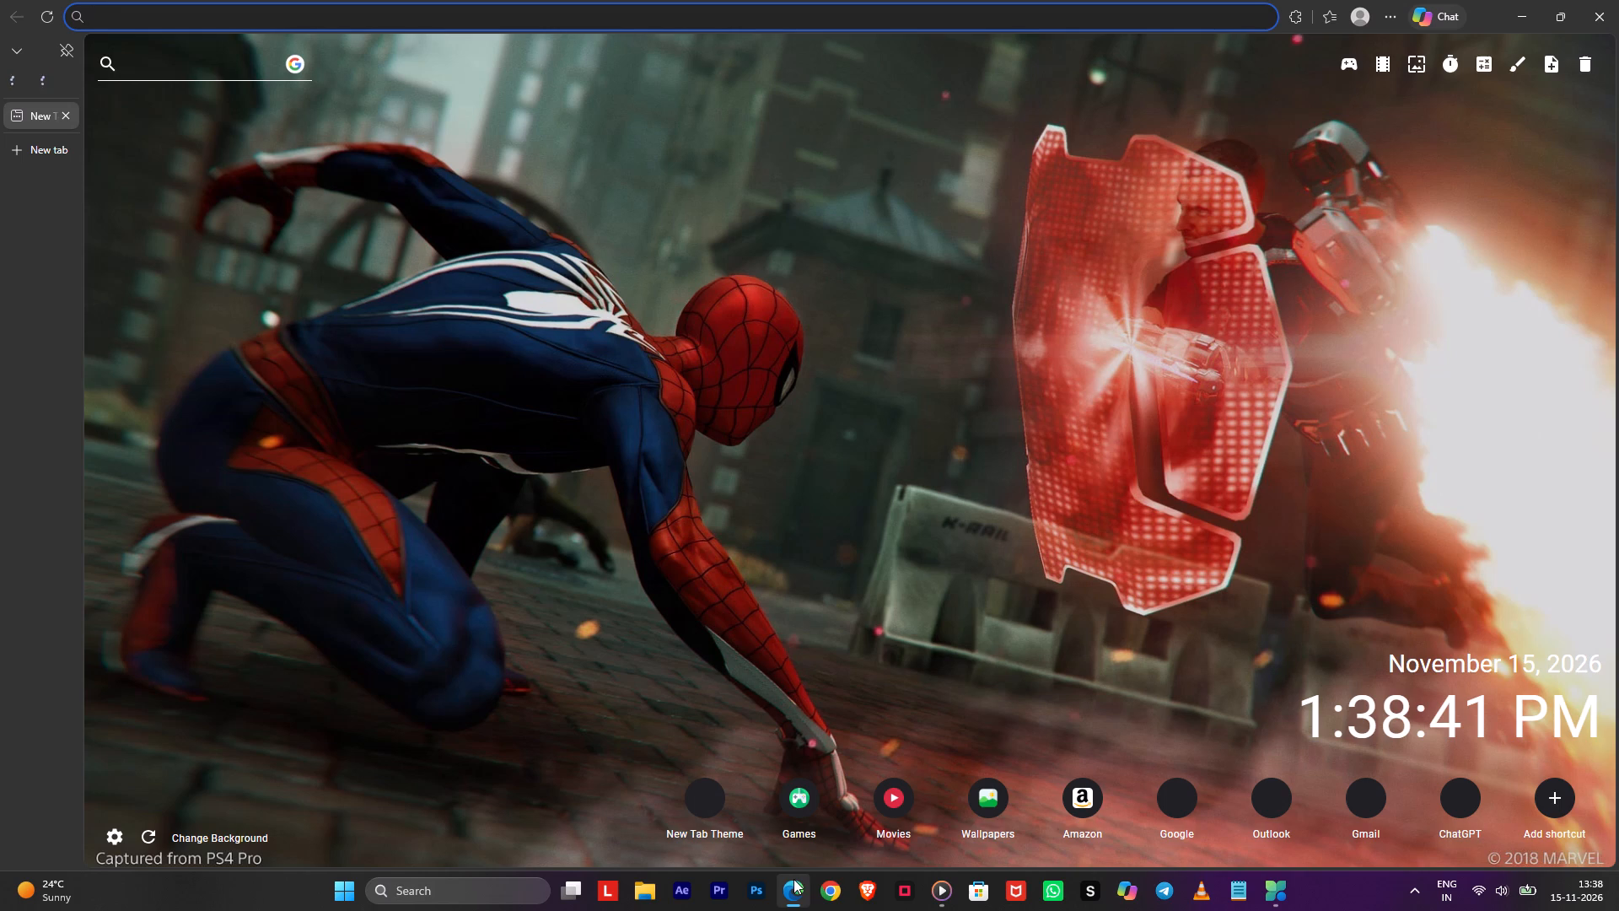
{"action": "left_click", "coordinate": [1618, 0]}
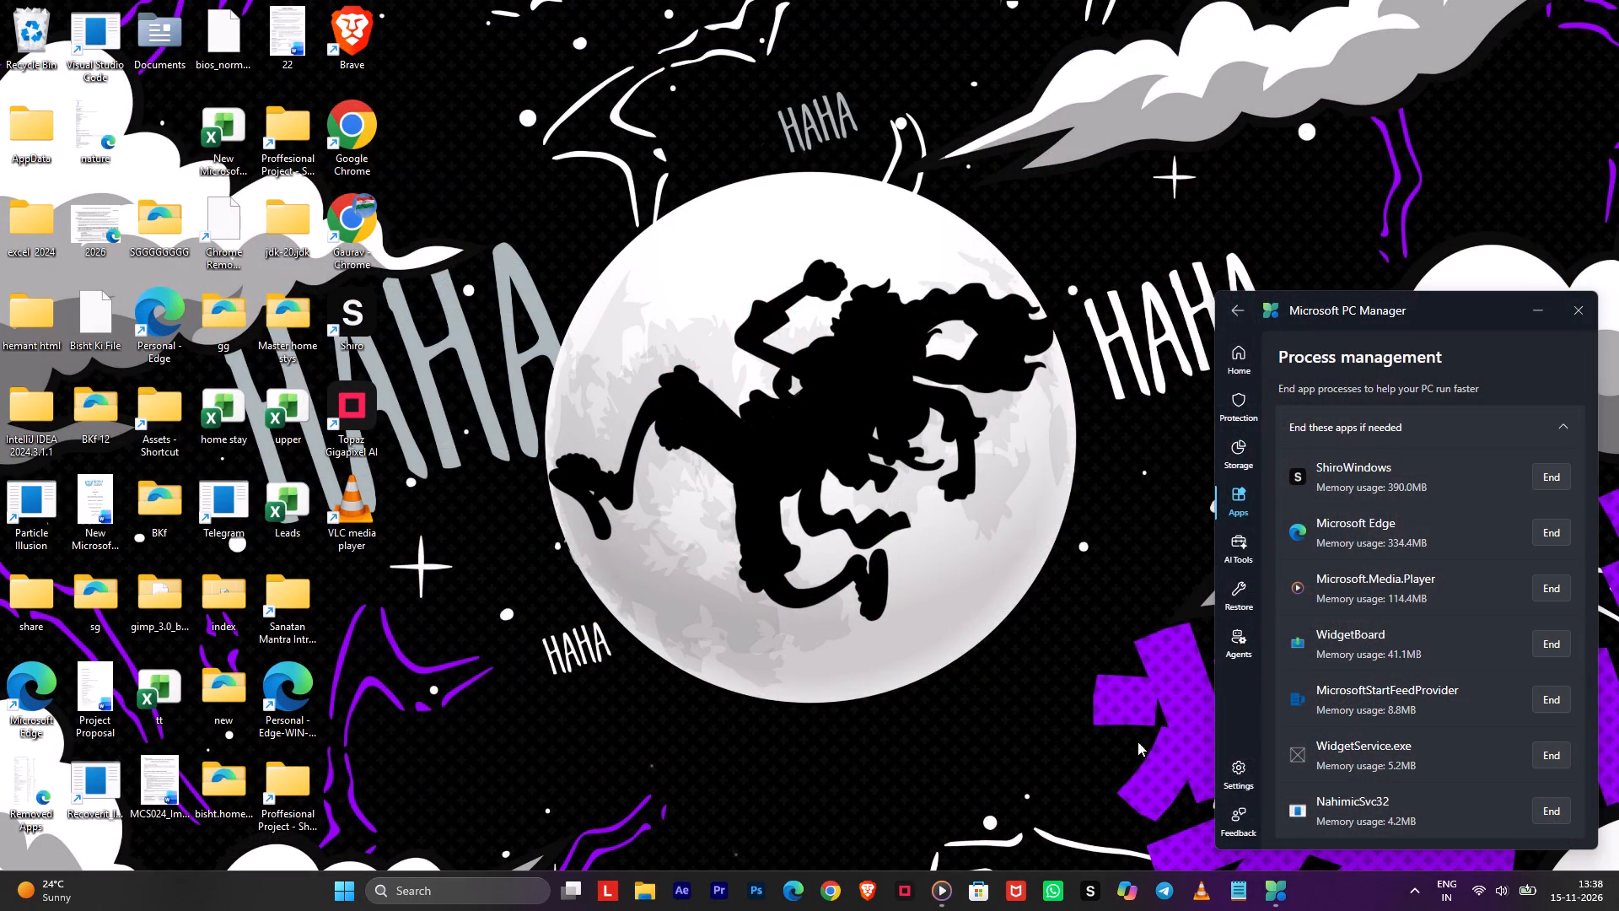
Return to PC Manager's home page and run PC boost again.
{"action": "left_click", "coordinate": [1245, 376]}
{"action": "left_click", "coordinate": [1359, 551]}
End NahimicSvc32, WidgetBoard, WidgetService.exe, MicrosoftStartFeedProvider and the other processes listed in Process management, keeping only ShiroWindows.
{"action": "left_click", "coordinate": [1517, 628]}
{"action": "scroll", "coordinate": [1518, 628], "scroll_direction": "down", "scroll_amount": 2}
{"action": "scroll", "coordinate": [1520, 630], "scroll_direction": "up", "scroll_amount": 1}
{"action": "scroll", "coordinate": [1521, 631], "scroll_direction": "down", "scroll_amount": 2}
{"action": "left_click", "coordinate": [1556, 529]}
{"action": "key", "text": "space"}
{"action": "left_click", "coordinate": [1543, 648]}
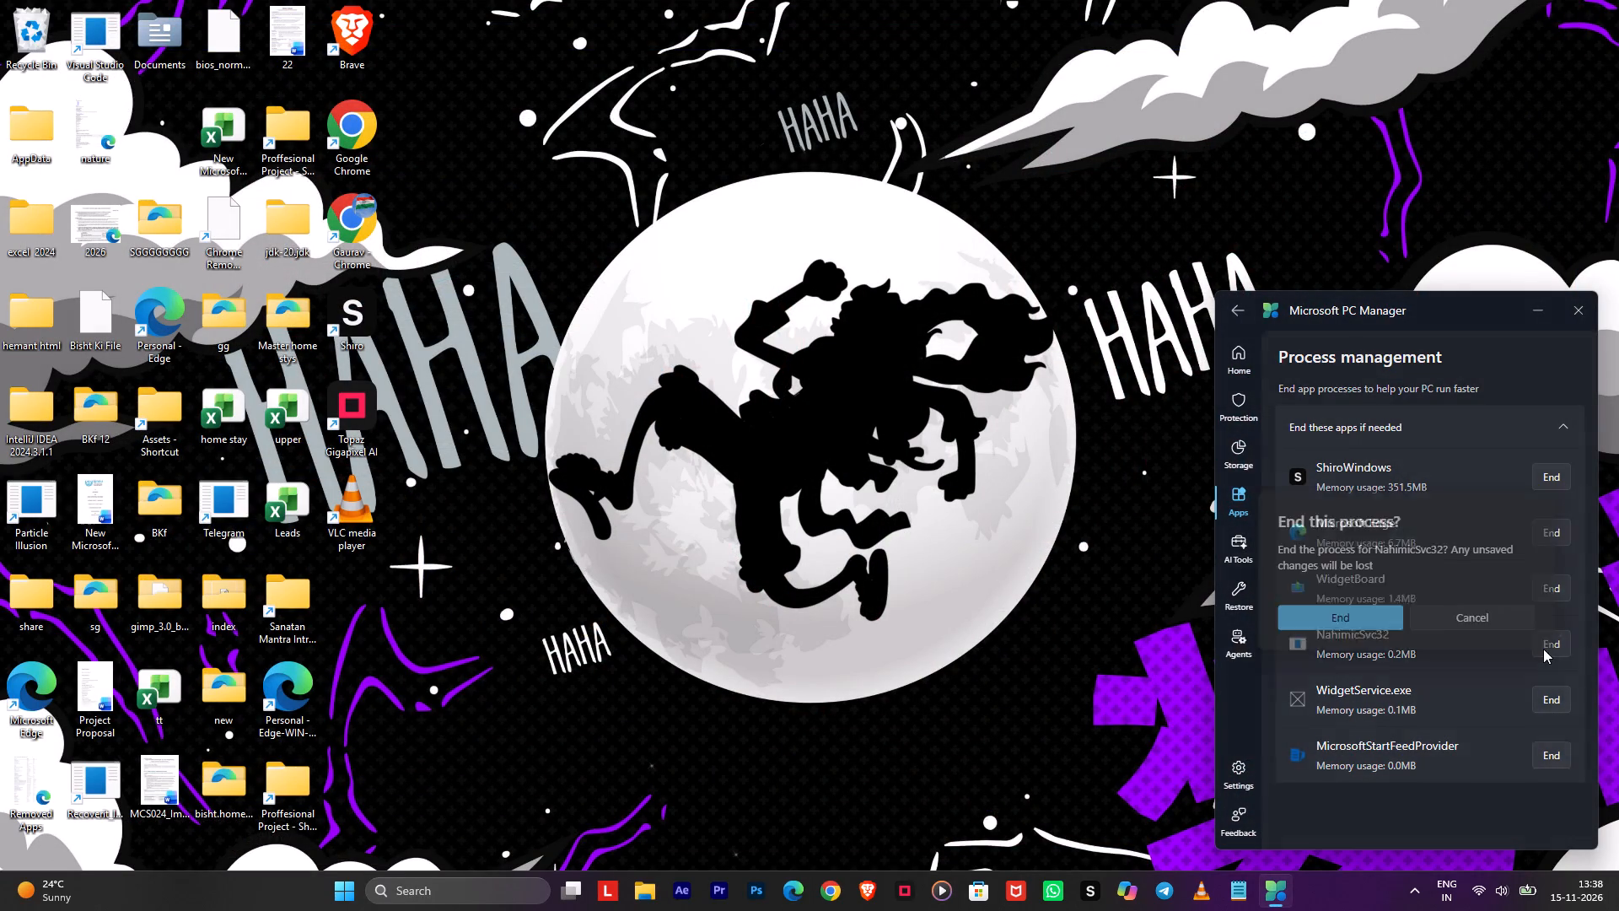
{"action": "key", "text": "space"}
{"action": "left_click", "coordinate": [1543, 649]}
{"action": "key", "text": "space"}
{"action": "left_click", "coordinate": [1542, 588]}
{"action": "key", "text": "space"}
{"action": "left_click", "coordinate": [1543, 580]}
{"action": "key", "text": "space"}
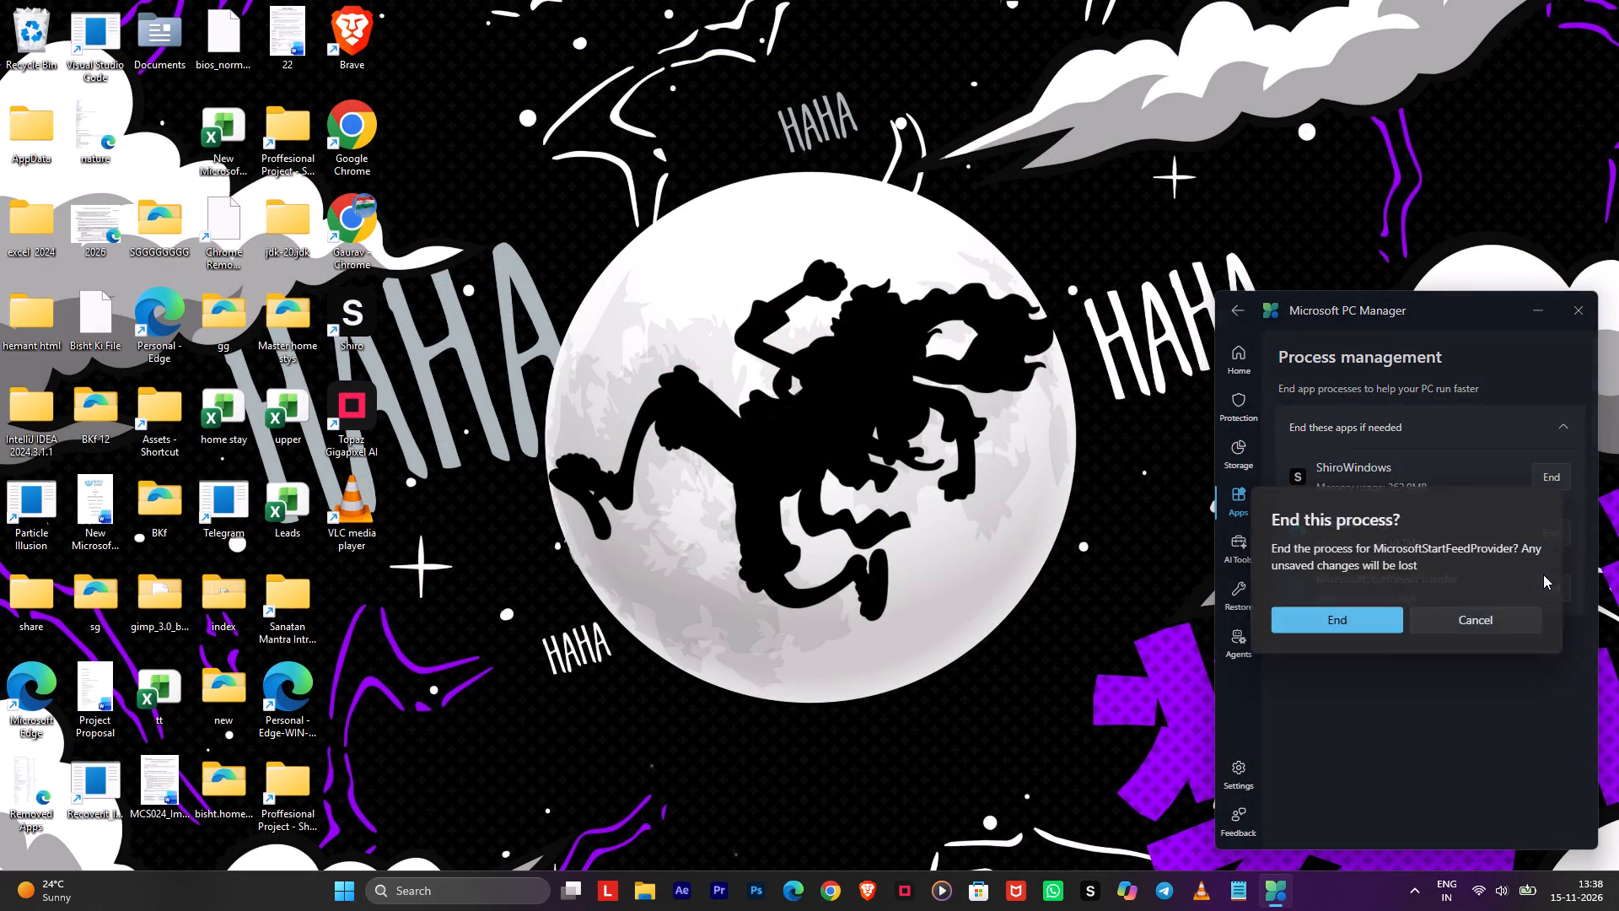
{"action": "left_click", "coordinate": [1546, 525]}
{"action": "key", "text": "space"}
Reopen Media Player, play Abyss (from Kaiju No. 8) from the music library, and minimize the player.
{"action": "left_click", "coordinate": [939, 881]}
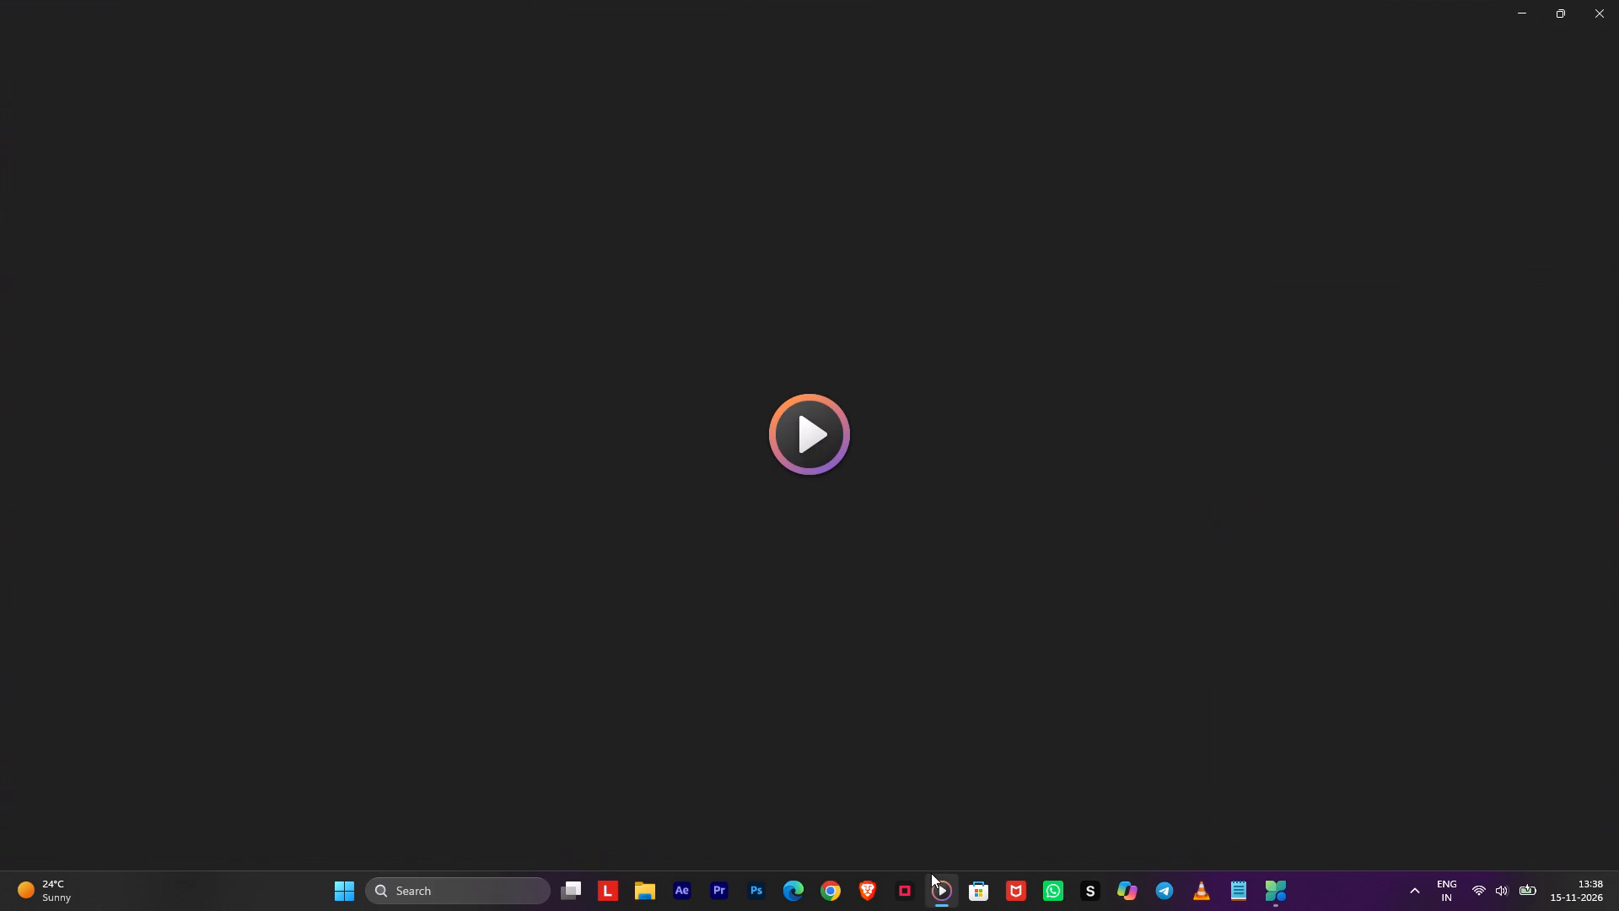
{"action": "double_click", "coordinate": [806, 833]}
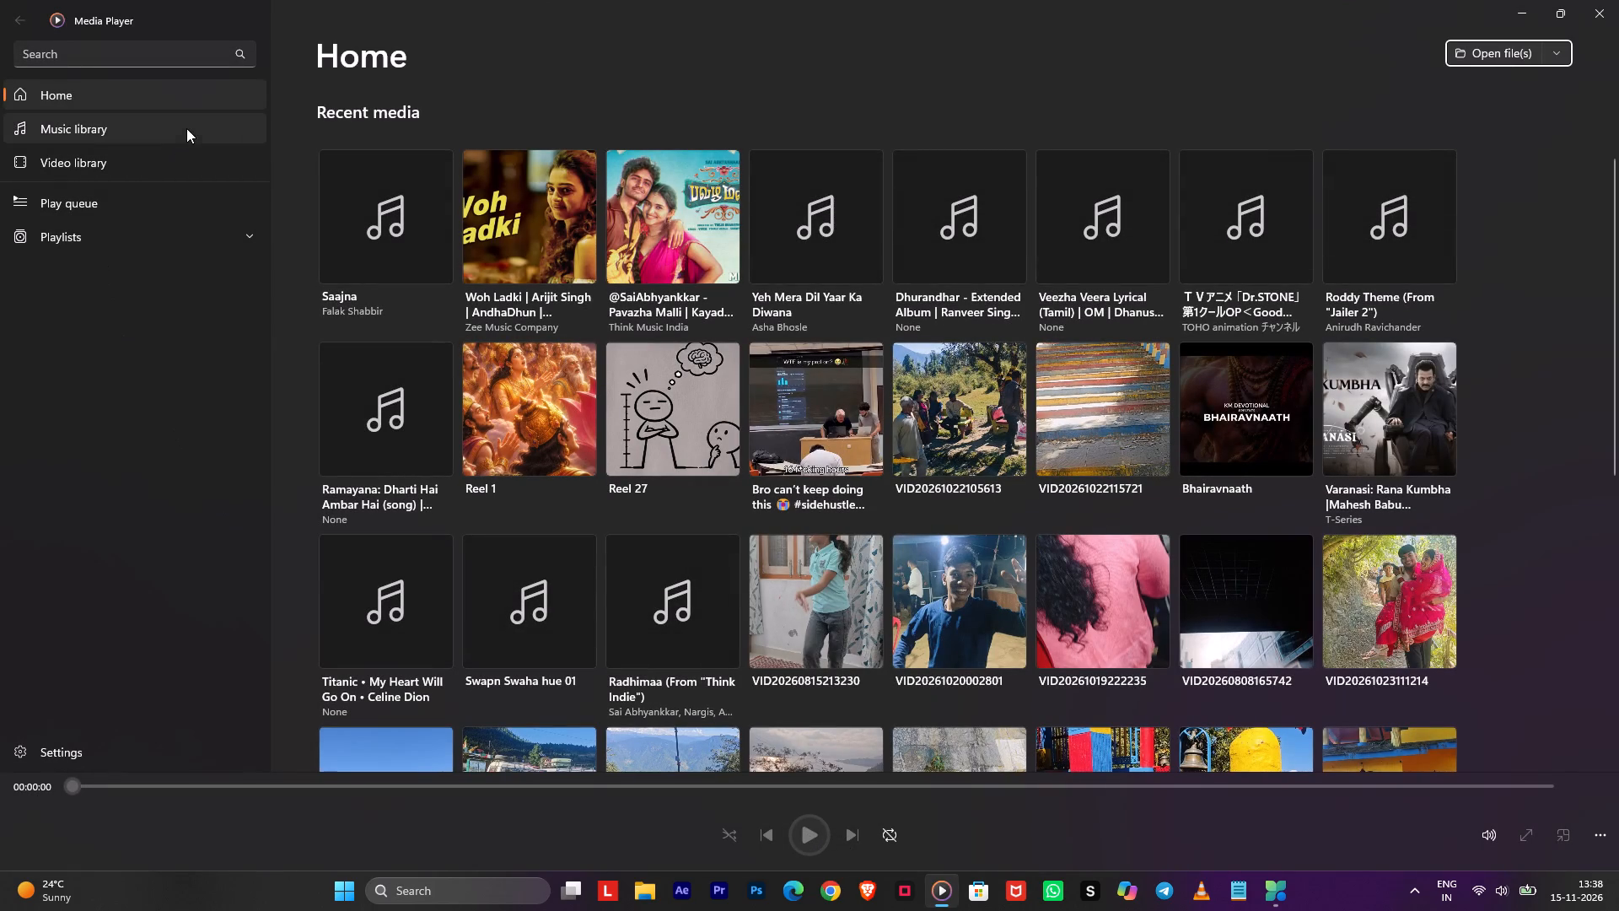
{"action": "left_click", "coordinate": [186, 128]}
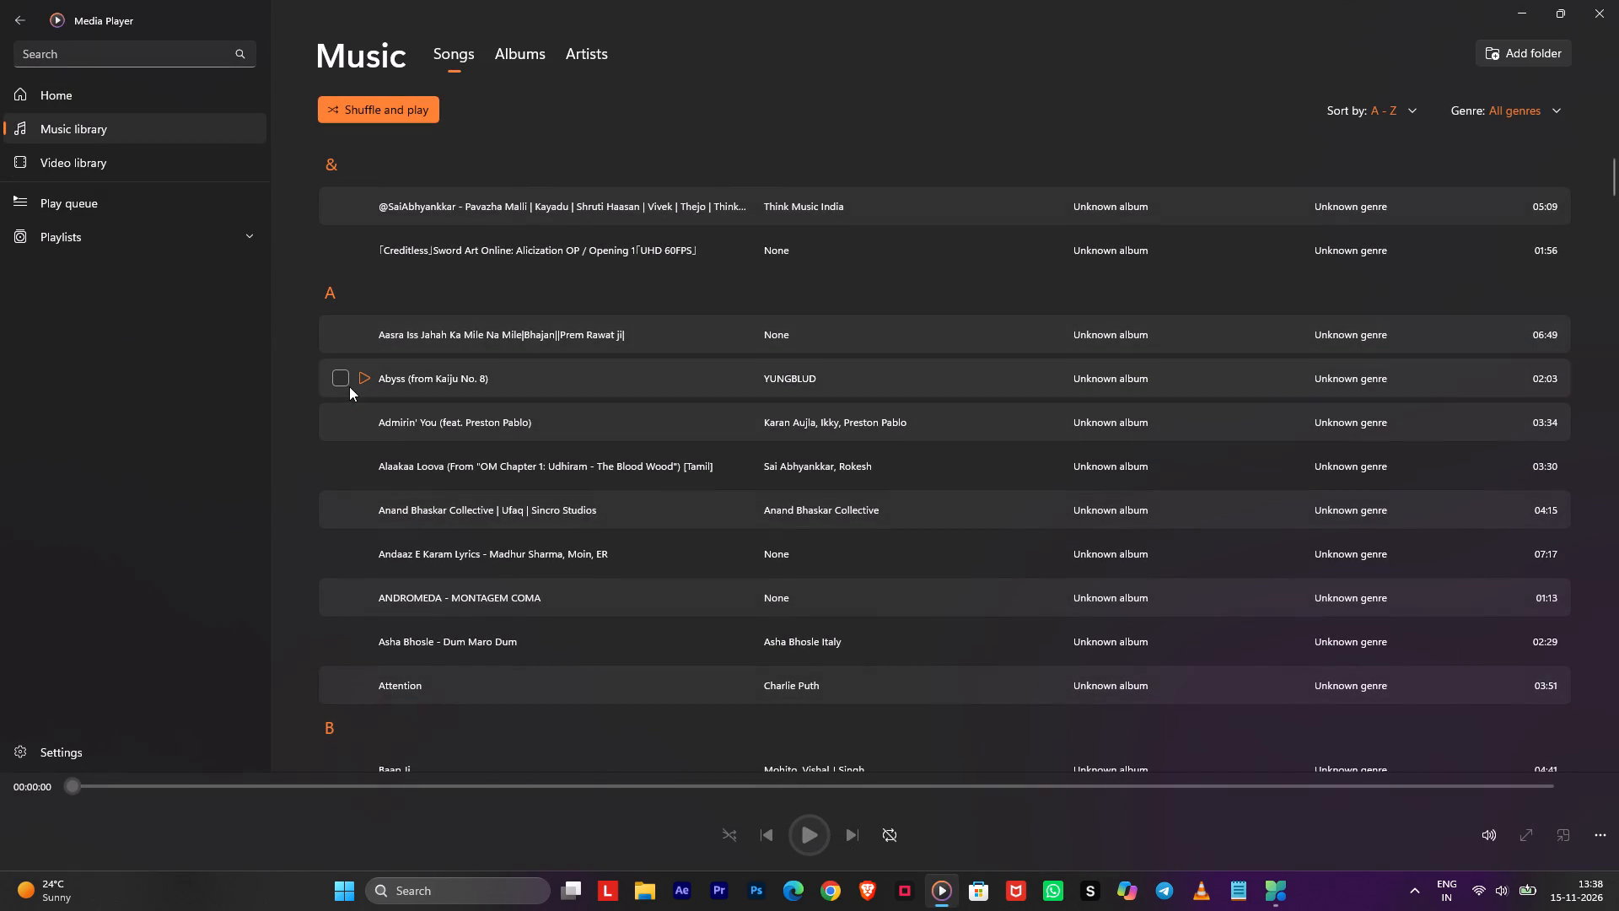
{"action": "left_click", "coordinate": [349, 385]}
{"action": "left_click", "coordinate": [358, 384]}
{"action": "left_click", "coordinate": [1530, 0]}
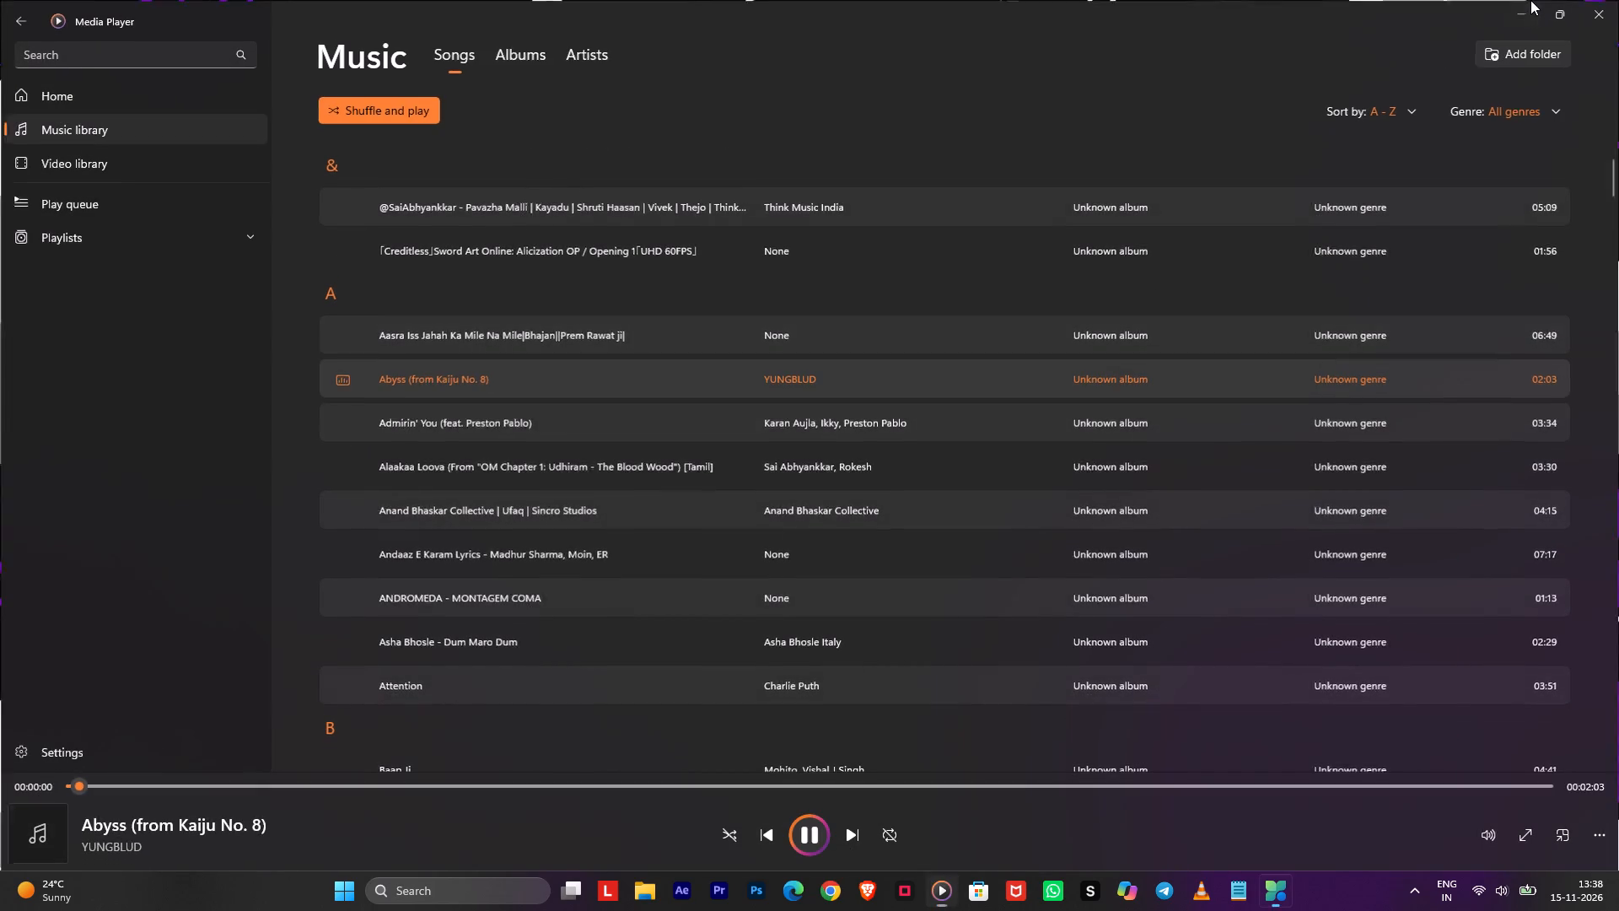
Launch After Effects and open the recent project Bhulio na Animation.
{"action": "left_click", "coordinate": [673, 888]}
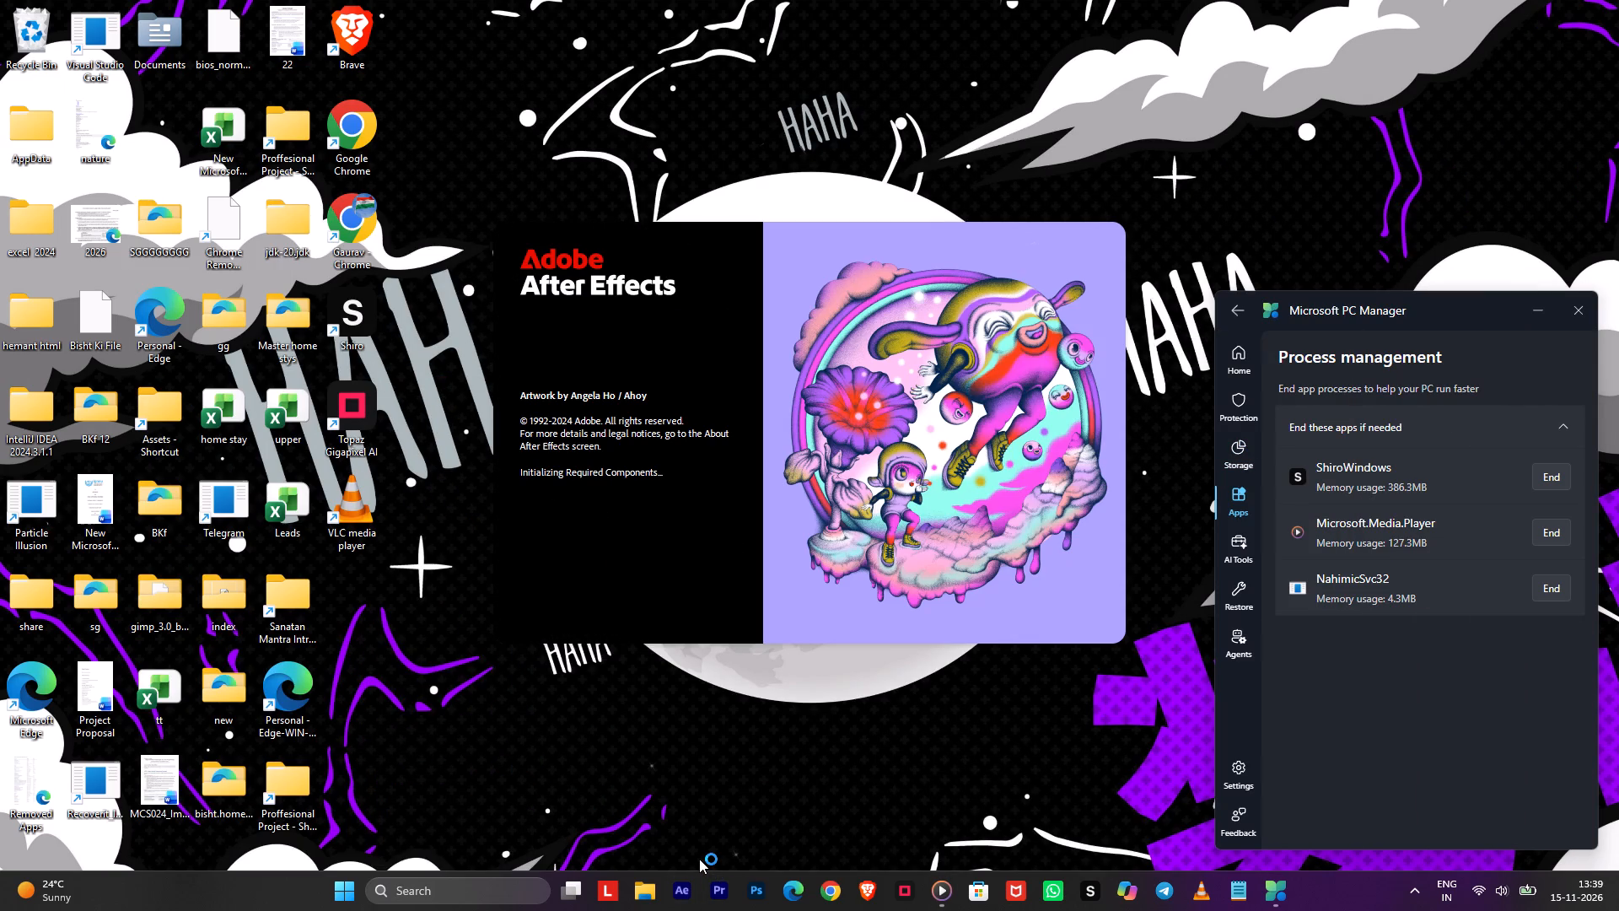
{"action": "left_click", "coordinate": [747, 712]}
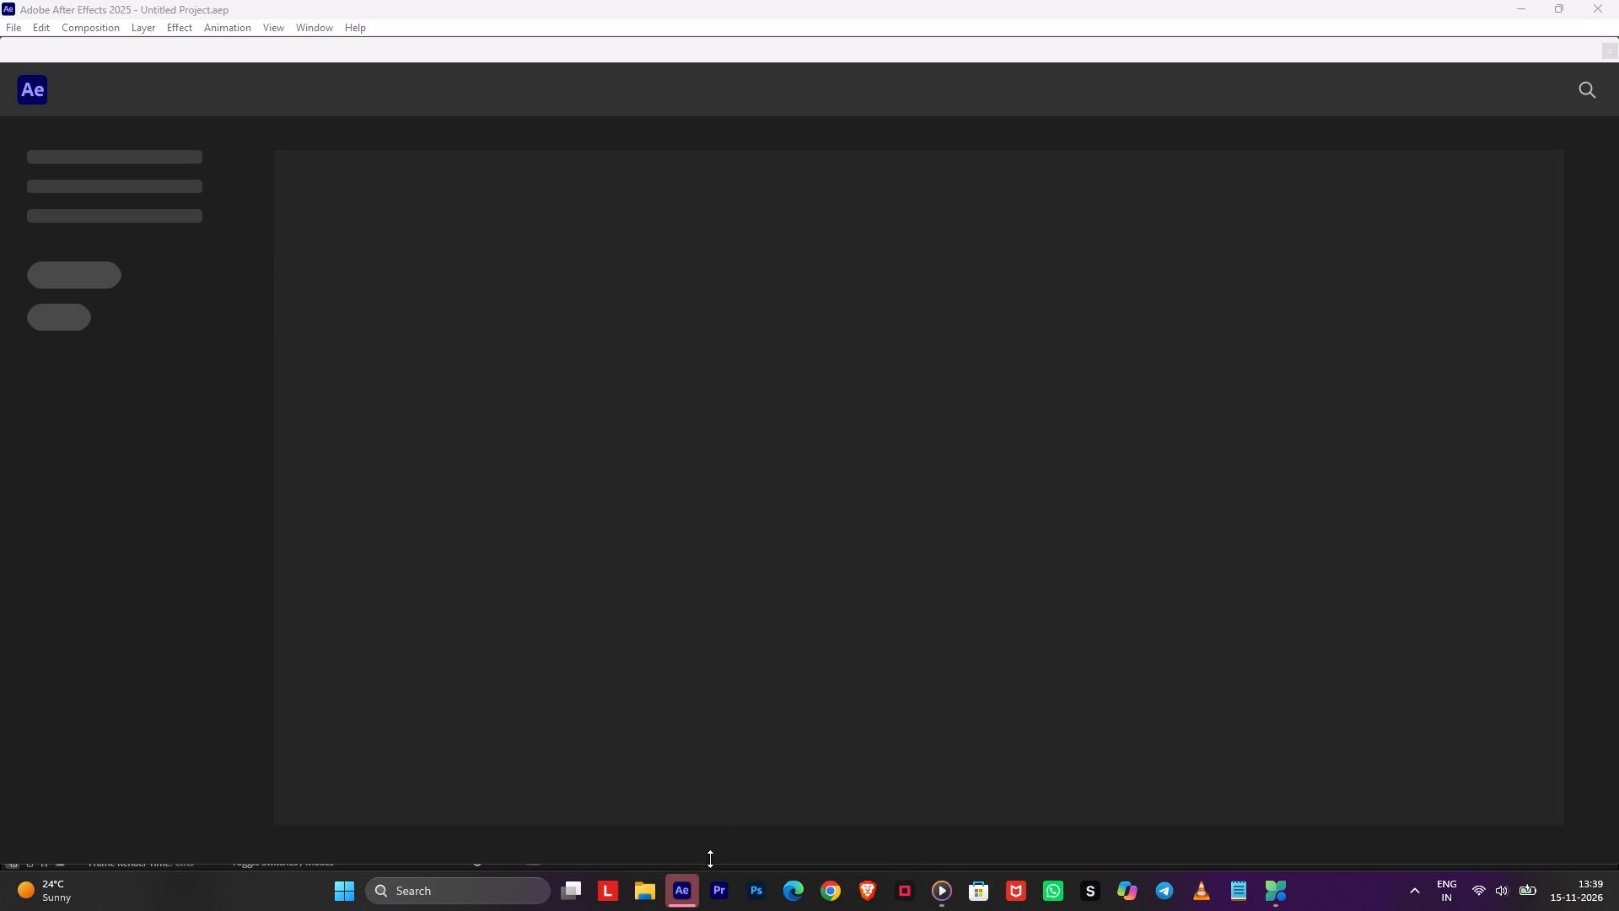
{"action": "left_click", "coordinate": [702, 887]}
{"action": "left_click", "coordinate": [682, 889]}
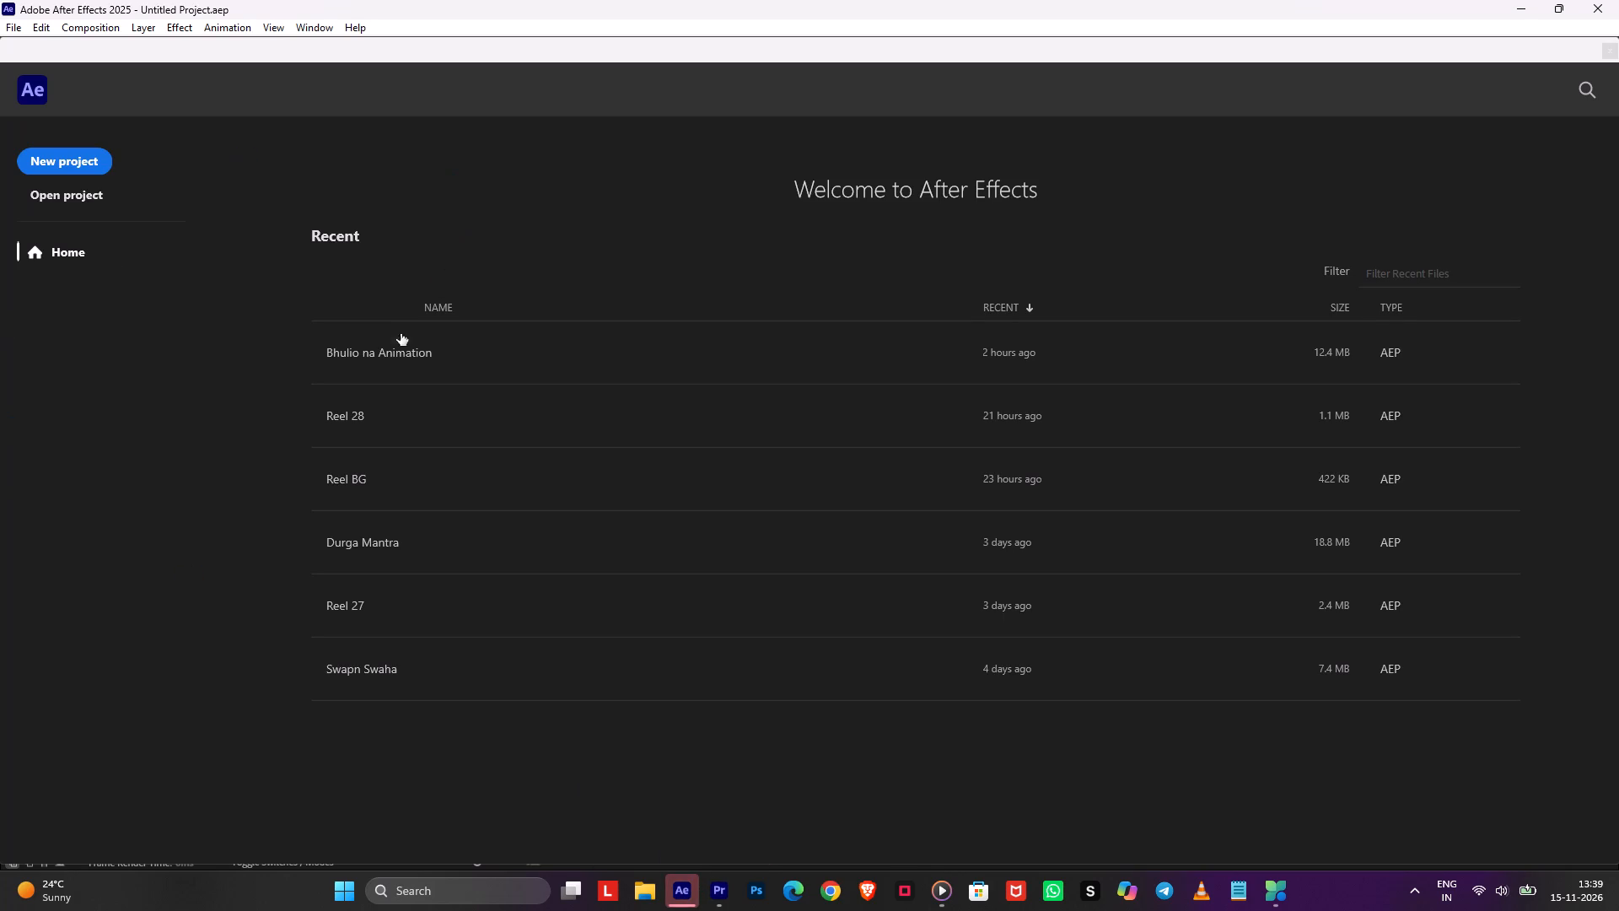
{"action": "left_click", "coordinate": [394, 344]}
{"action": "left_click", "coordinate": [394, 344]}
{"action": "left_click", "coordinate": [394, 344]}
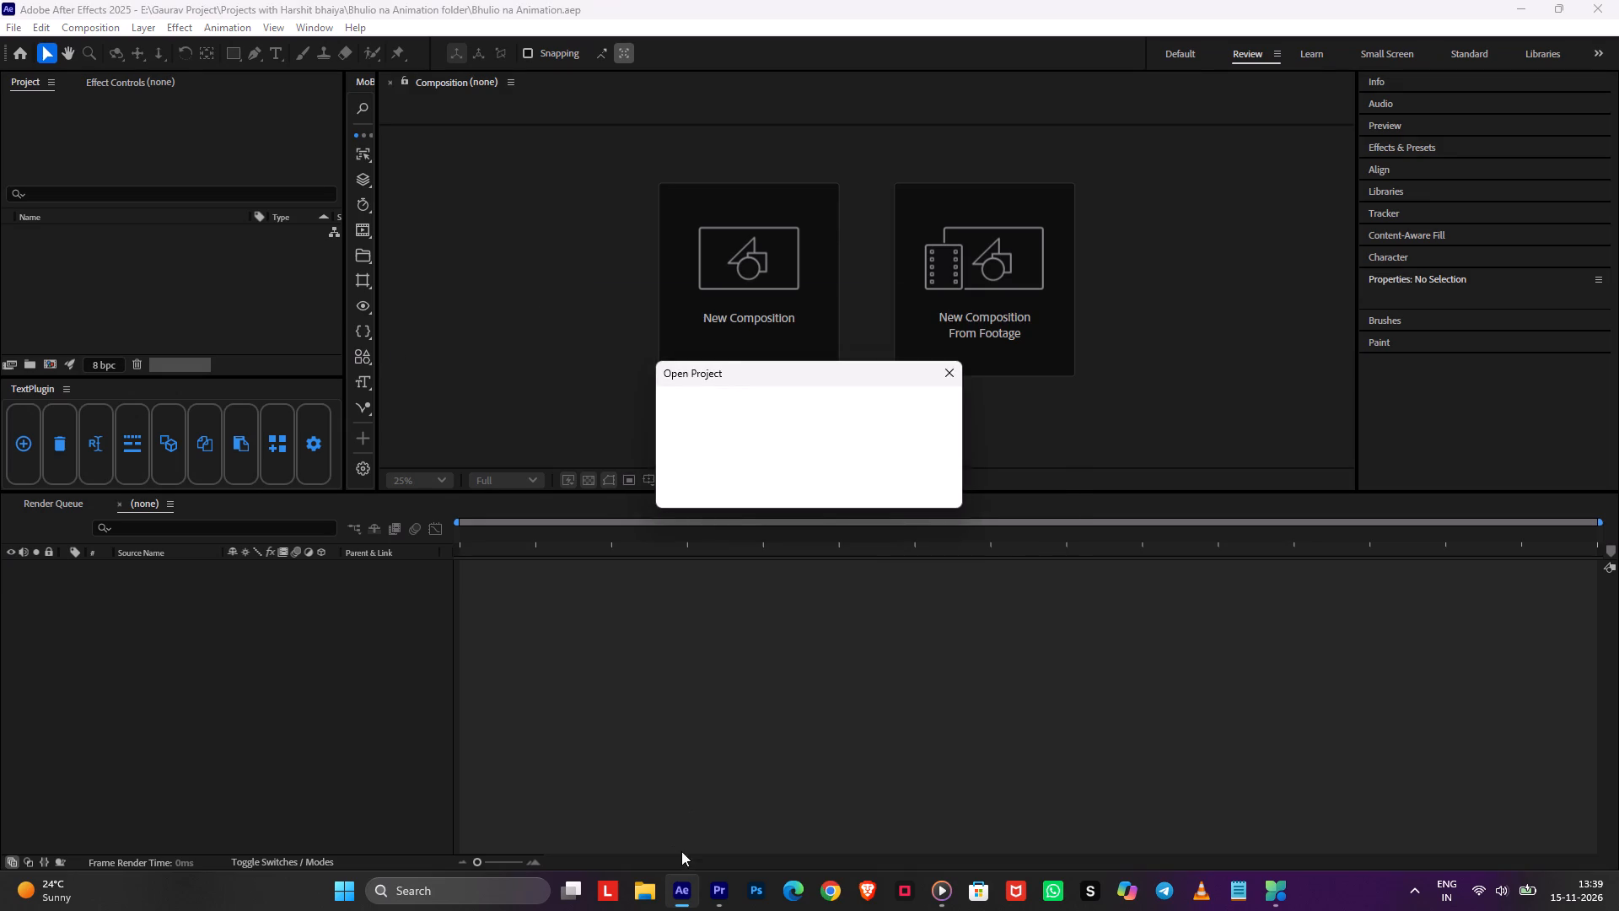
Switch to Premiere Pro and close it.
{"action": "left_click", "coordinate": [721, 885]}
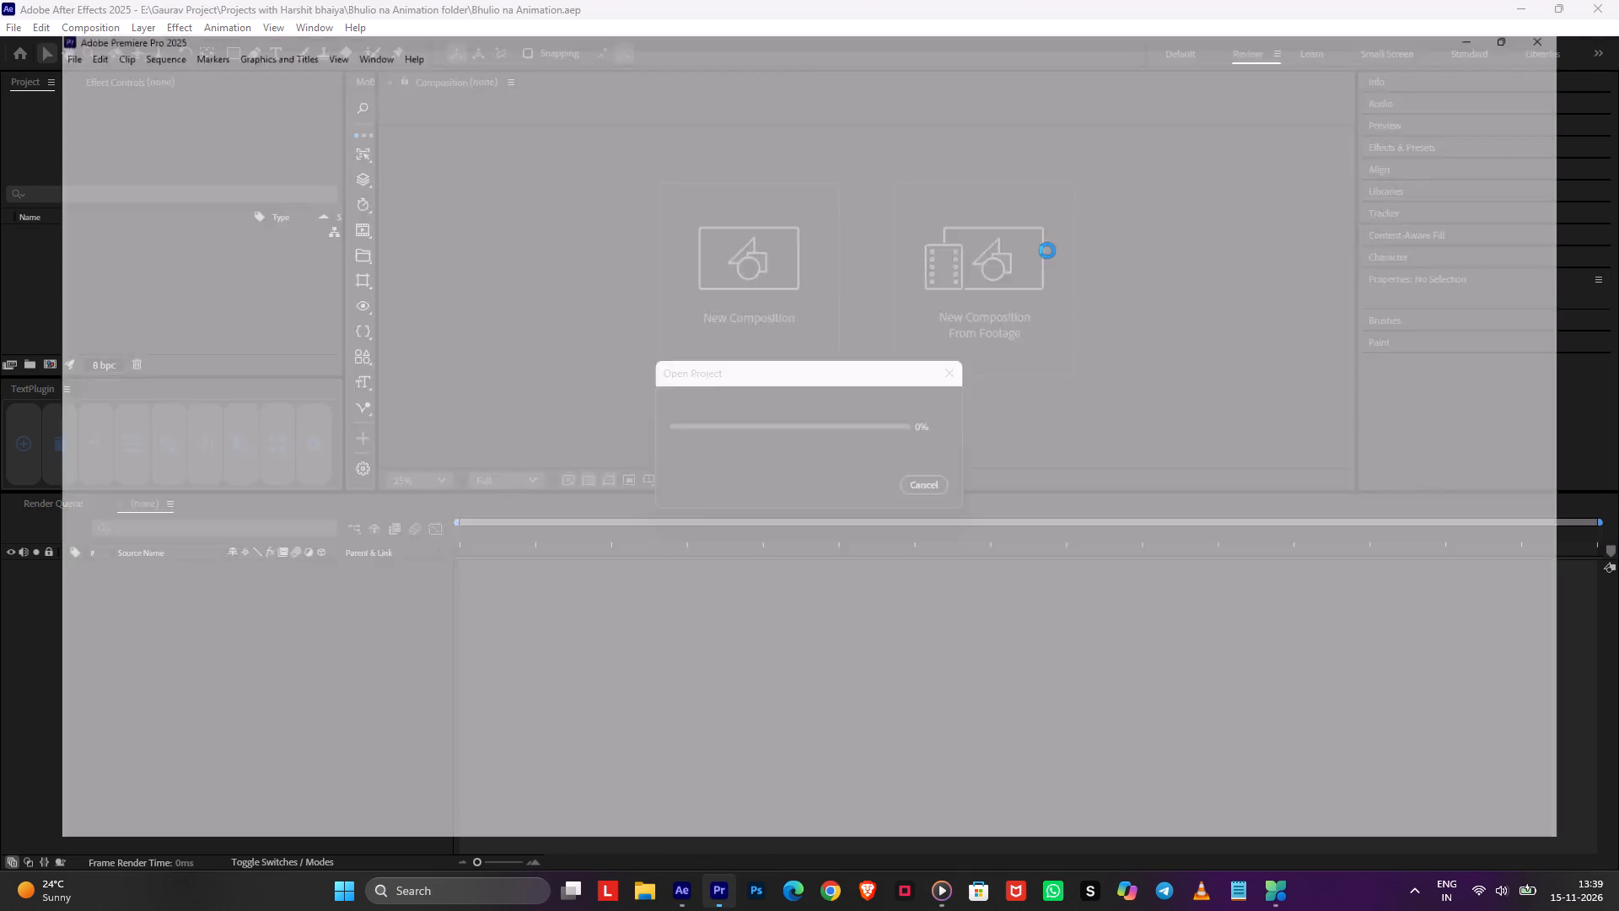
{"action": "left_click", "coordinate": [1606, 0]}
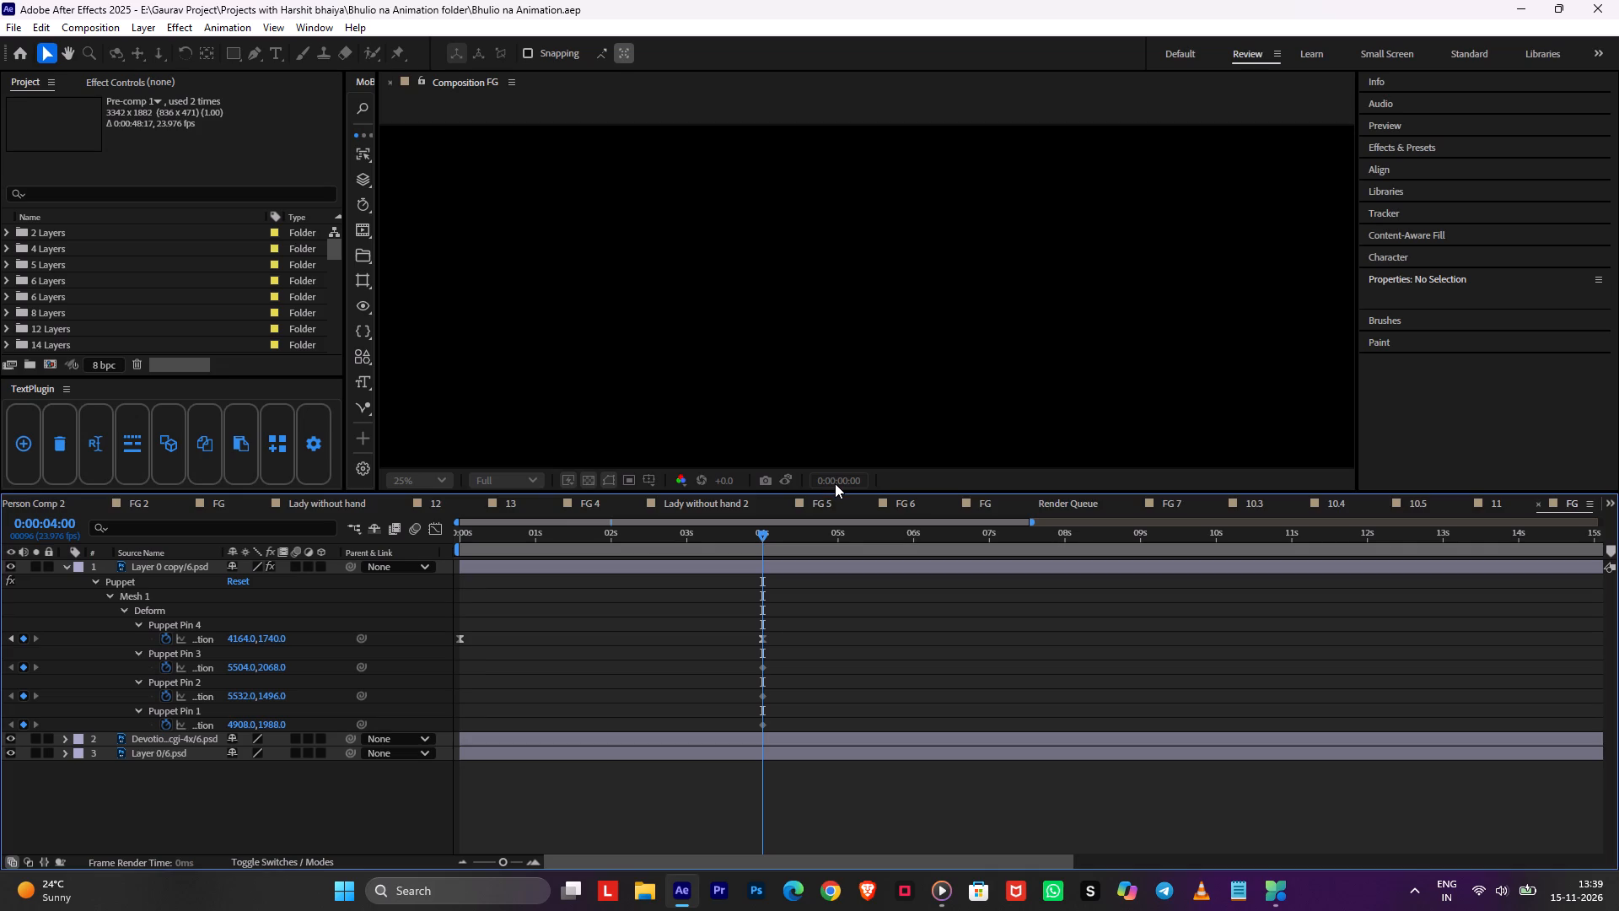
Scrub the FG composition through its first four seconds to check the hand's puppet-pin animation.
{"action": "left_click", "coordinate": [665, 649]}
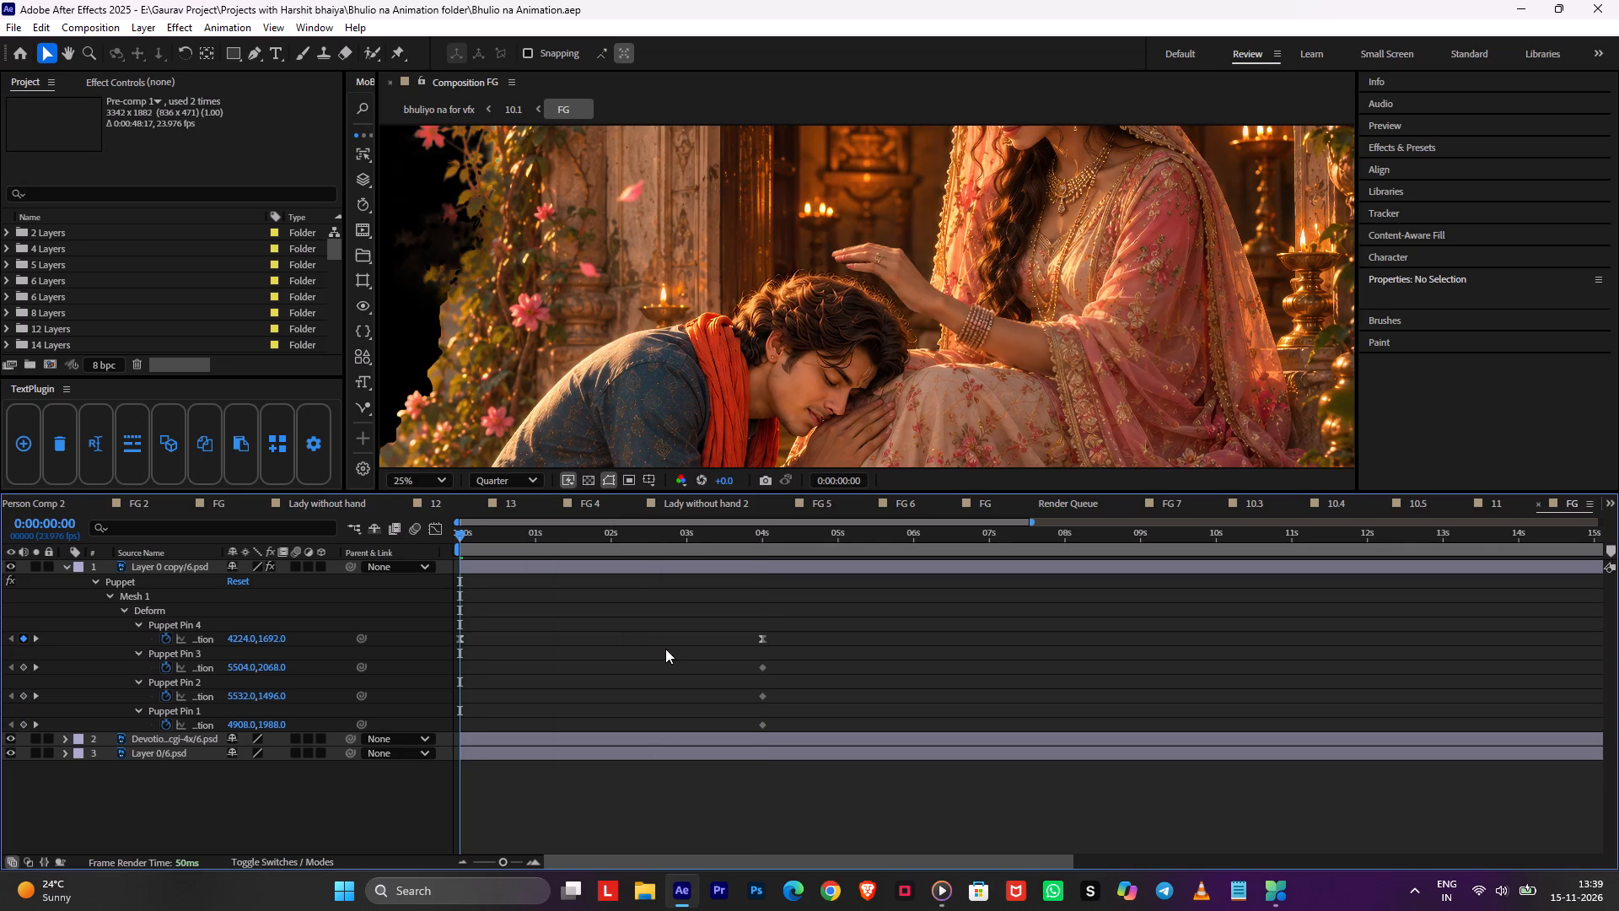
{"action": "scroll", "coordinate": [664, 644], "scroll_direction": "down", "scroll_amount": 3, "text": "alt"}
{"action": "left_click_drag", "start_coordinate": [535, 542], "coordinate": [620, 542]}
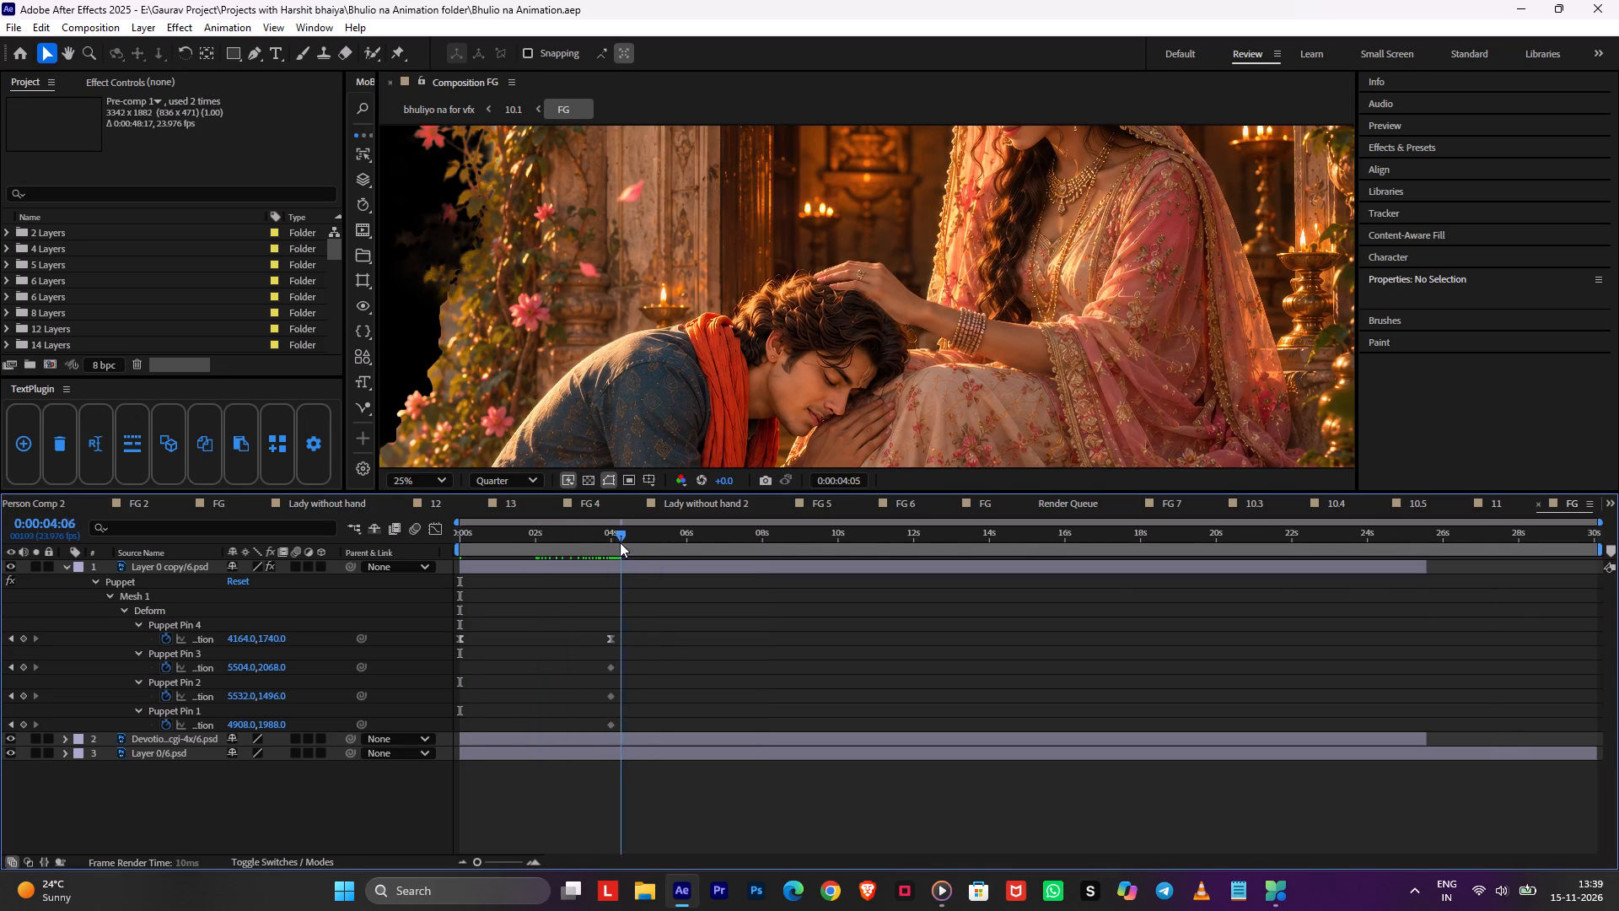
{"action": "left_click_drag", "start_coordinate": [620, 542], "coordinate": [449, 562]}
Go up through composition 10.1 to bhuliyo na for vfx and preview the sequence from the start of layer 10.1.
{"action": "key", "text": "Tab"}
{"action": "left_click", "coordinate": [337, 563]}
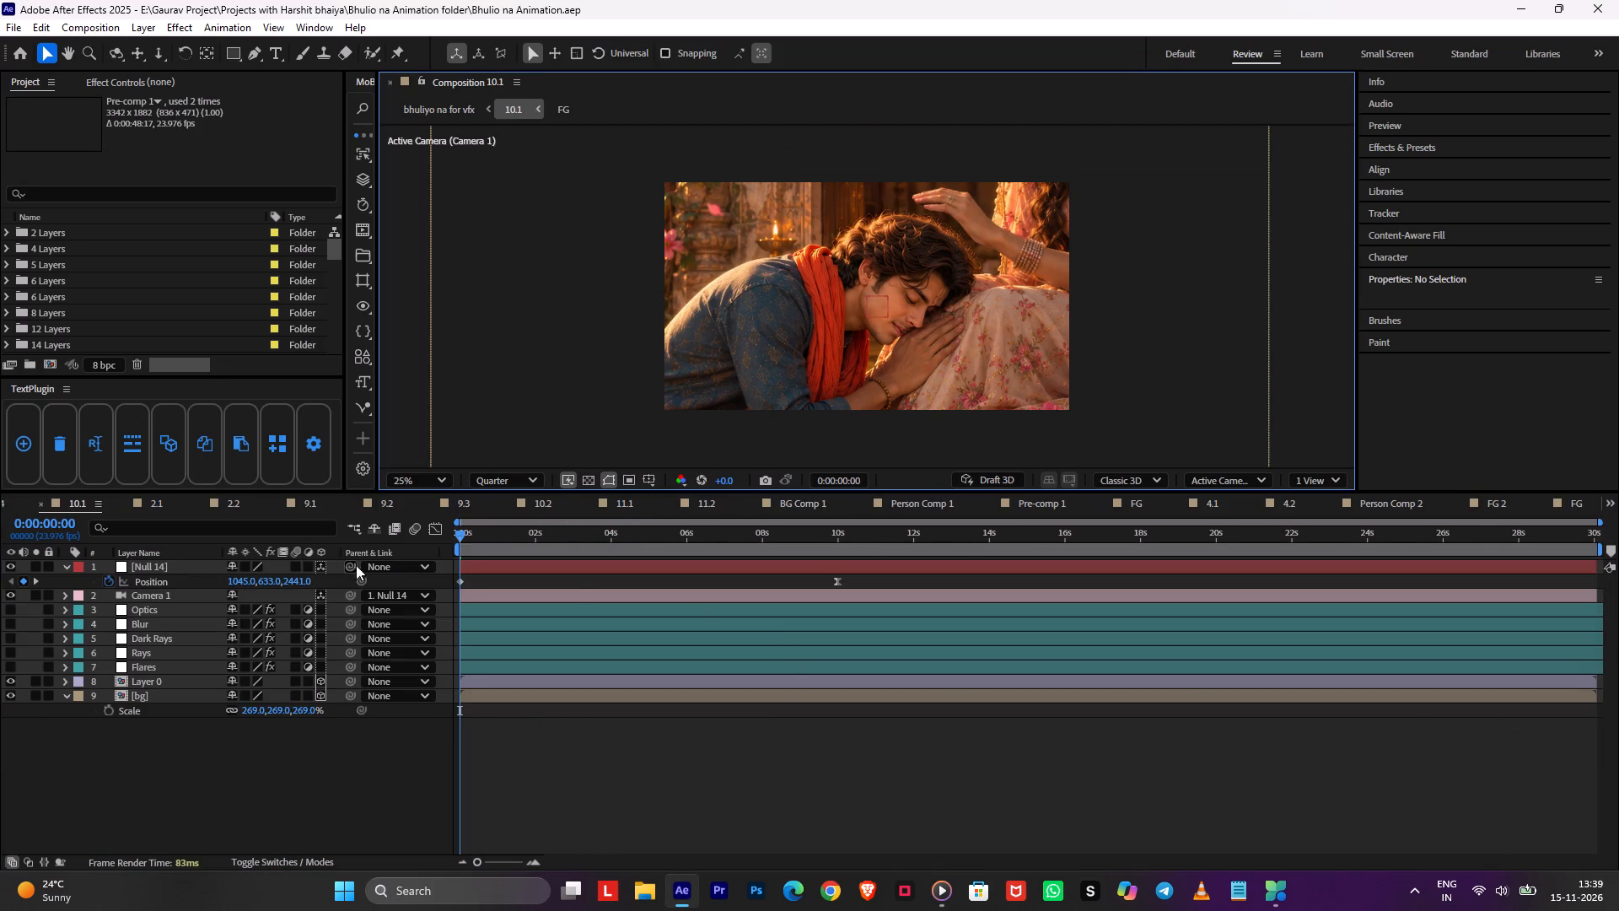
{"action": "key", "text": "Tab"}
{"action": "left_click", "coordinate": [748, 730]}
{"action": "left_click", "coordinate": [649, 721]}
{"action": "key", "text": "space"}
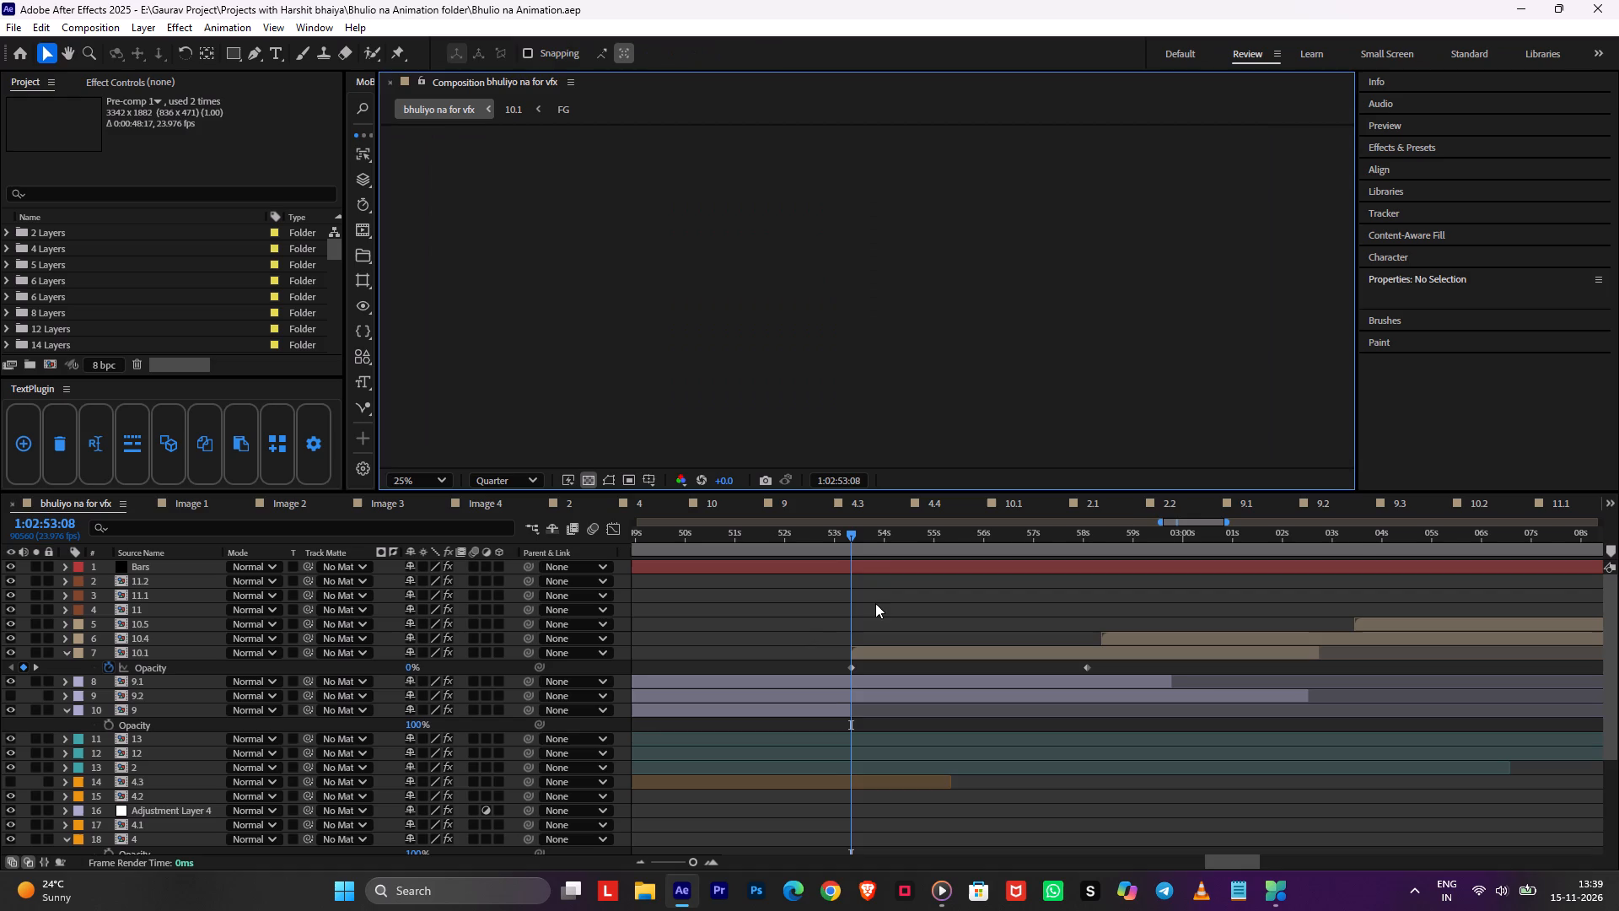
{"action": "middle_click_drag", "start_coordinate": [878, 602], "coordinate": [791, 625]}
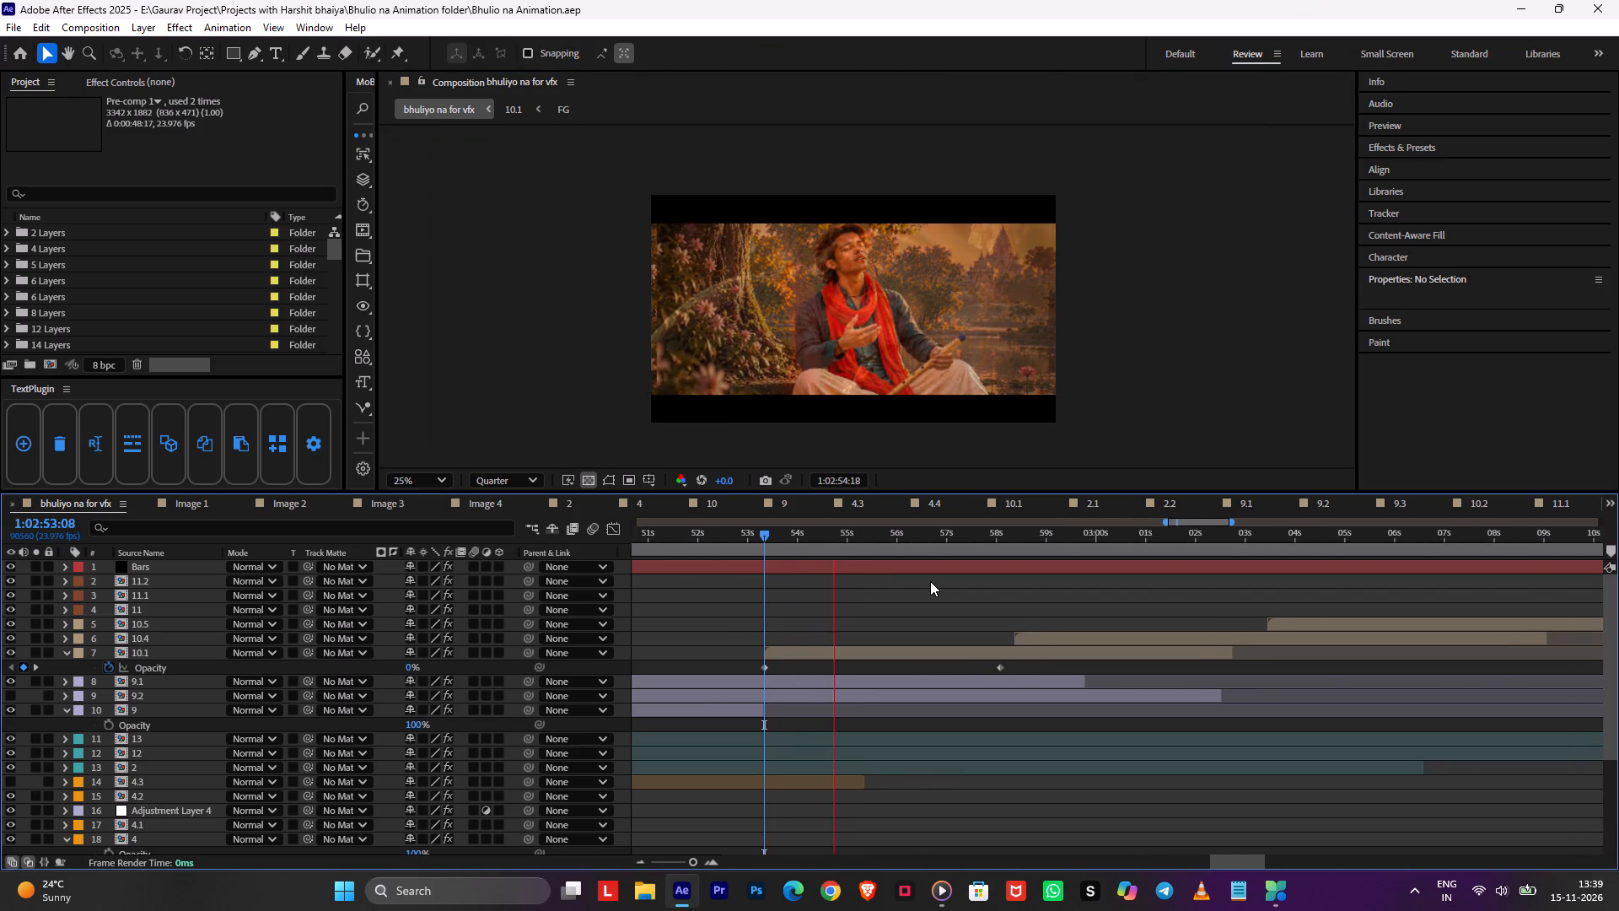
{"action": "middle_click_drag", "start_coordinate": [930, 581], "coordinate": [832, 618]}
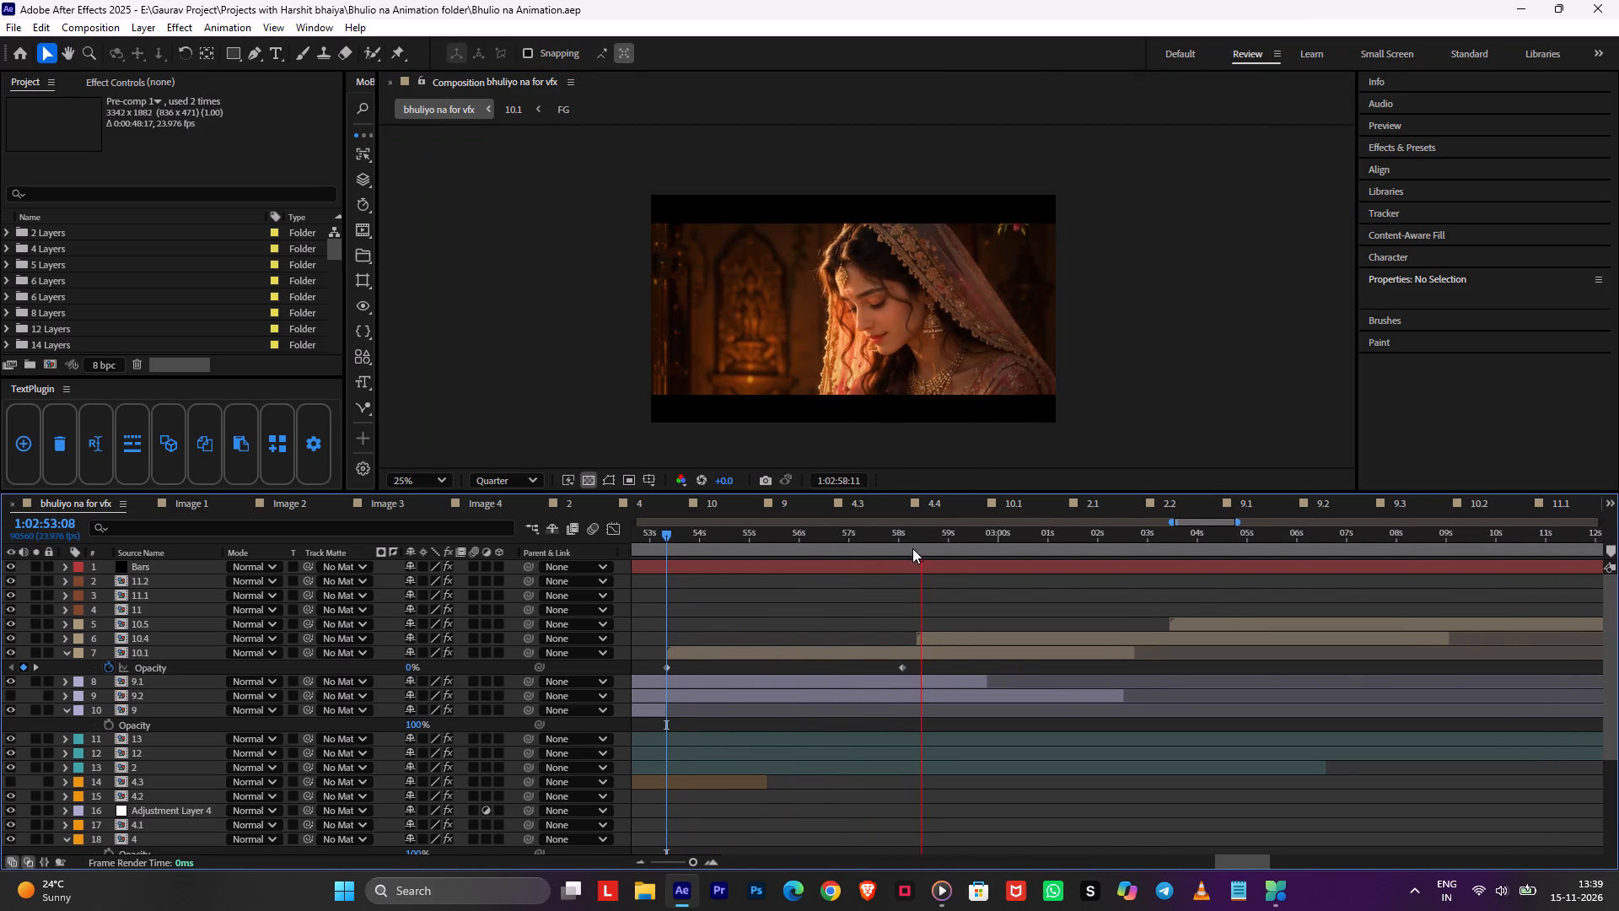
Look inside composition 10.4 and return to the bhuliyo na for vfx composition.
{"action": "left_click", "coordinate": [939, 536]}
{"action": "double_click", "coordinate": [934, 642]}
{"action": "key", "text": "Tab"}
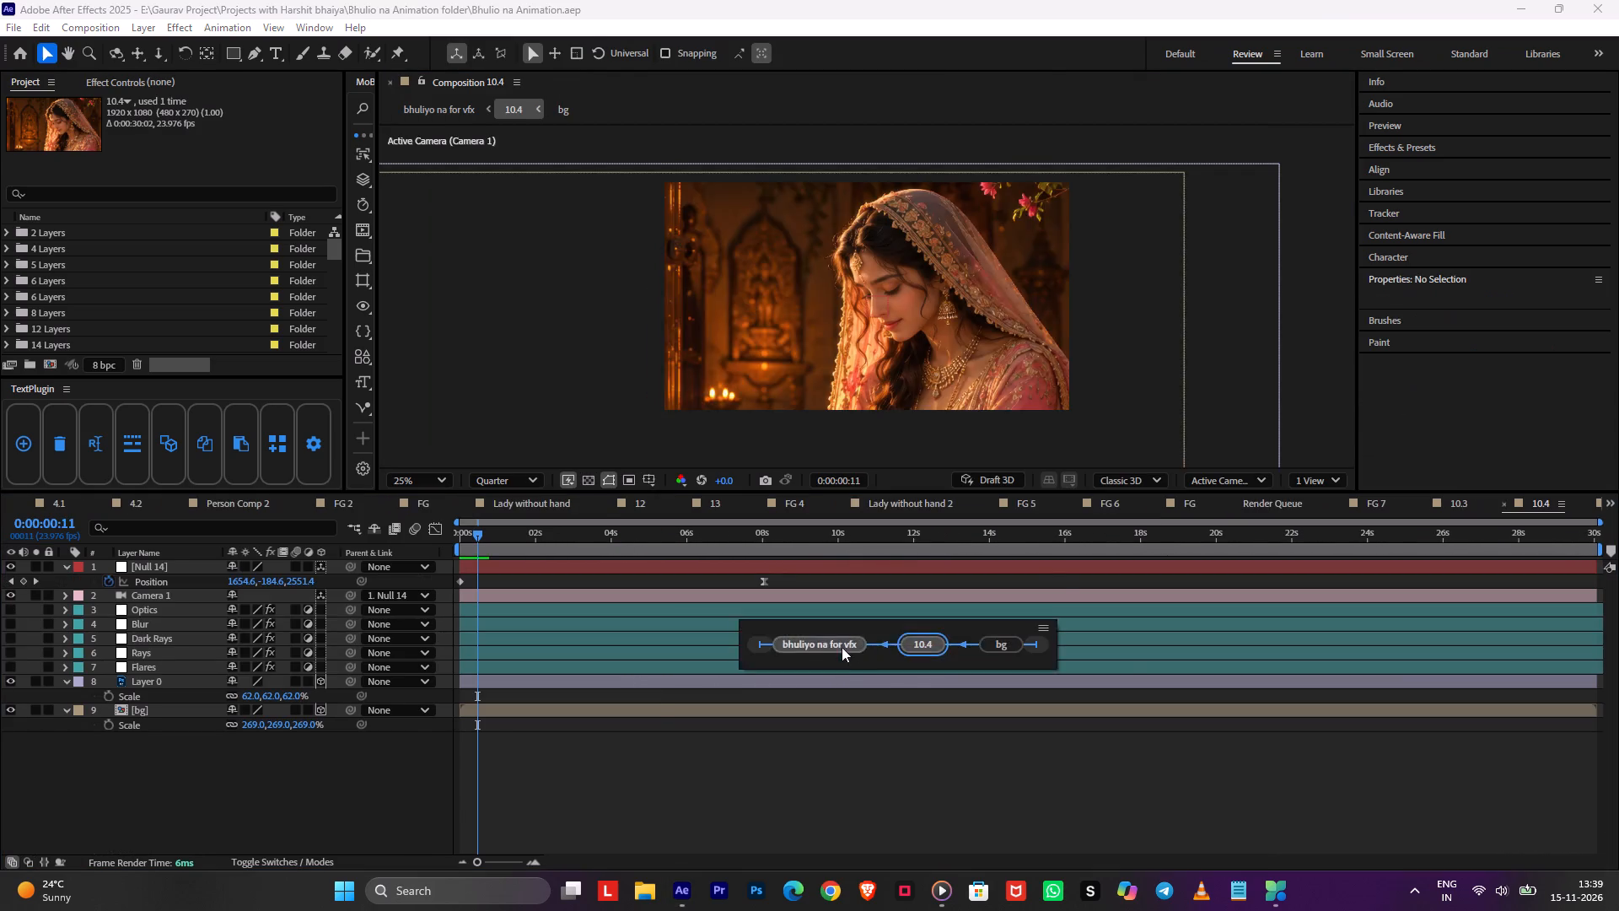
{"action": "left_click", "coordinate": [842, 647]}
In the FG composition nested in 10.1, move the end keyframes of all four puppet pins to about 8 seconds.
{"action": "double_click", "coordinate": [927, 650]}
{"action": "double_click", "coordinate": [963, 654]}
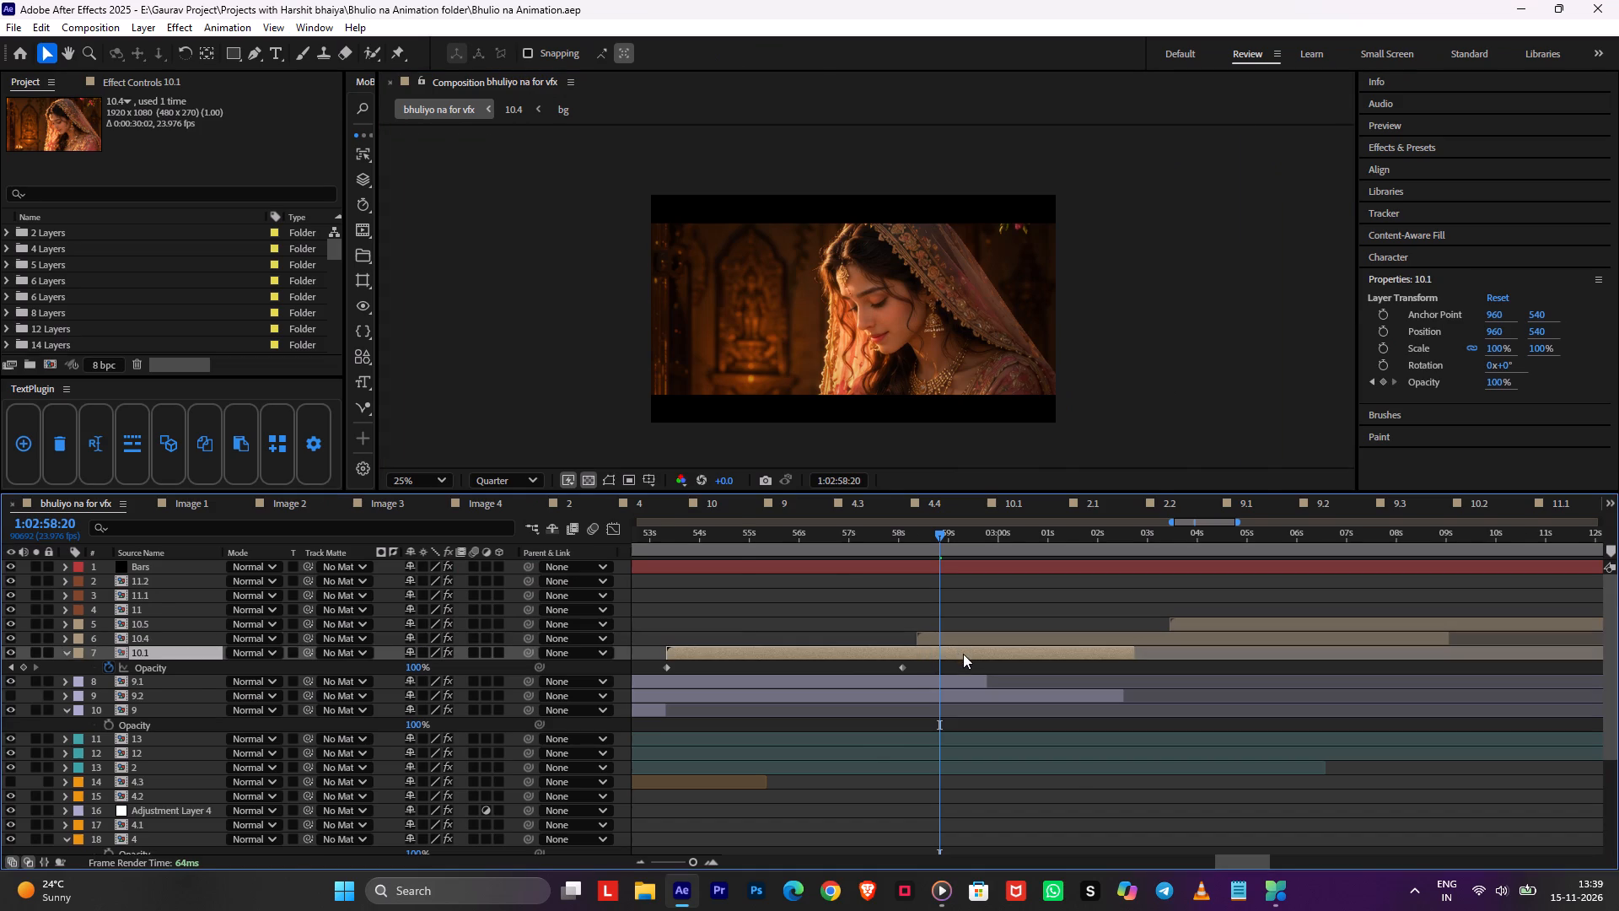
{"action": "left_click", "coordinate": [725, 672]}
{"action": "double_click", "coordinate": [720, 678]}
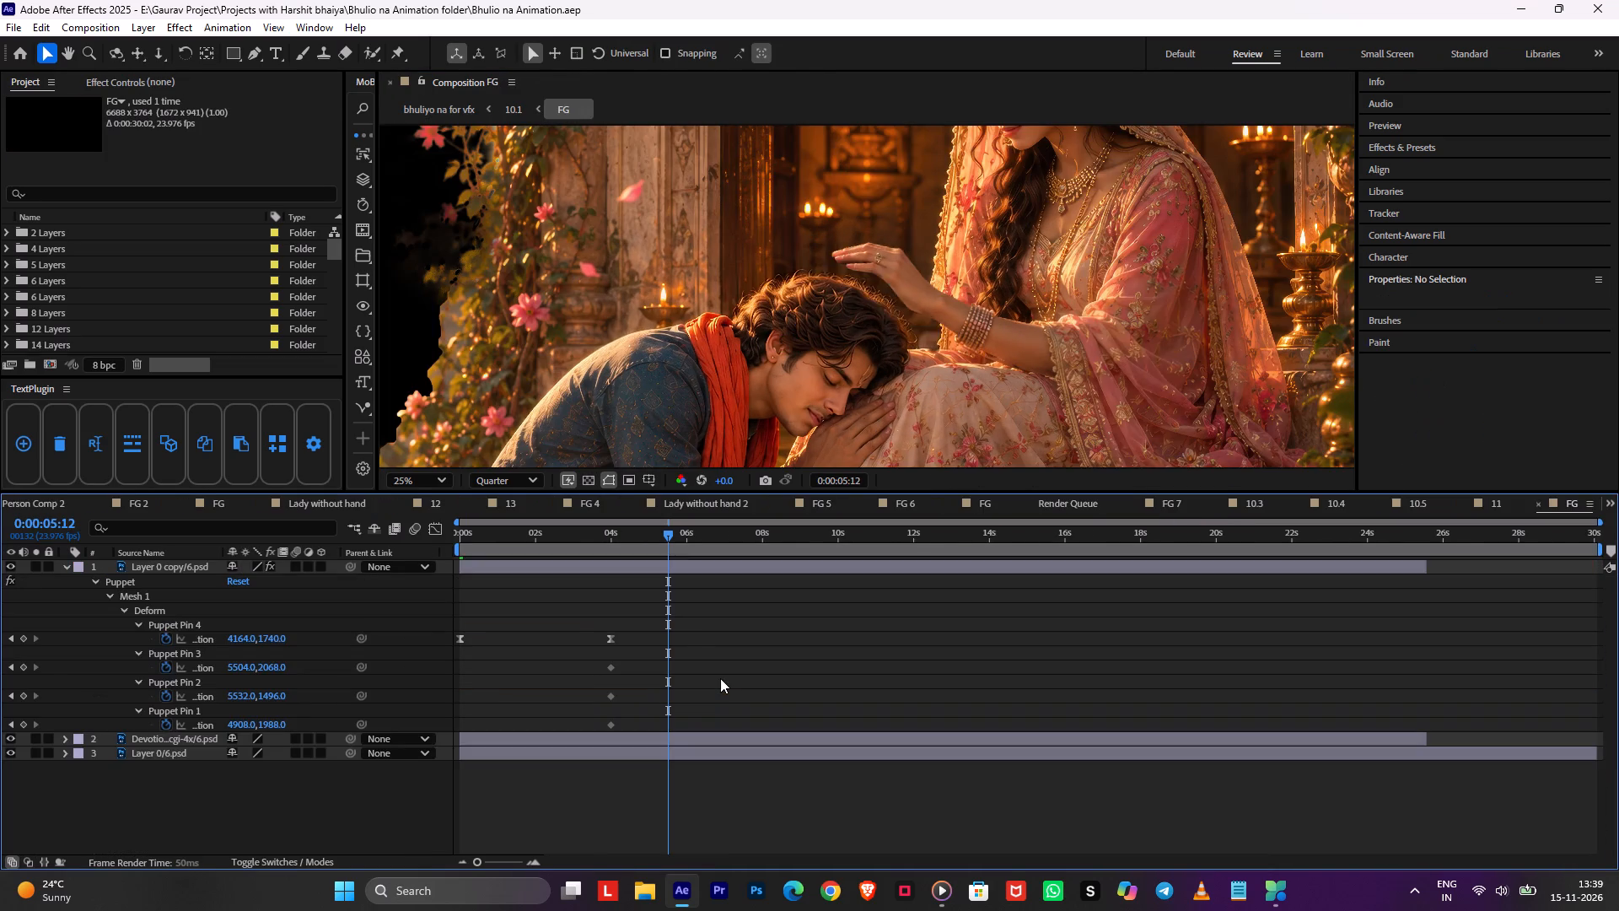
{"action": "left_click_drag", "start_coordinate": [675, 610], "coordinate": [347, 784]}
{"action": "left_click_drag", "start_coordinate": [610, 640], "coordinate": [614, 639], "text": "alt"}
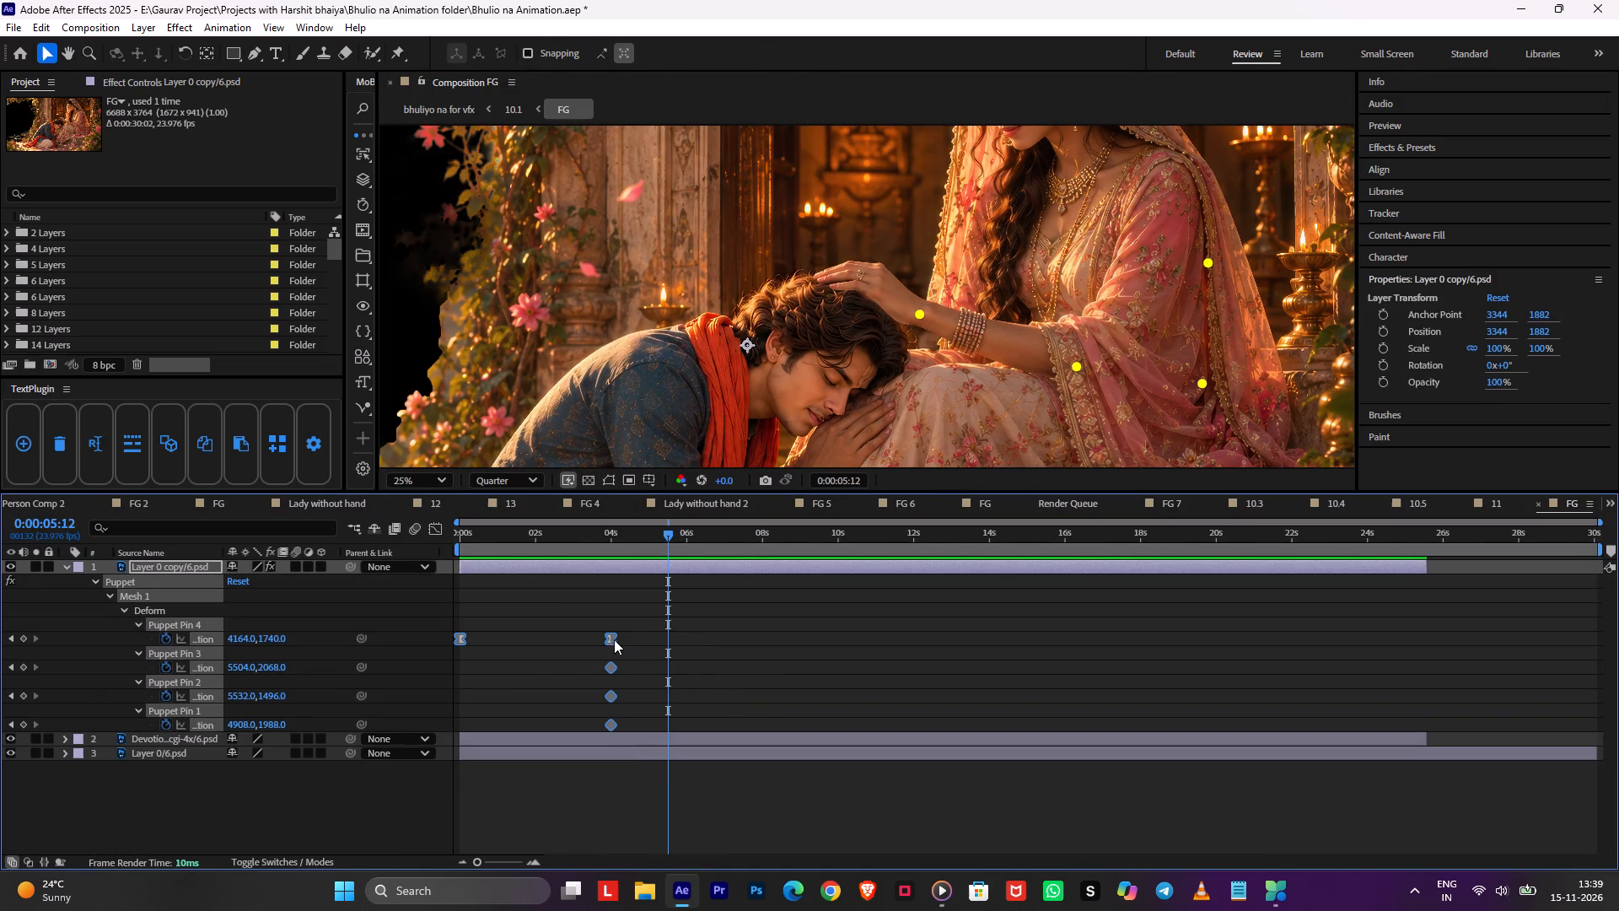
{"action": "left_click_drag", "start_coordinate": [614, 639], "coordinate": [768, 639], "text": "alt"}
Preview the slowed hand movement from the start of FG and save the project.
{"action": "left_click_drag", "start_coordinate": [723, 536], "coordinate": [378, 615]}
{"action": "left_click", "coordinate": [628, 626]}
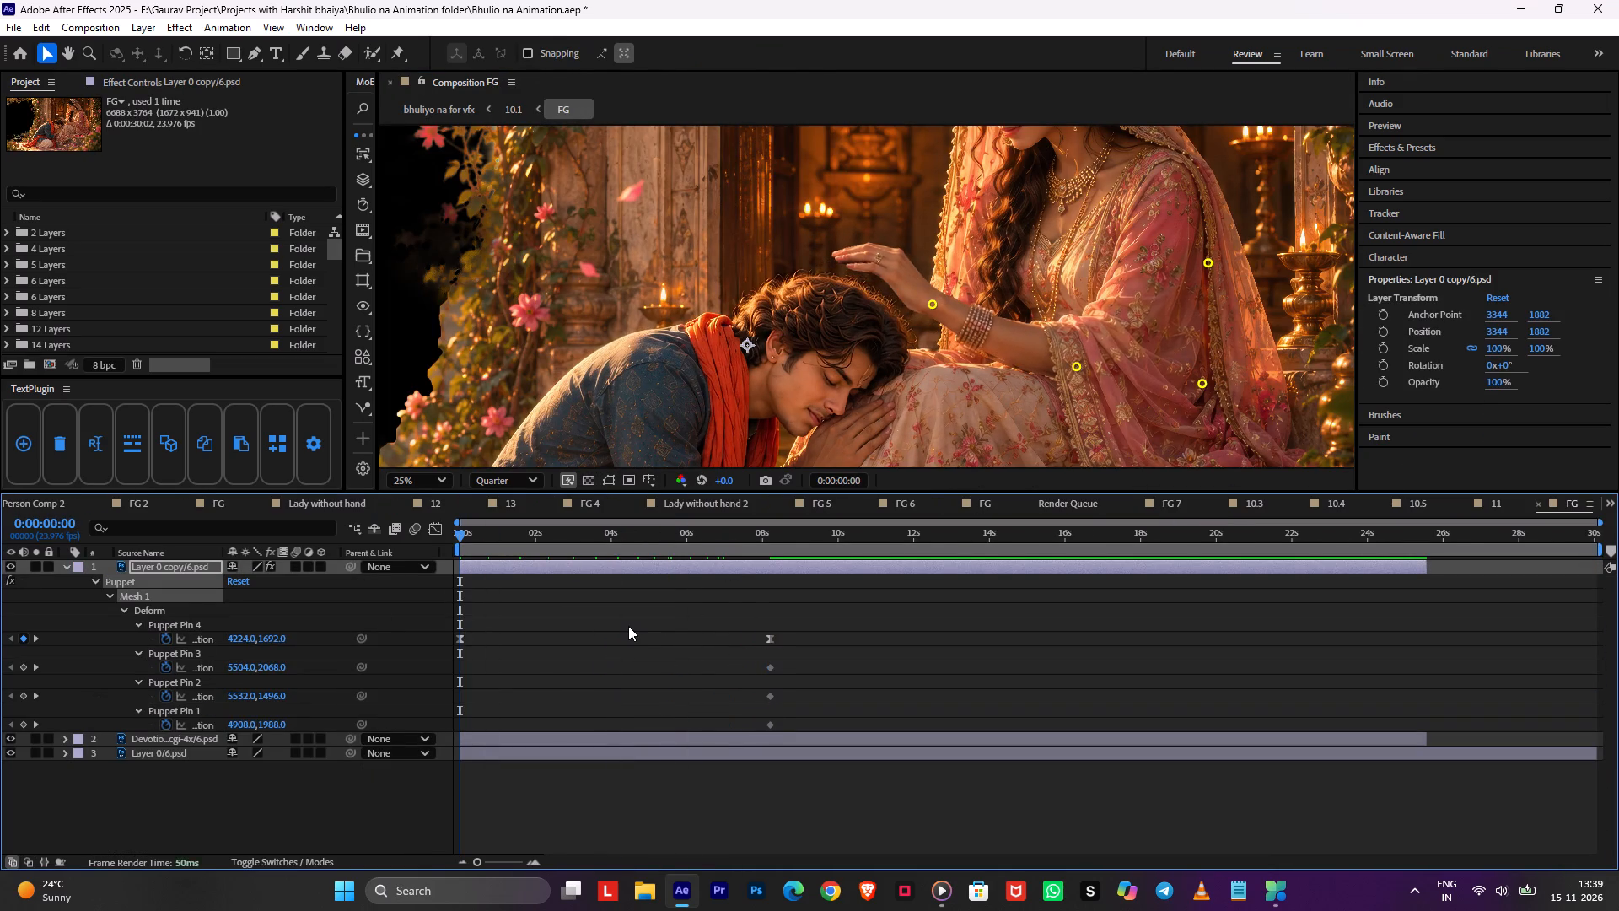
{"action": "key", "text": "space"}
{"action": "key", "text": "ctrl+s"}
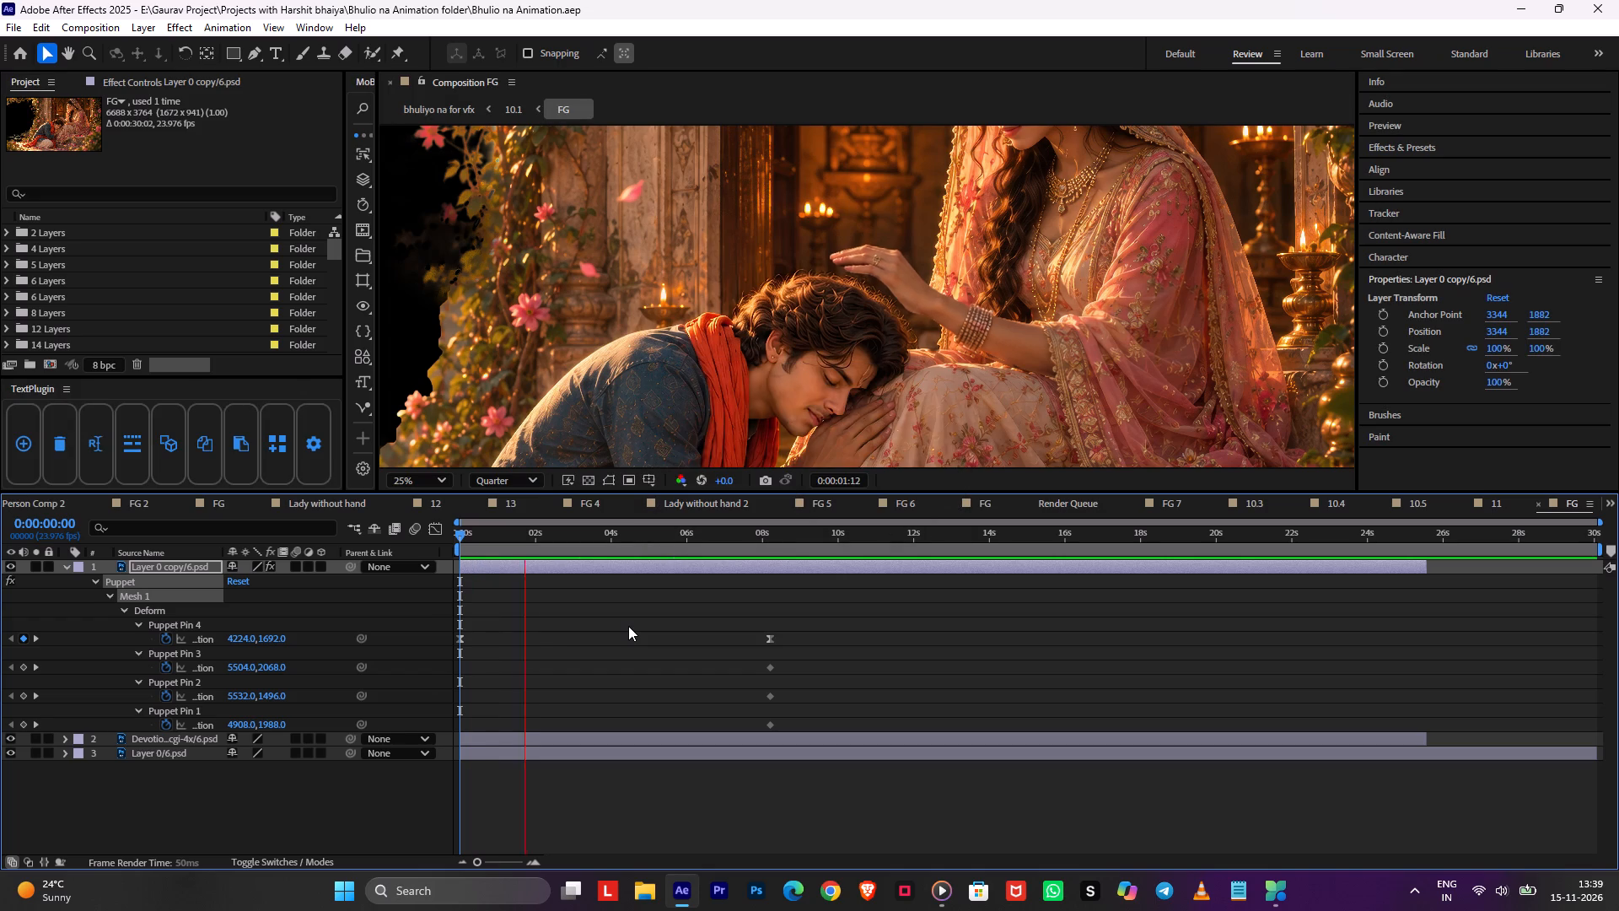
{"action": "key", "text": "space"}
Go up through 10.1 to bhuliyo na for vfx and preview the shots from 1:02:55:20 through layer 10.5.
{"action": "key", "text": "Tab"}
{"action": "left_click", "coordinate": [542, 628]}
{"action": "key", "text": "Tab"}
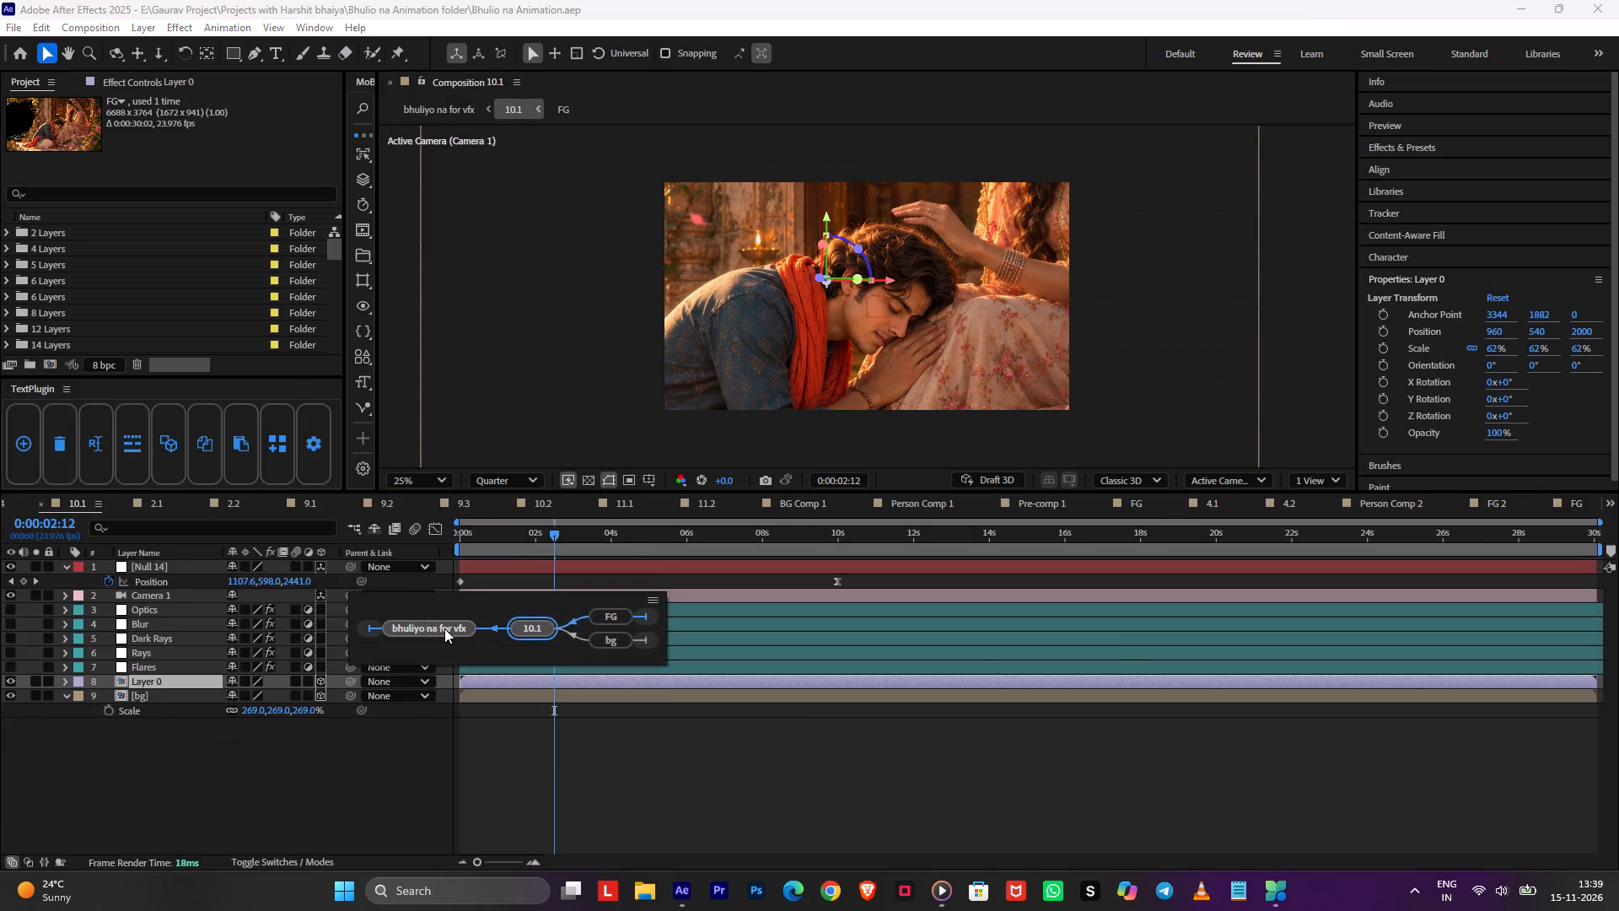
{"action": "left_click", "coordinate": [444, 628]}
{"action": "key", "text": "space"}
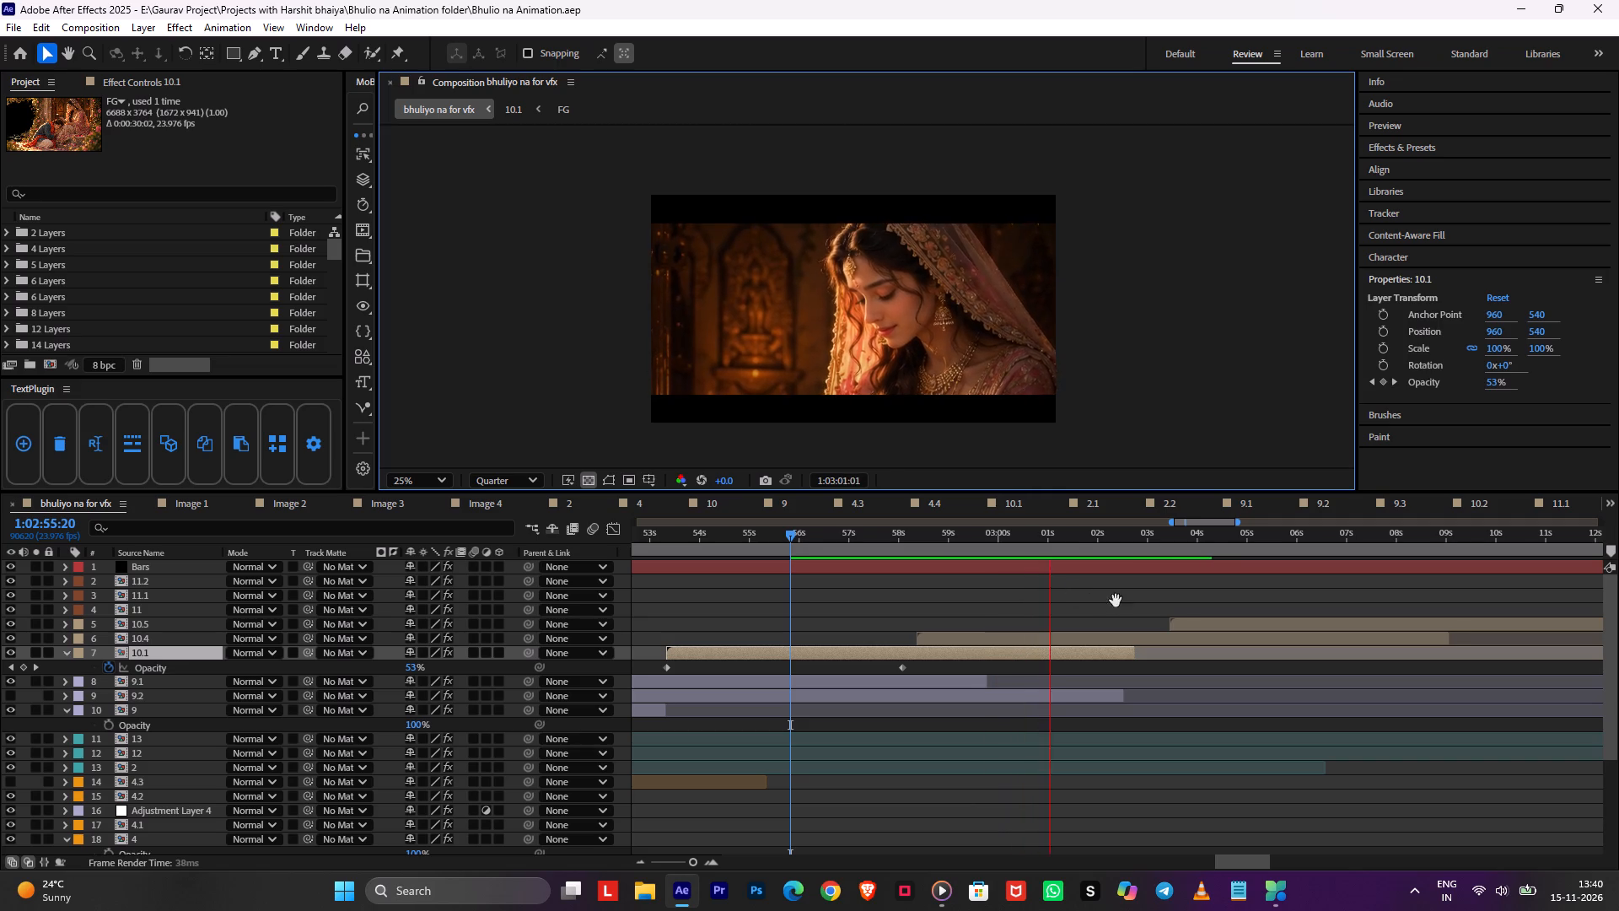
{"action": "middle_click_drag", "start_coordinate": [1113, 601], "coordinate": [869, 660]}
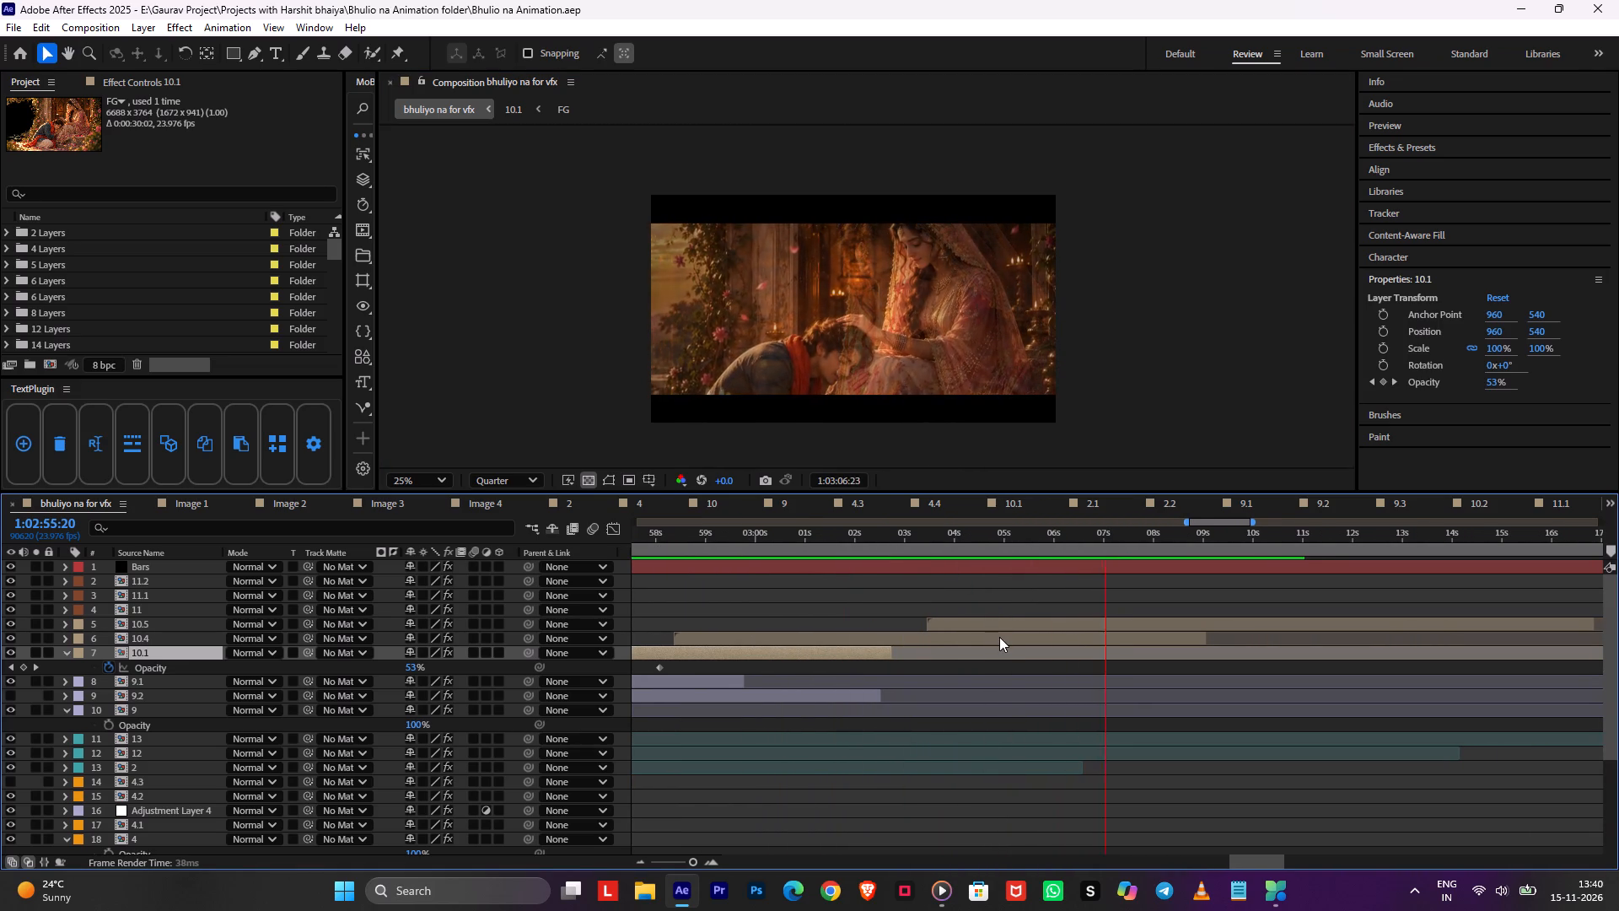
{"action": "scroll", "coordinate": [1205, 644], "scroll_direction": "down", "scroll_amount": 1, "text": "alt"}
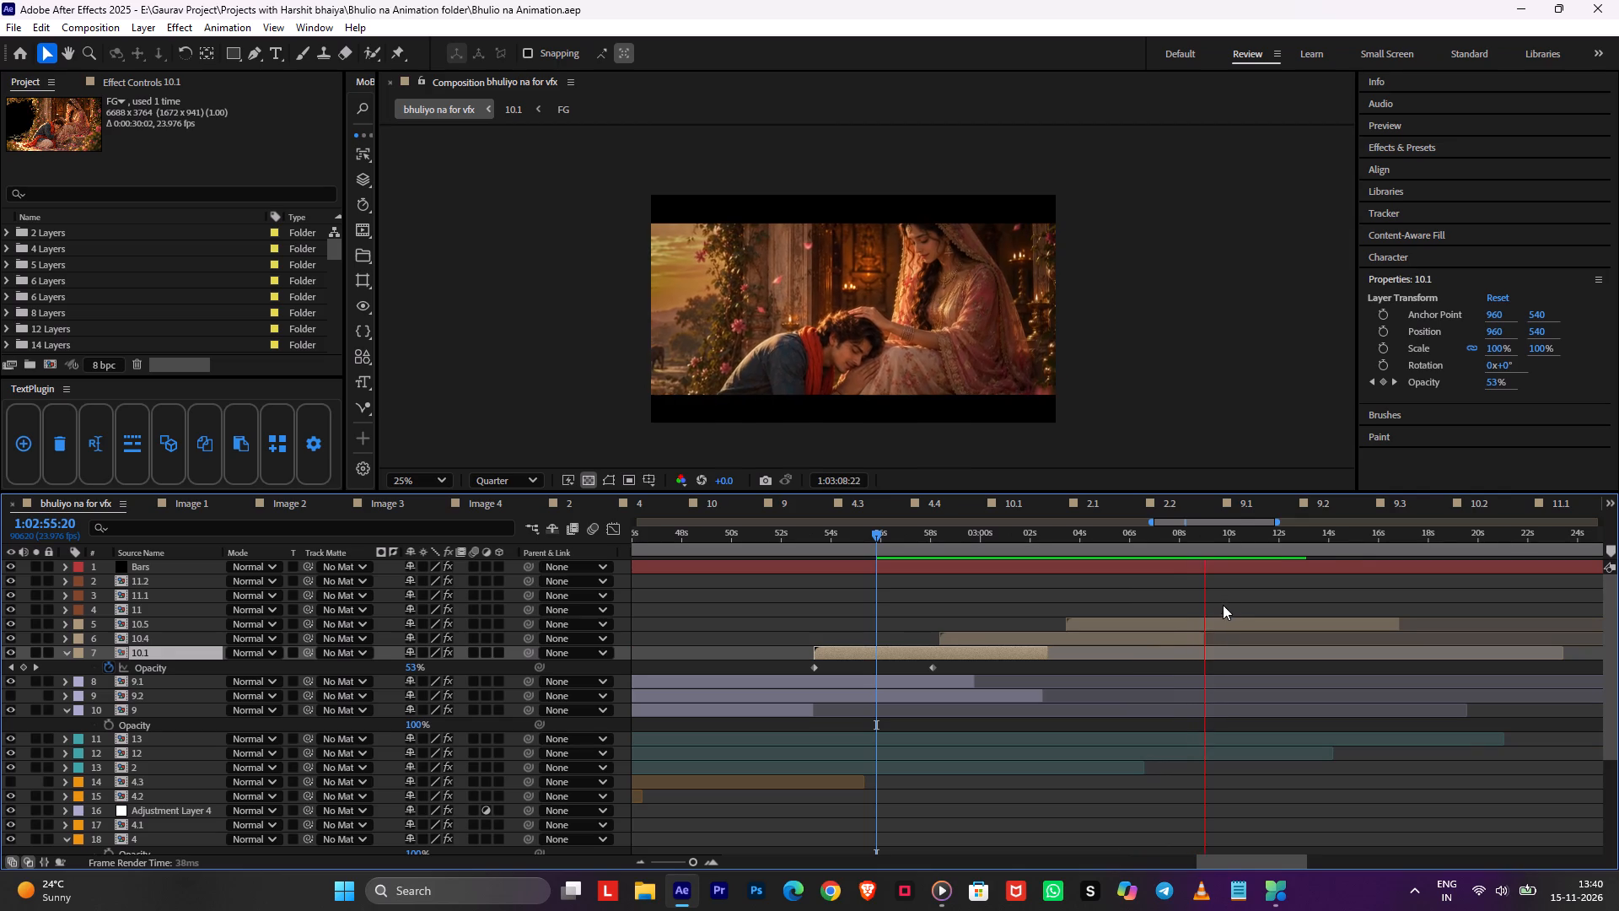
{"action": "key", "text": "space"}
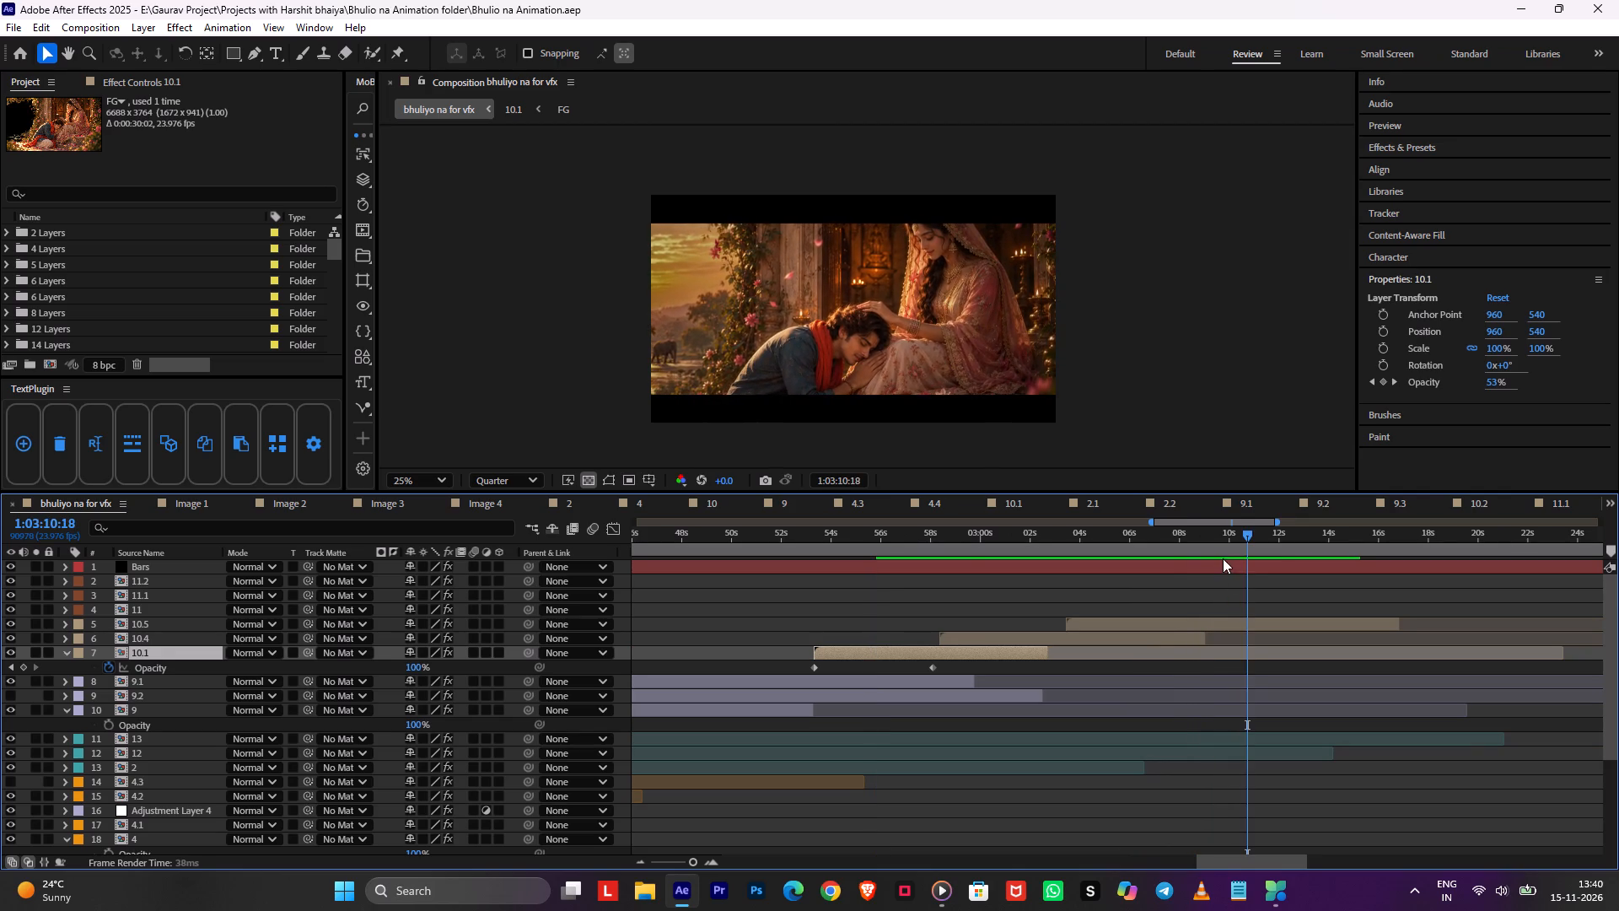
Open composition 10.5 to inspect its Layer 0 source, and return to bhuliyo na for vfx.
{"action": "left_click_drag", "start_coordinate": [1207, 547], "coordinate": [1075, 590]}
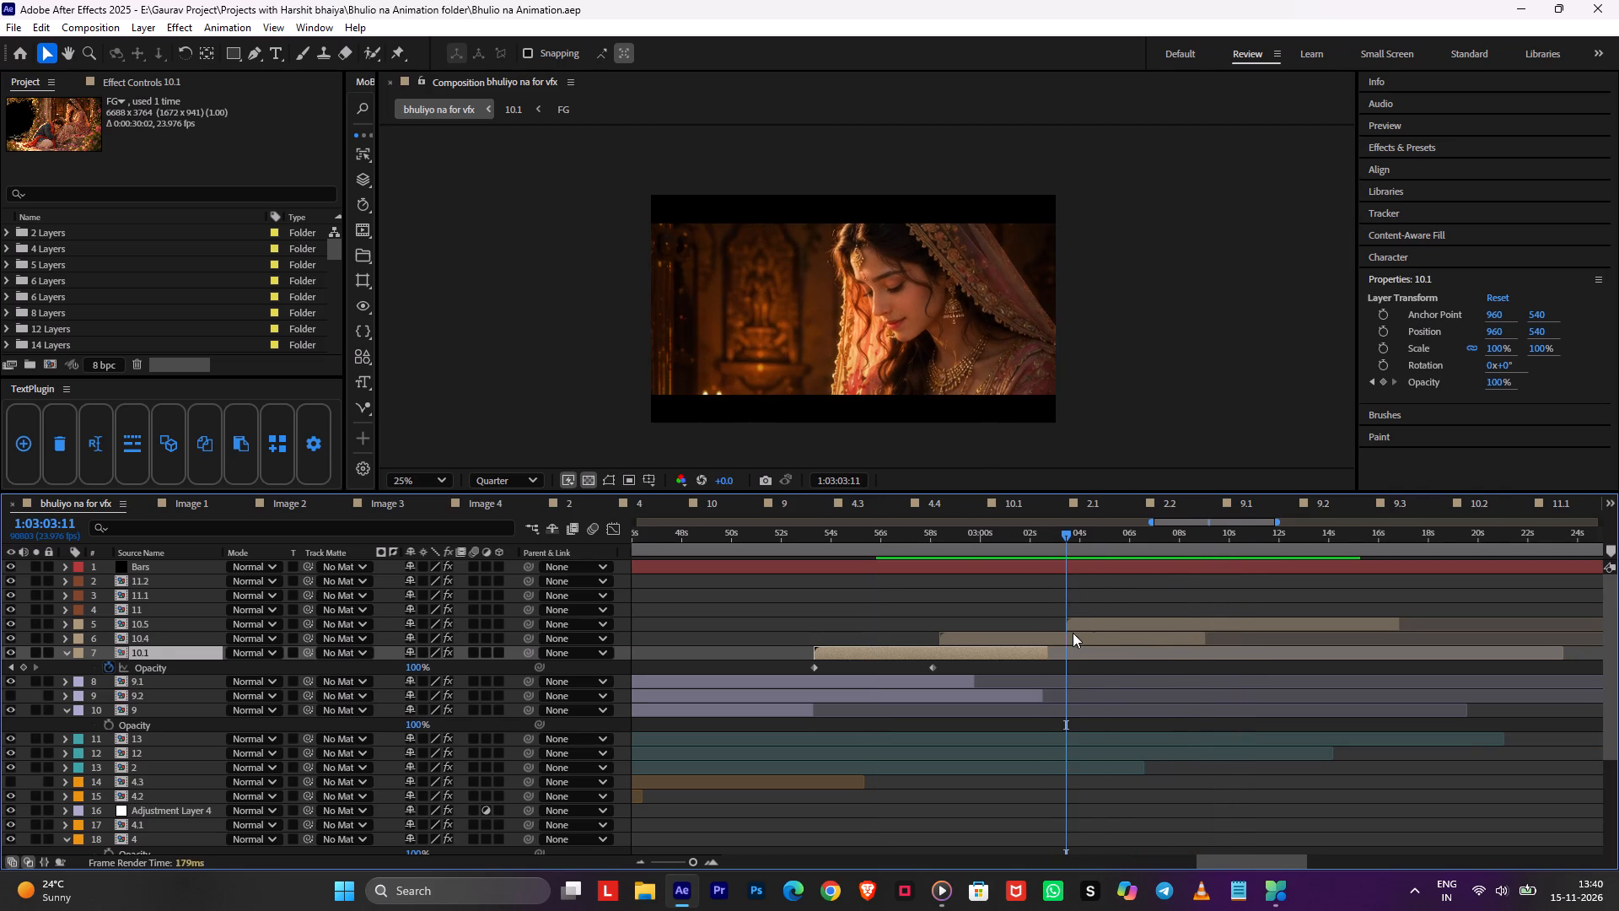
{"action": "double_click", "coordinate": [1095, 620]}
{"action": "double_click", "coordinate": [919, 681]}
{"action": "key", "text": "Tab"}
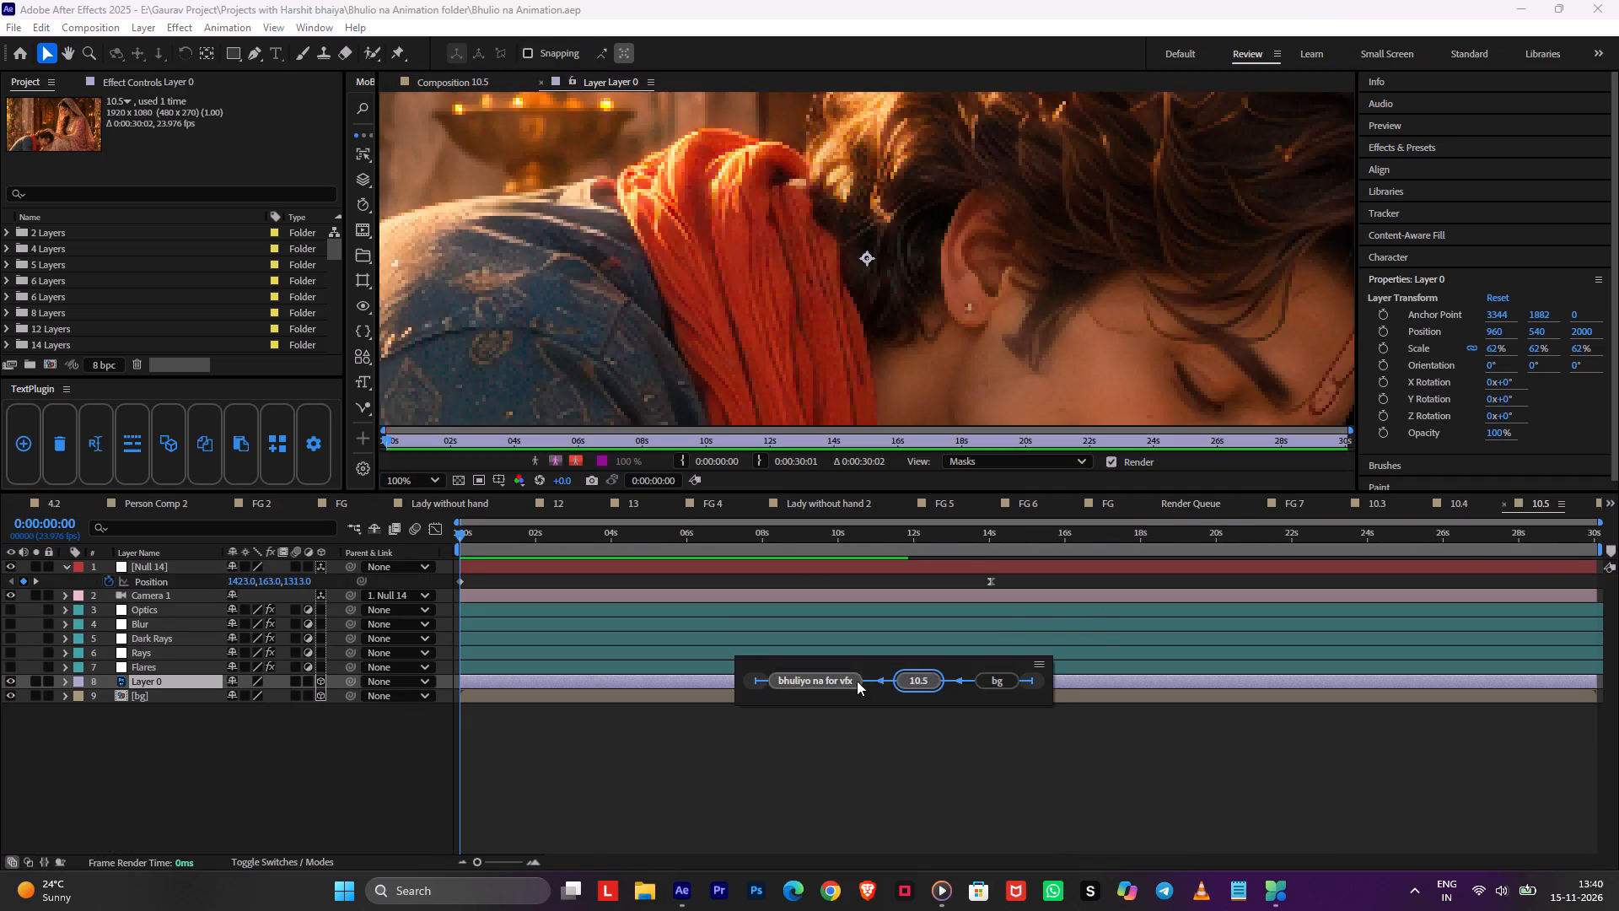
{"action": "left_click", "coordinate": [843, 681]}
Copy the animated Layer 0 from composition 10.1 into composition 10.5.
{"action": "double_click", "coordinate": [977, 653]}
{"action": "left_click", "coordinate": [862, 673]}
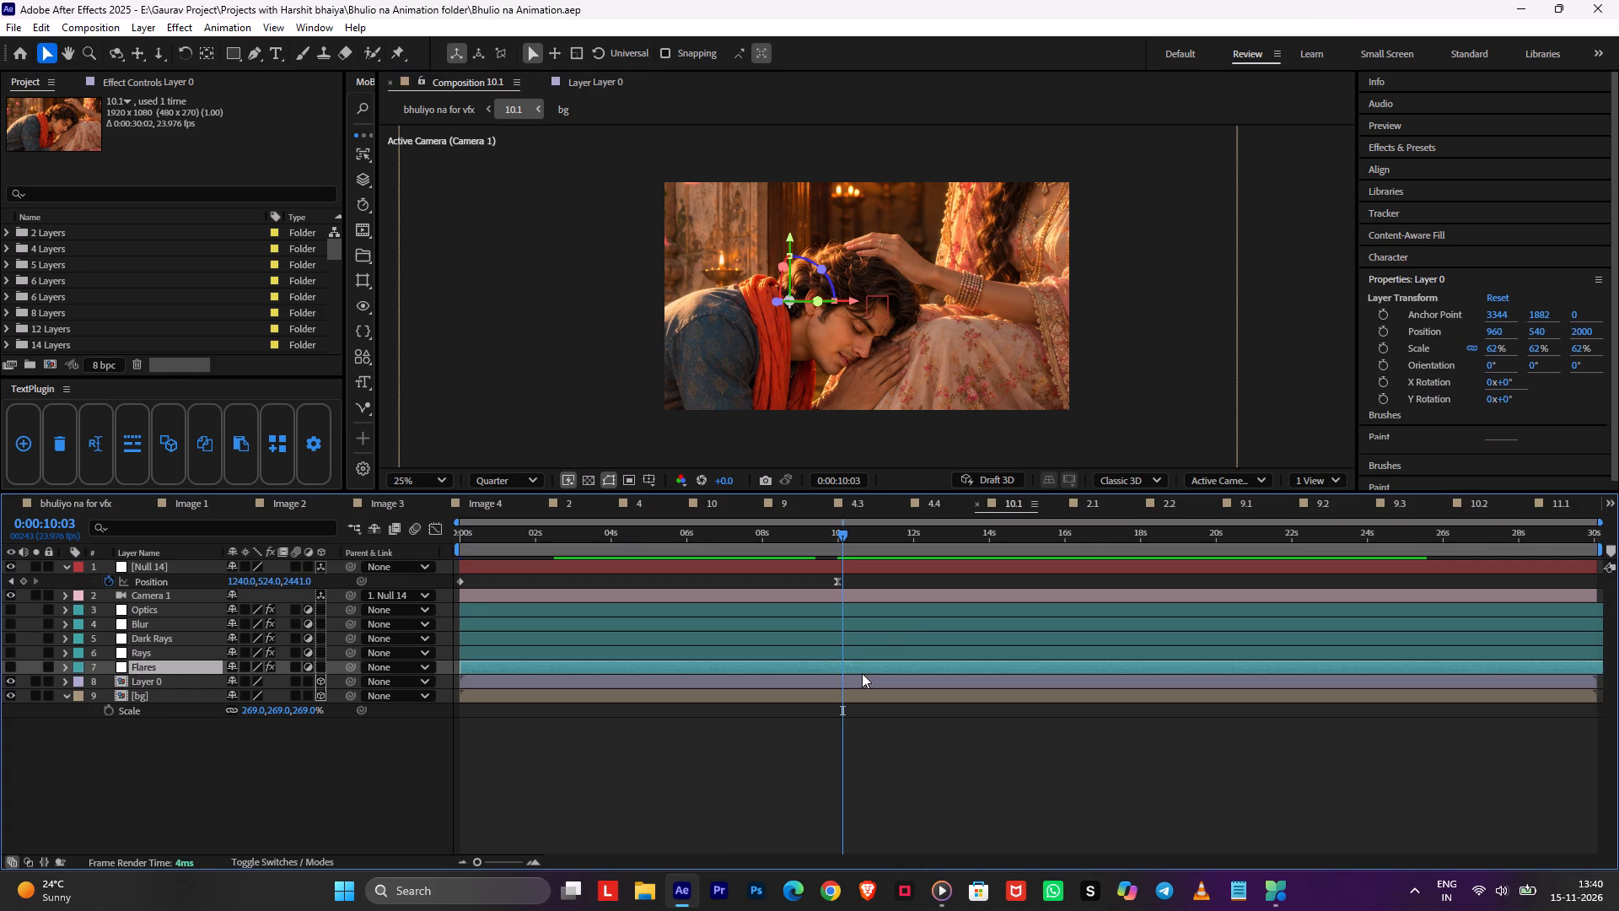
{"action": "left_click", "coordinate": [858, 681]}
{"action": "key", "text": "ctrl+c"}
{"action": "key", "text": "Tab"}
{"action": "left_click", "coordinate": [781, 685]}
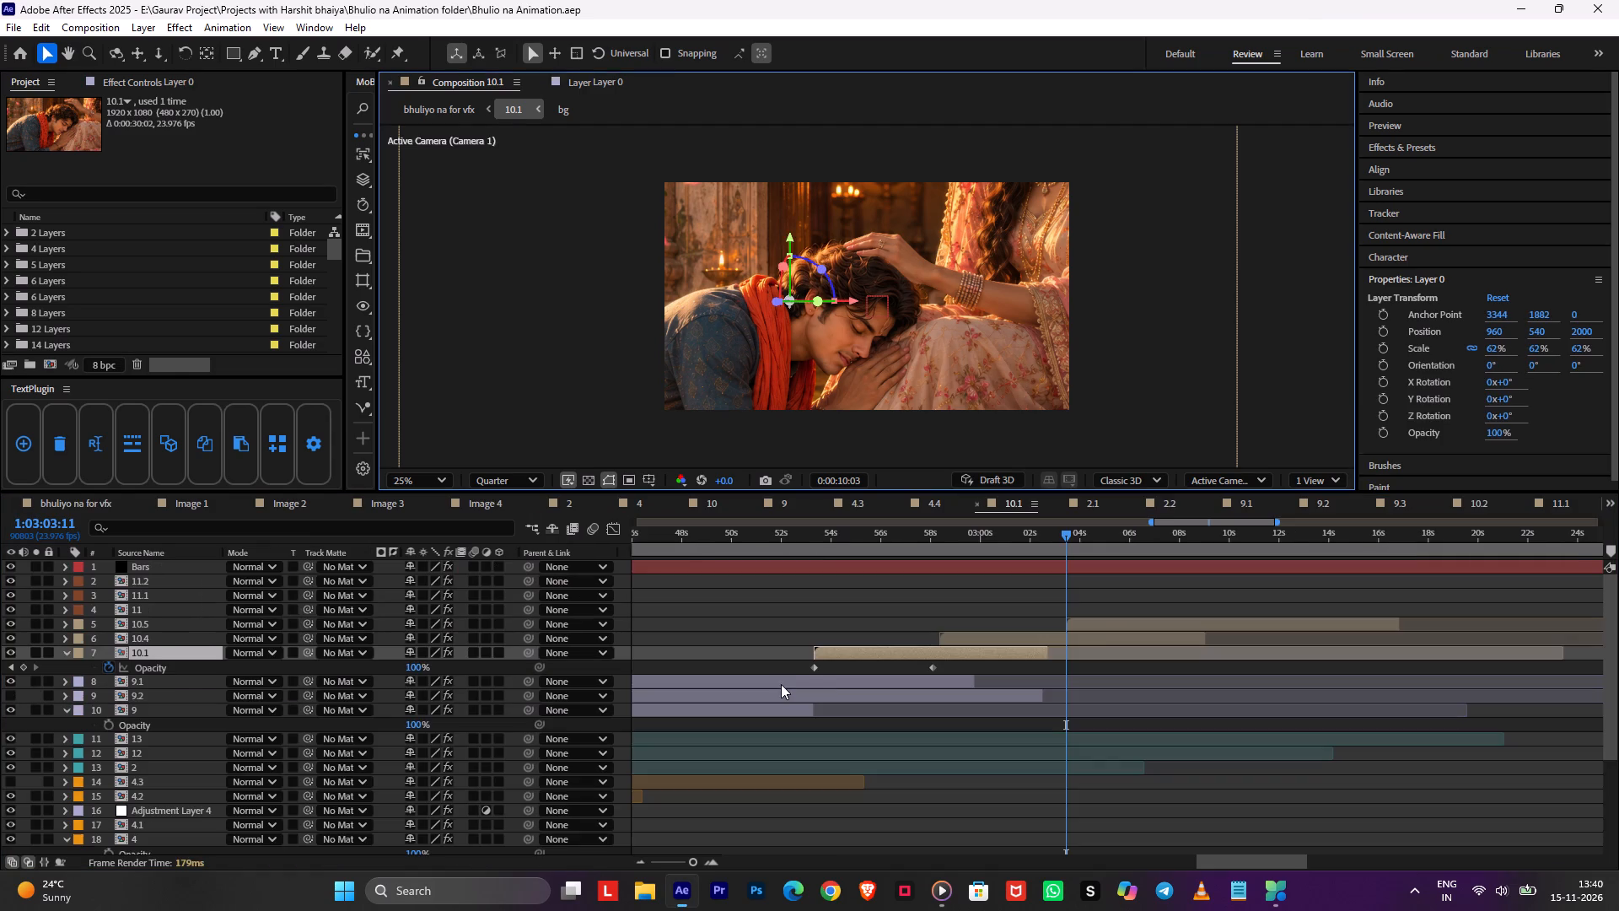
{"action": "double_click", "coordinate": [1100, 623]}
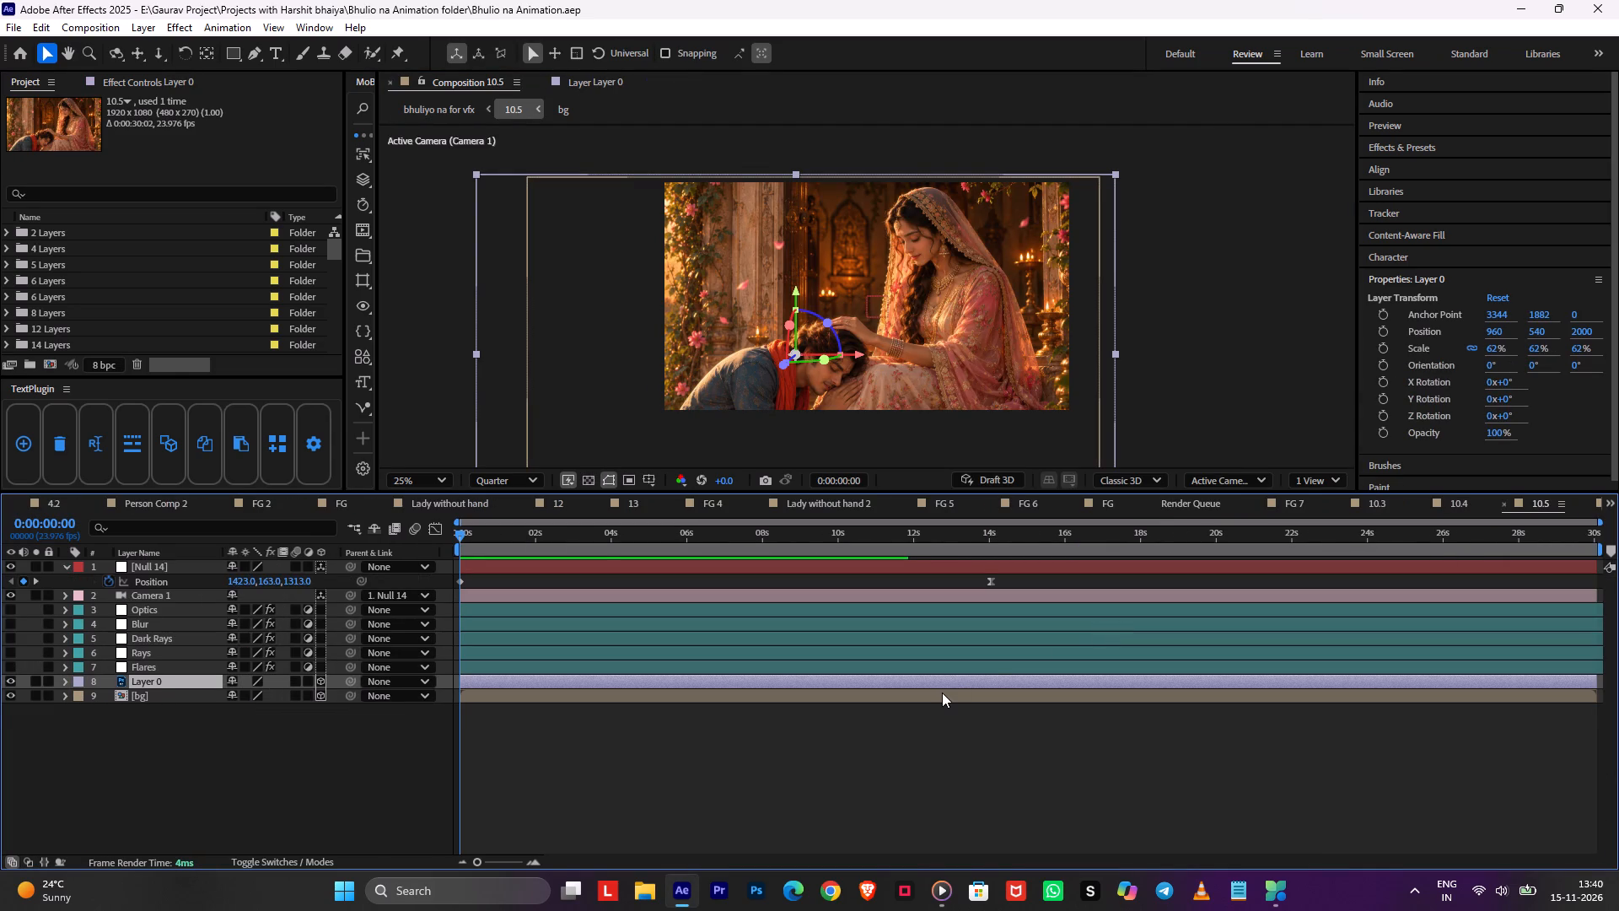
Reveal the pasted Layer 2's FG source in the project, duplicate it, and replace the layer's source with the duplicate.
{"action": "right_click", "coordinate": [917, 678]}
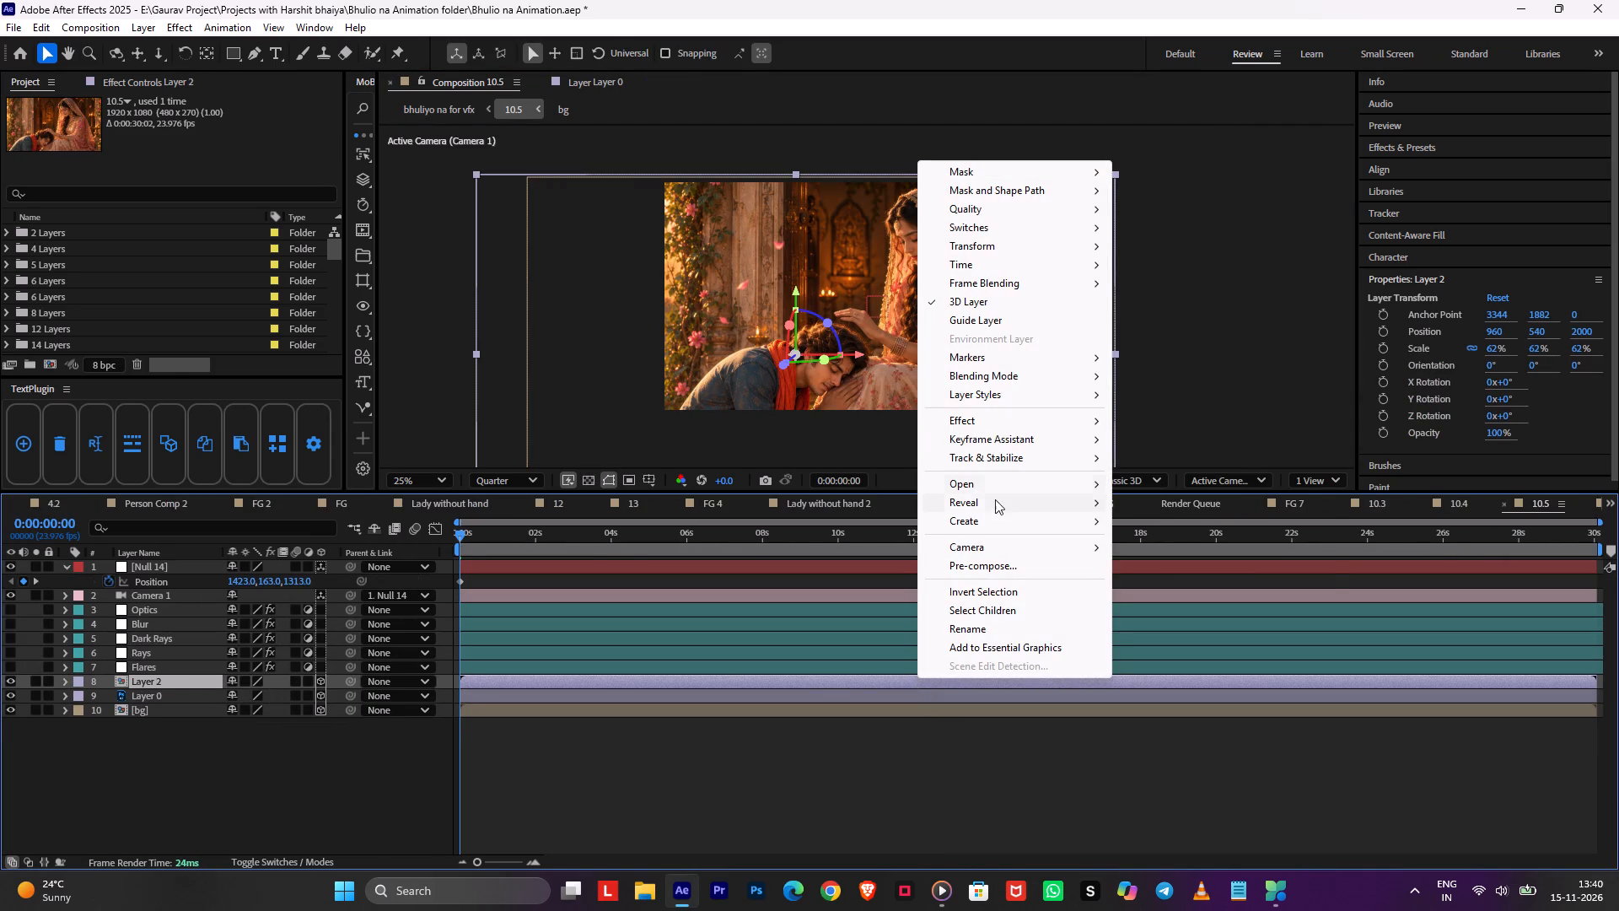
{"action": "left_click", "coordinate": [1157, 517]}
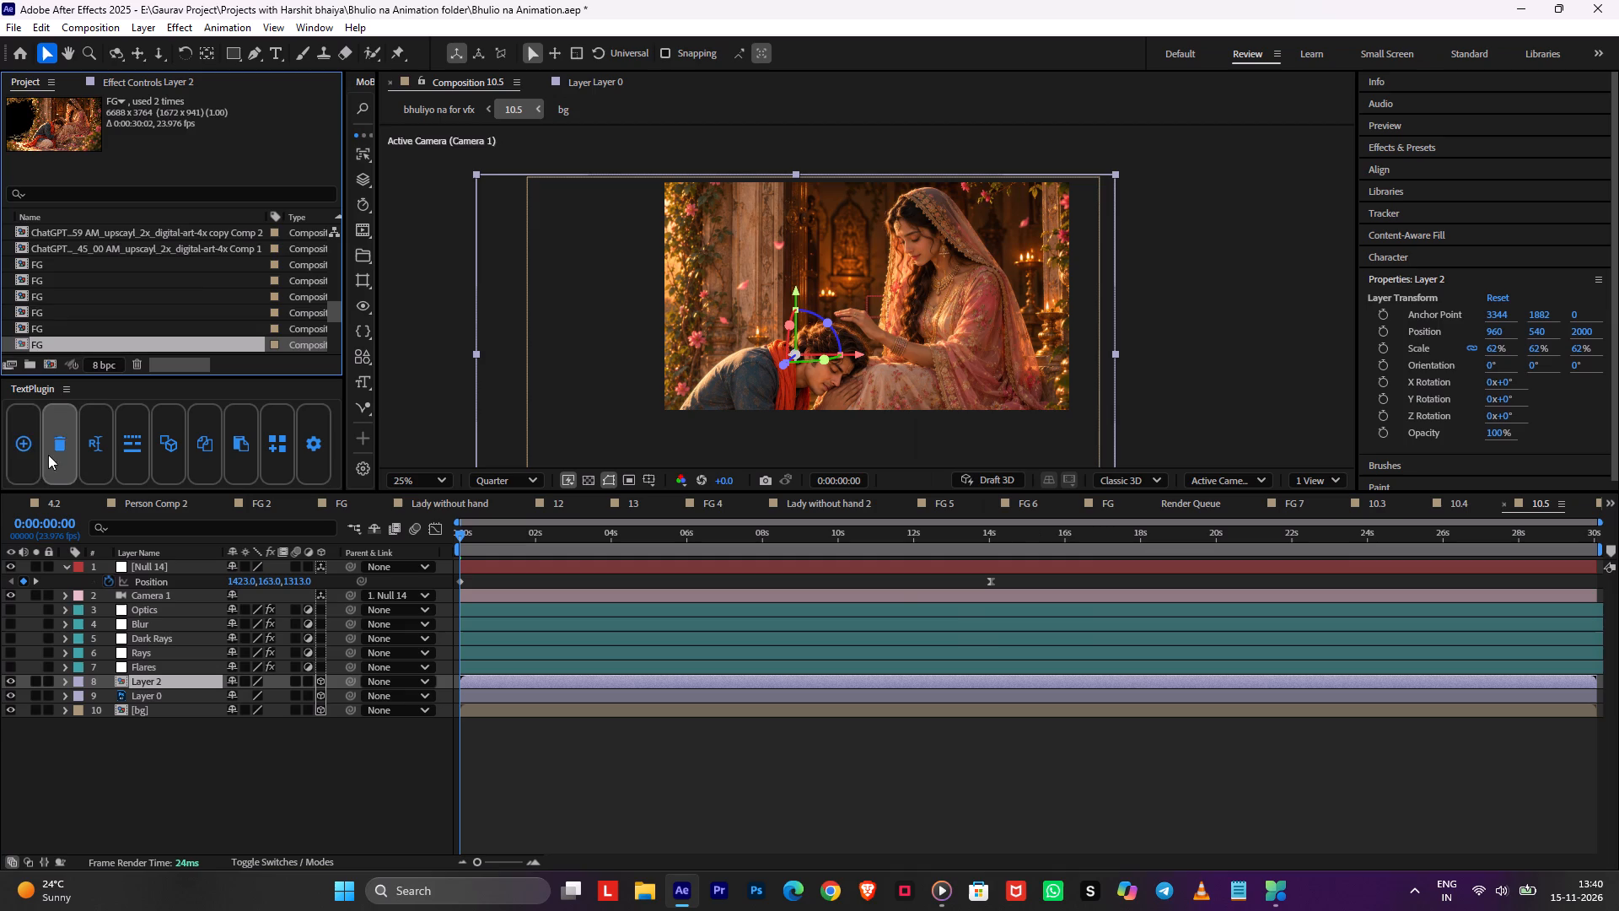
{"action": "key", "text": "ctrl+d"}
{"action": "left_click_drag", "start_coordinate": [57, 227], "coordinate": [191, 547]}
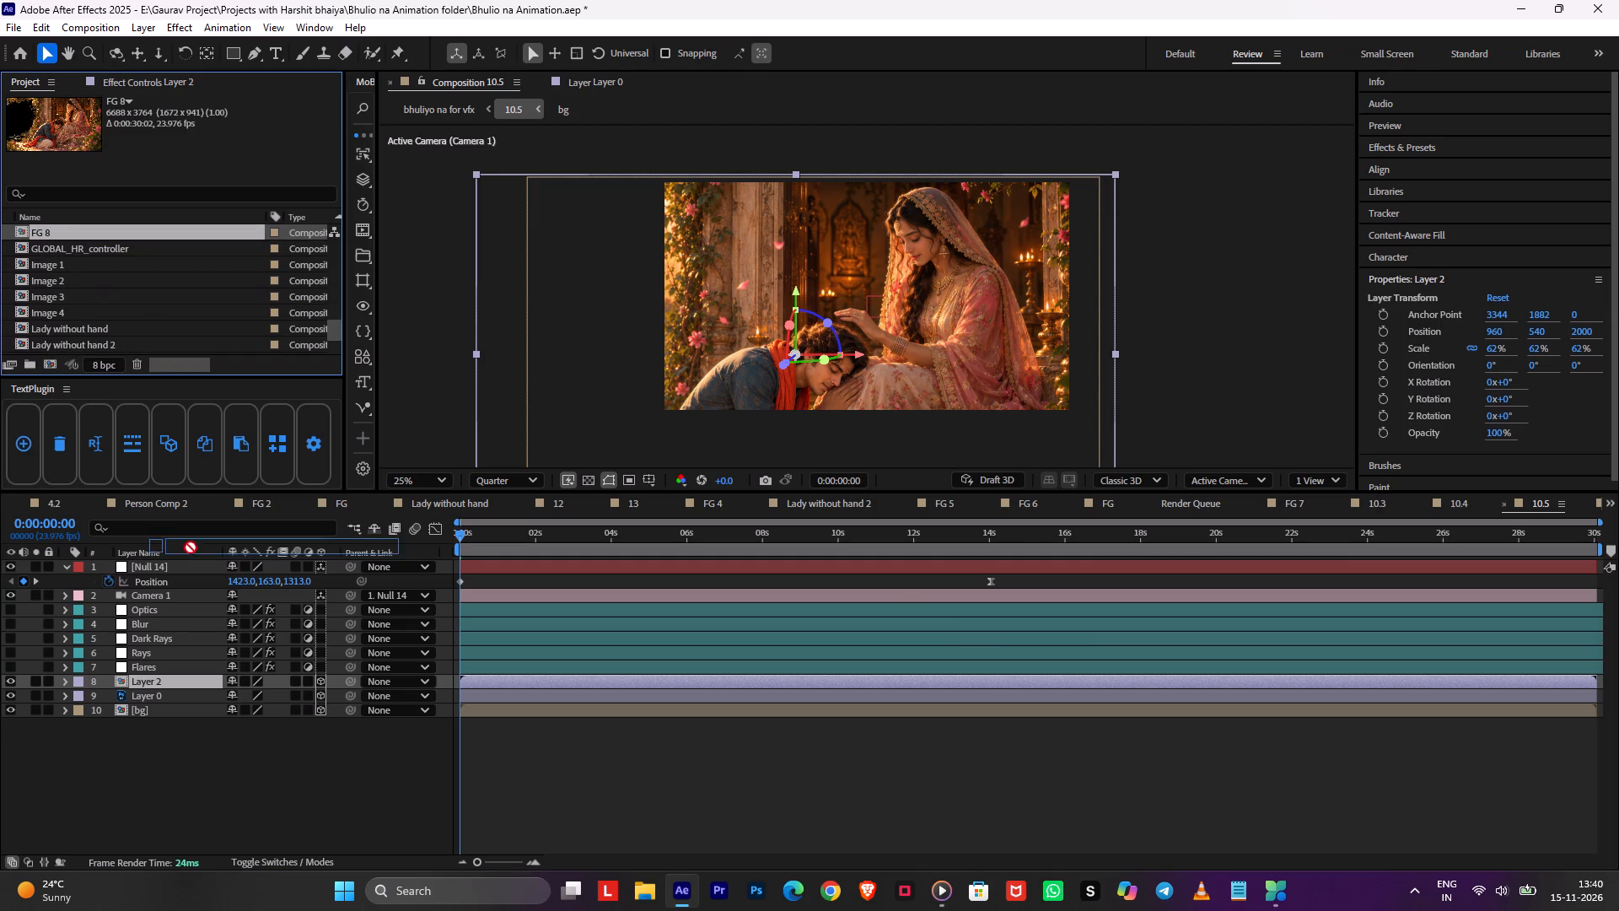
{"action": "left_click_drag", "start_coordinate": [191, 547], "coordinate": [159, 676]}
Hide the original Layer 0 in composition 10.5 and preview the replacement layer's animation from the start.
{"action": "left_click", "coordinate": [8, 697]}
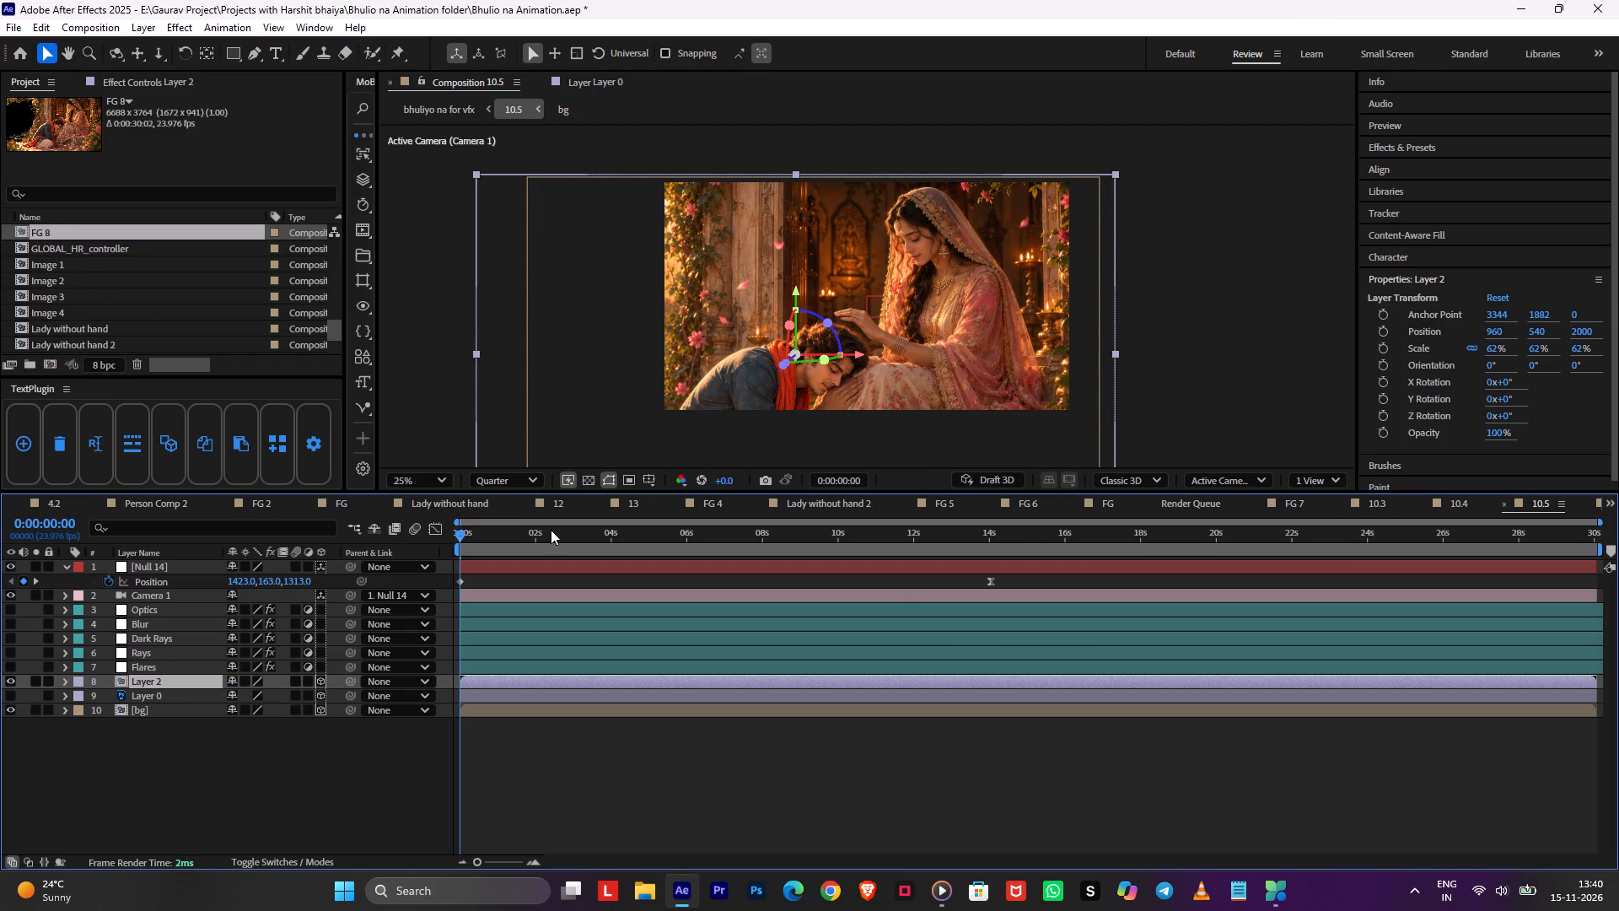
{"action": "left_click_drag", "start_coordinate": [528, 542], "coordinate": [589, 592]}
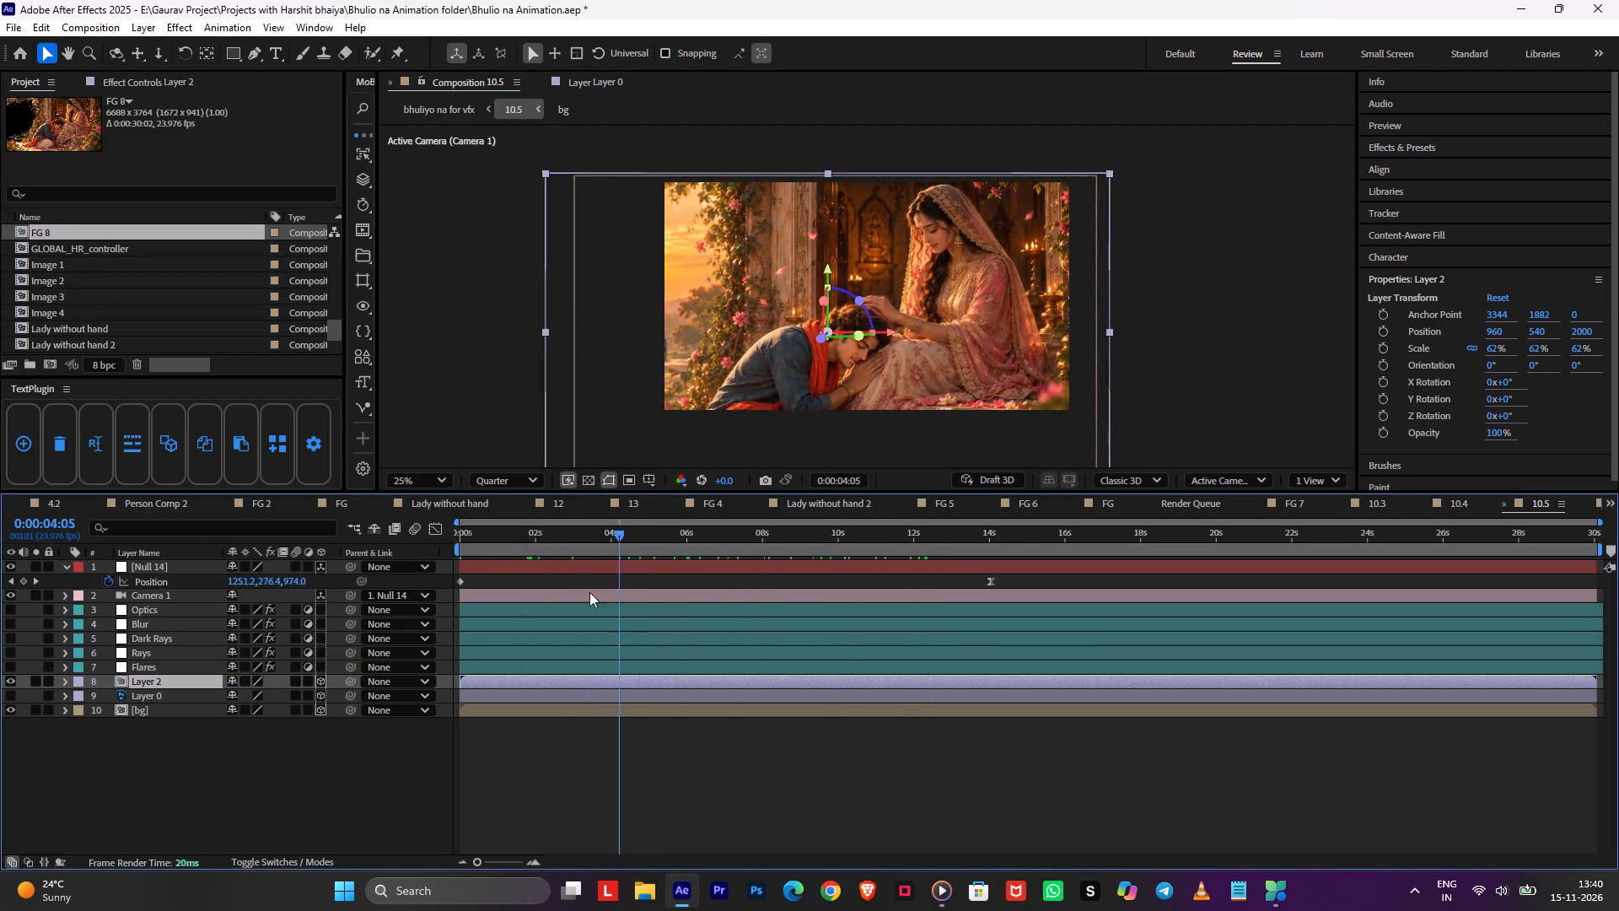
{"action": "left_click_drag", "start_coordinate": [589, 592], "coordinate": [389, 620]}
{"action": "key", "text": "space"}
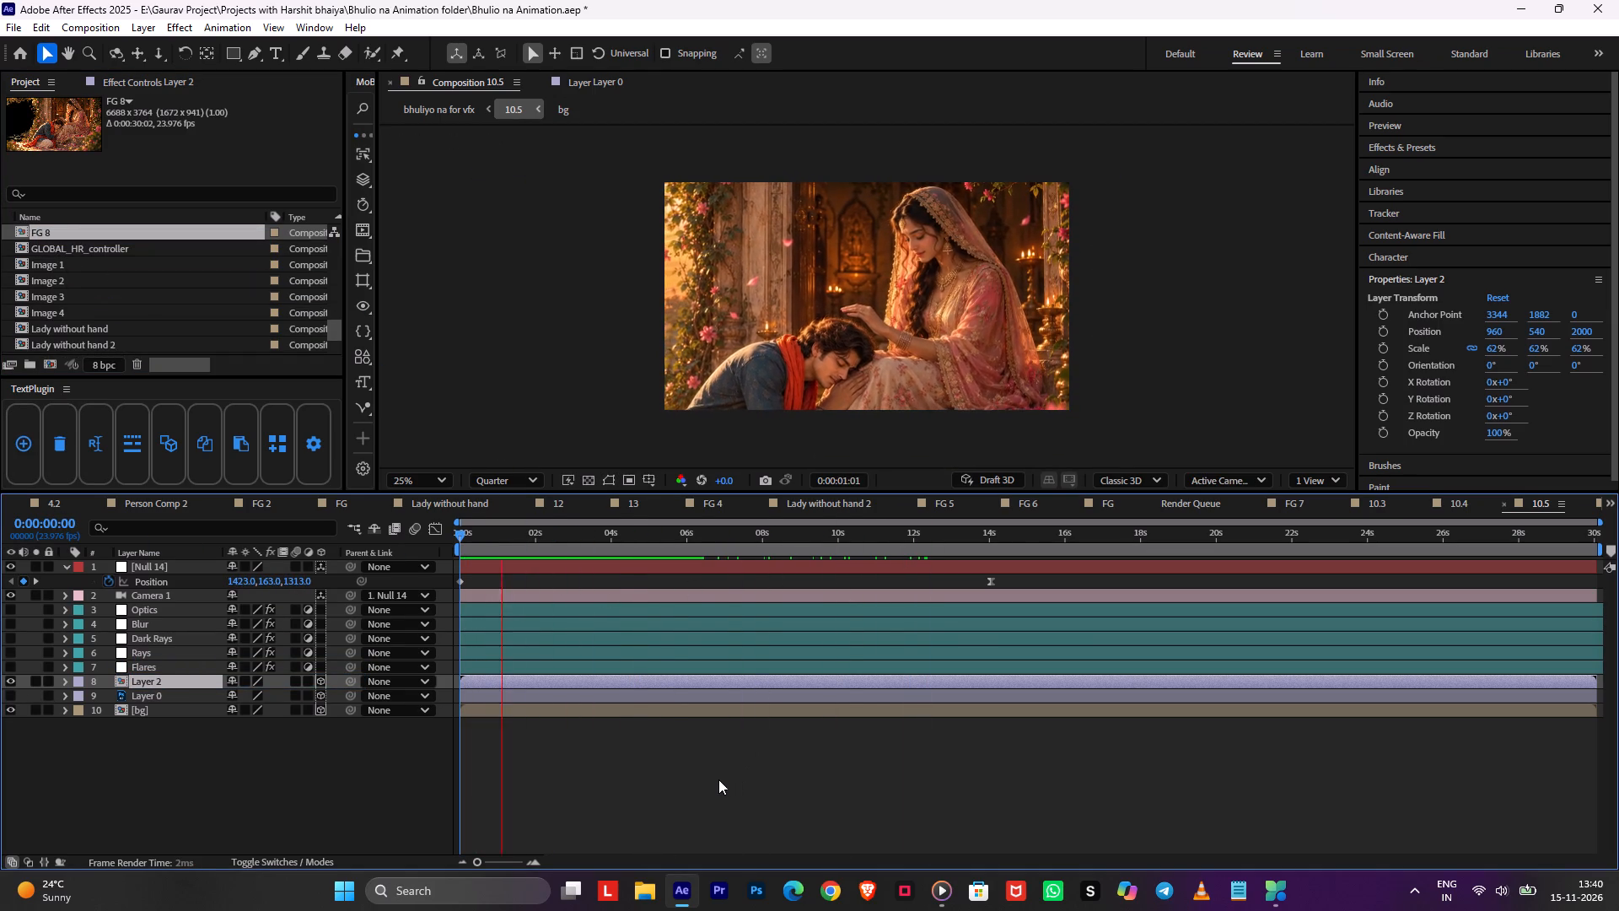
{"action": "left_click", "coordinate": [718, 779]}
Return to bhuliyo na for vfx, preview the updated 10.5 shot from its start, and save the project.
{"action": "key", "text": "Tab"}
{"action": "left_click", "coordinate": [624, 782]}
{"action": "key", "text": "space"}
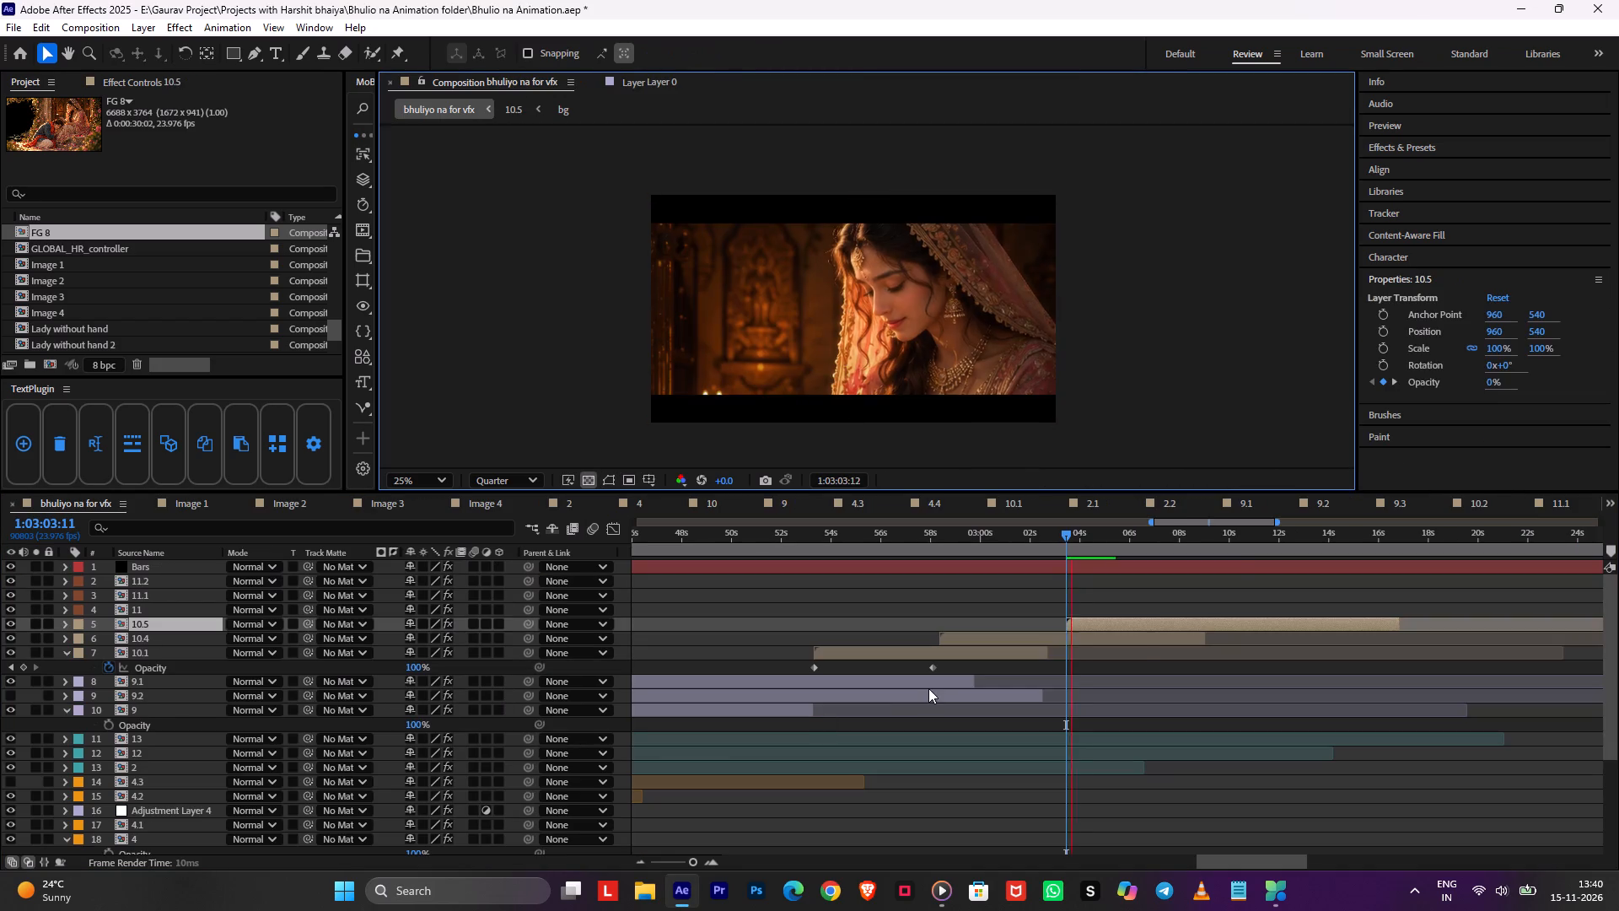
{"action": "key", "text": "ctrl+s"}
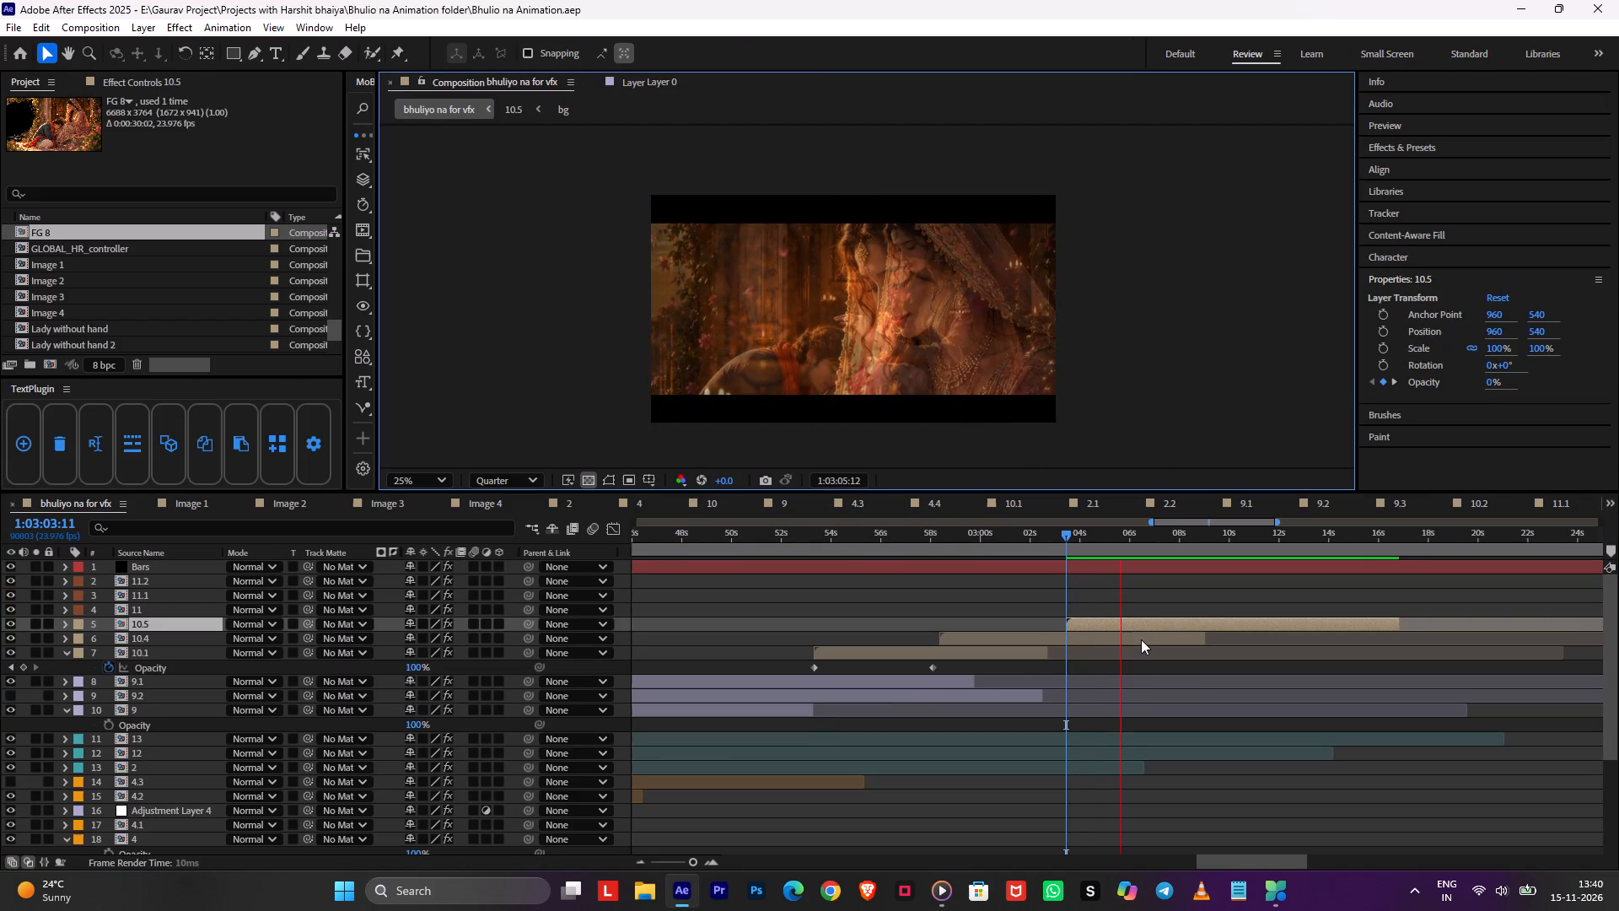
{"action": "middle_click_drag", "start_coordinate": [1283, 641], "coordinate": [1029, 687]}
{"action": "left_click", "coordinate": [1038, 600]}
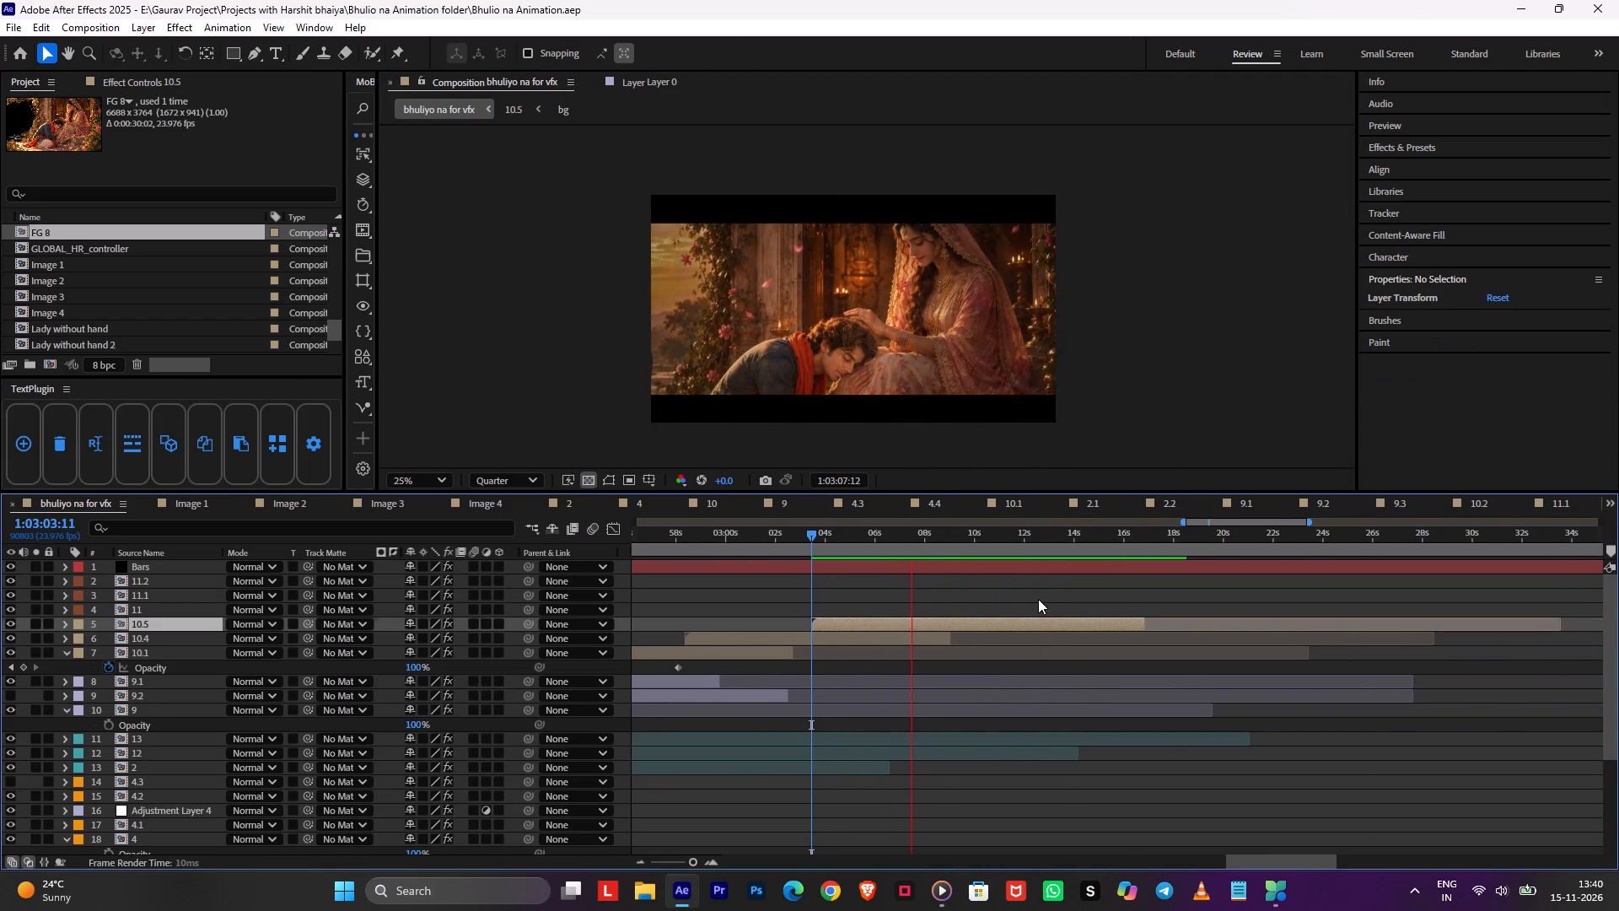
Examine the main timeline between 1:04:16:19 and 1:04:20:00, around layer 11 and the Image Segment 3 Start marker.
{"action": "scroll", "coordinate": [1044, 601], "scroll_direction": "down", "scroll_amount": 2, "text": "alt"}
{"action": "left_click_drag", "start_coordinate": [1431, 541], "coordinate": [1442, 547]}
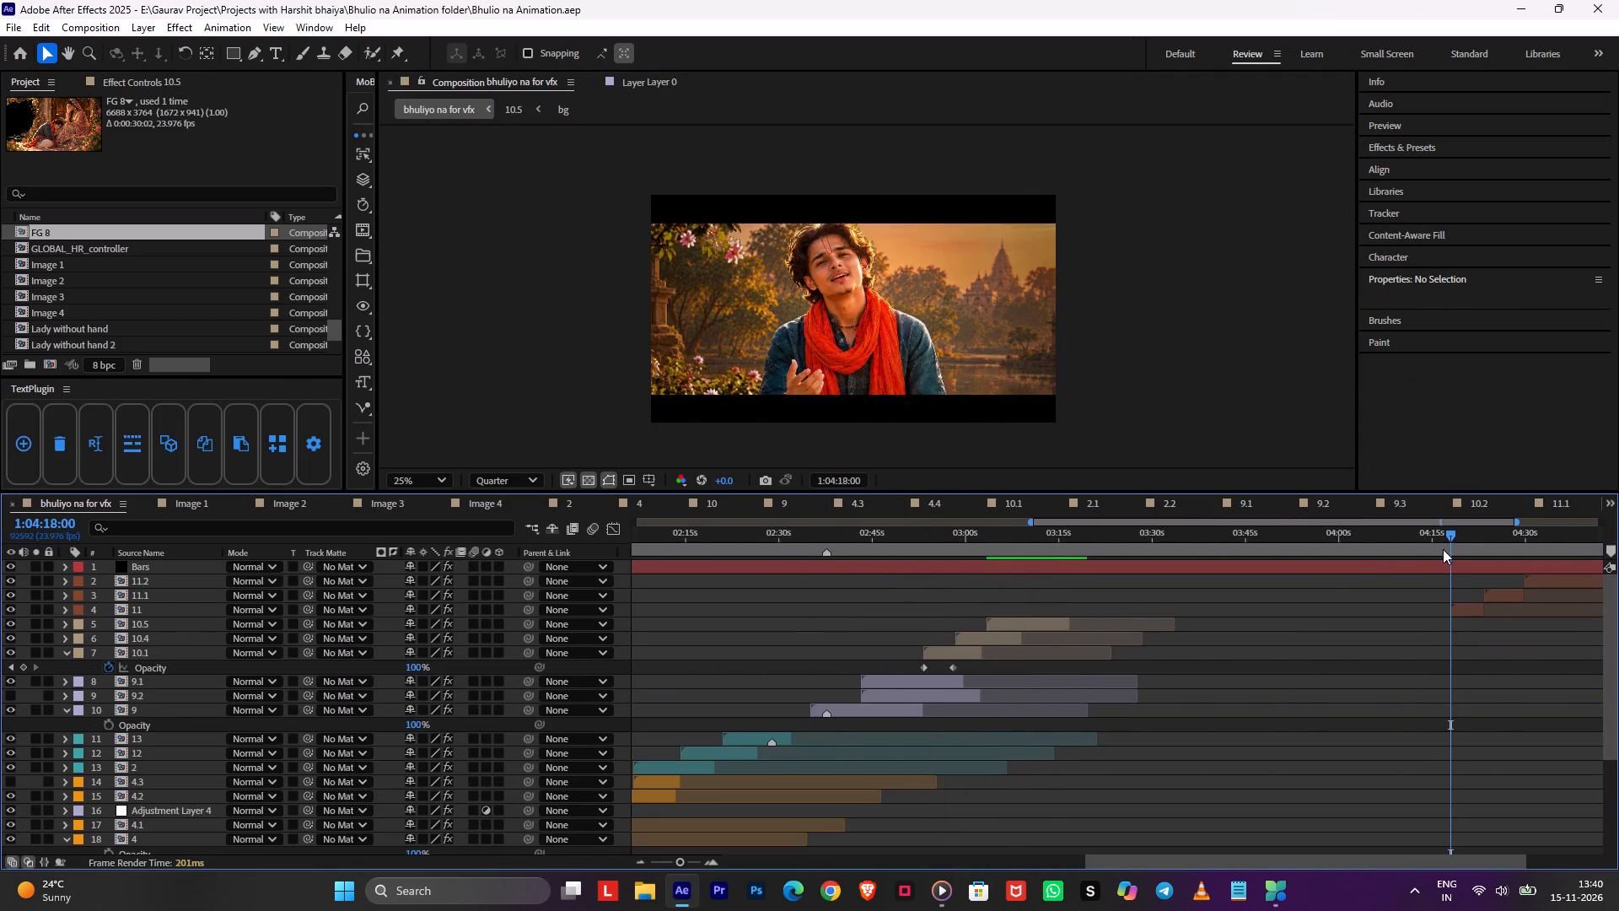
{"action": "left_click", "coordinate": [1443, 538]}
{"action": "key", "text": "ctrl+s"}
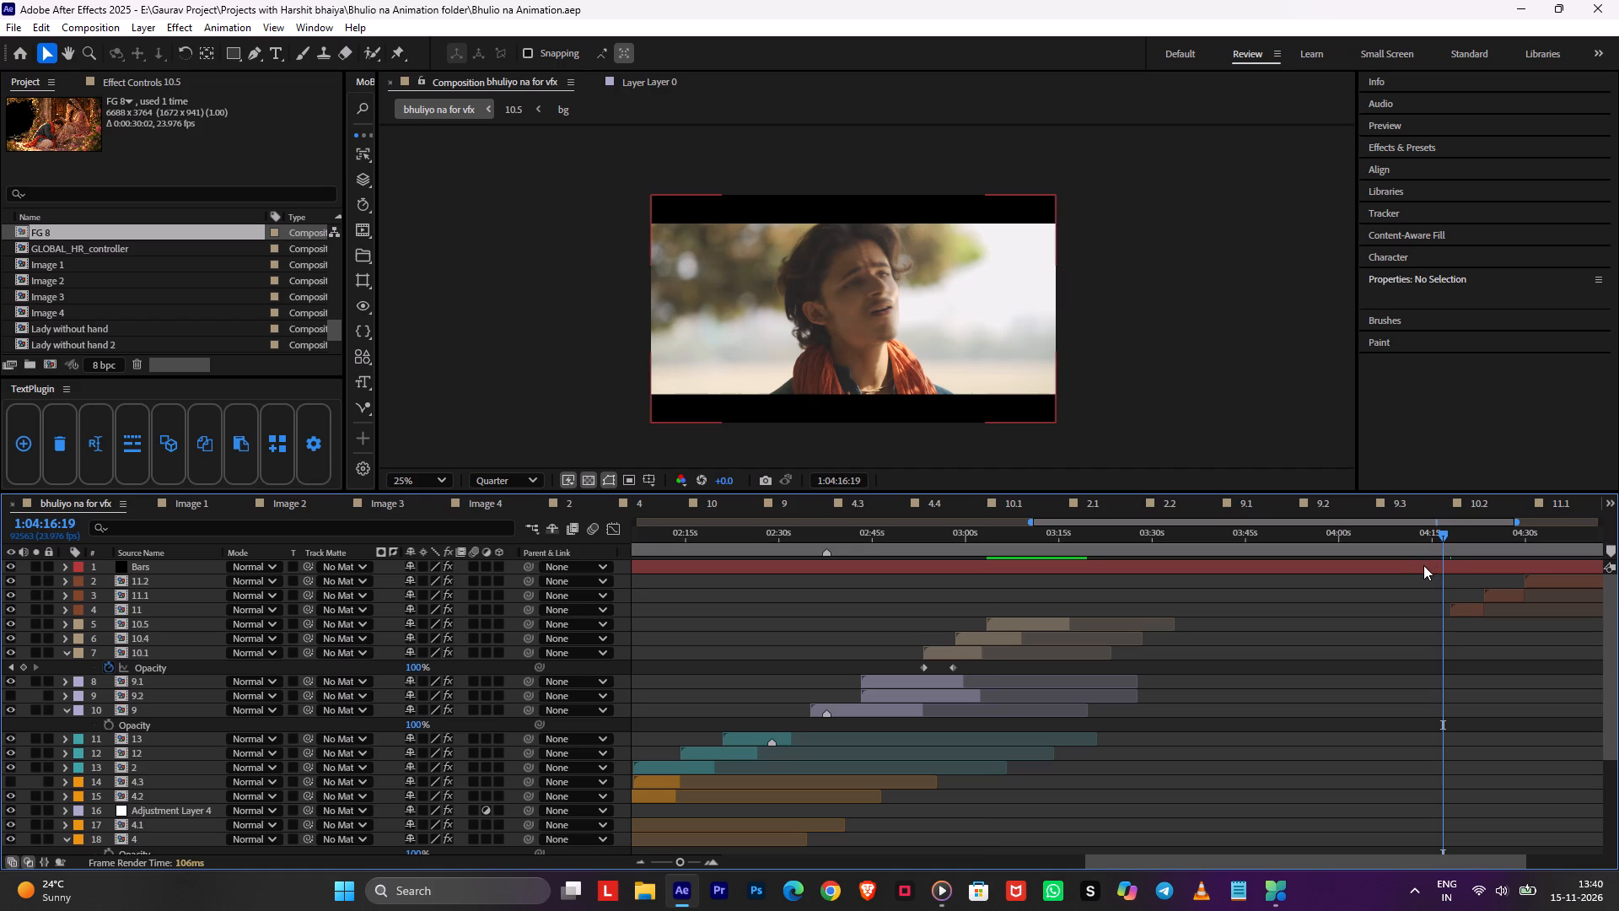
{"action": "key", "text": "1"}
{"action": "key", "text": "space"}
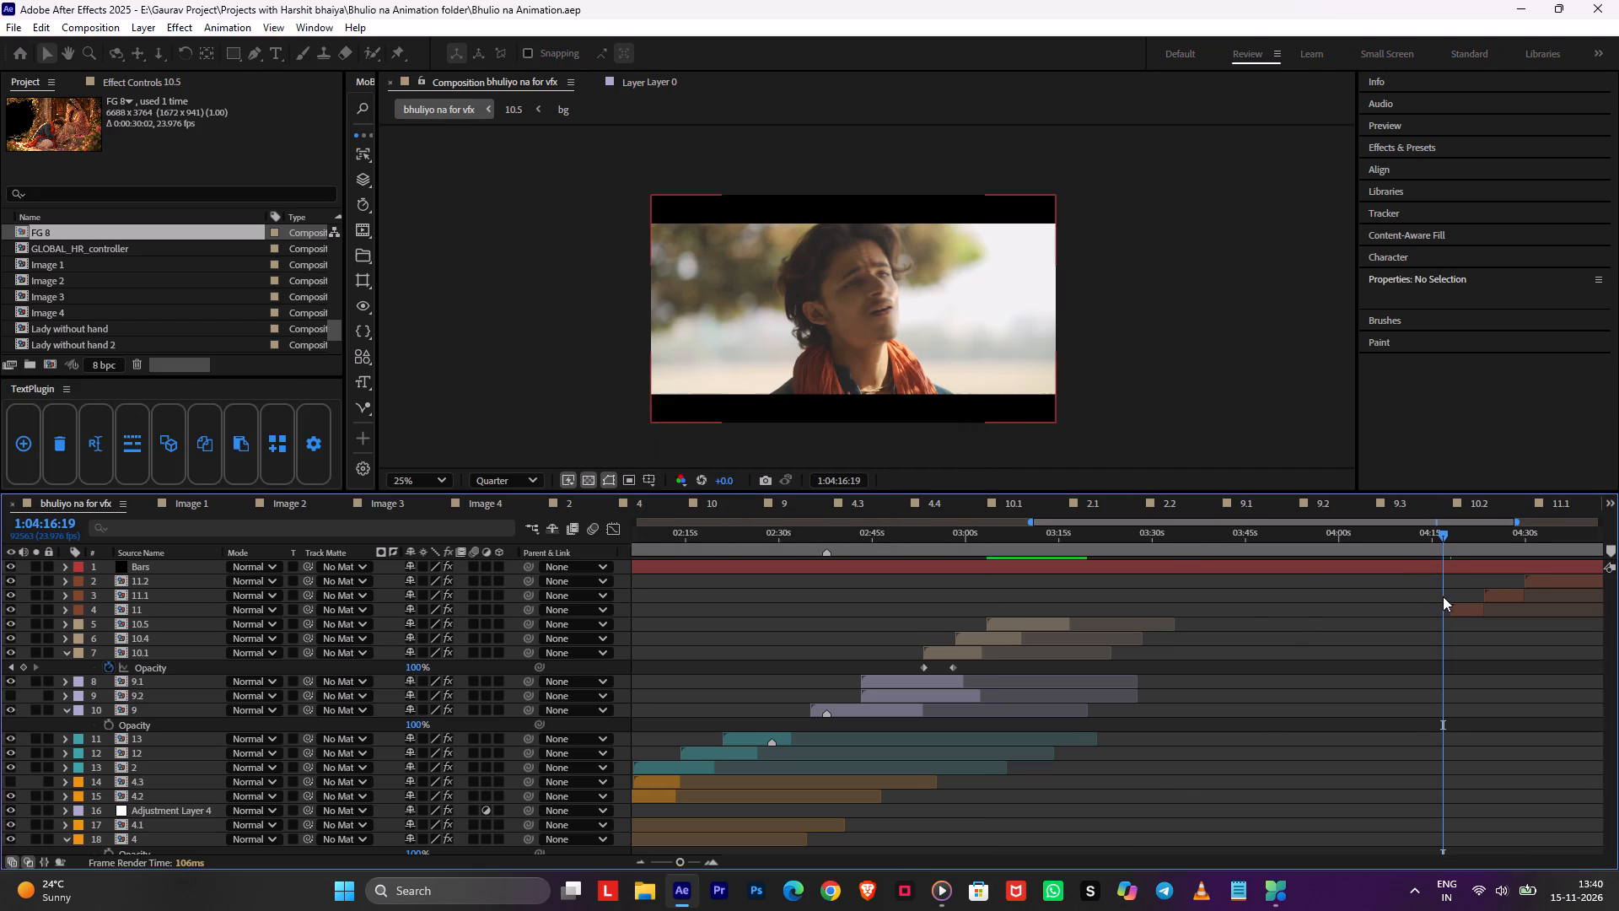
{"action": "scroll", "coordinate": [1447, 596], "scroll_direction": "down", "scroll_amount": 1, "text": "alt"}
{"action": "middle_click_drag", "start_coordinate": [1491, 606], "coordinate": [1162, 646]}
{"action": "scroll", "coordinate": [1391, 626], "scroll_direction": "up", "scroll_amount": 1, "text": "alt"}
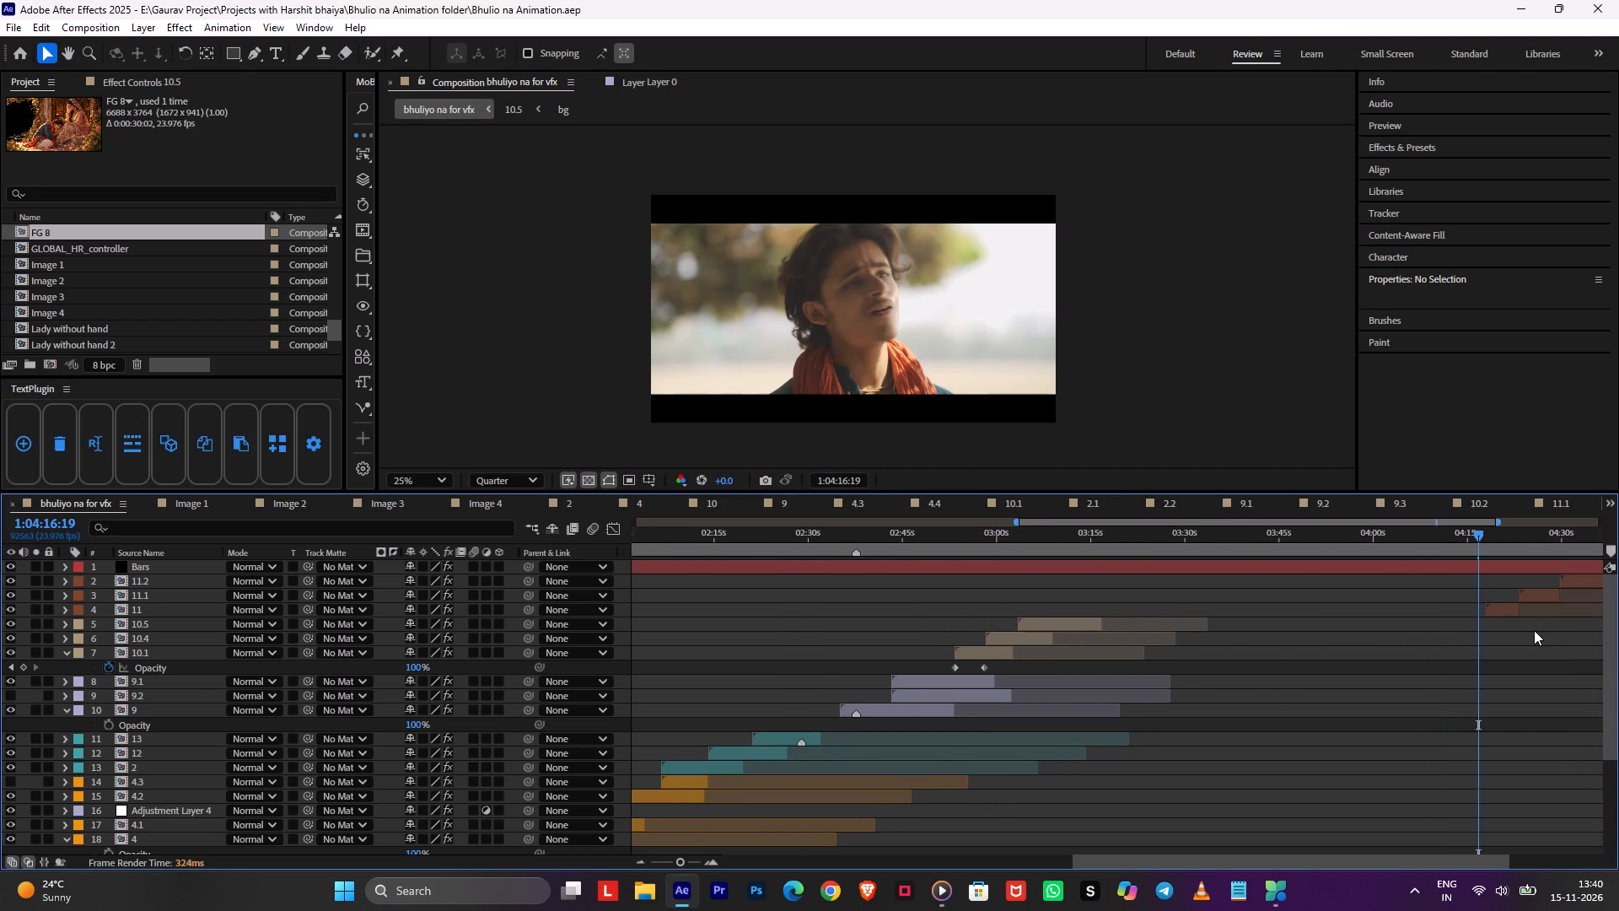
{"action": "scroll", "coordinate": [1534, 630], "scroll_direction": "down", "scroll_amount": 5}
{"action": "scroll", "coordinate": [1534, 633], "scroll_direction": "up", "scroll_amount": 1, "text": "alt"}
{"action": "key", "text": "space"}
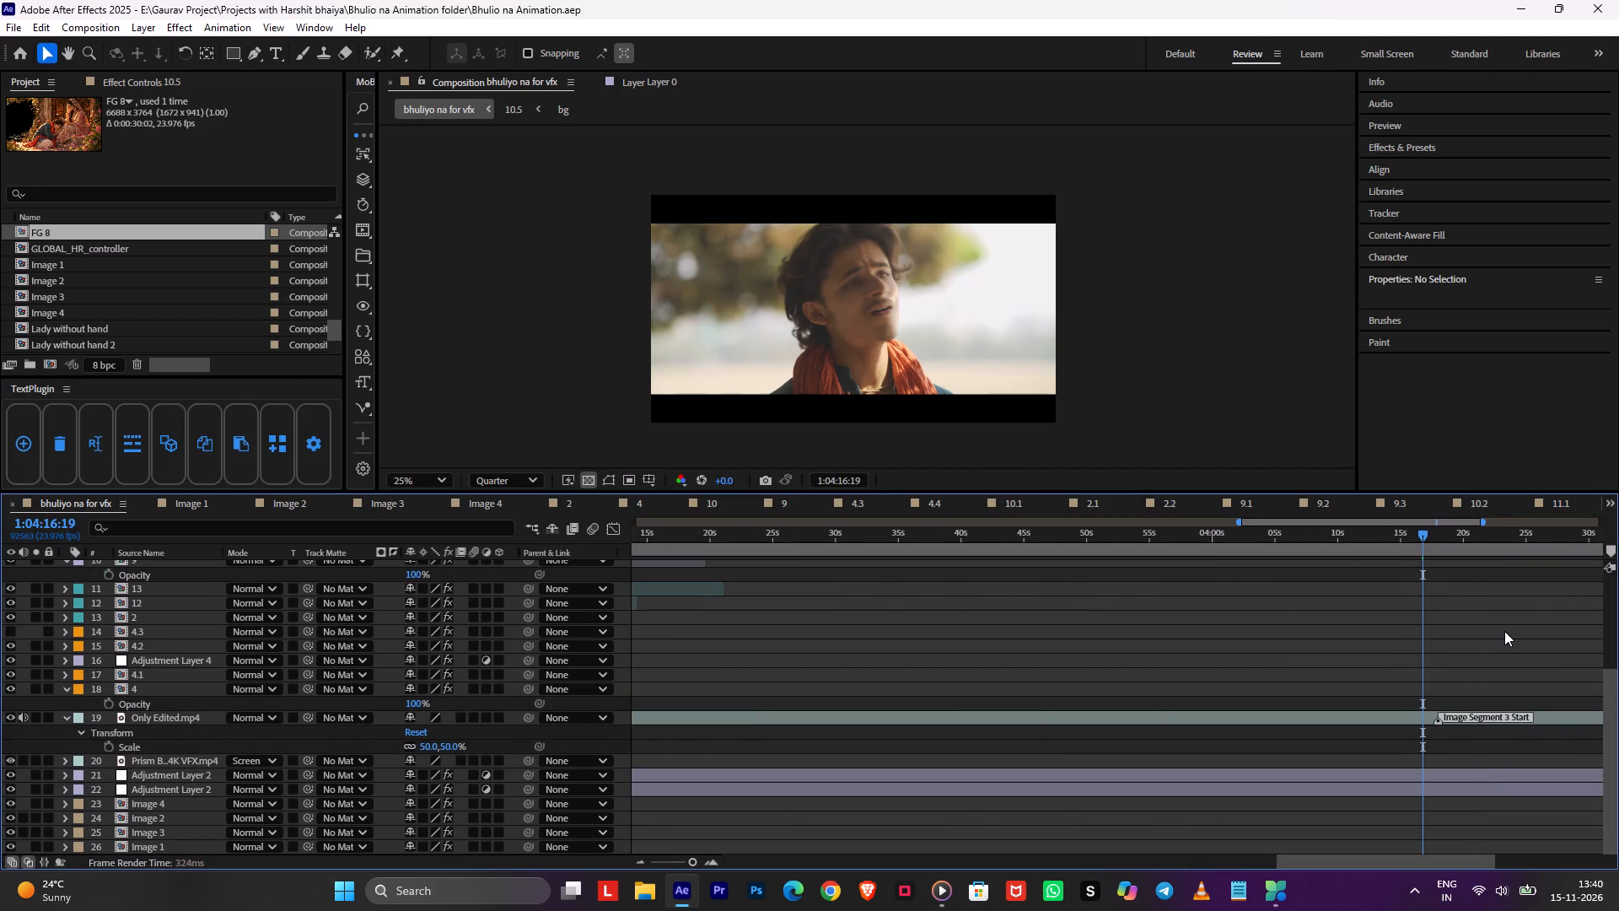
{"action": "middle_click_drag", "start_coordinate": [1503, 630], "coordinate": [1036, 682]}
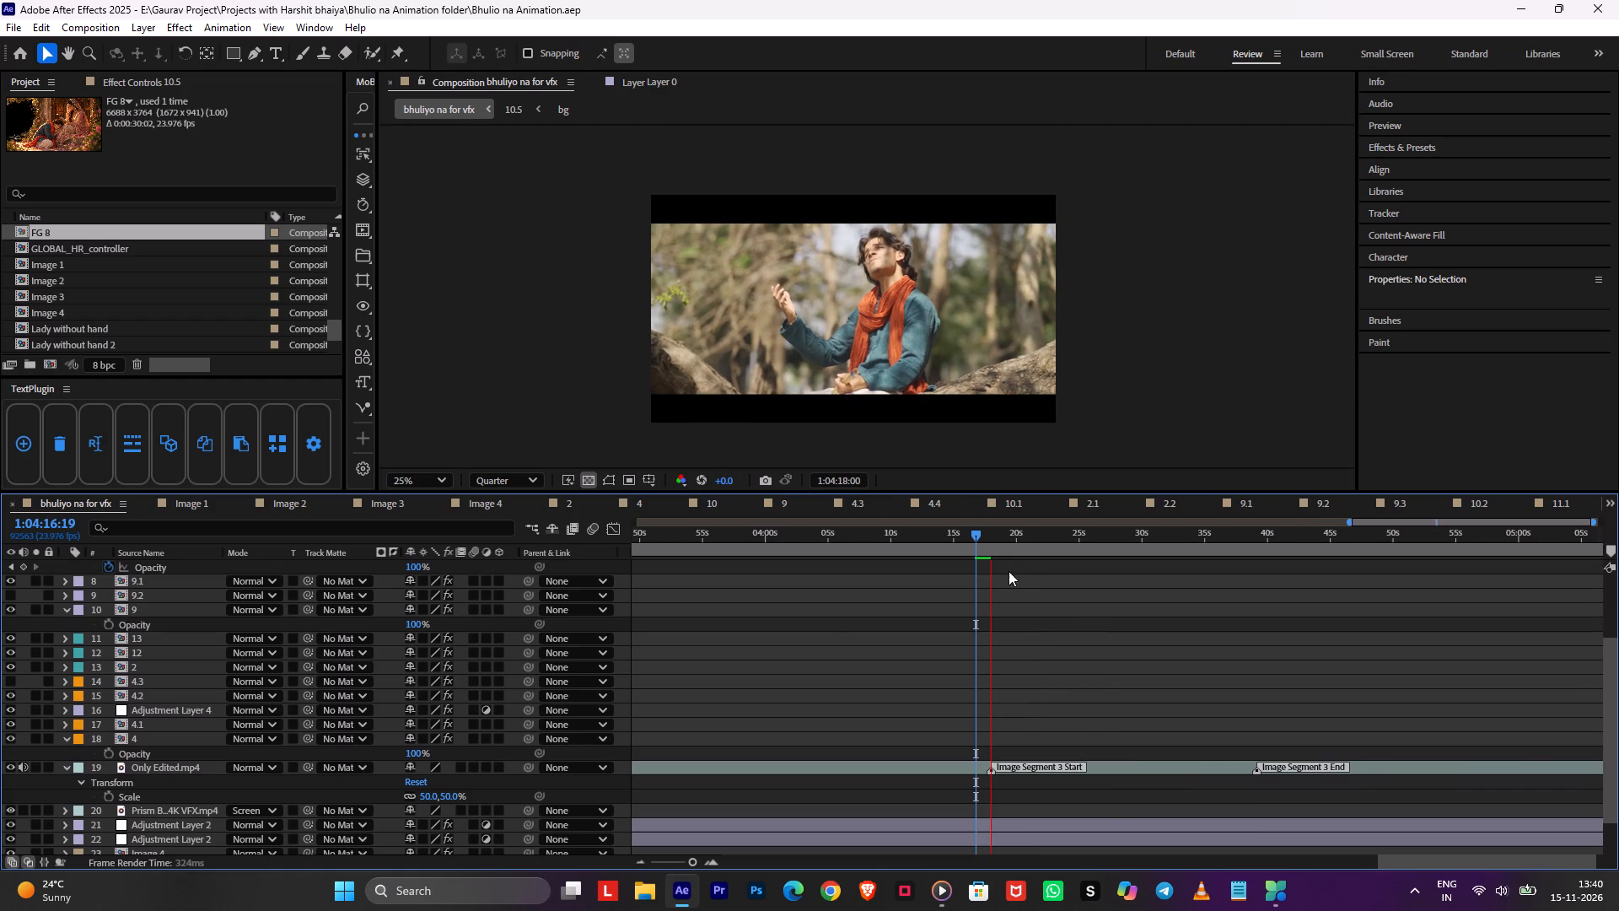
{"action": "left_click", "coordinate": [986, 536]}
{"action": "scroll", "coordinate": [989, 600], "scroll_direction": "up", "scroll_amount": 4}
{"action": "left_click", "coordinate": [1016, 543]}
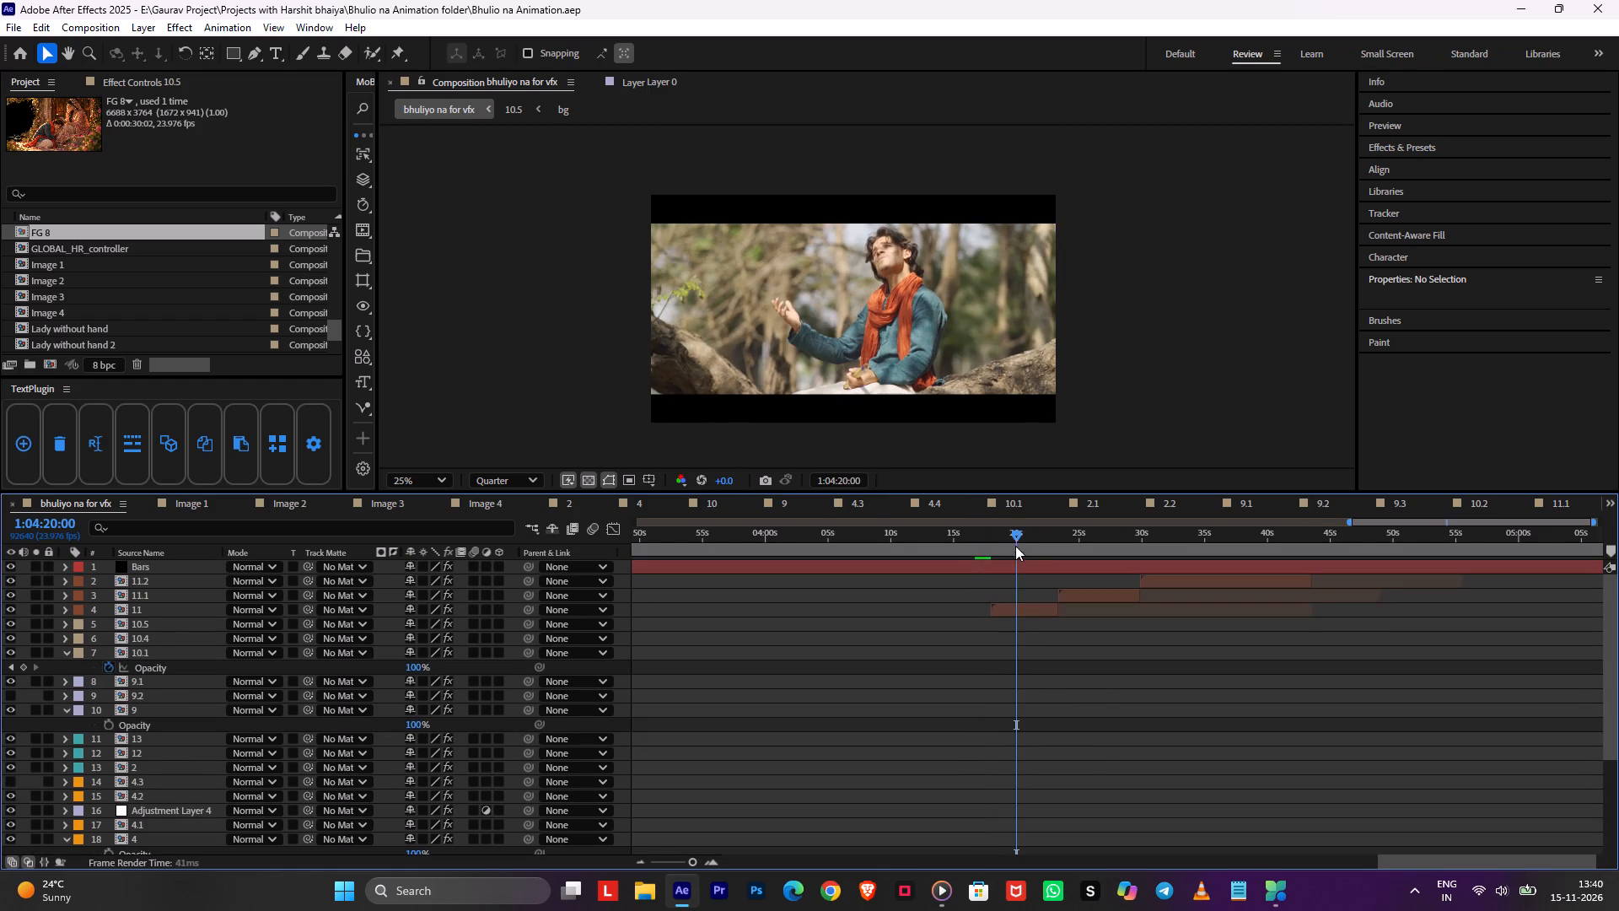
Hide layer 11, move it to start at 1:04:16:12, and extend its out point to about 1:04:26.
{"action": "left_click", "coordinate": [1002, 603]}
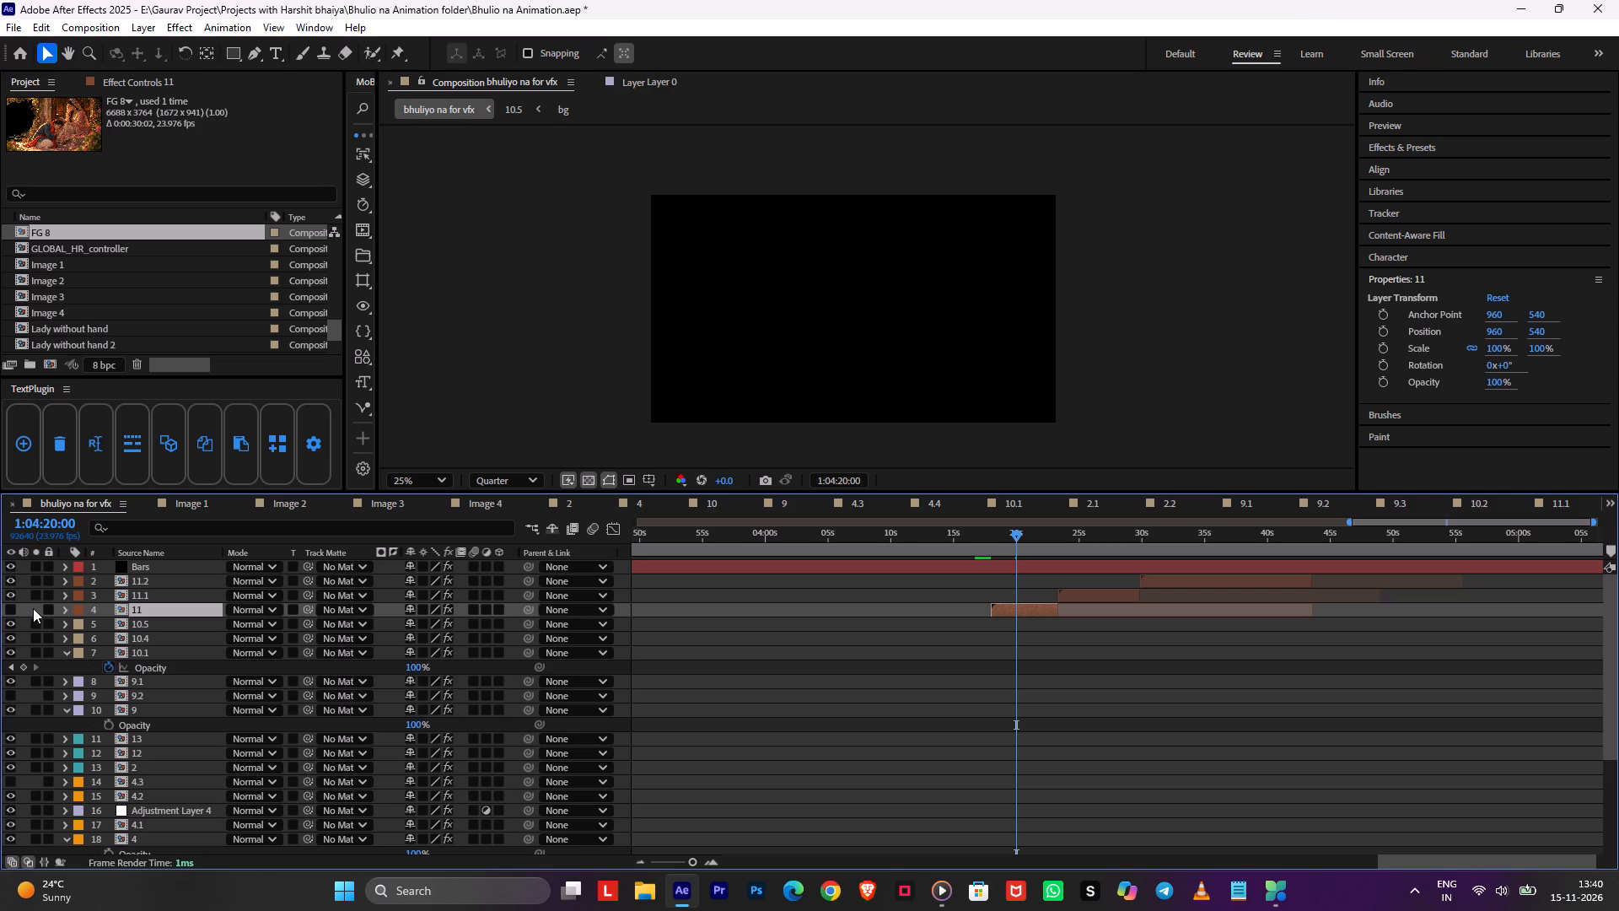
{"action": "left_click", "coordinate": [997, 539]}
{"action": "left_click_drag", "start_coordinate": [997, 539], "coordinate": [991, 539]}
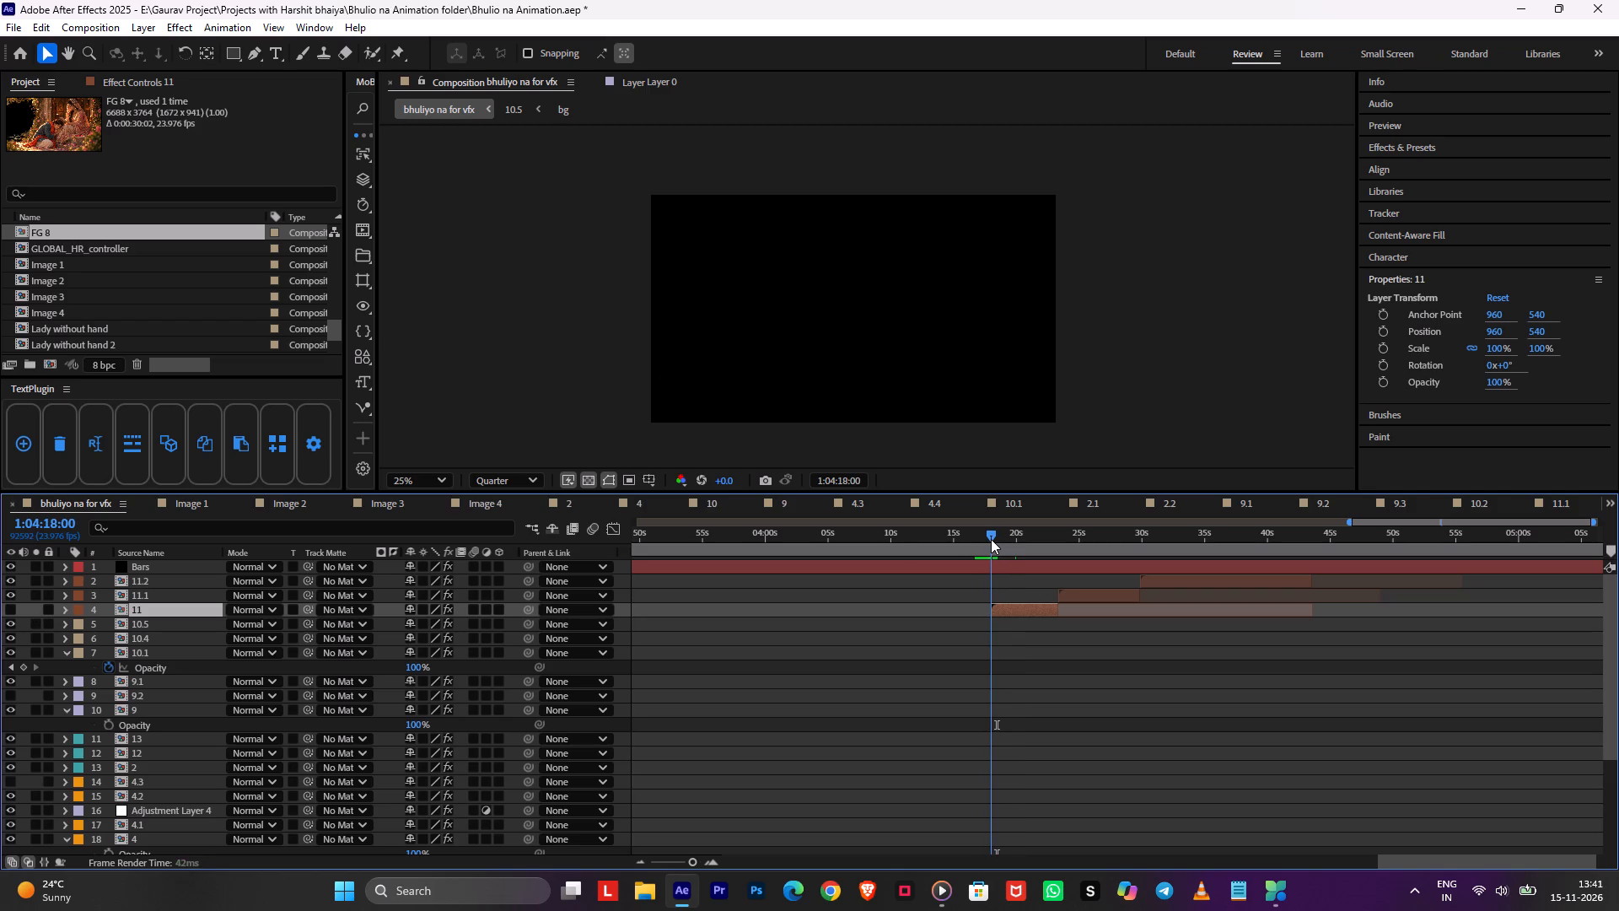
{"action": "left_click_drag", "start_coordinate": [991, 539], "coordinate": [972, 546]}
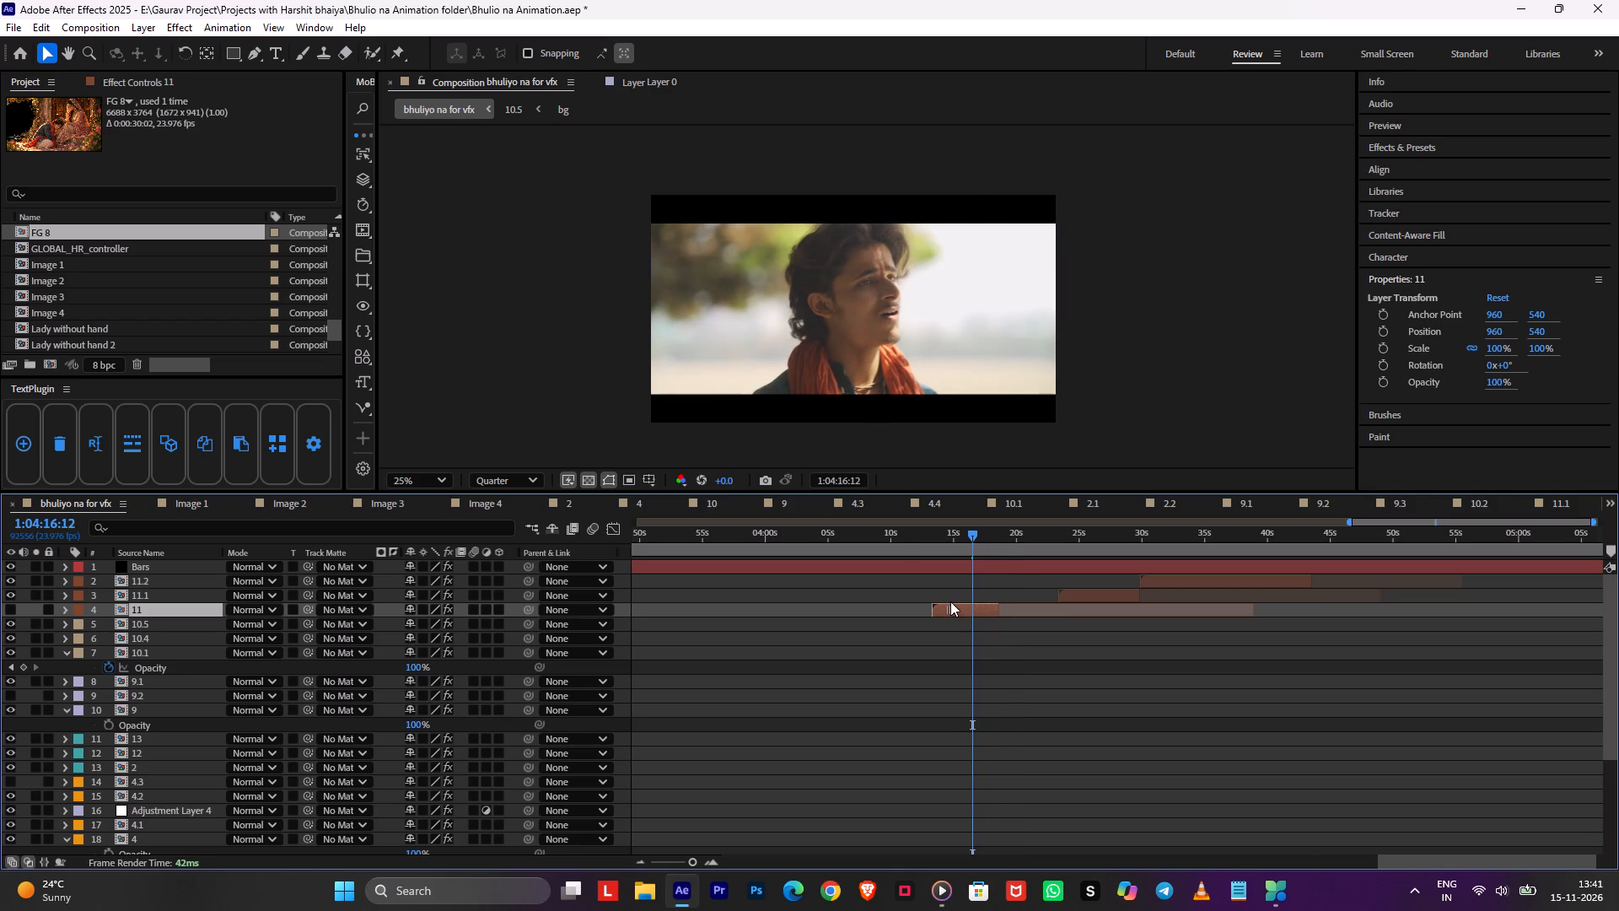
{"action": "left_click", "coordinate": [986, 538]}
{"action": "left_click_drag", "start_coordinate": [987, 538], "coordinate": [1059, 572]}
{"action": "left_click_drag", "start_coordinate": [1038, 612], "coordinate": [1097, 607]}
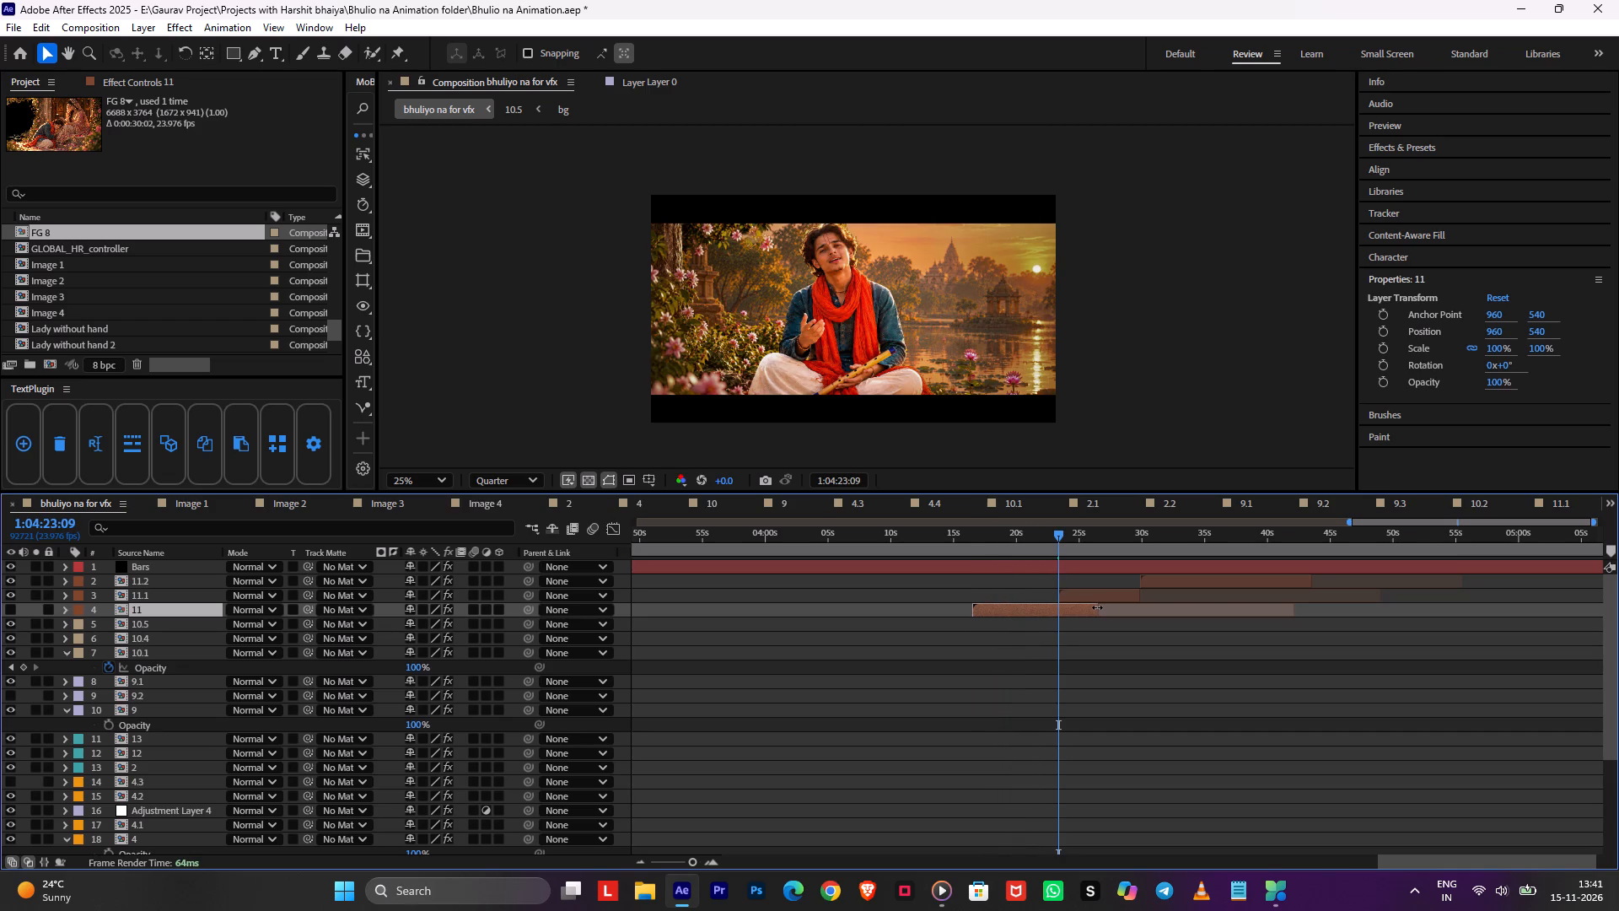
{"action": "left_click_drag", "start_coordinate": [1097, 607], "coordinate": [1095, 607]}
Preview the main timeline from 1:04:16:12 to examine the underlying footage around the start of layer 11.
{"action": "left_click", "coordinate": [1069, 733]}
{"action": "key", "text": "1"}
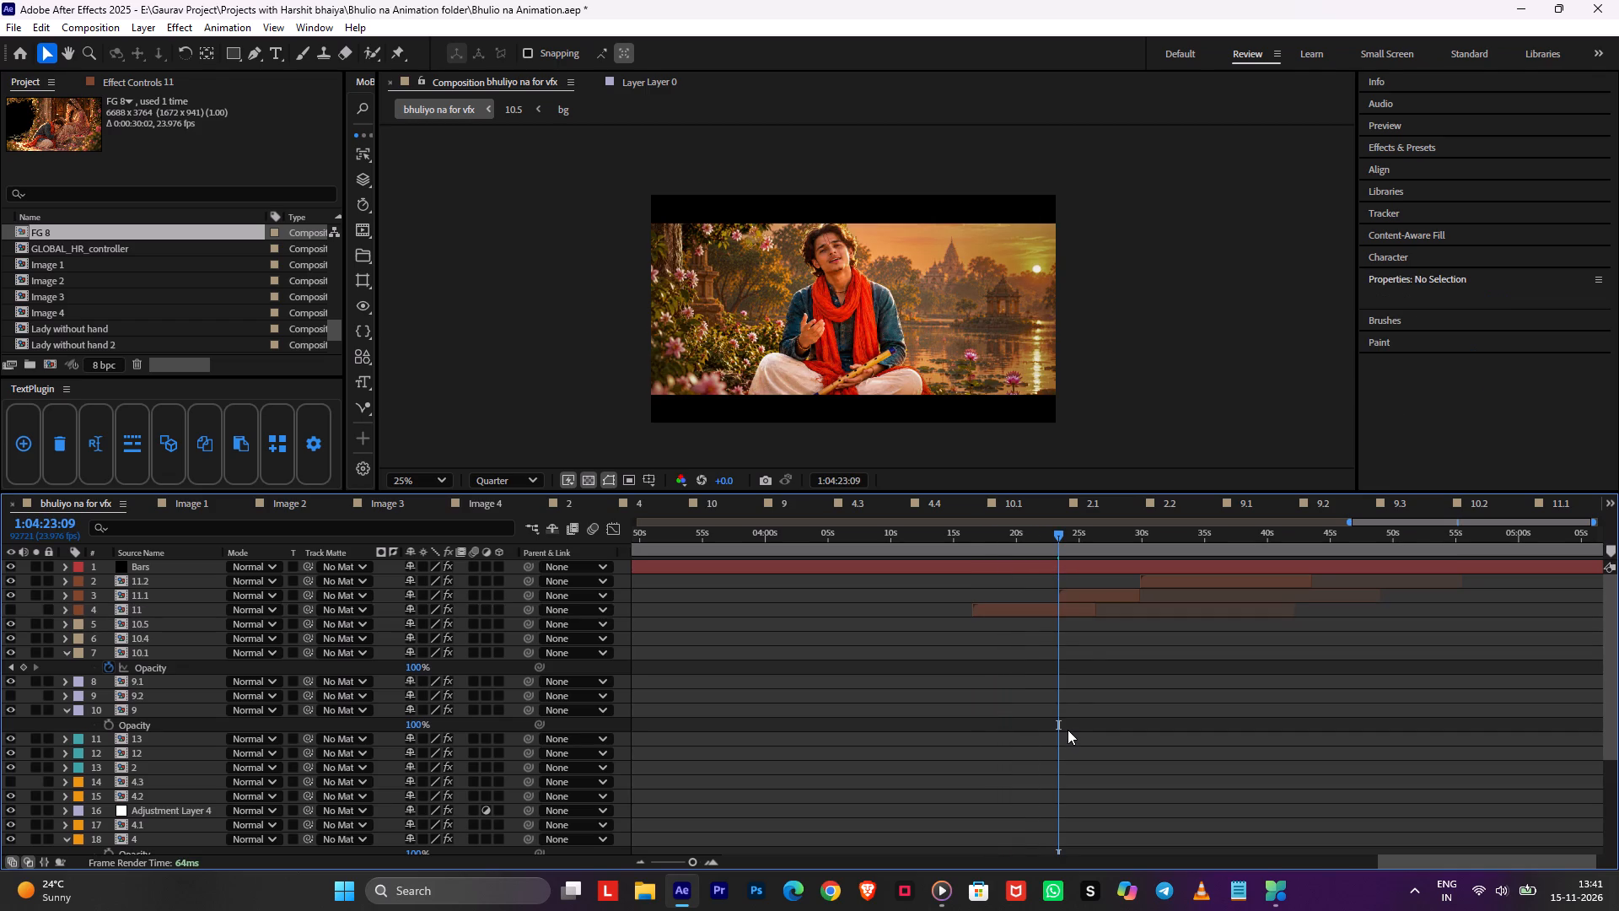
{"action": "left_click", "coordinate": [867, 473]}
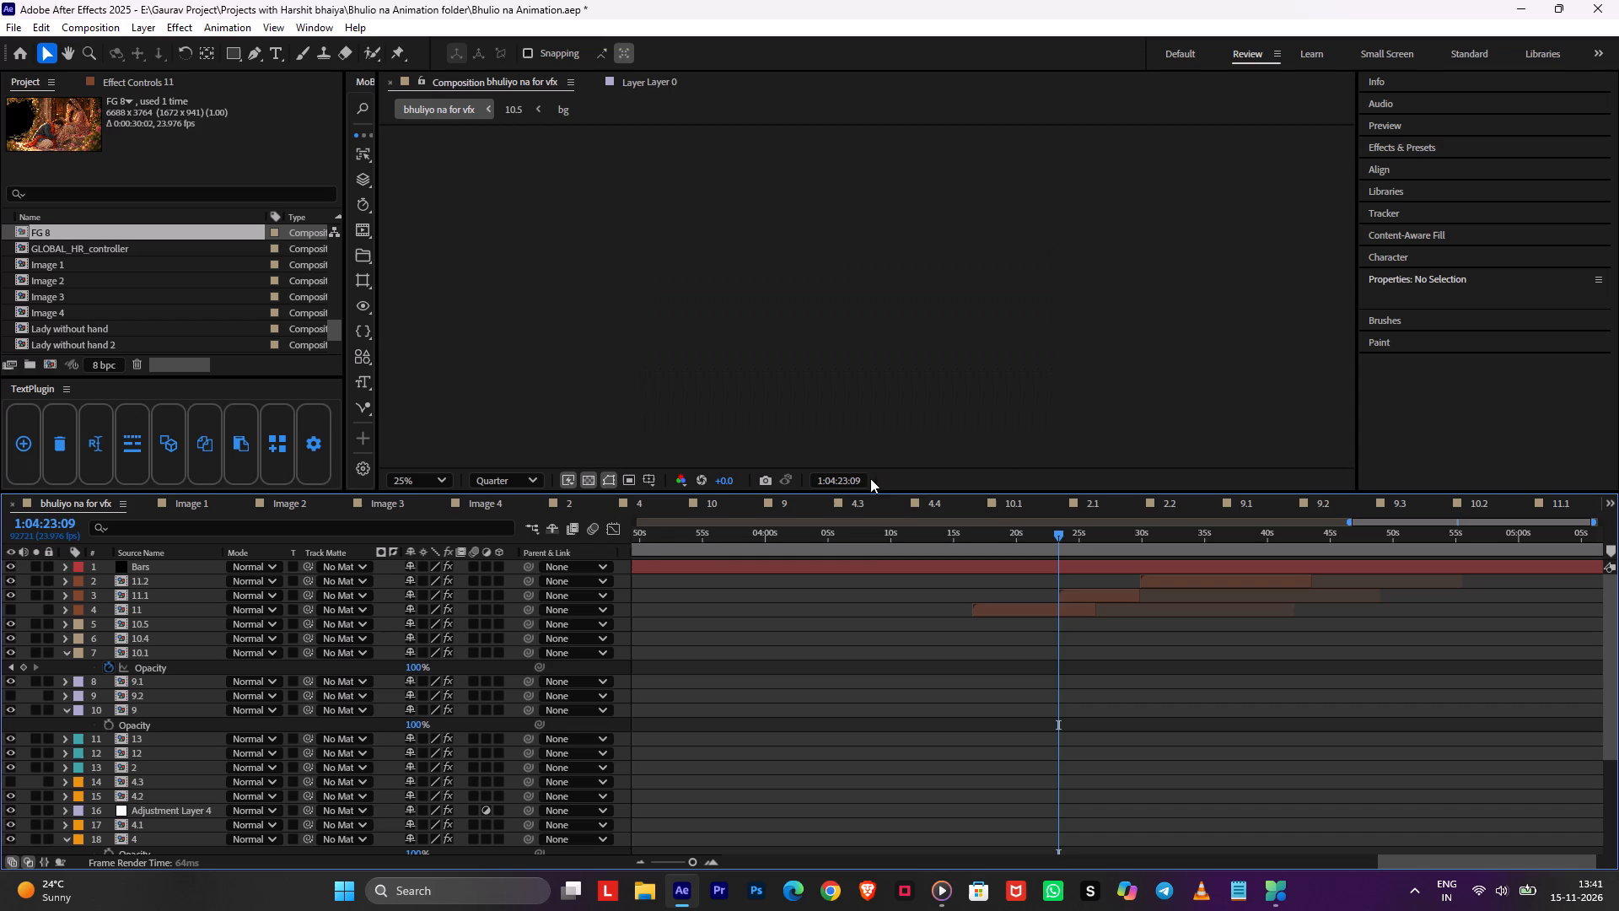
{"action": "left_click", "coordinate": [1008, 542]}
{"action": "scroll", "coordinate": [976, 624], "scroll_direction": "down", "scroll_amount": 6, "text": "alt"}
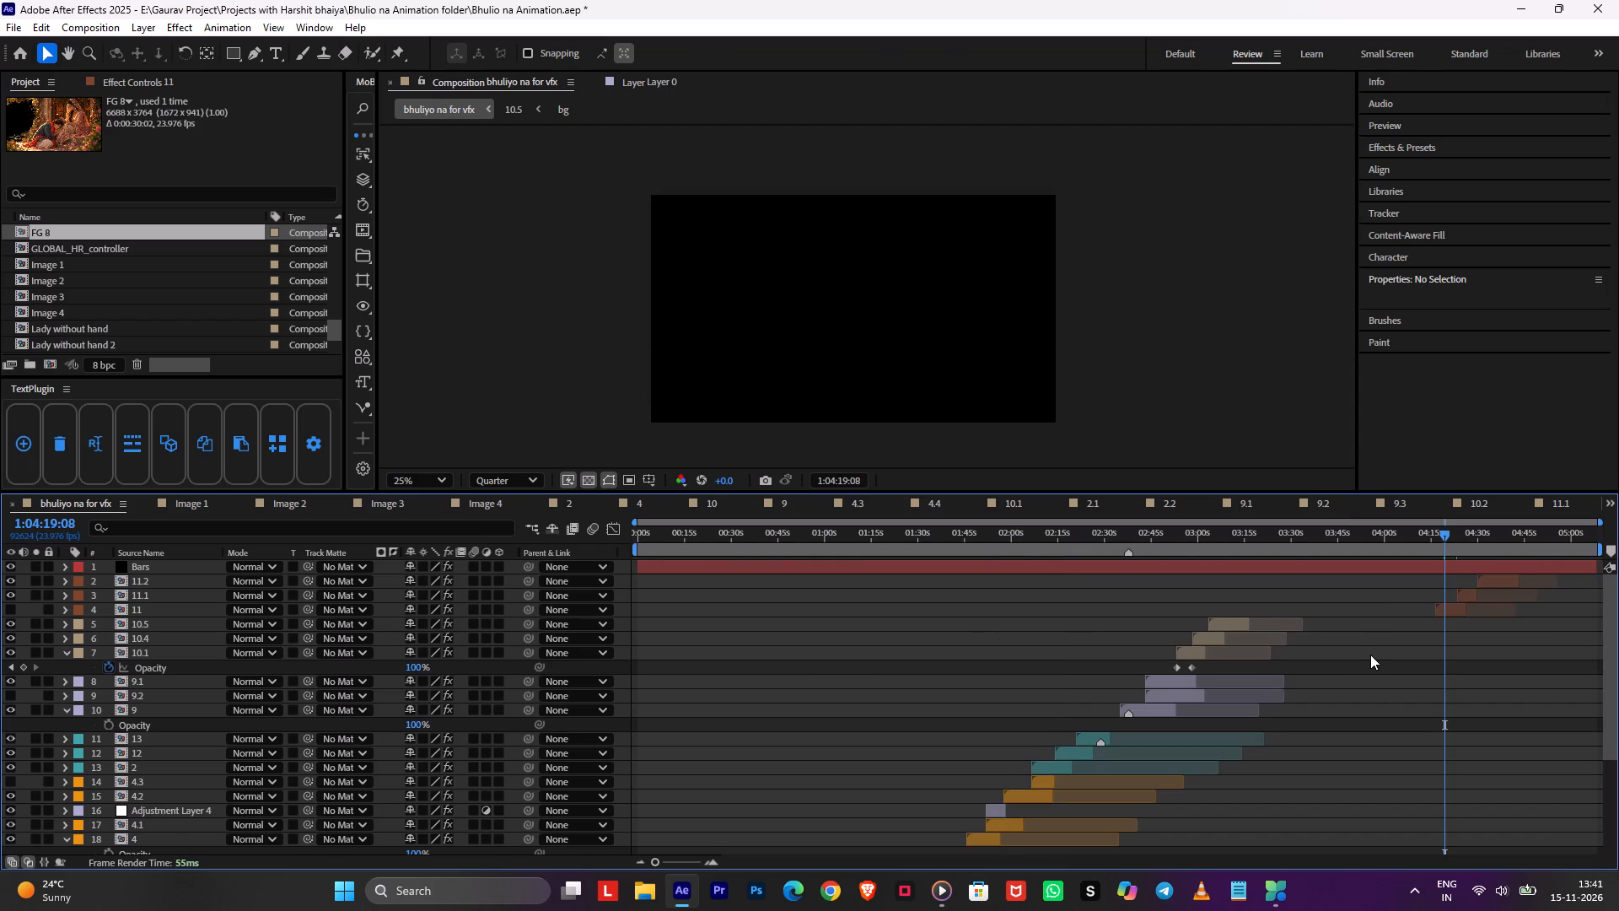
{"action": "scroll", "coordinate": [1371, 655], "scroll_direction": "down", "scroll_amount": 3}
{"action": "scroll", "coordinate": [1397, 665], "scroll_direction": "up", "scroll_amount": 9}
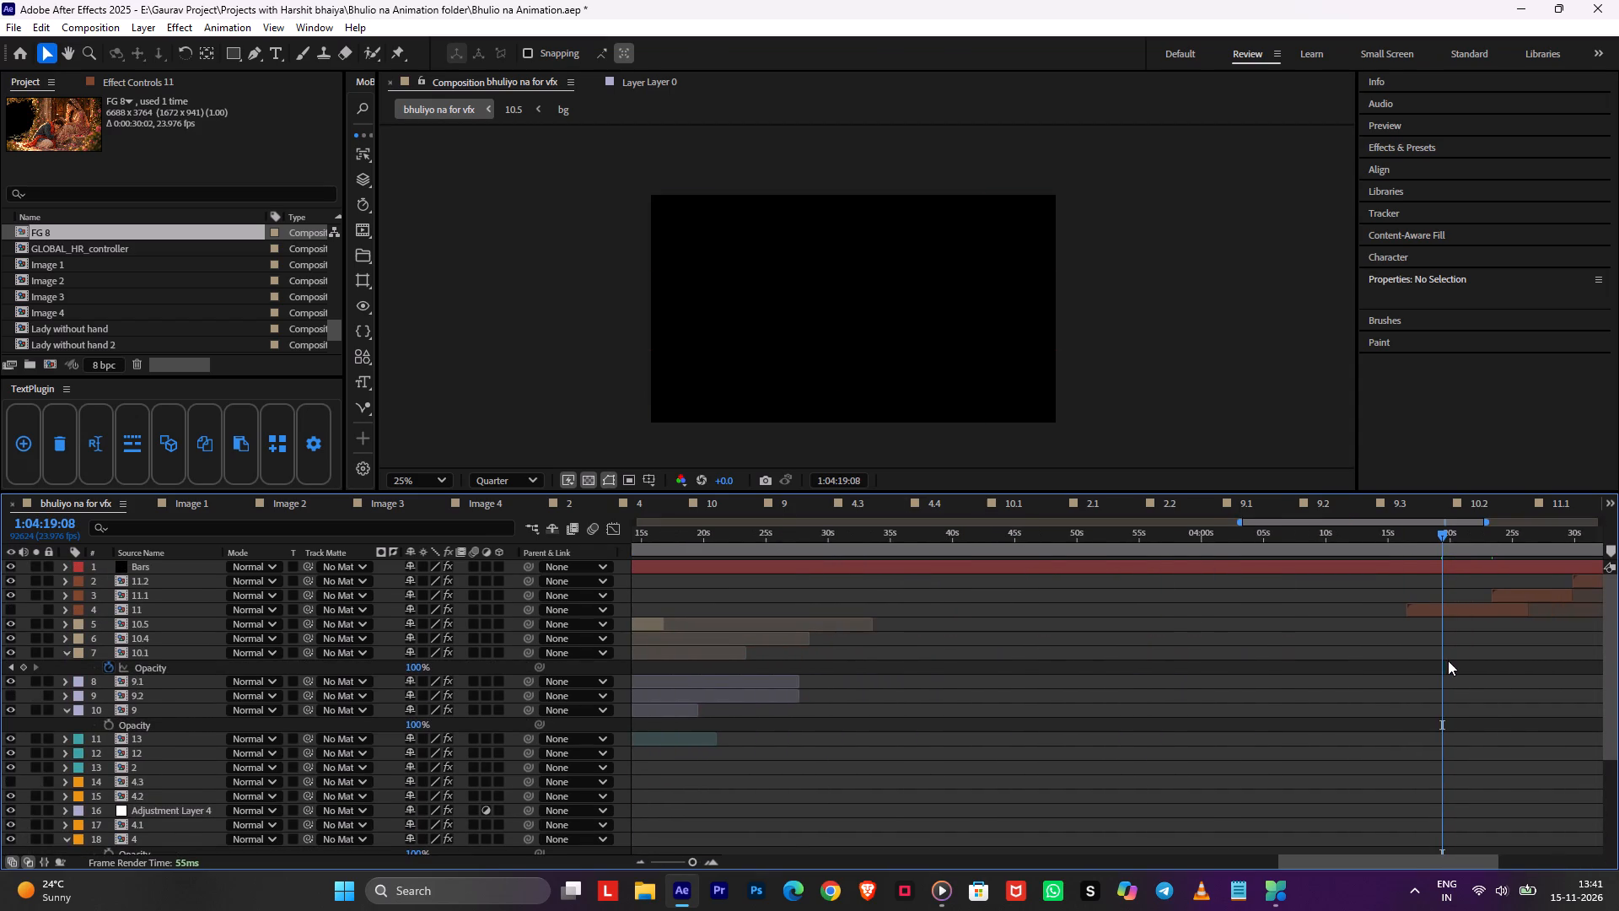
{"action": "middle_click_drag", "start_coordinate": [1449, 660], "coordinate": [829, 717]}
{"action": "left_click_drag", "start_coordinate": [931, 542], "coordinate": [957, 542]}
{"action": "left_click", "coordinate": [971, 653]}
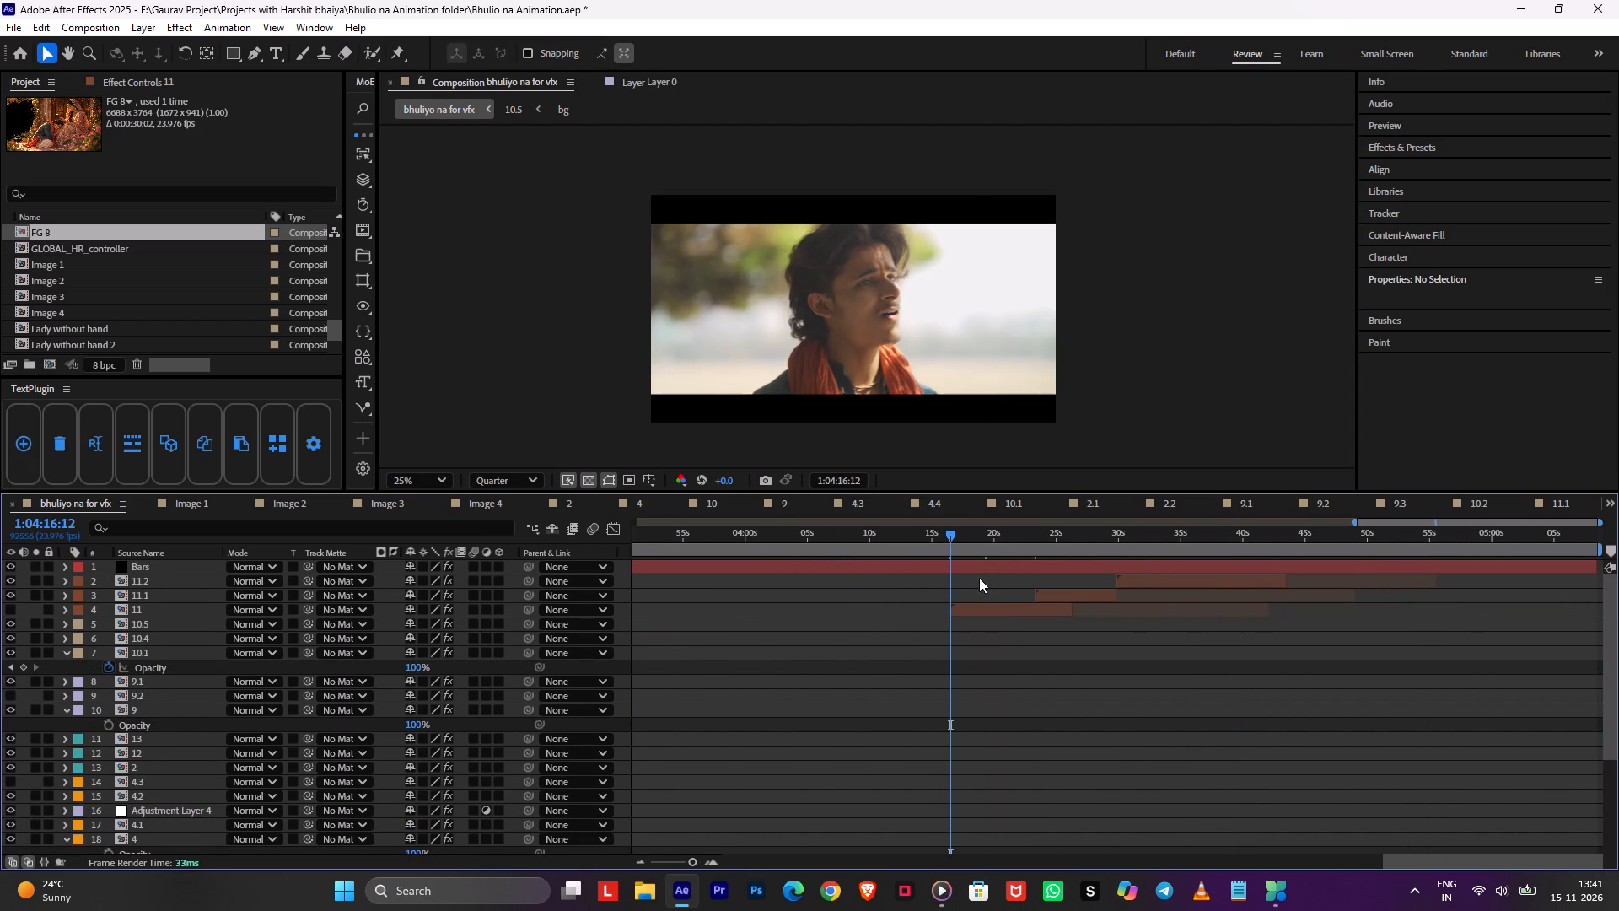
{"action": "key", "text": "space"}
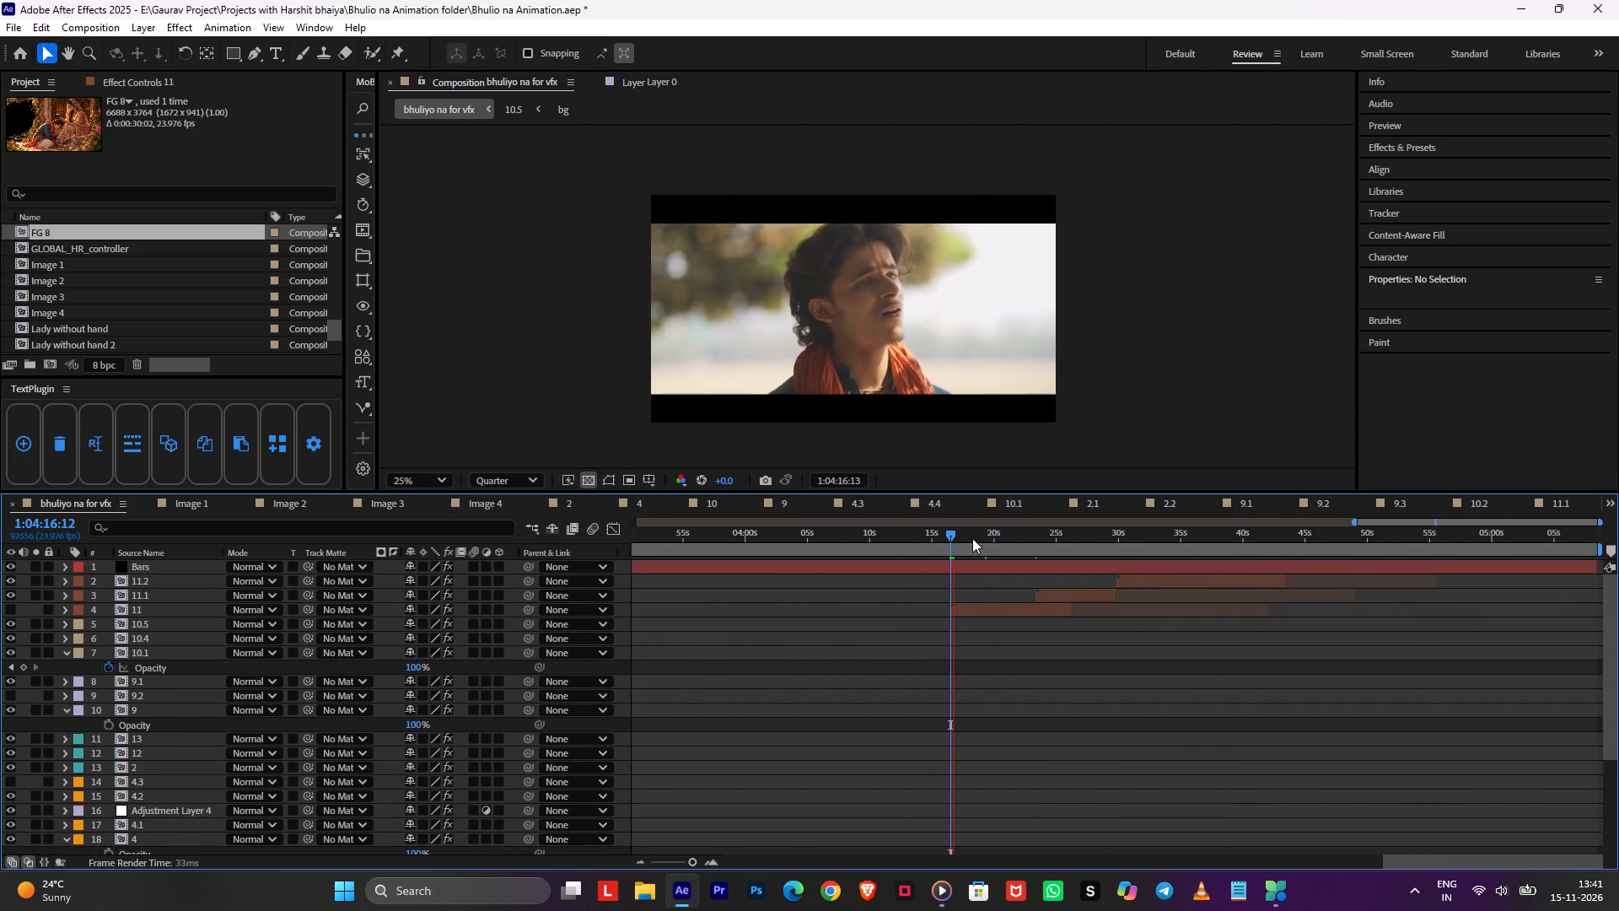
{"action": "left_click_drag", "start_coordinate": [962, 546], "coordinate": [978, 552]}
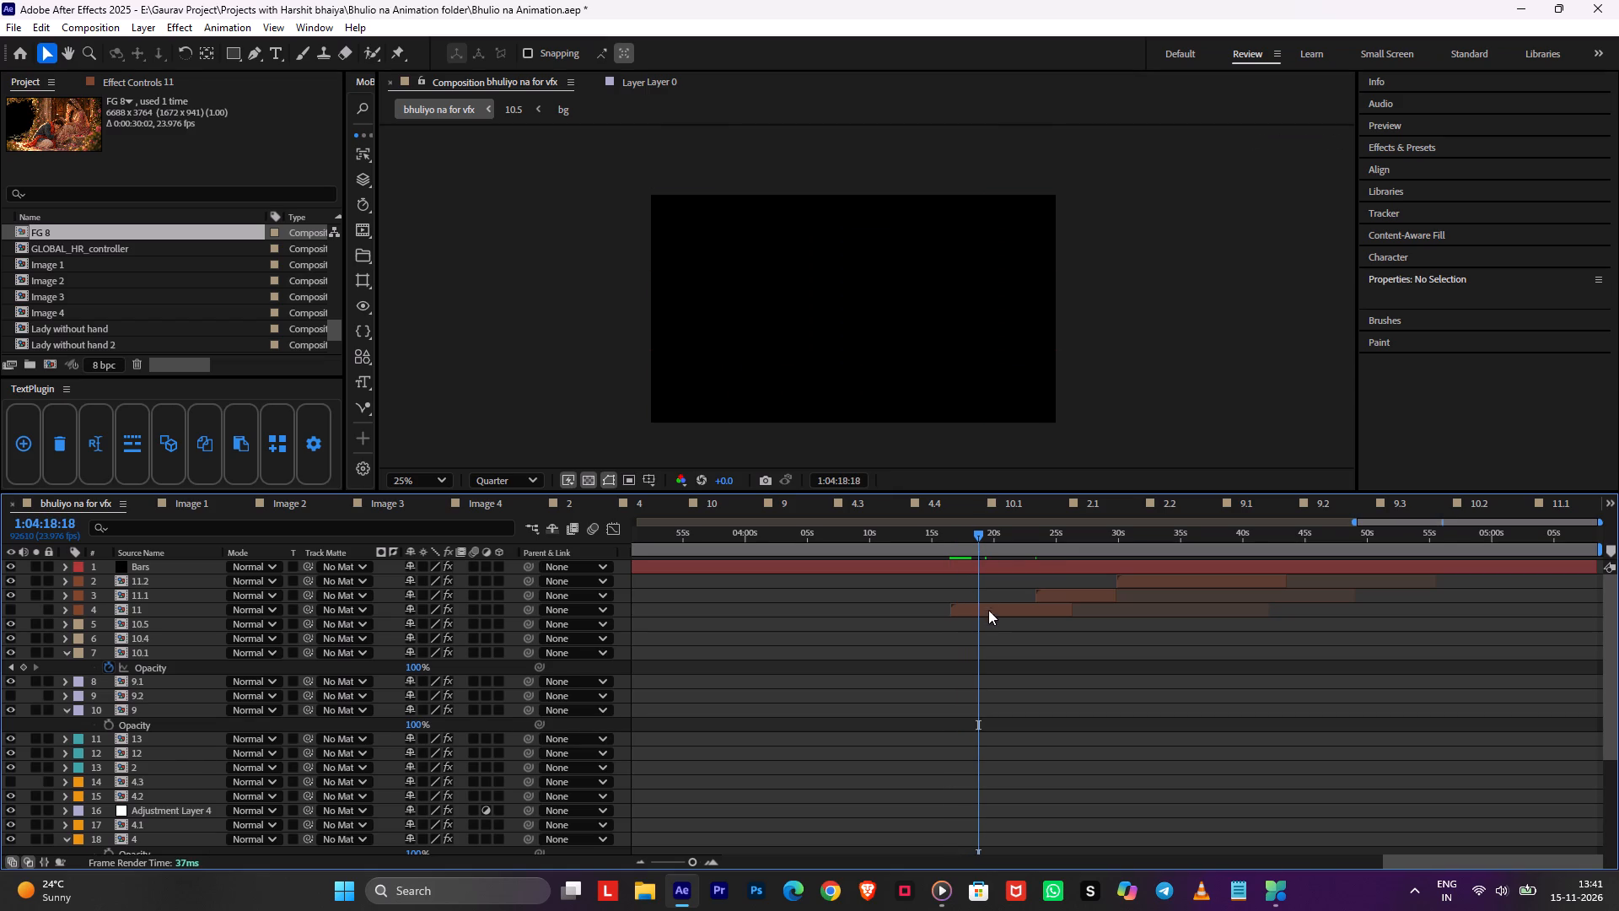
At the Image Segment 3 Start marker (1:04:18:00), slide layer 11 to start around 1:04:13:18 and extend its end to about 1:04:25:18.
{"action": "scroll", "coordinate": [988, 614], "scroll_direction": "down", "scroll_amount": 11}
{"action": "scroll", "coordinate": [988, 617], "scroll_direction": "up", "scroll_amount": 3}
{"action": "left_click_drag", "start_coordinate": [972, 532], "coordinate": [960, 535]}
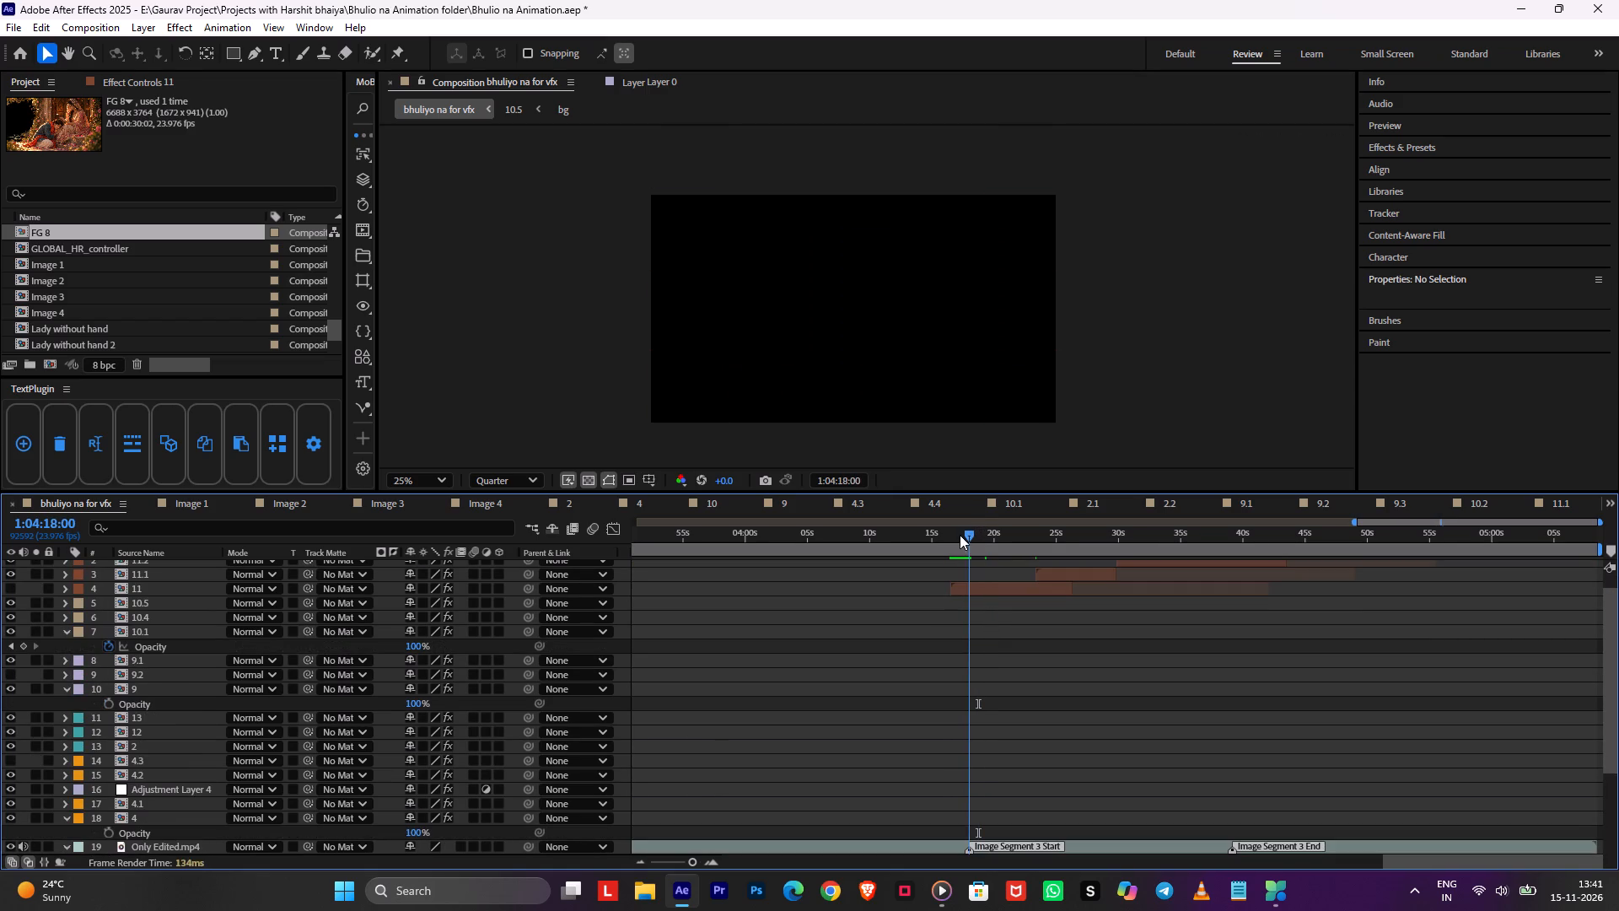
{"action": "left_click_drag", "start_coordinate": [960, 535], "coordinate": [963, 538]}
{"action": "scroll", "coordinate": [983, 590], "scroll_direction": "up", "scroll_amount": 5}
{"action": "left_click", "coordinate": [978, 605]}
{"action": "scroll", "coordinate": [968, 606], "scroll_direction": "up", "scroll_amount": 3, "text": "alt"}
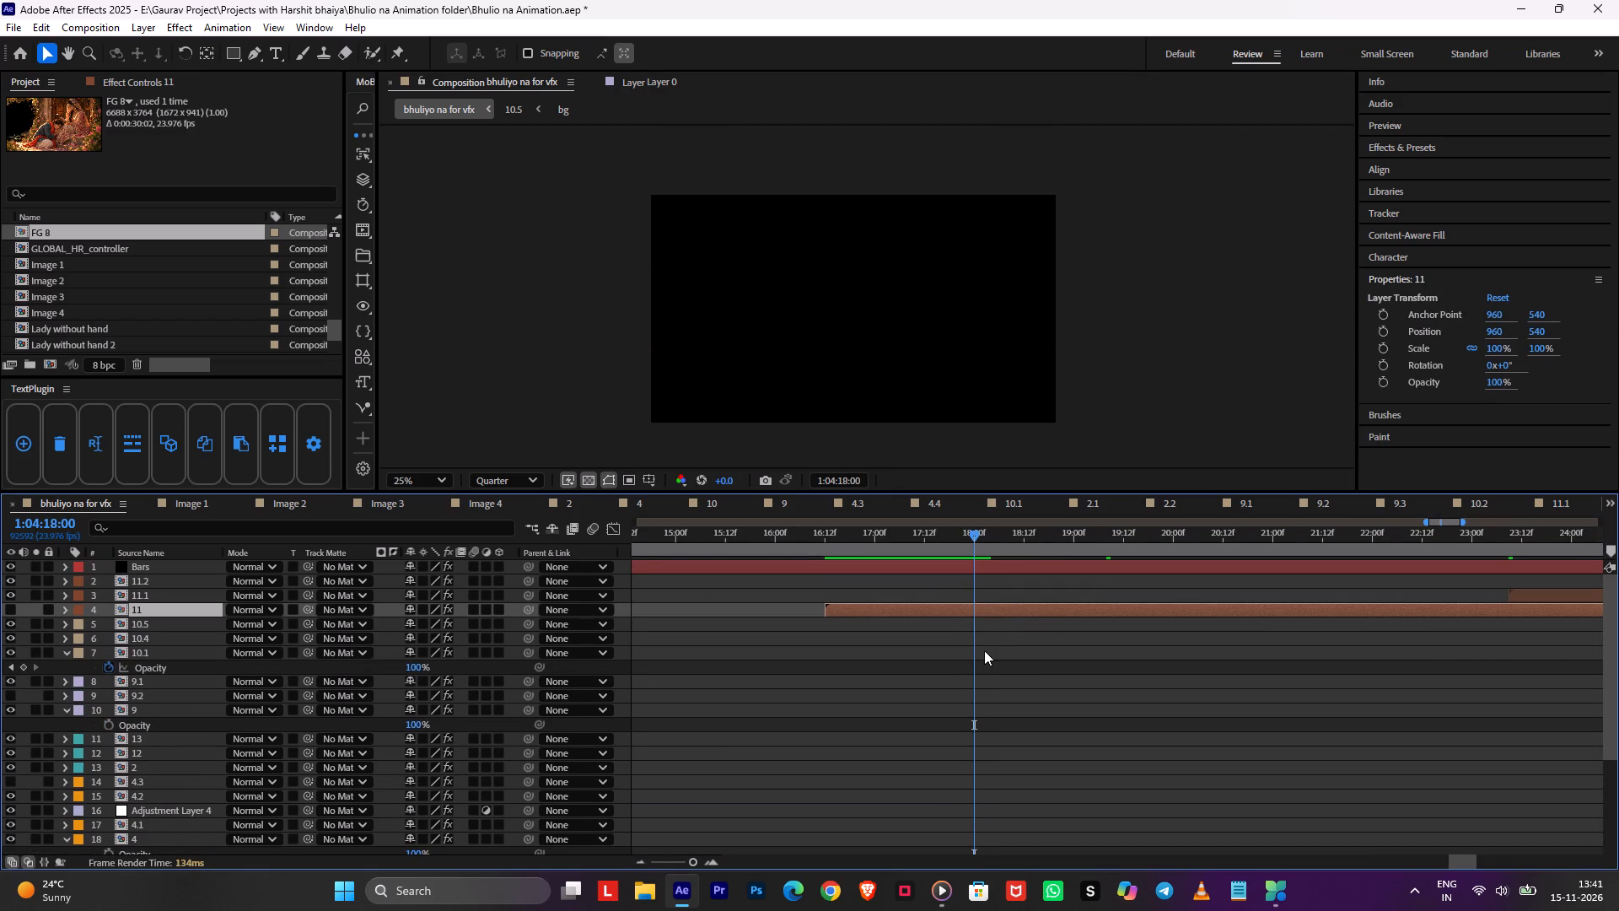
{"action": "left_click", "coordinate": [983, 655]}
{"action": "left_click", "coordinate": [974, 605]}
{"action": "left_click_drag", "start_coordinate": [1003, 608], "coordinate": [894, 610]}
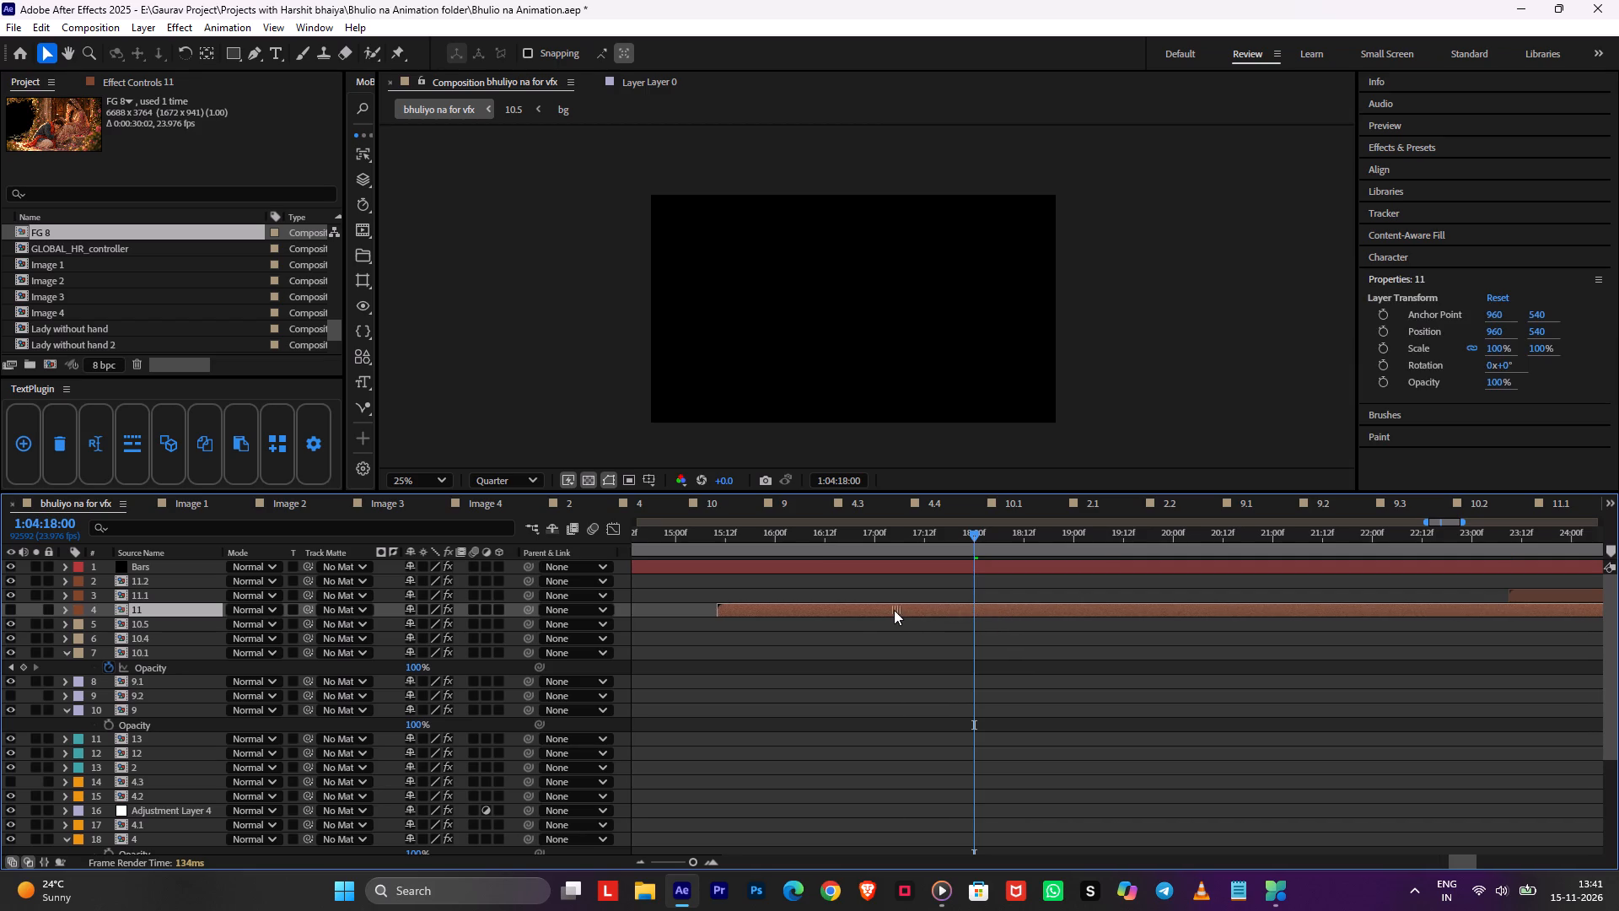
{"action": "left_click_drag", "start_coordinate": [894, 610], "coordinate": [853, 611]}
{"action": "scroll", "coordinate": [1041, 600], "scroll_direction": "down", "scroll_amount": 1, "text": "alt"}
{"action": "left_click_drag", "start_coordinate": [1036, 605], "coordinate": [1003, 606]}
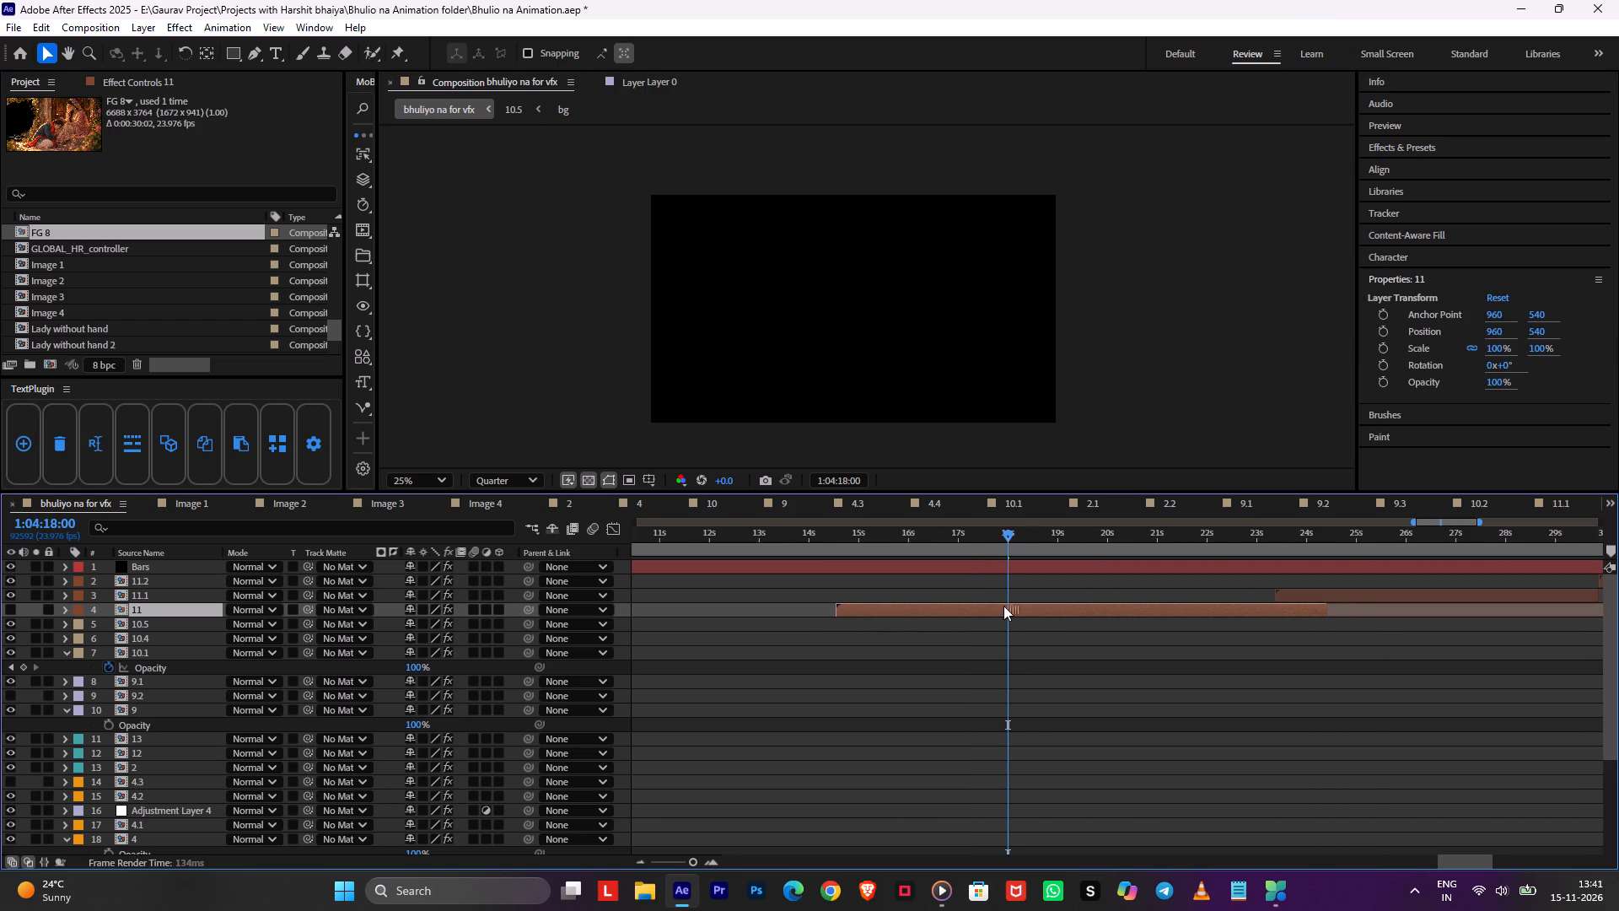
{"action": "left_click_drag", "start_coordinate": [1003, 606], "coordinate": [971, 606]}
{"action": "left_click_drag", "start_coordinate": [1286, 608], "coordinate": [1393, 606]}
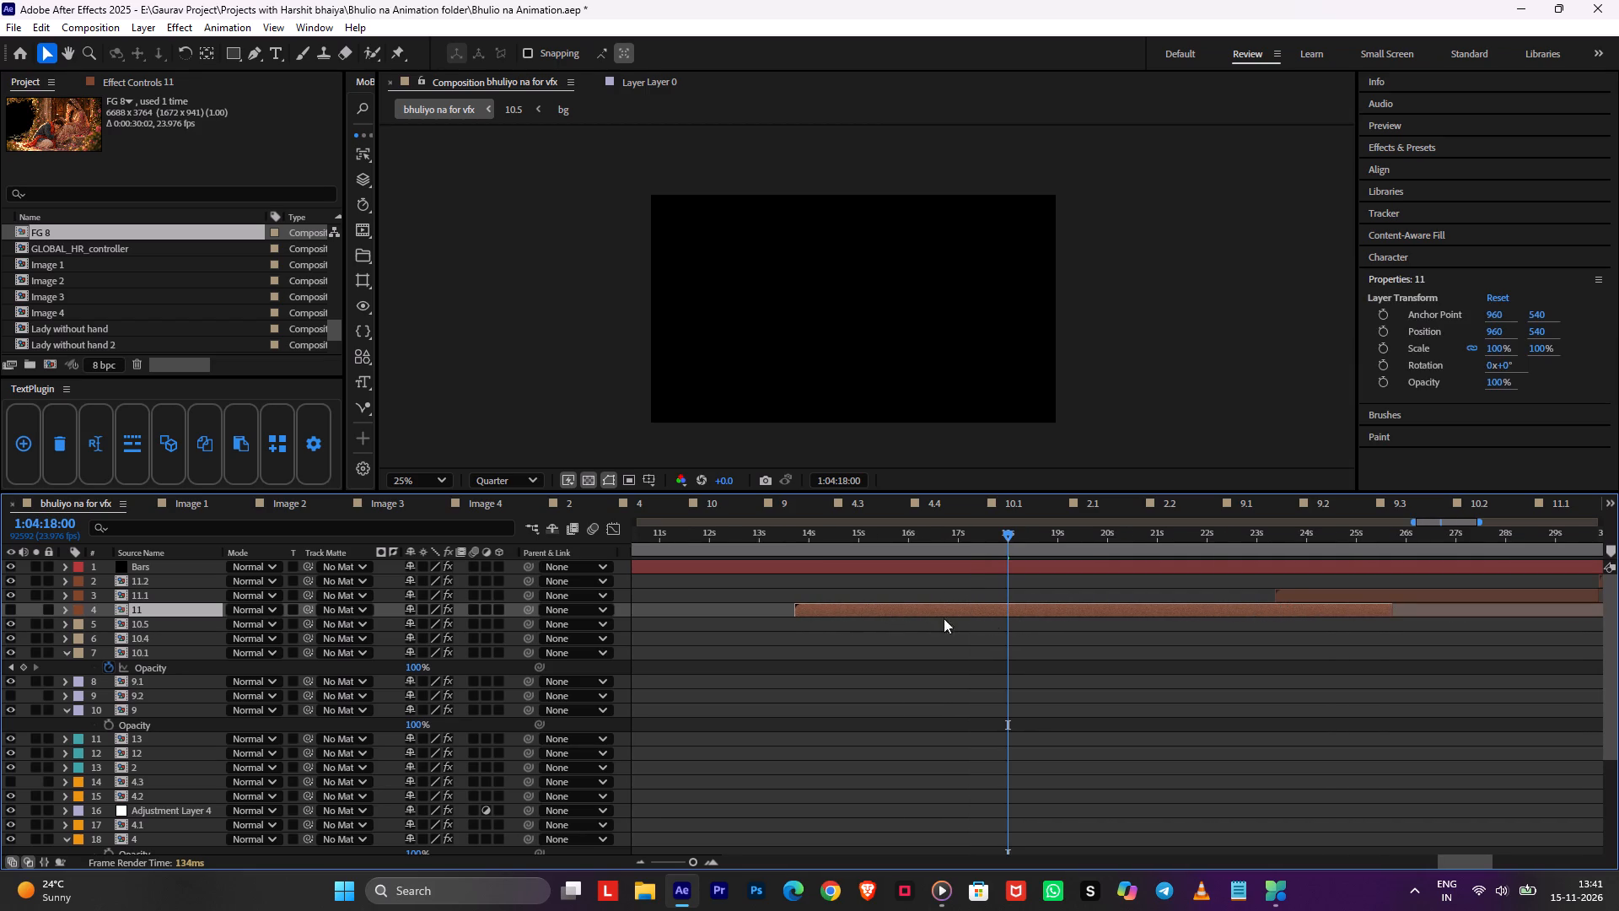
Add a layer marker to layer 11 at 1:04:18:00.
{"action": "left_click", "coordinate": [1017, 627]}
{"action": "left_click", "coordinate": [1017, 608]}
{"action": "key", "text": "shift+z"}
Extend the out point of layer 11 further, to about 1:04:29.
{"action": "scroll", "coordinate": [1170, 628], "scroll_direction": "down", "scroll_amount": 3, "text": "alt"}
{"action": "left_click", "coordinate": [1291, 609]}
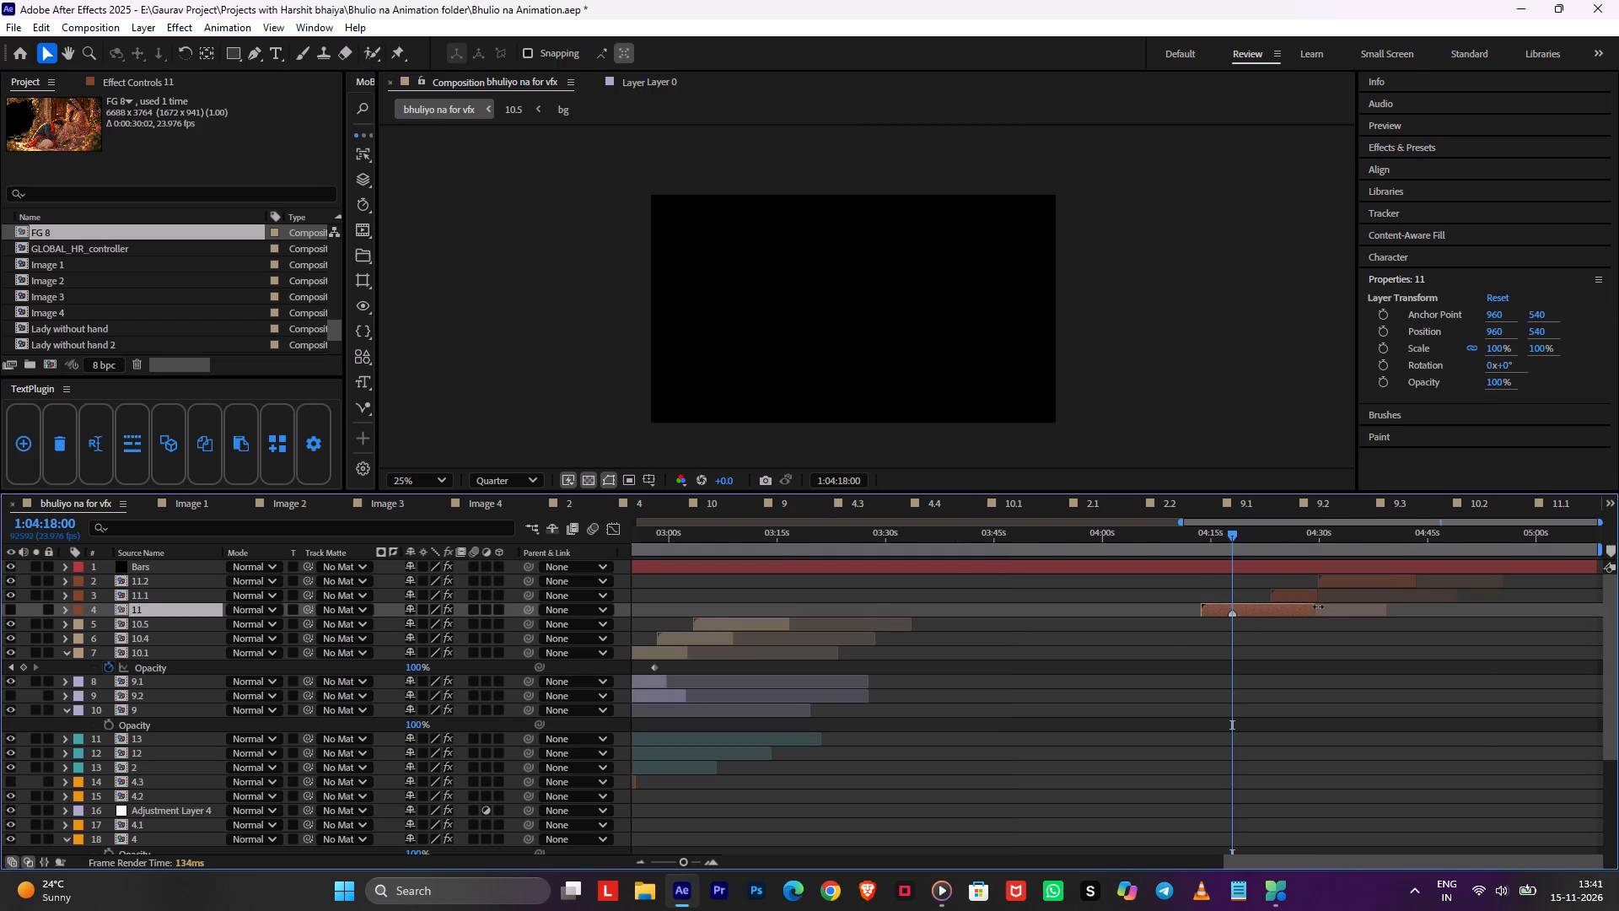
{"action": "left_click", "coordinate": [1182, 660]}
In composition 11, set Null 15's Position at 0:00:00:00 to 862, 60, 2191 and save the project.
{"action": "double_click", "coordinate": [1245, 612]}
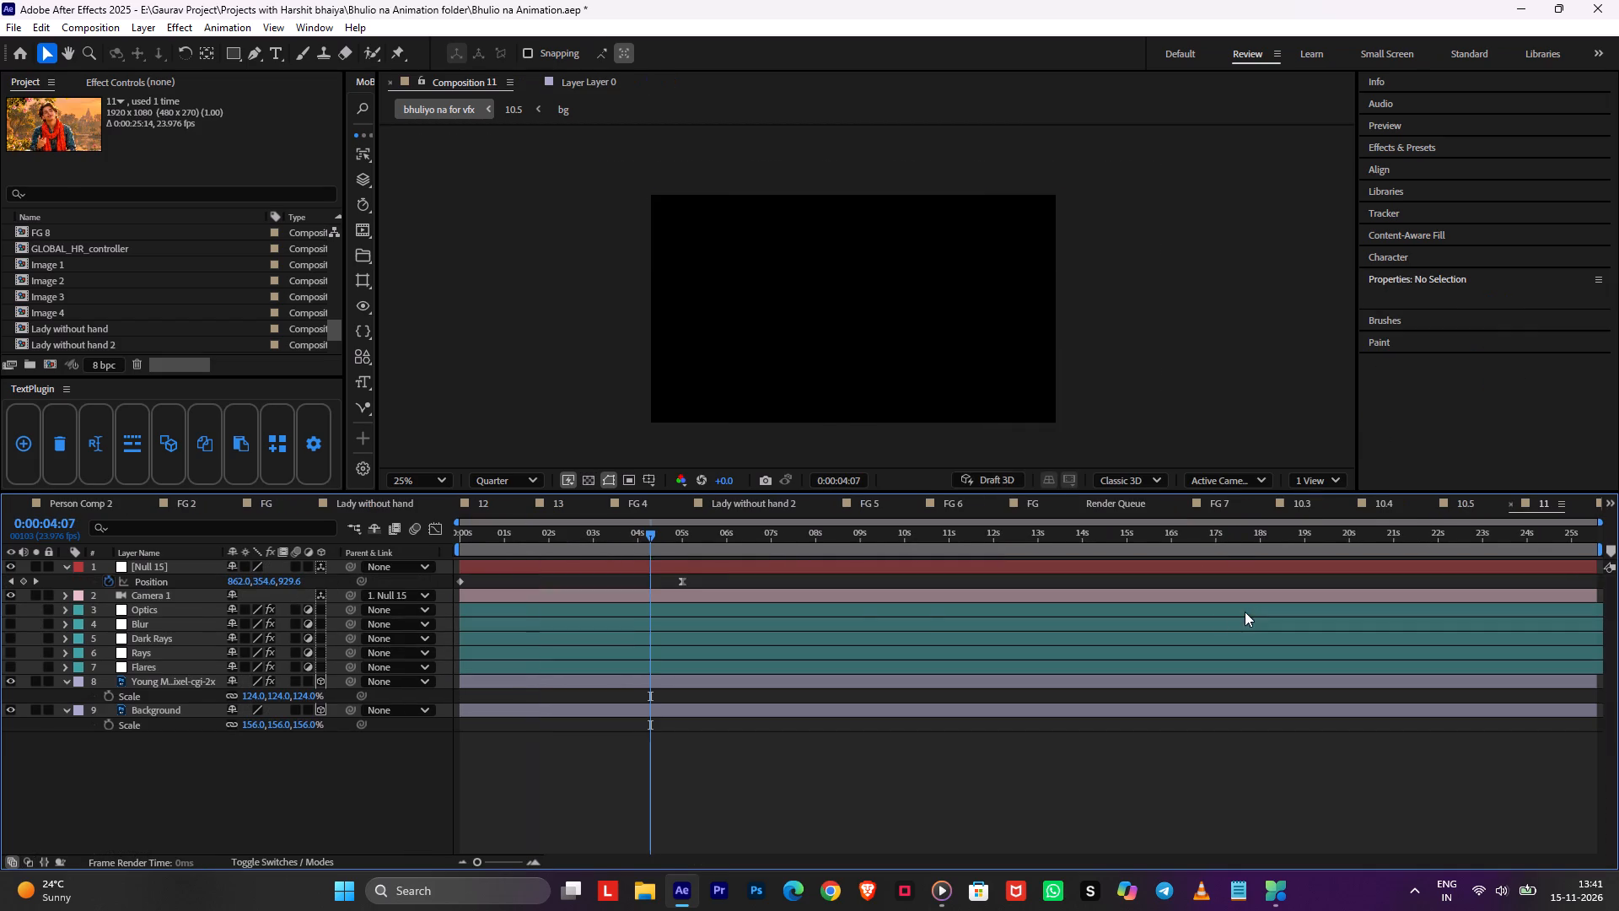
{"action": "left_click_drag", "start_coordinate": [640, 533], "coordinate": [374, 550]}
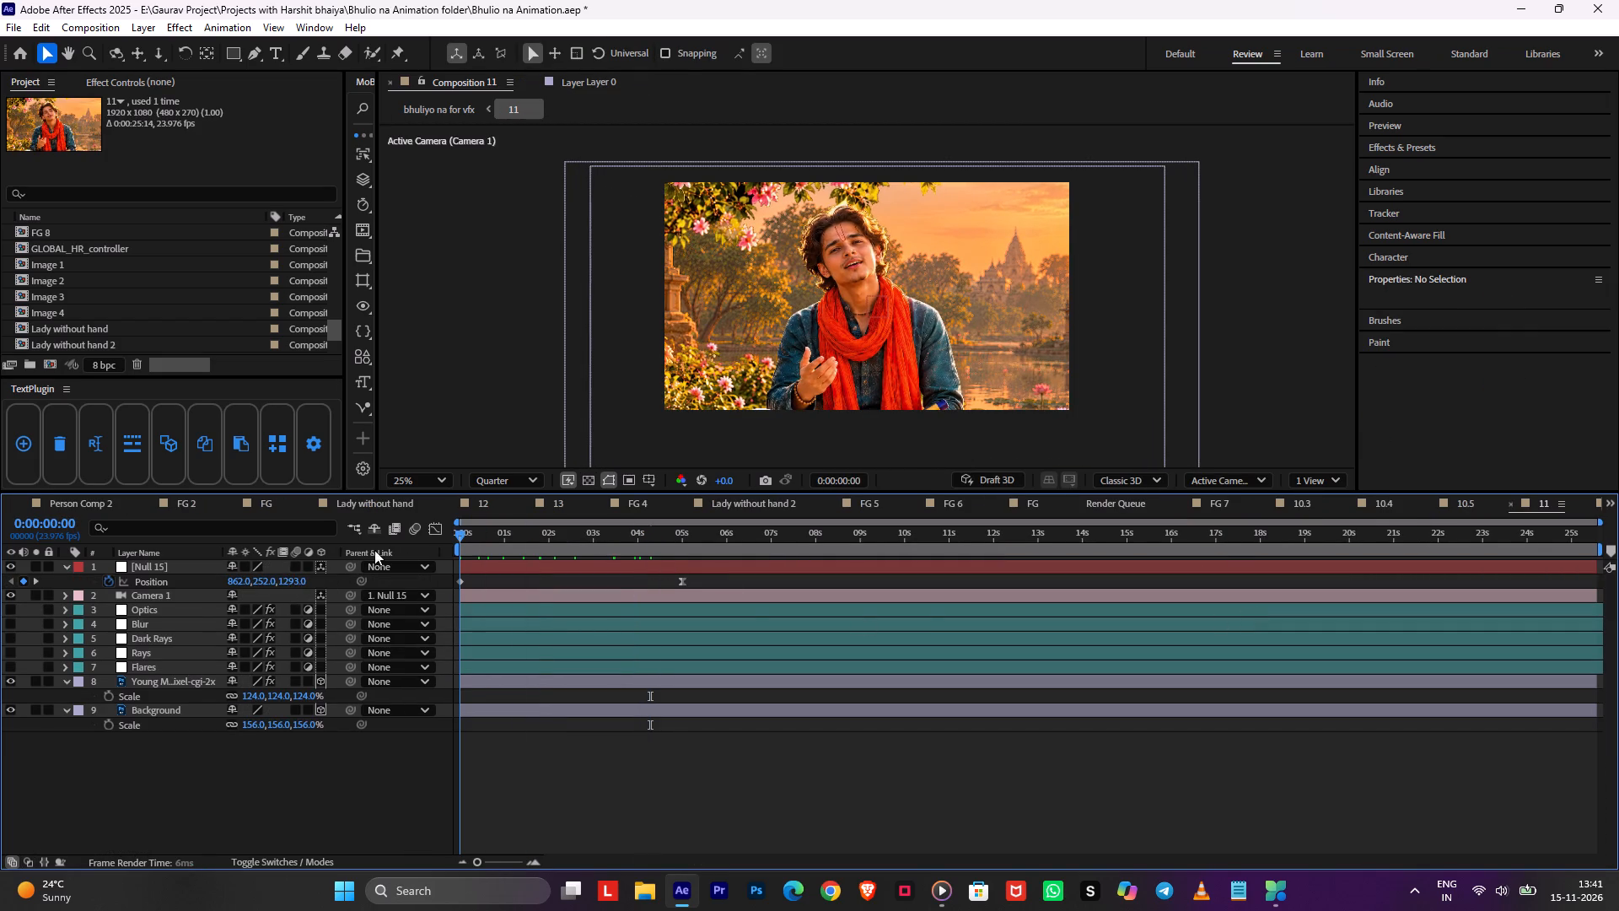
{"action": "left_click_drag", "start_coordinate": [374, 550], "coordinate": [272, 567]}
{"action": "left_click_drag", "start_coordinate": [299, 584], "coordinate": [978, 553]}
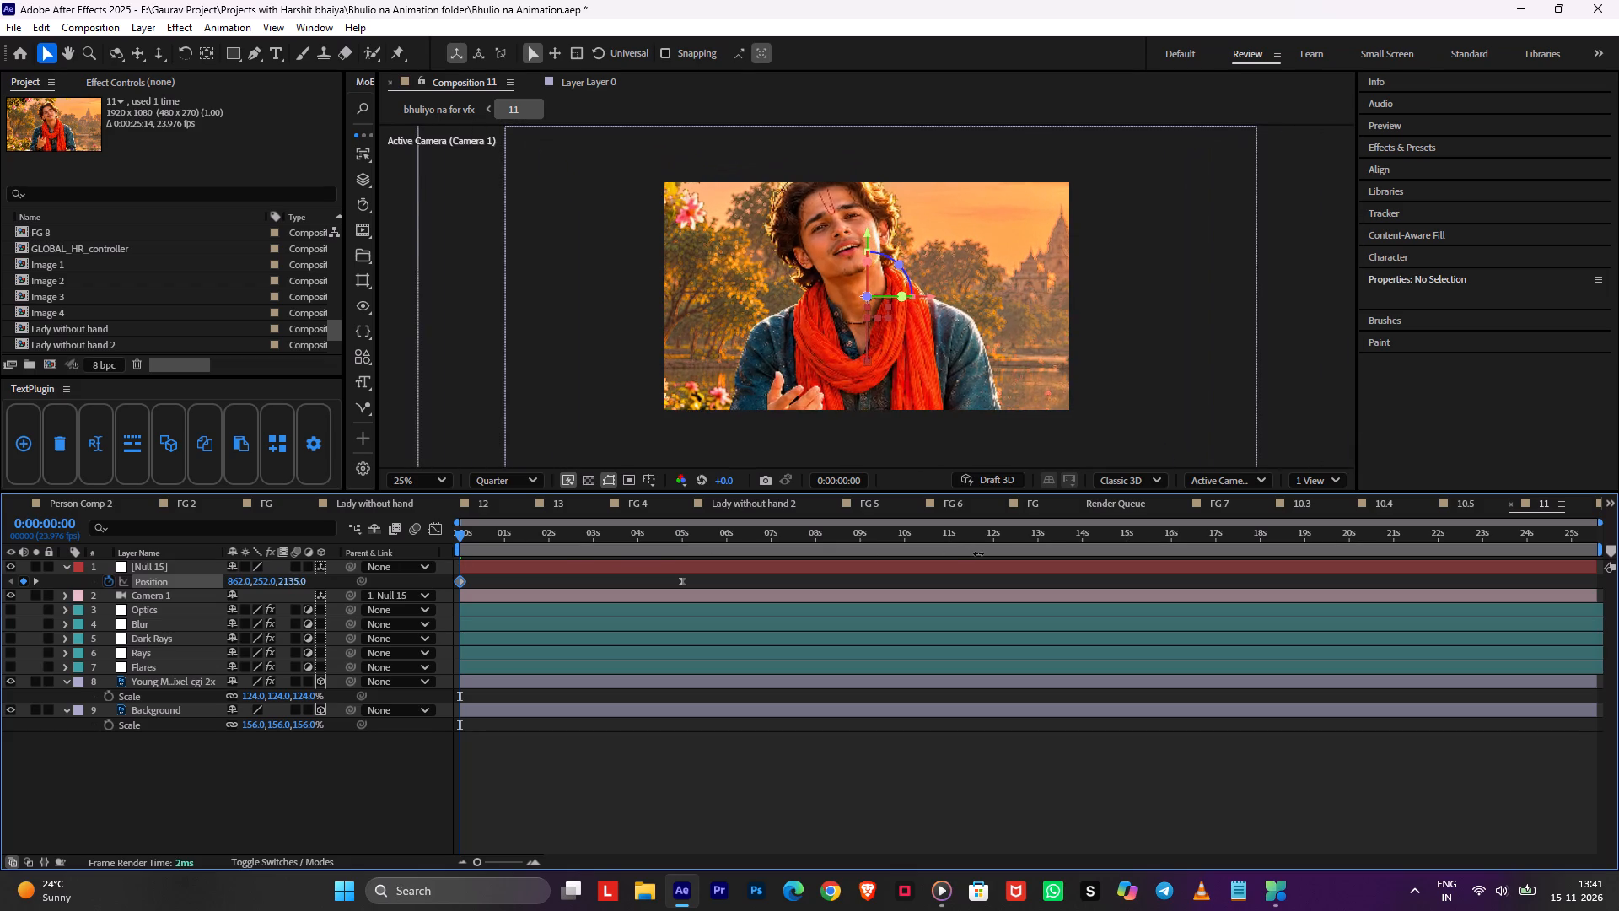
{"action": "left_click_drag", "start_coordinate": [978, 553], "coordinate": [1023, 551]}
{"action": "left_click_drag", "start_coordinate": [268, 579], "coordinate": [141, 609]}
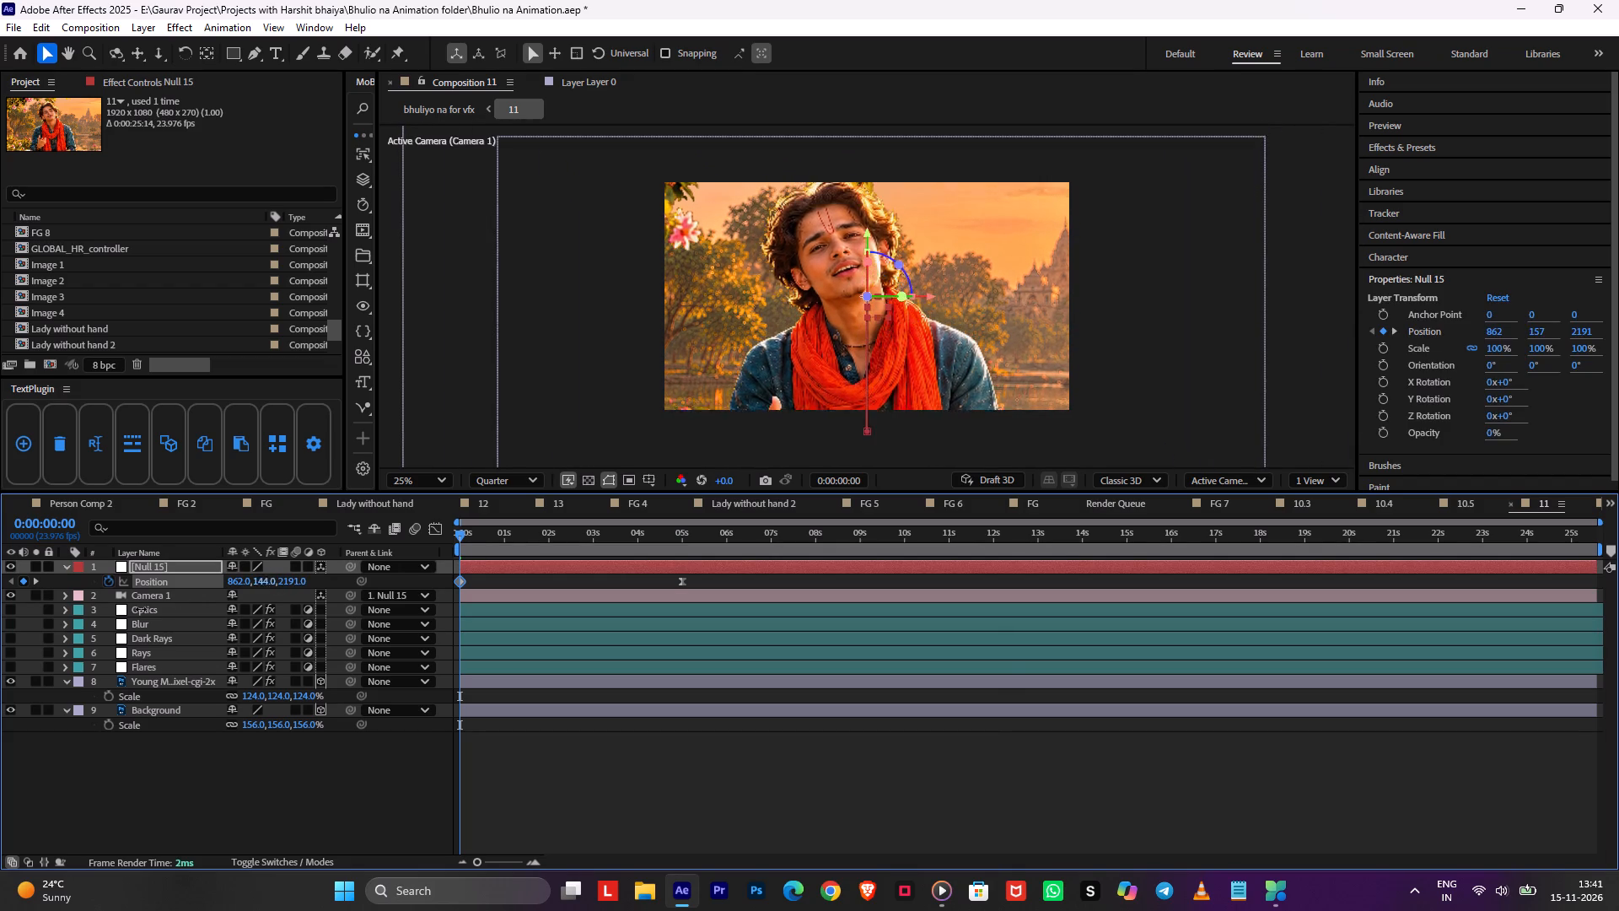
{"action": "left_click_drag", "start_coordinate": [141, 609], "coordinate": [60, 626]}
{"action": "left_click", "coordinate": [782, 799]}
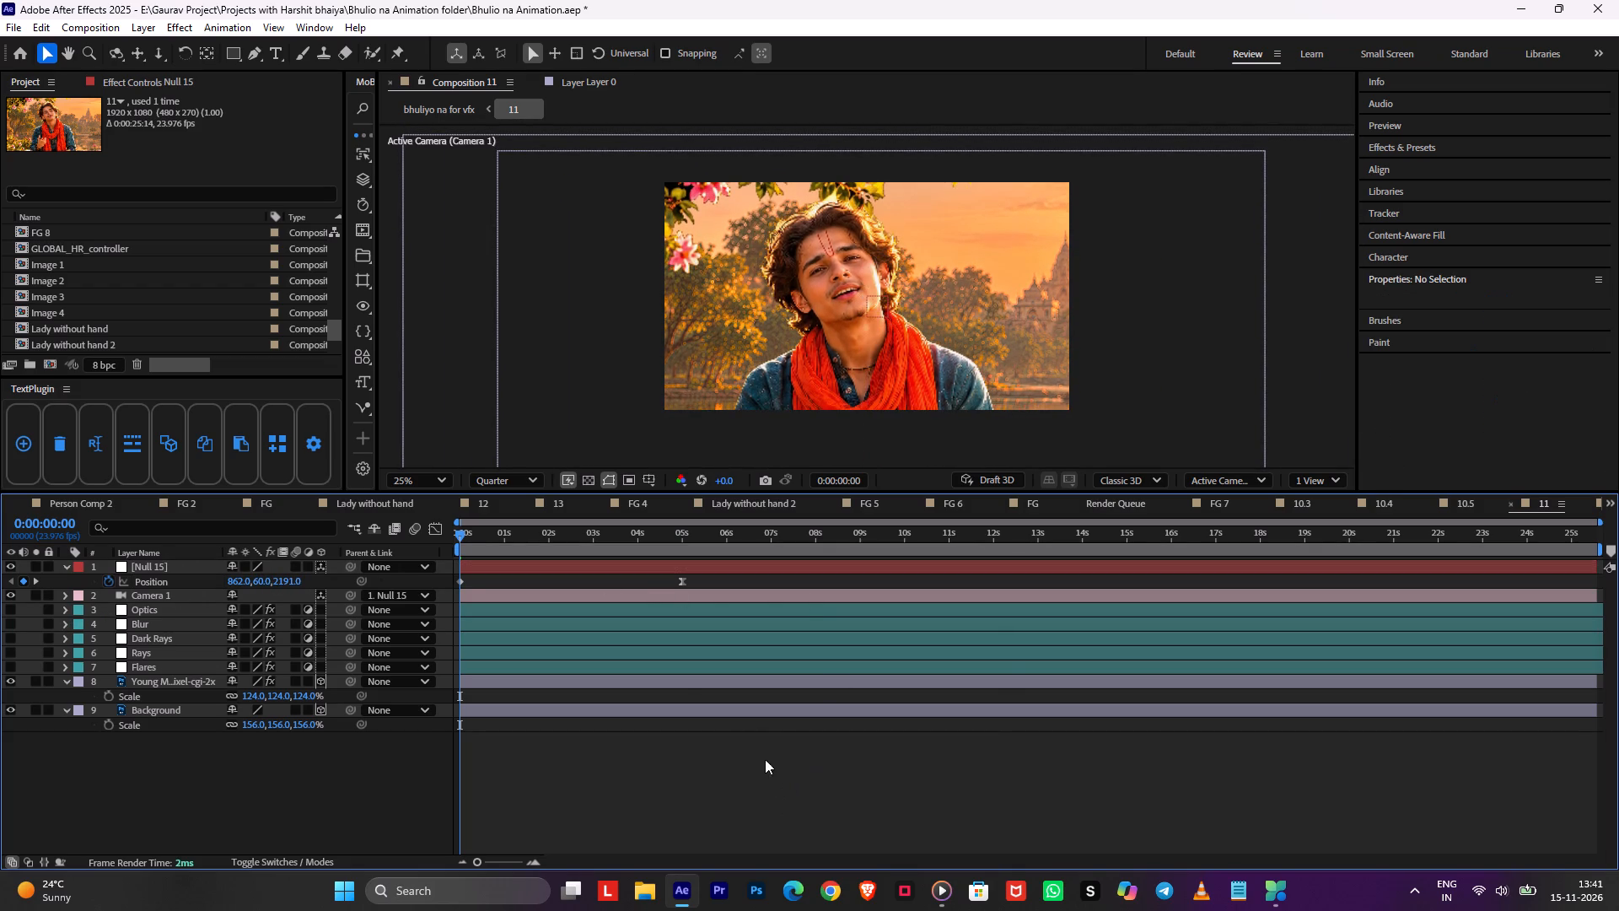
{"action": "key", "text": "ctrl+s"}
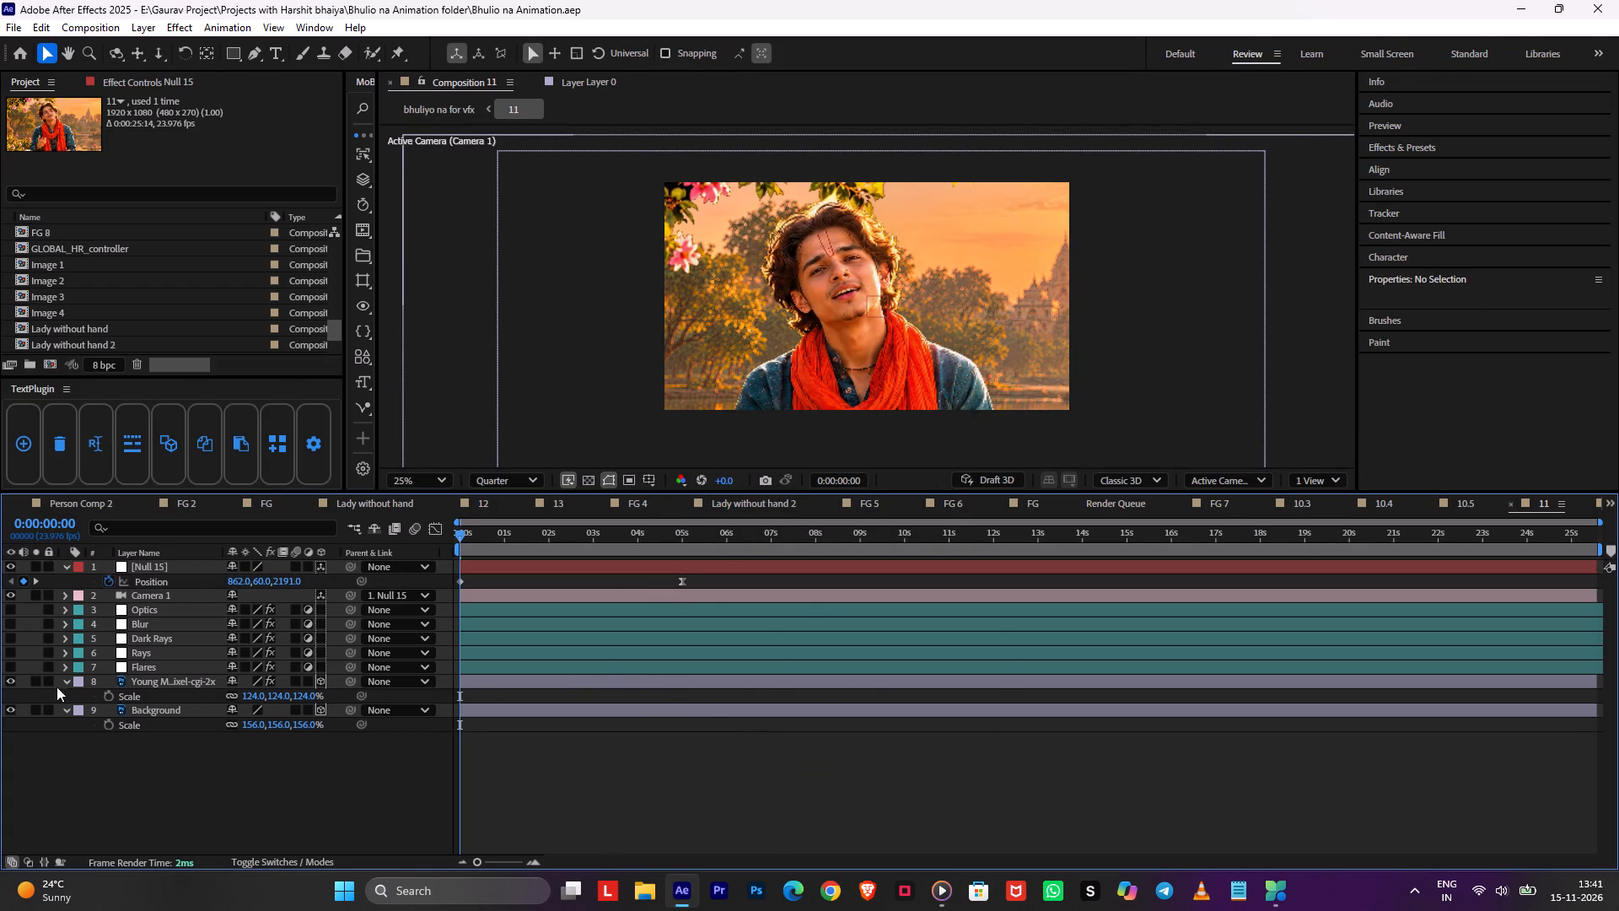
Check the young man layer soloed in composition 11 and reveal its source file in File Explorer.
{"action": "left_click", "coordinate": [32, 681]}
{"action": "left_click", "coordinate": [32, 681]}
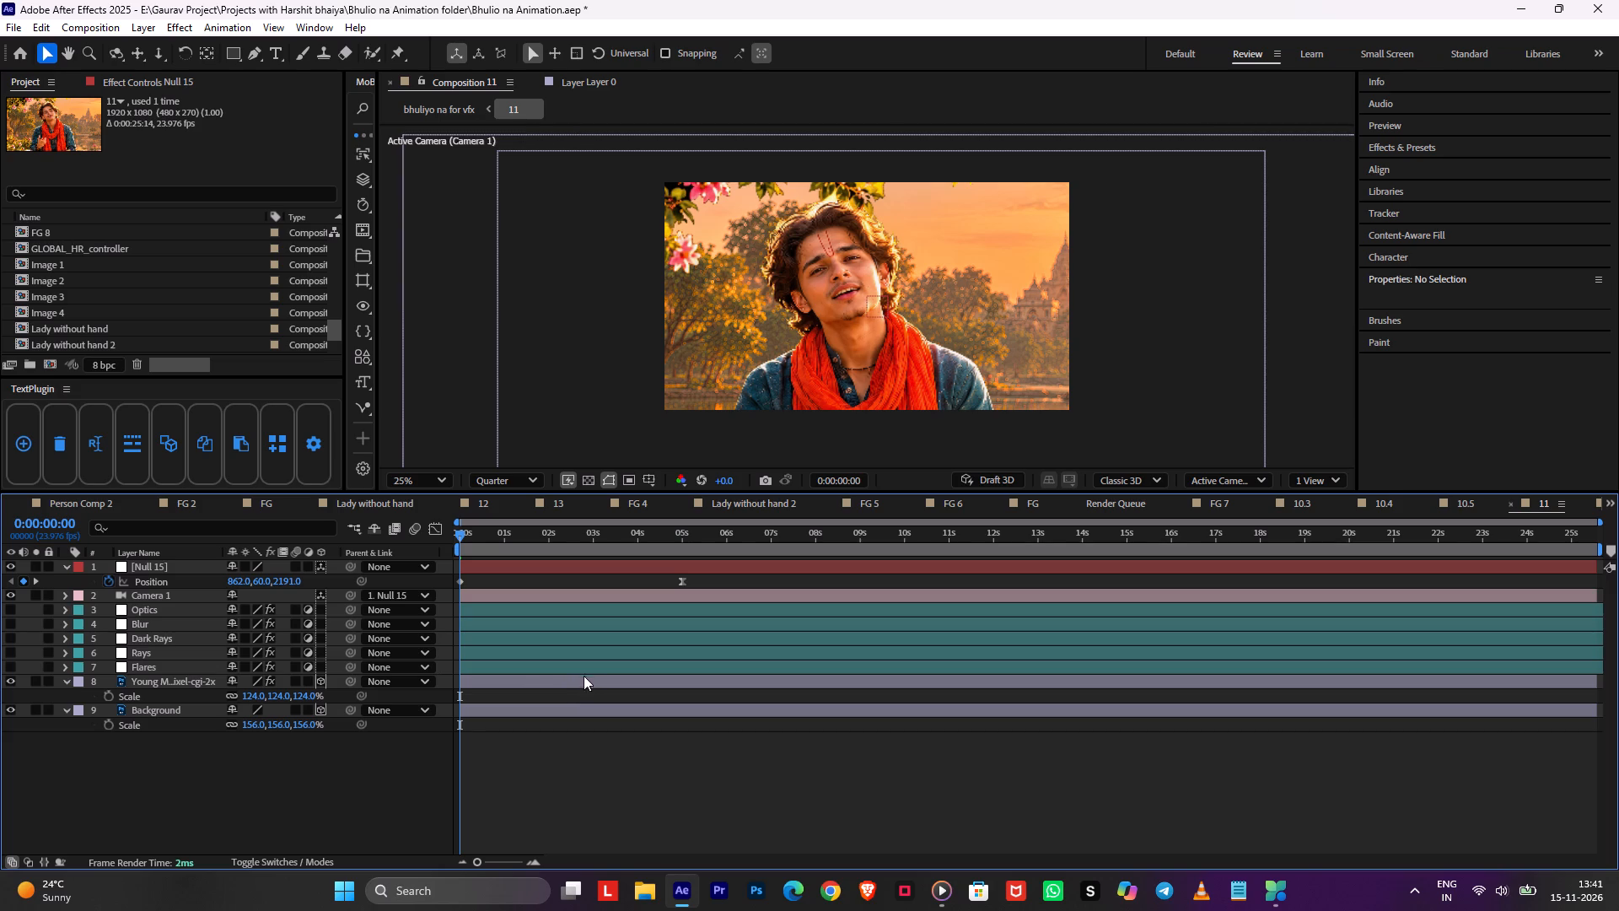
{"action": "left_click", "coordinate": [572, 684]}
{"action": "right_click", "coordinate": [572, 684]}
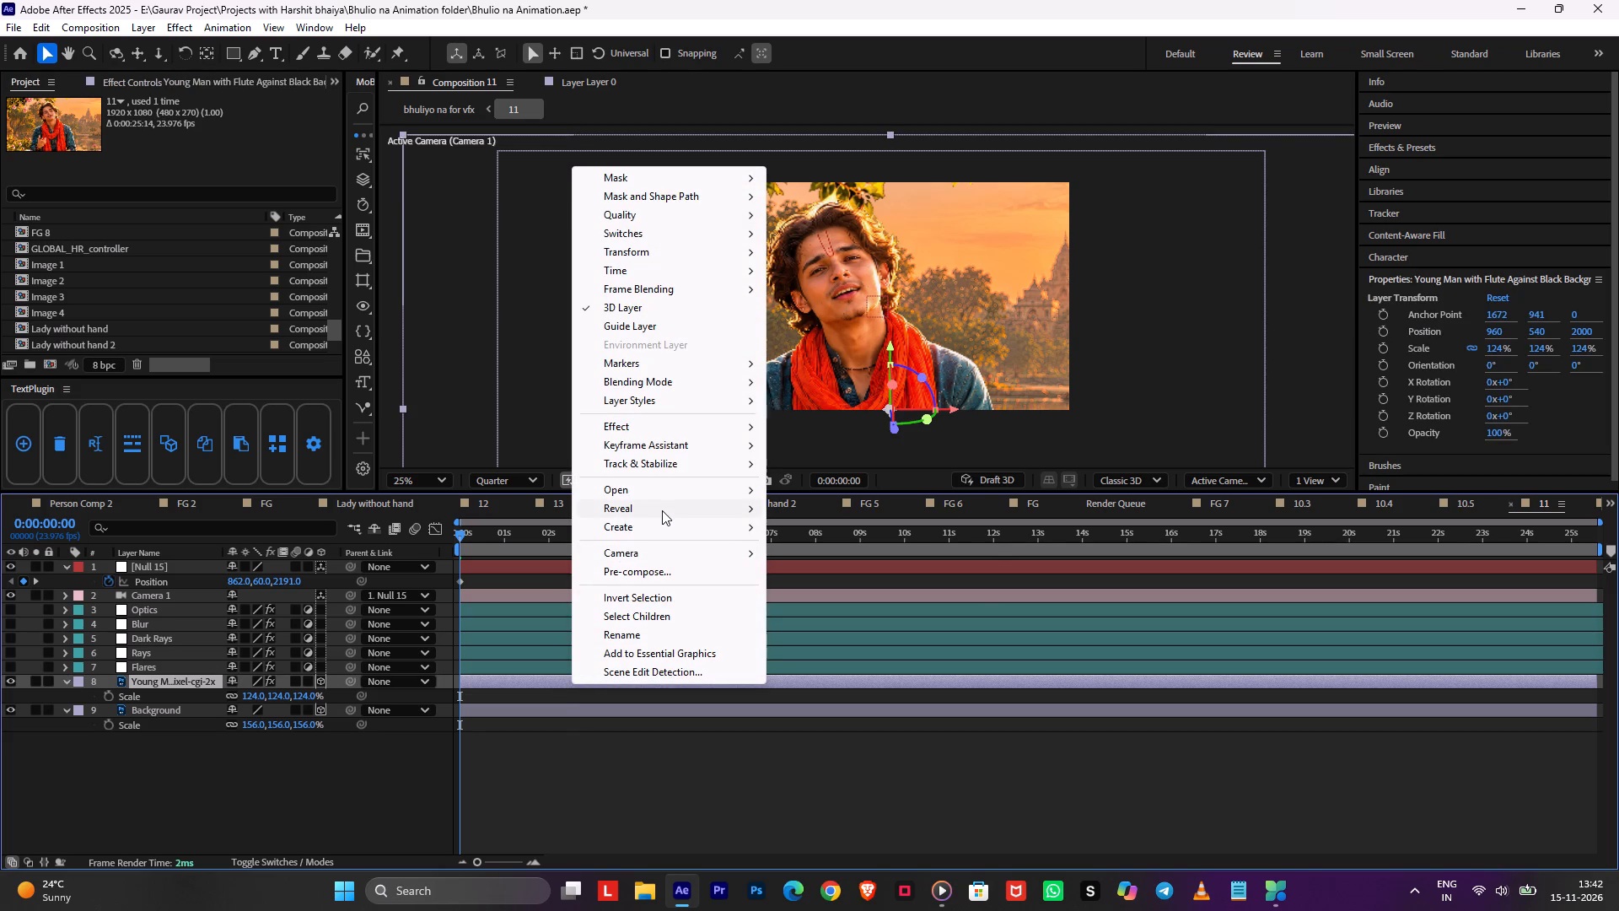
{"action": "left_click", "coordinate": [870, 508]}
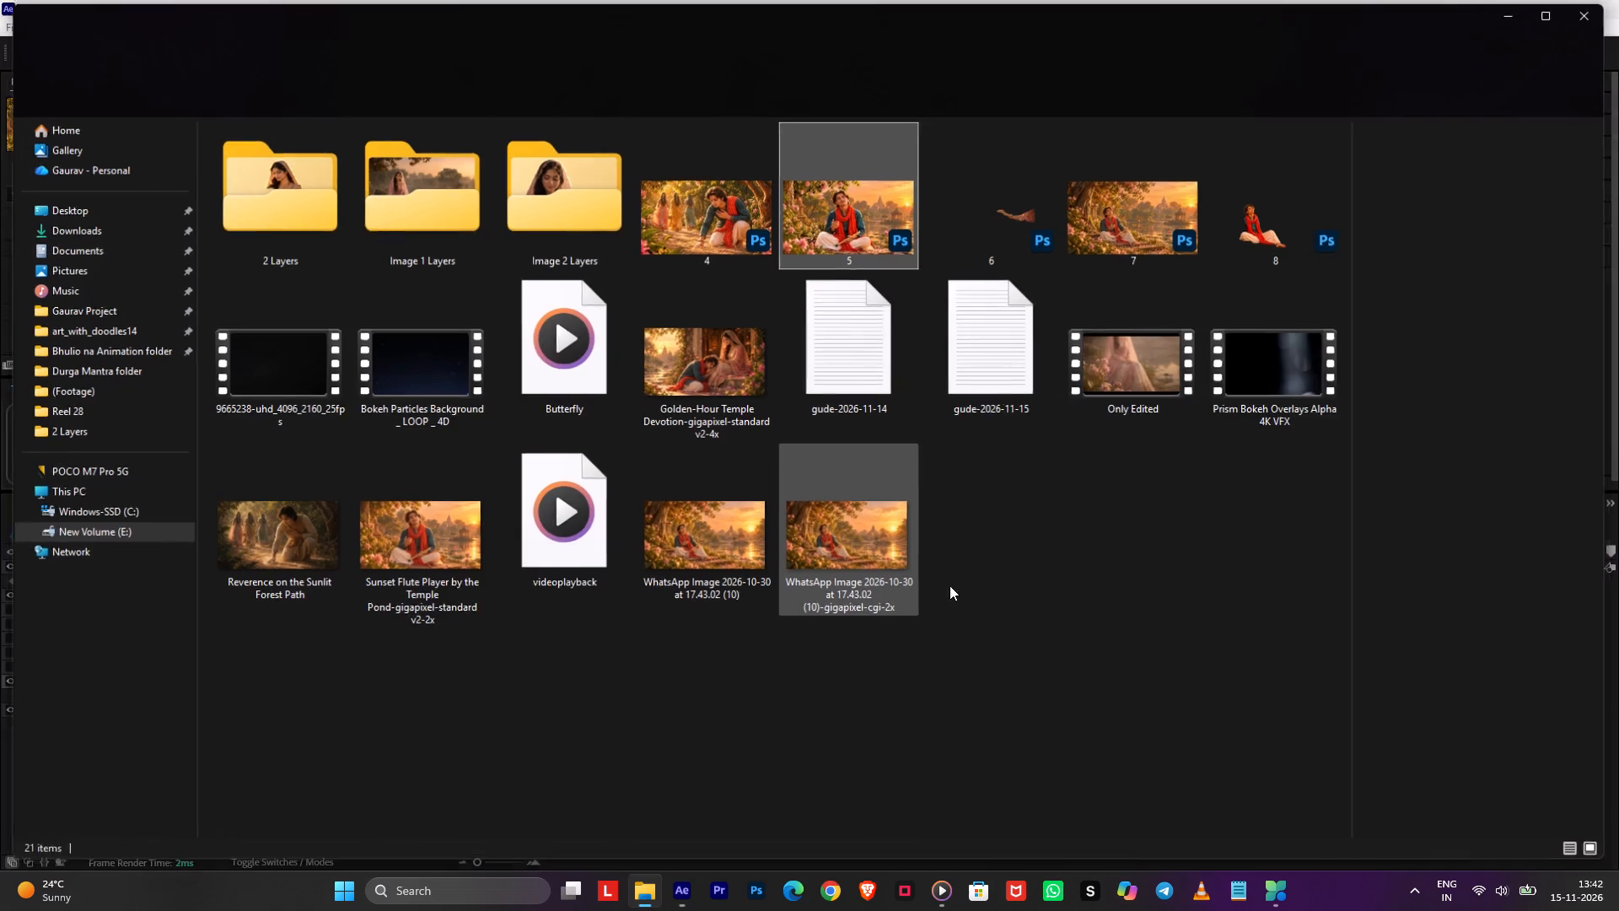
Run the PC boost in Microsoft PC Manager and return to the (Footage) folder.
{"action": "left_click", "coordinate": [1288, 892]}
{"action": "left_click", "coordinate": [1242, 380]}
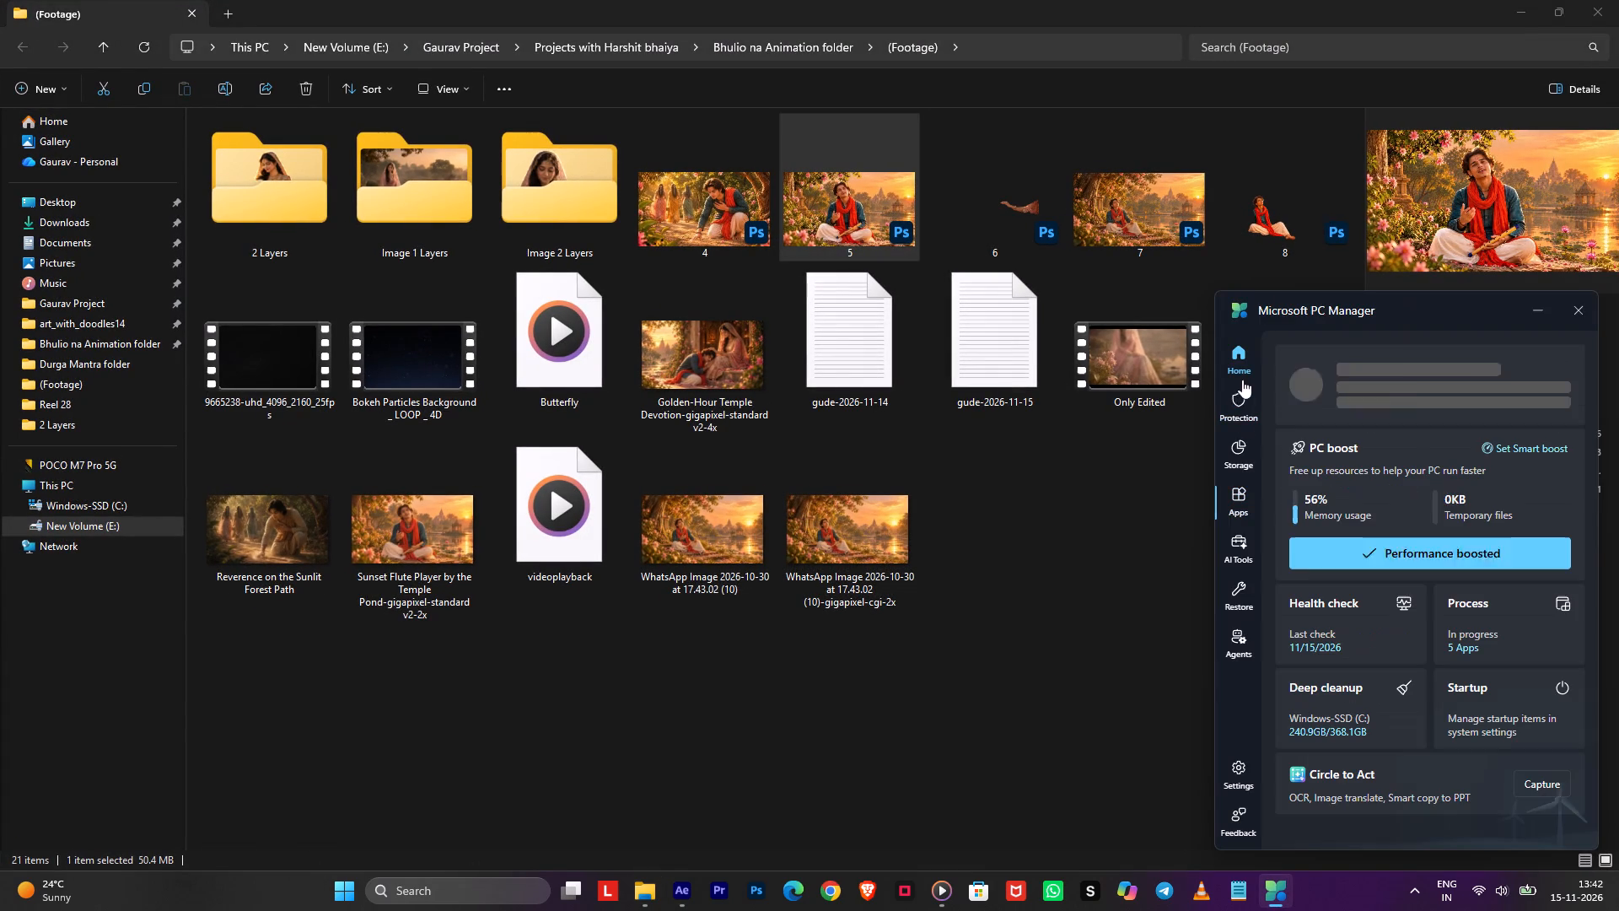
{"action": "left_click", "coordinate": [1317, 545]}
{"action": "left_click", "coordinate": [1083, 659]}
Open footage file 5 in Photoshop and switch back to composition 11 in After Effects while it loads.
{"action": "left_click", "coordinate": [1096, 893]}
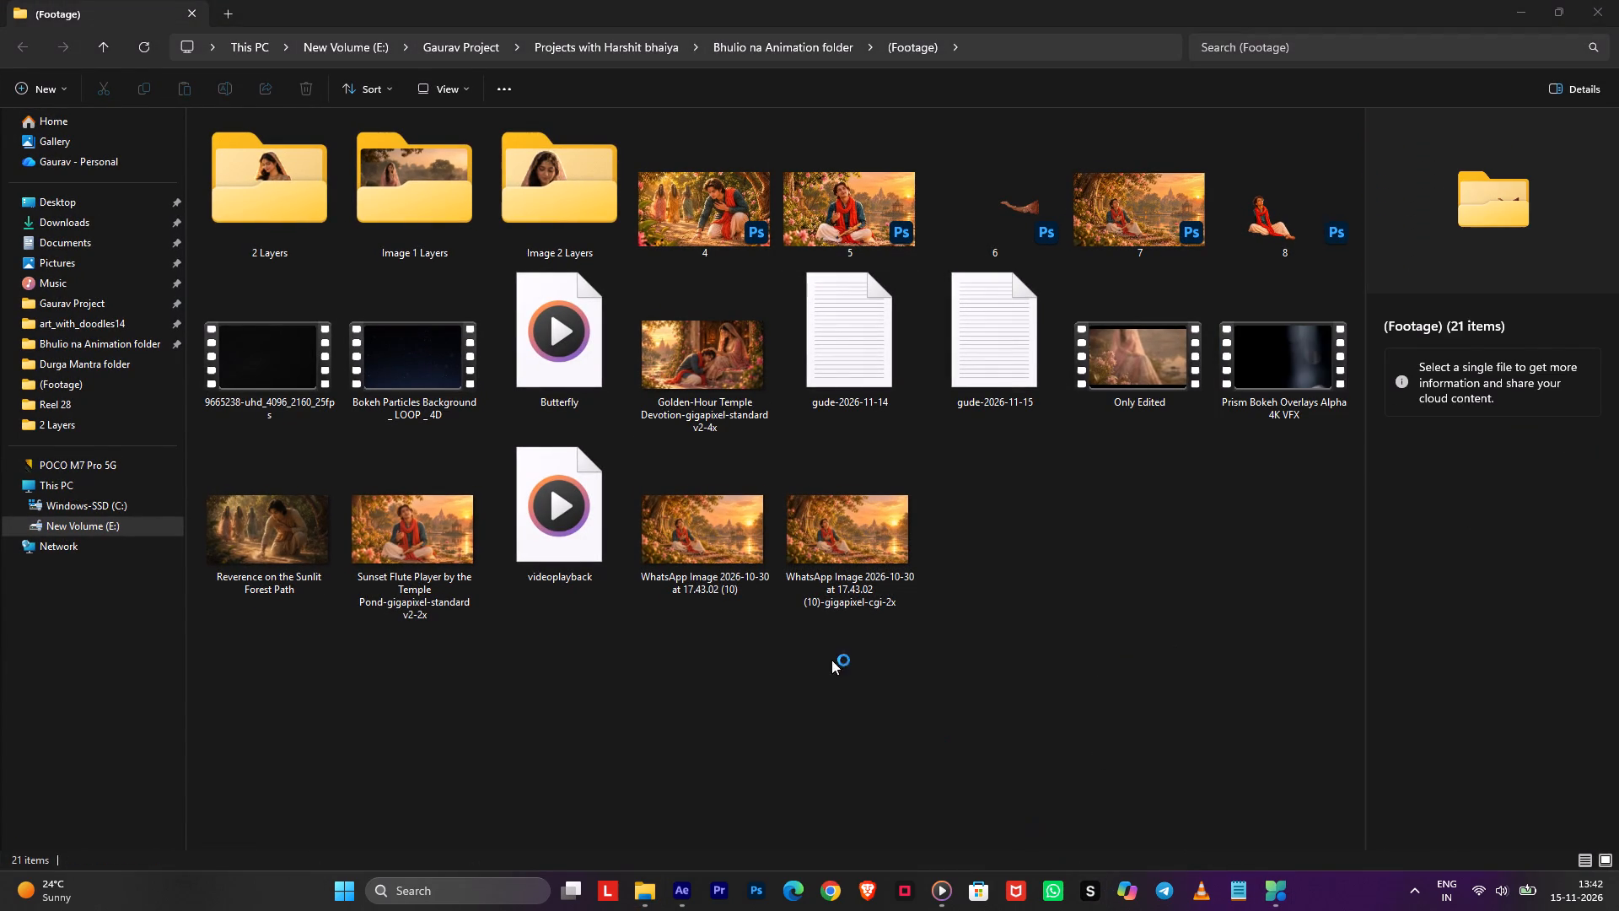
{"action": "double_click", "coordinate": [845, 213]}
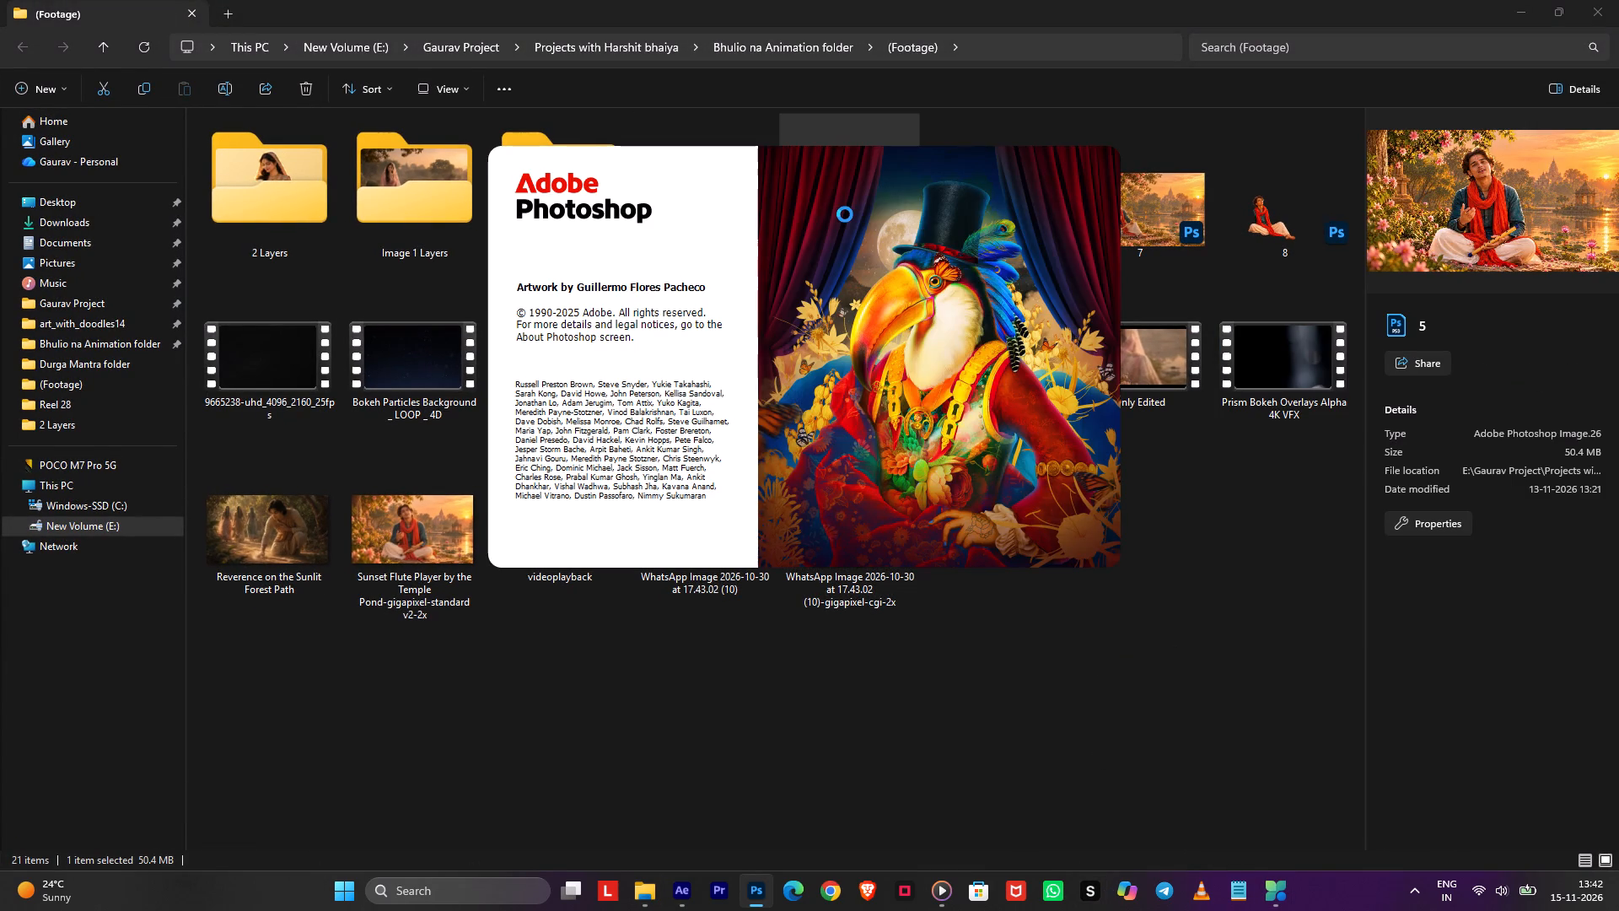
{"action": "left_click", "coordinate": [692, 892]}
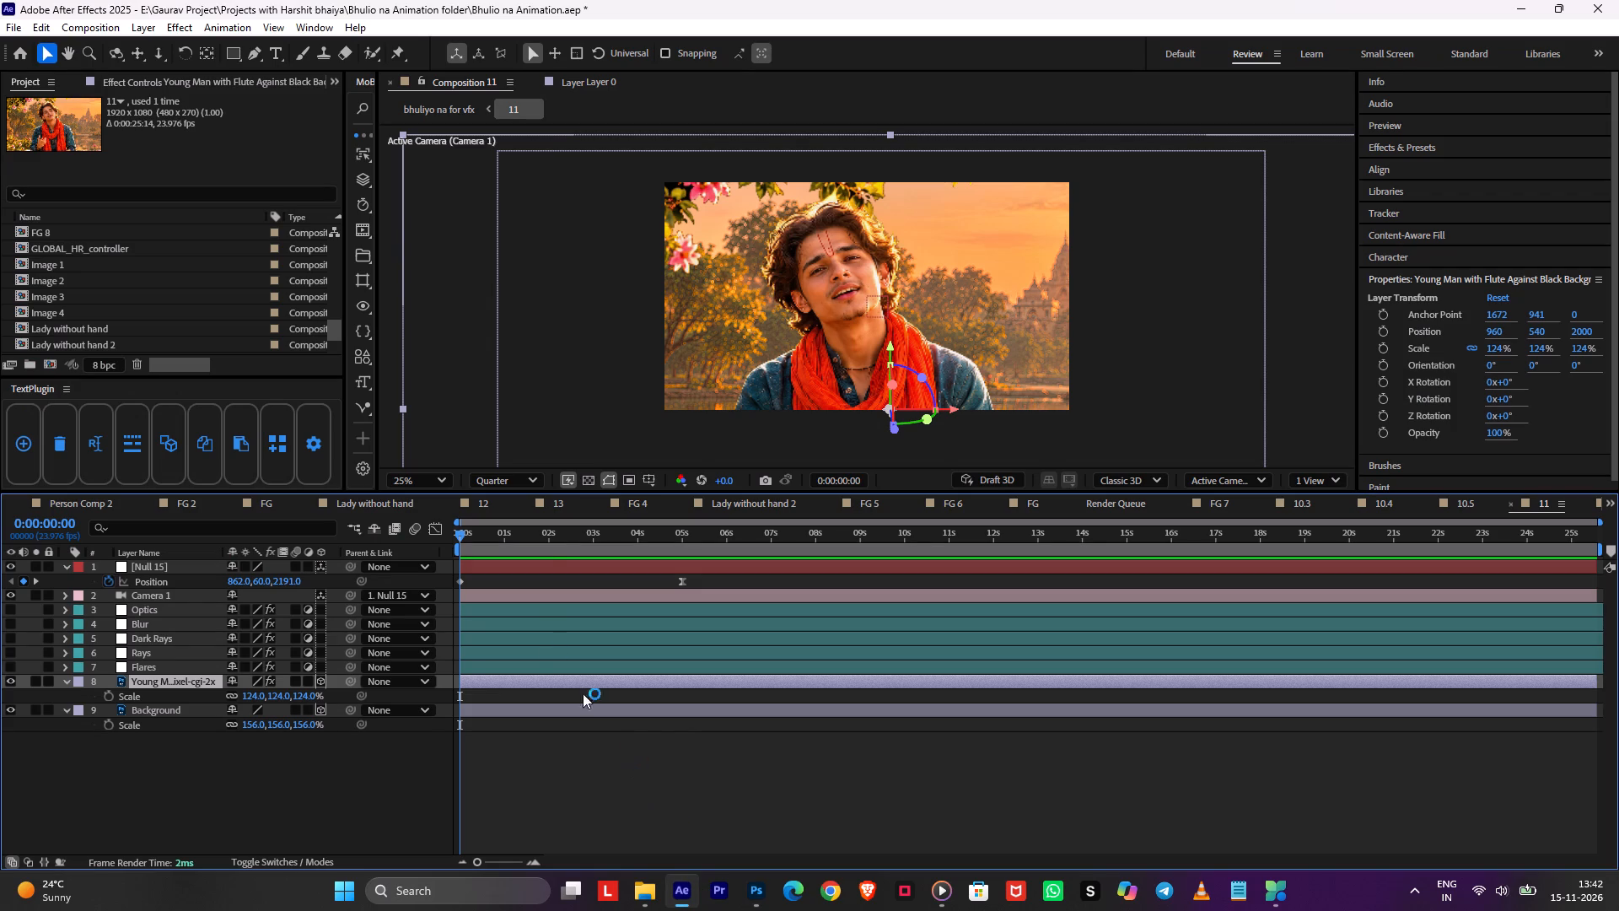
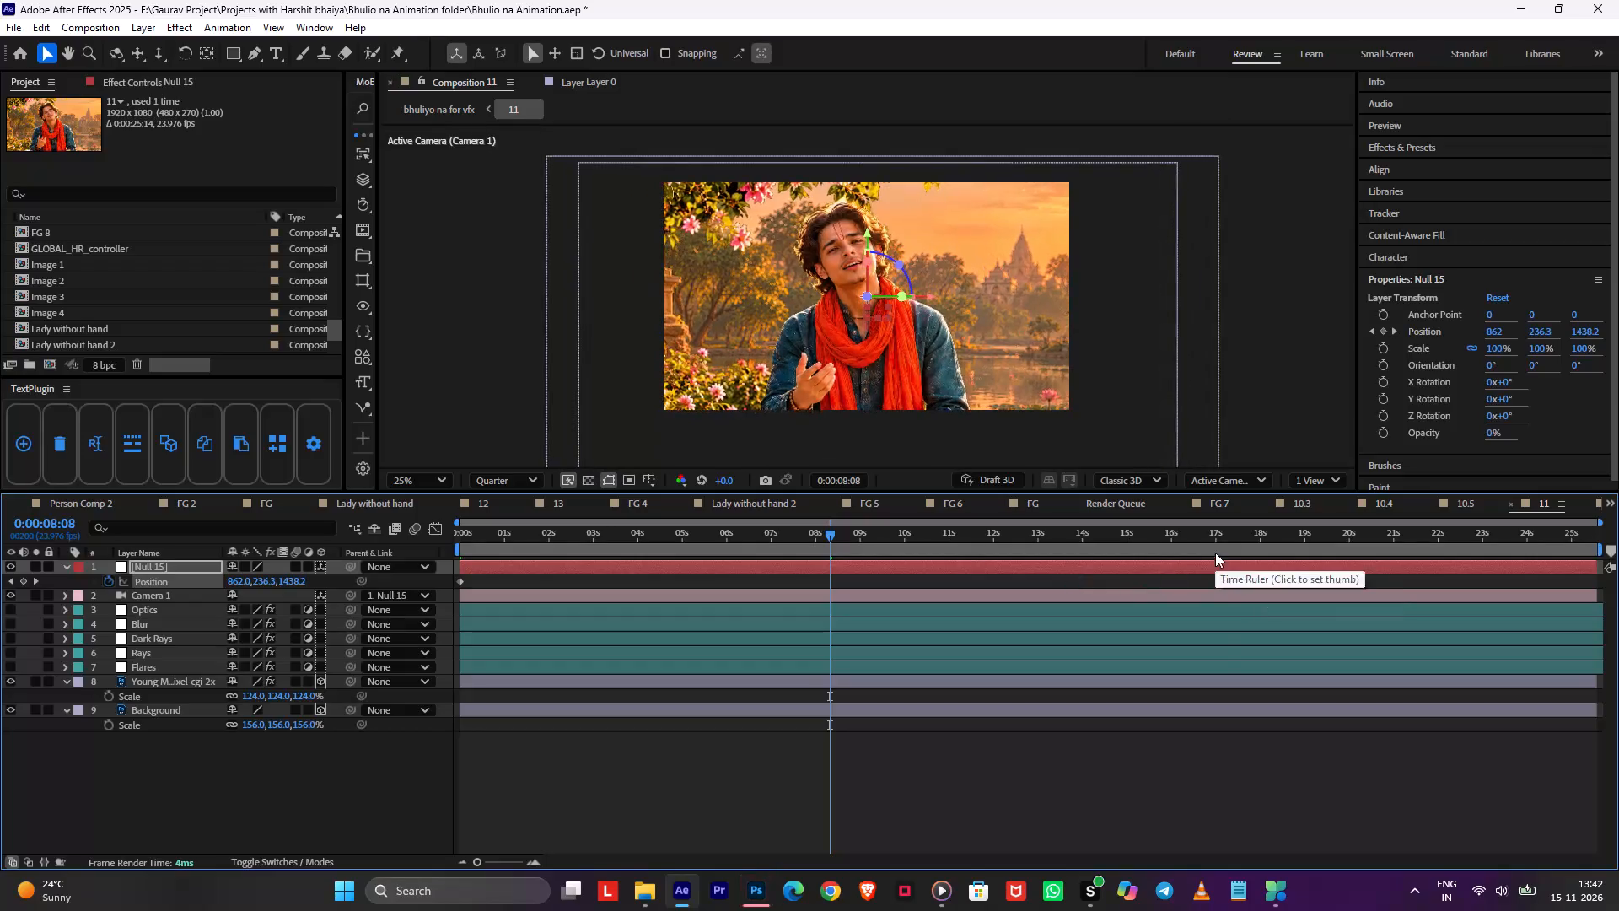
Scrub composition 11 back to 0:00:00:00 to review the young man shot.
{"action": "left_click_drag", "start_coordinate": [1215, 551], "coordinate": [173, 645]}
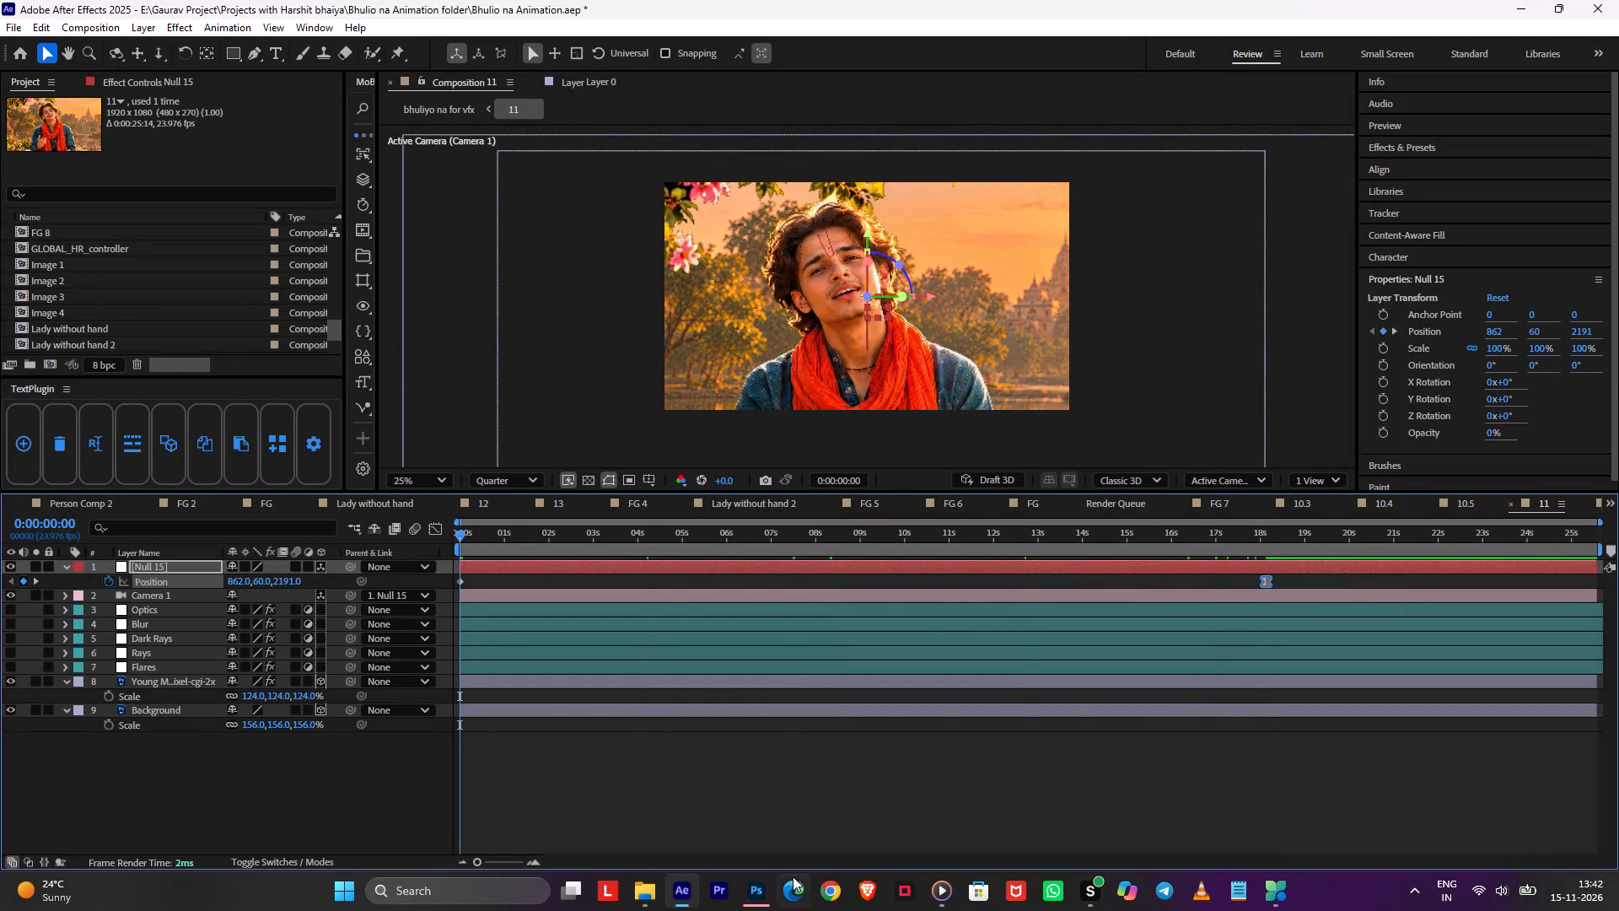
Switch to Photoshop and refine the young man layer's mask along the left edge of the hair with a 131 px Refine Edge brush.
{"action": "left_click", "coordinate": [761, 901]}
{"action": "scroll", "coordinate": [626, 300], "scroll_direction": "up", "scroll_amount": 6, "text": "alt"}
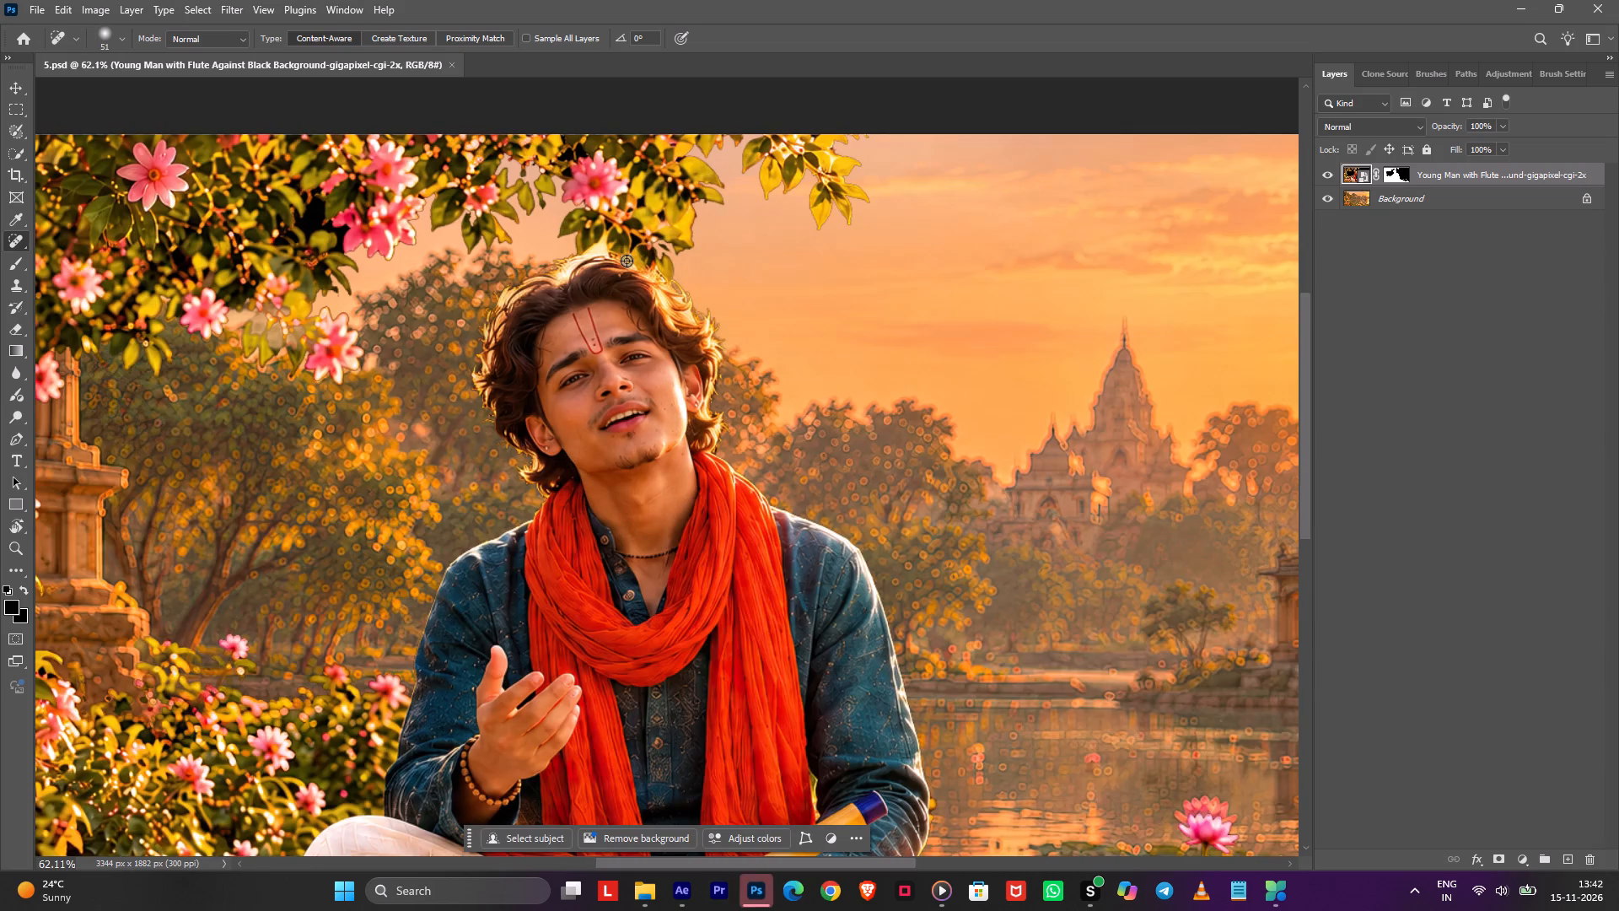
{"action": "scroll", "coordinate": [627, 261], "scroll_direction": "up", "scroll_amount": 5, "text": "alt"}
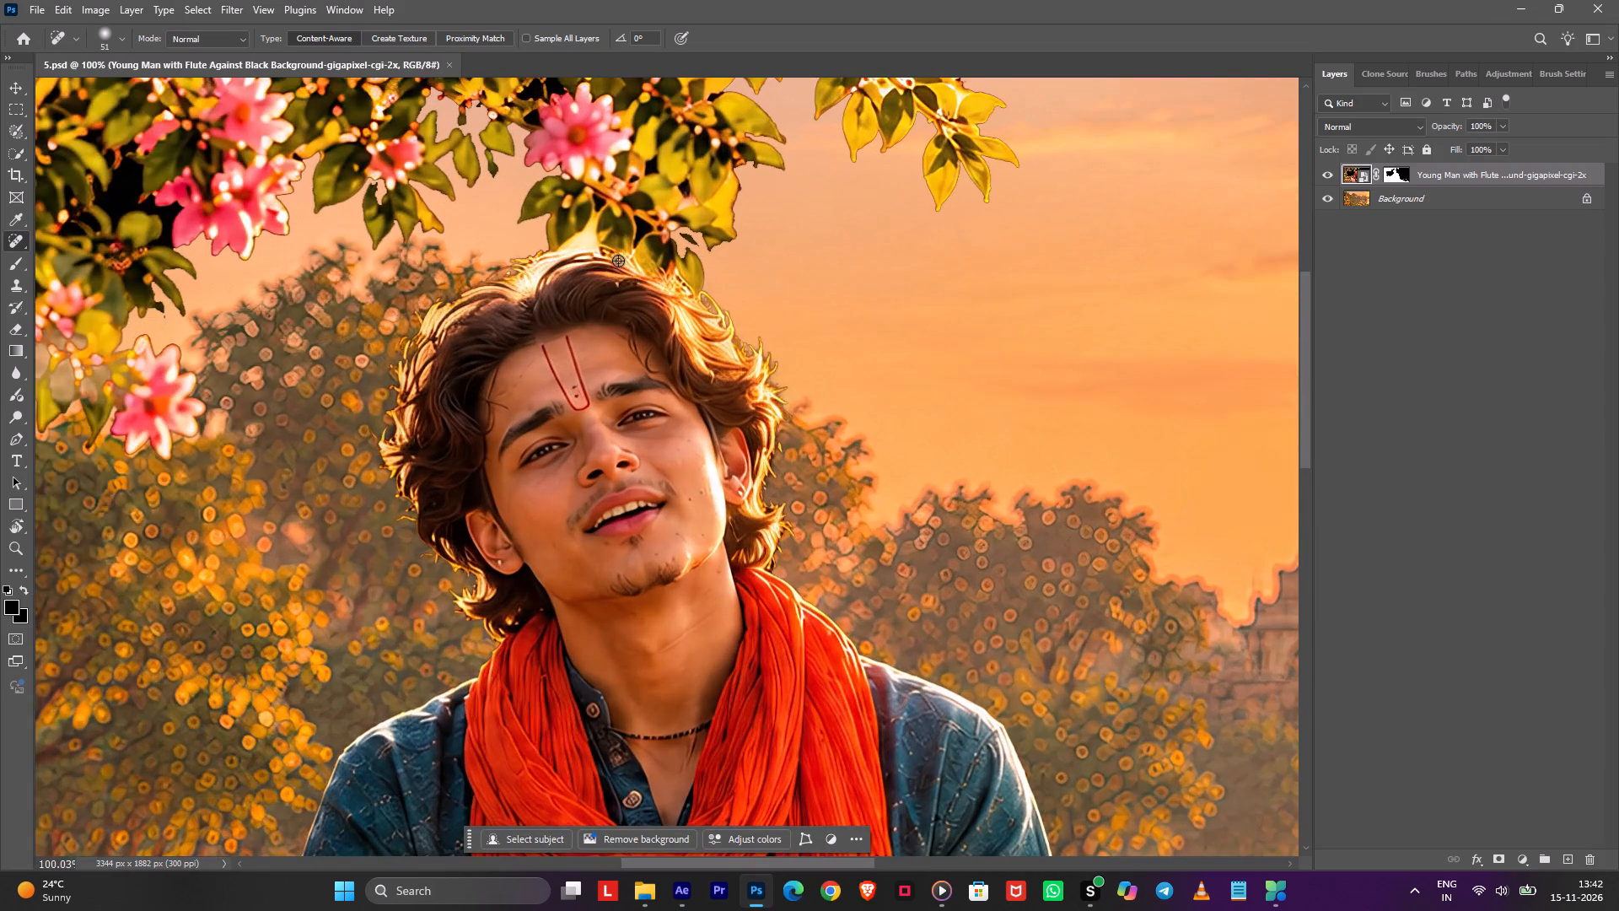
{"action": "left_click", "coordinate": [1401, 175]}
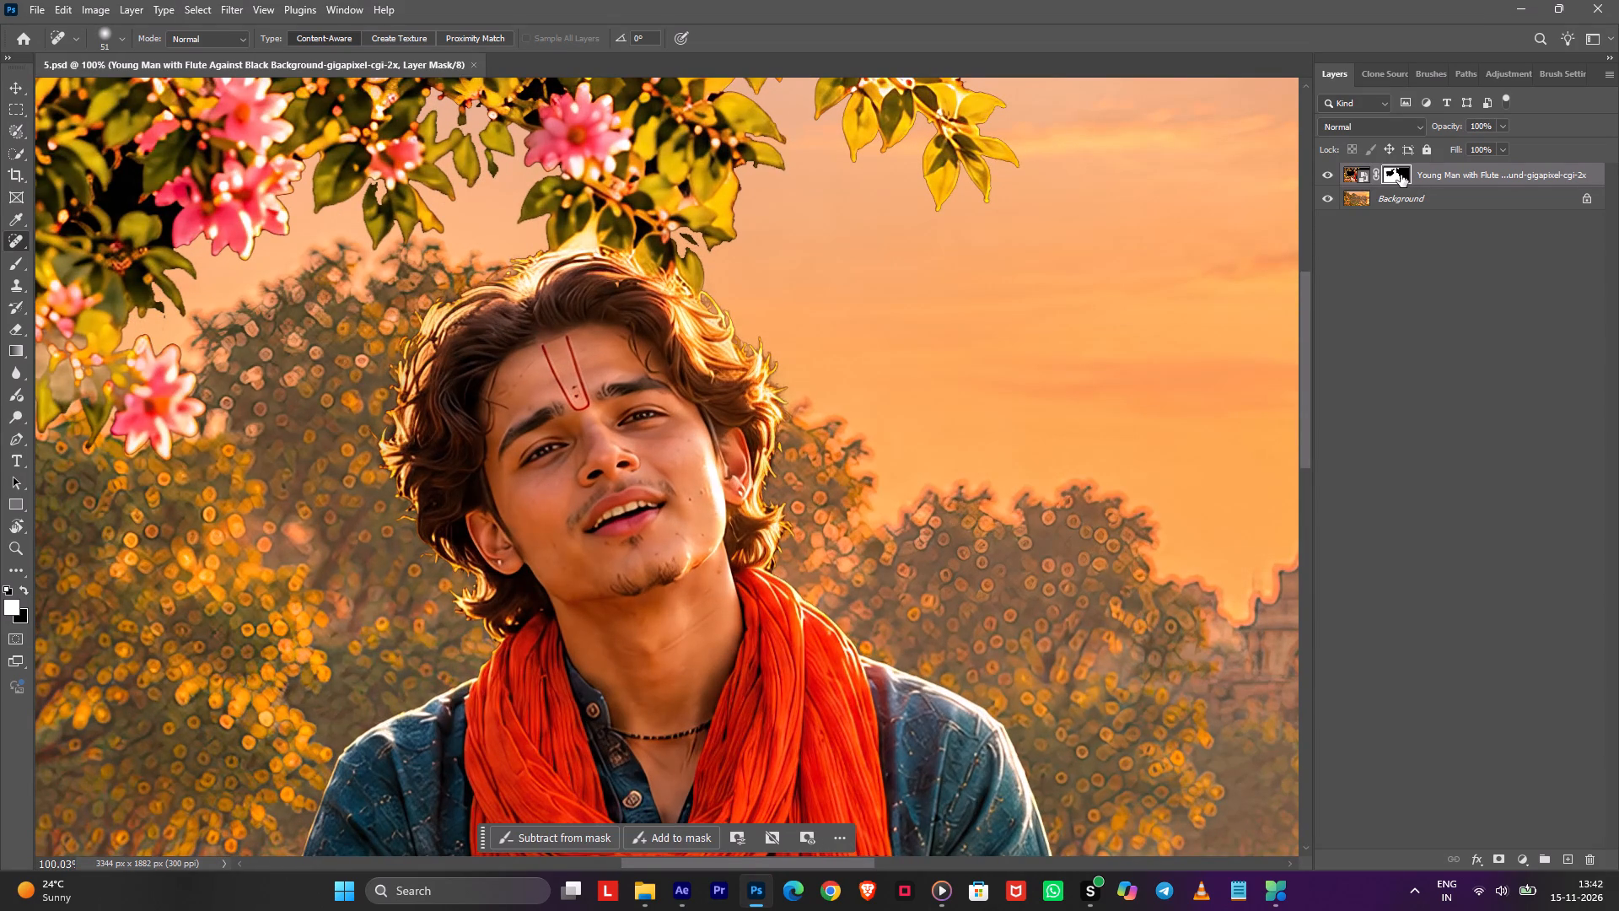
{"action": "double_click", "coordinate": [1401, 175]}
{"action": "right_click_drag", "start_coordinate": [515, 353], "coordinate": [502, 354], "text": "alt"}
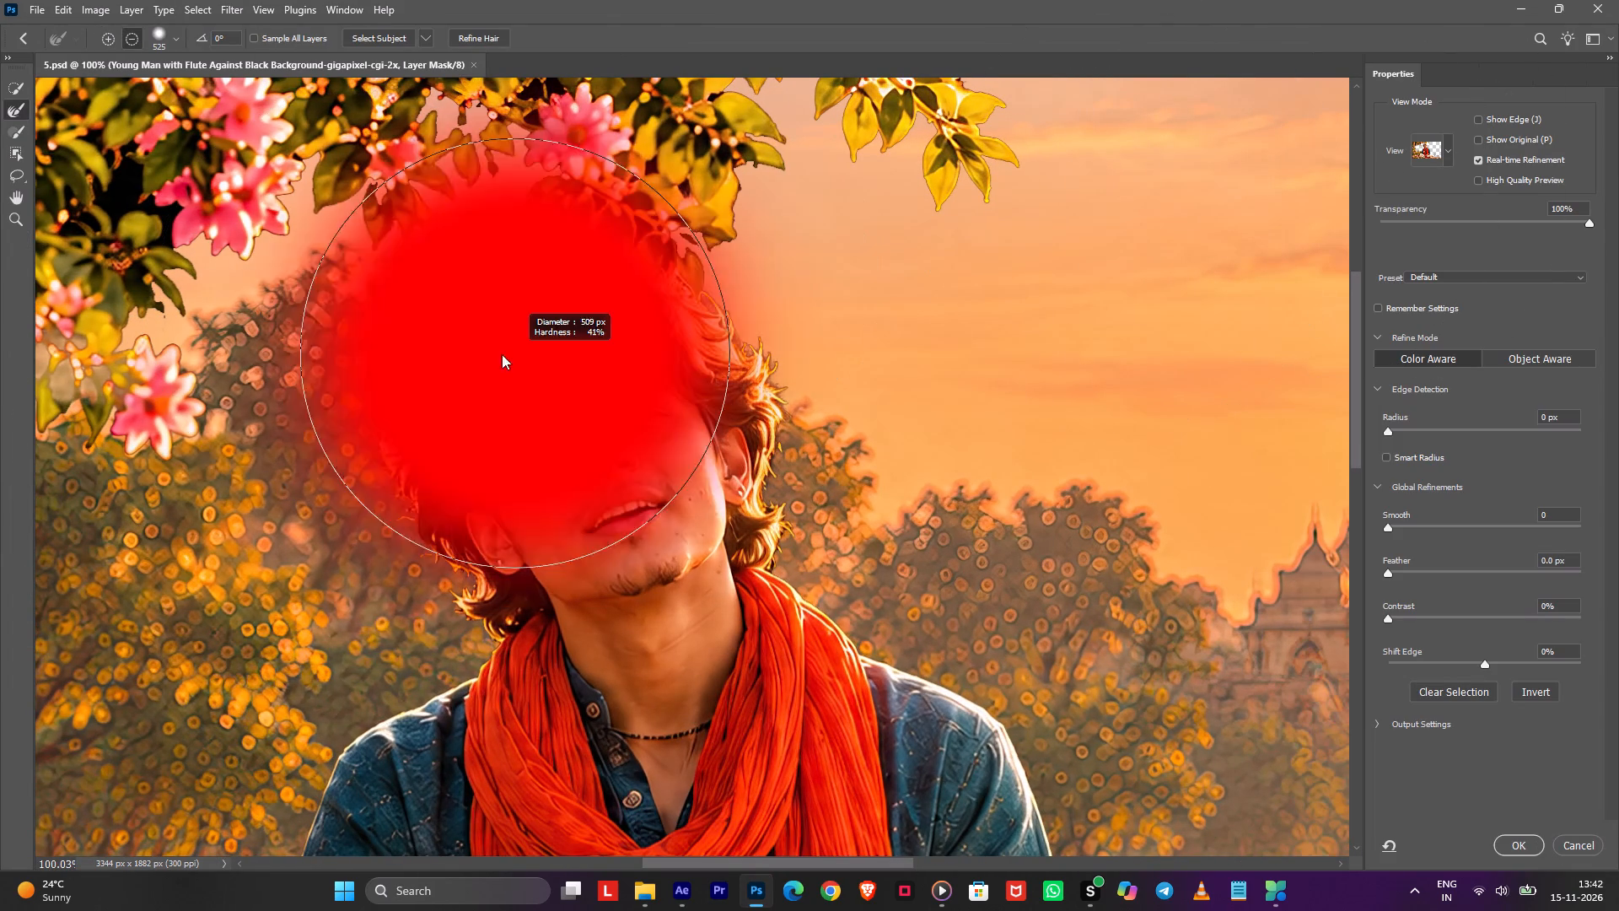
{"action": "right_click_drag", "start_coordinate": [502, 354], "coordinate": [349, 388], "text": "alt"}
{"action": "left_click_drag", "start_coordinate": [406, 298], "coordinate": [378, 522]}
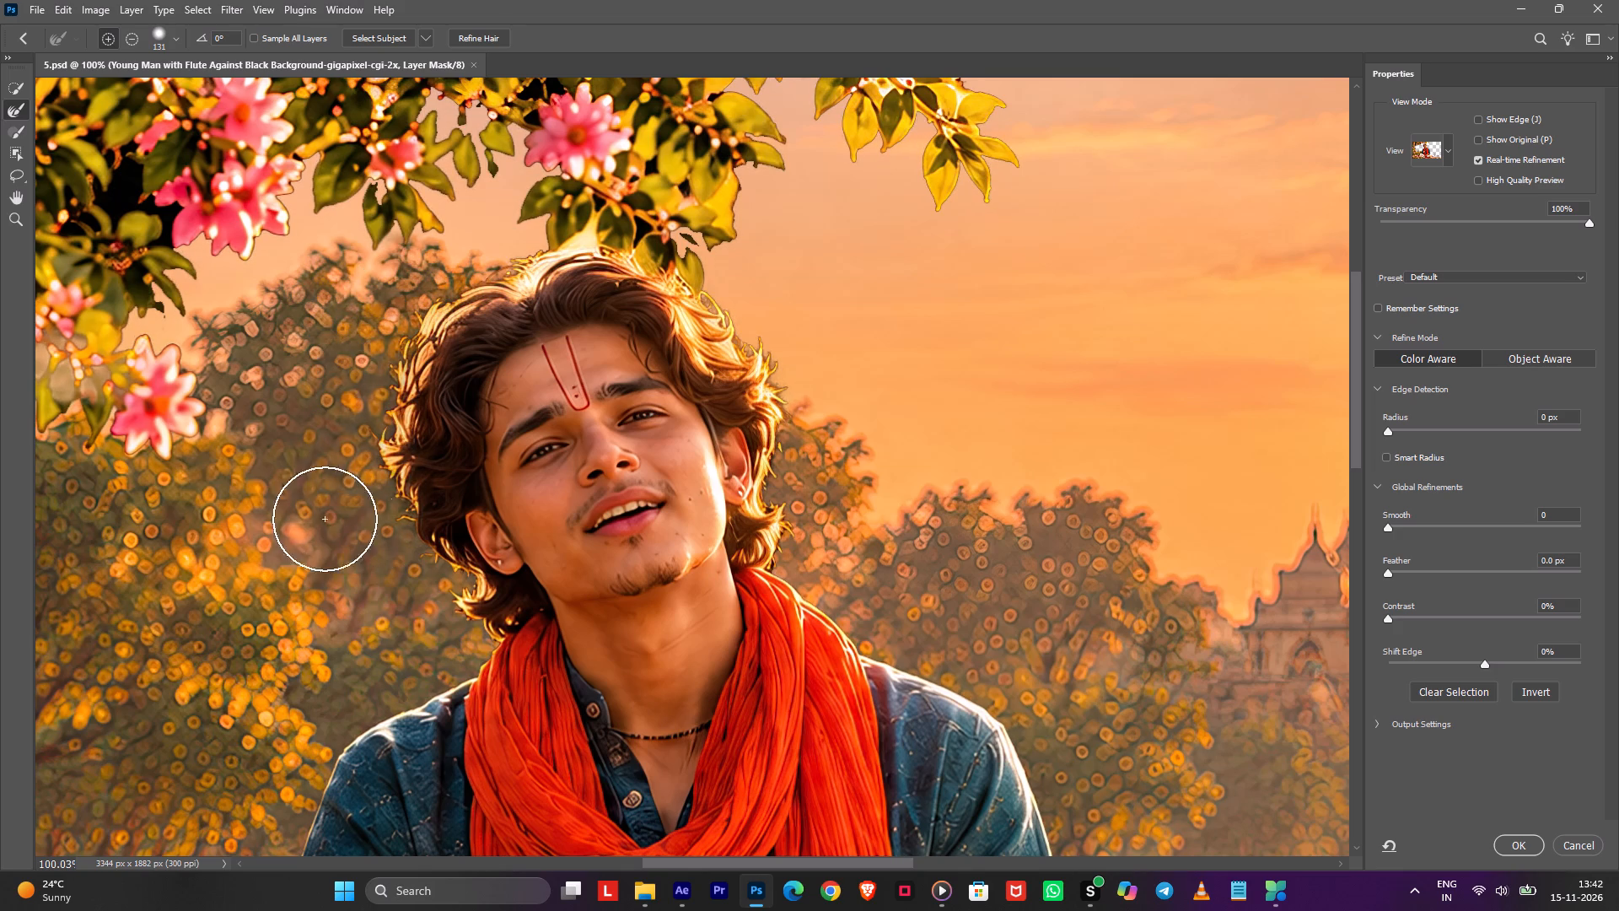
Refine the mask along the top of the hair with a 15 px brush, undoing the oversized stroke first, and apply the refinement.
{"action": "left_click_drag", "start_coordinate": [452, 278], "coordinate": [617, 249]}
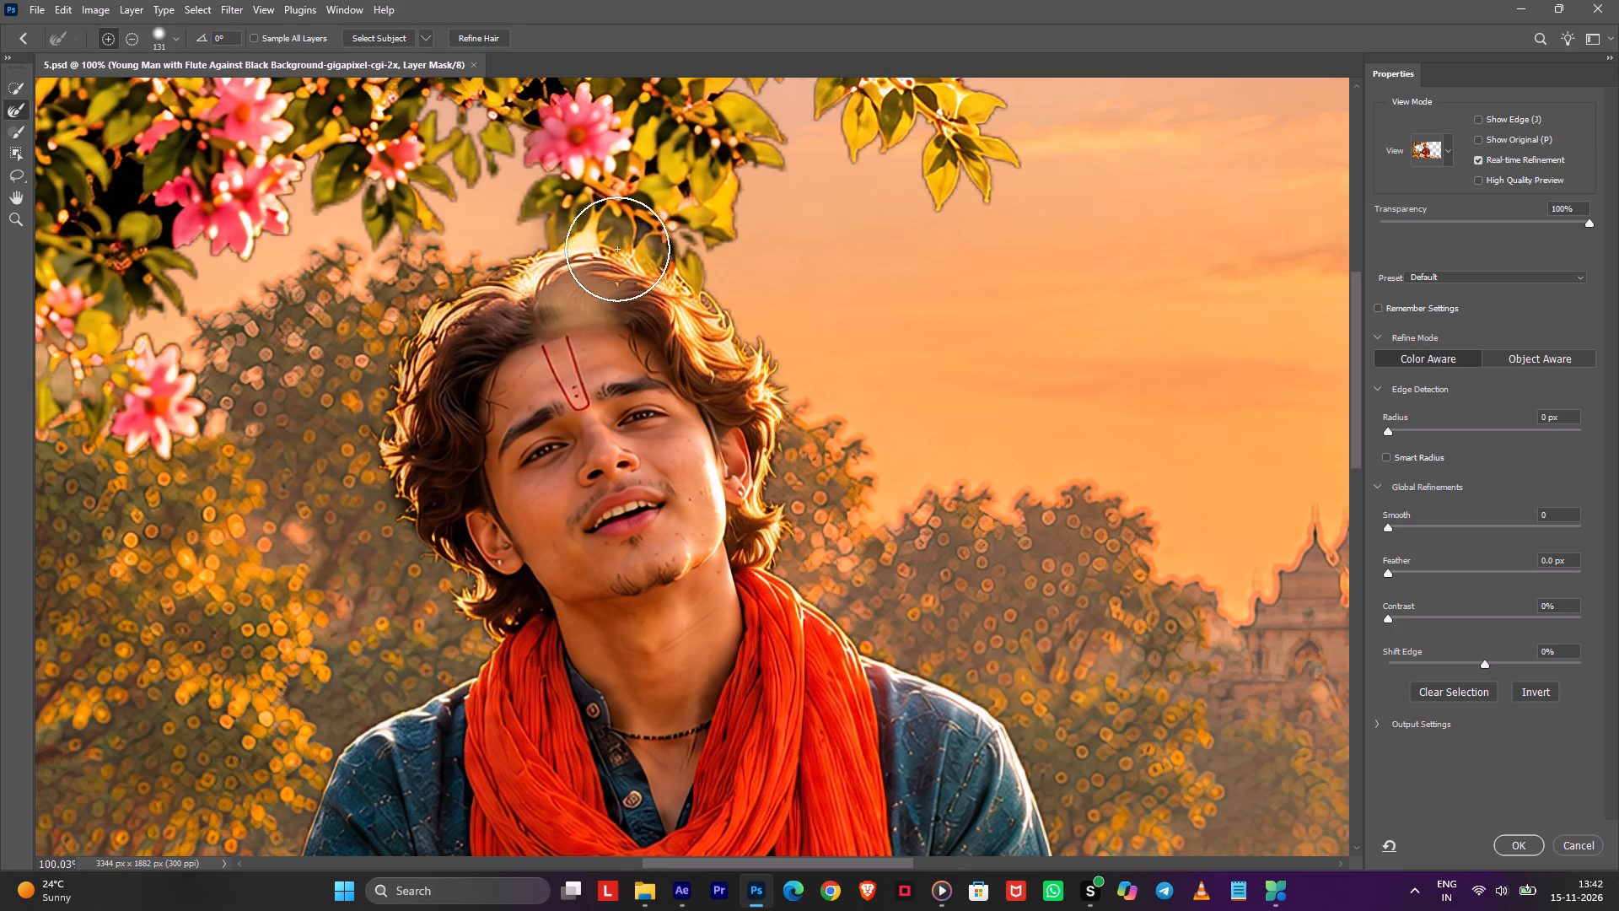
{"action": "left_click_drag", "start_coordinate": [617, 249], "coordinate": [648, 251]}
{"action": "key", "text": "ctrl+z"}
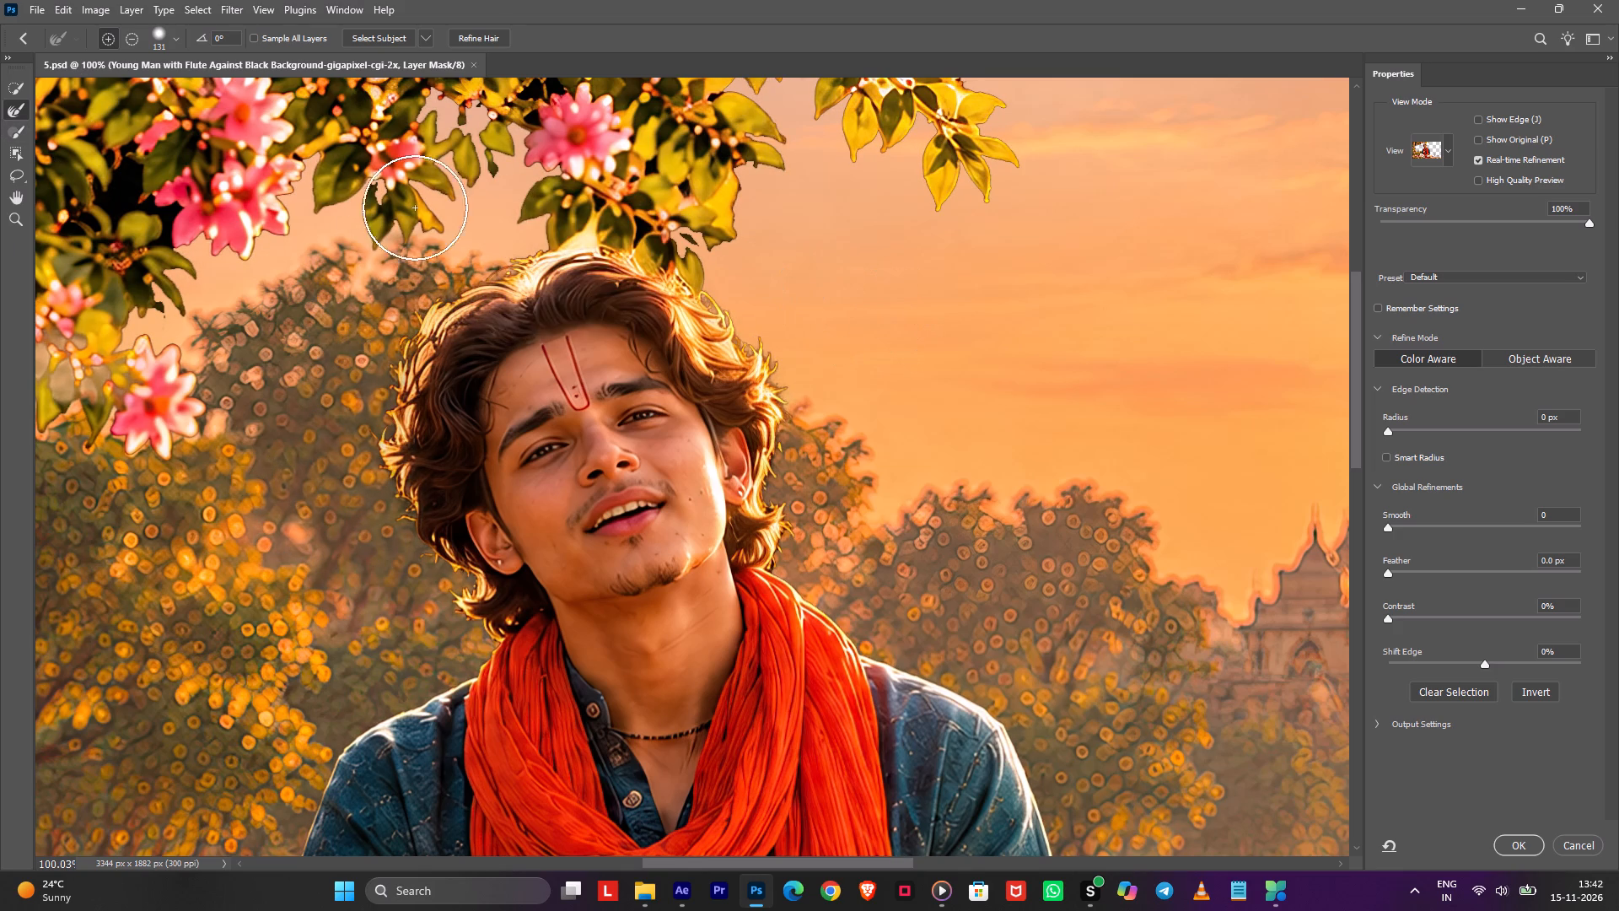
{"action": "right_click_drag", "start_coordinate": [551, 294], "coordinate": [536, 383], "text": "alt"}
{"action": "right_click_drag", "start_coordinate": [578, 239], "coordinate": [534, 240], "text": "alt"}
{"action": "left_click_drag", "start_coordinate": [619, 244], "coordinate": [603, 245]}
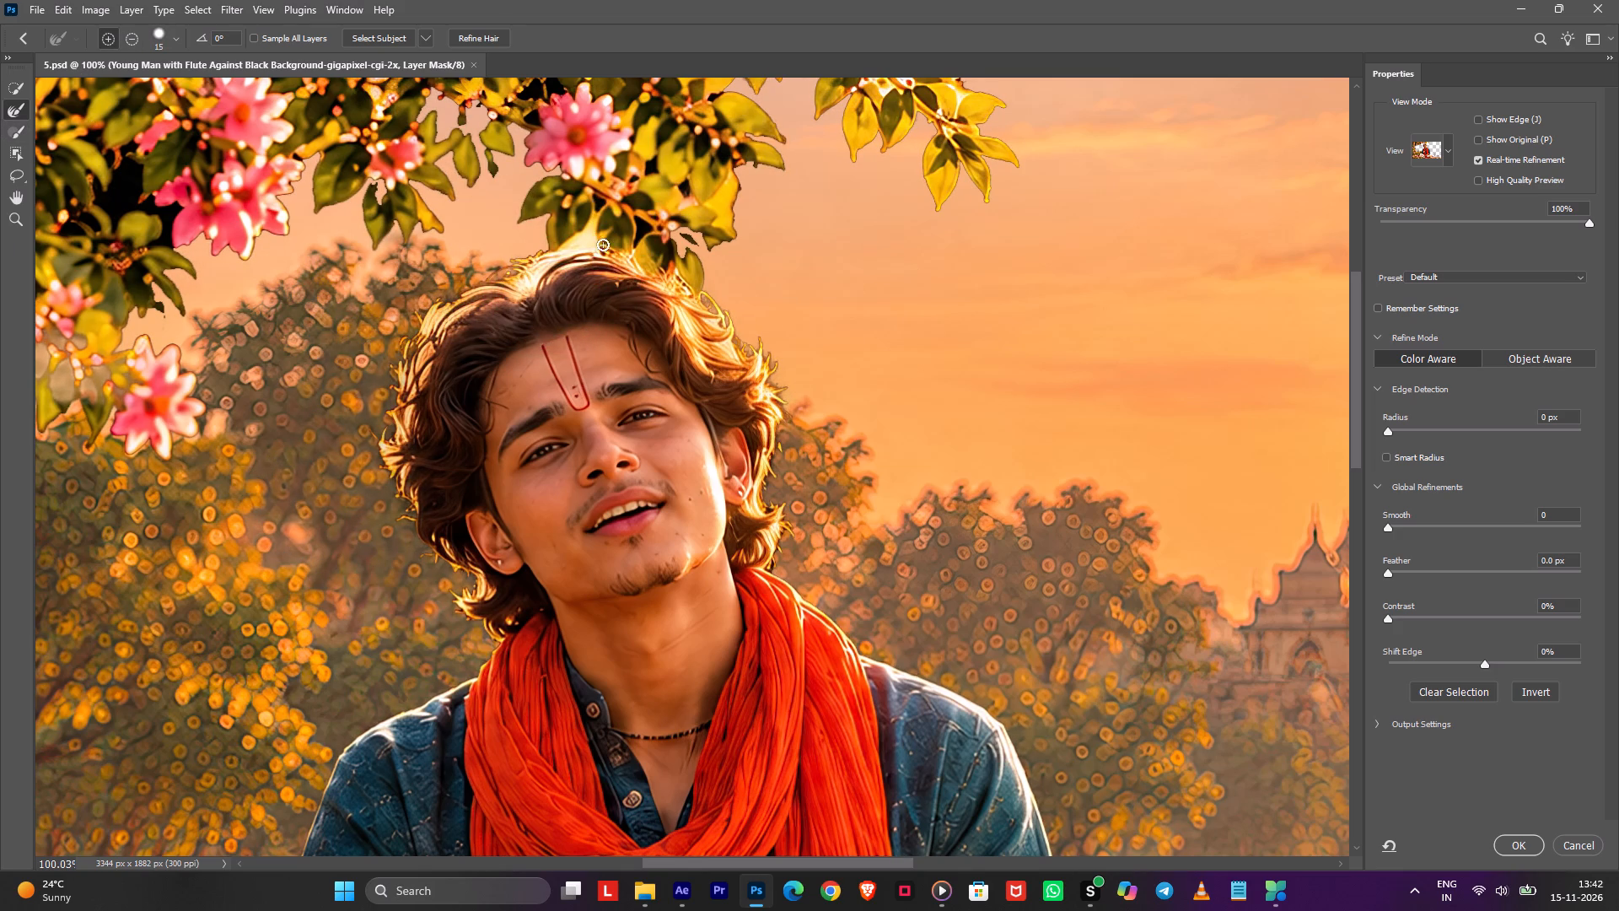
{"action": "left_click_drag", "start_coordinate": [603, 245], "coordinate": [644, 254]}
{"action": "left_click", "coordinate": [1519, 842]}
Hide the Background layer to isolate the young man cutout, undoing the stray healing stroke on the hair.
{"action": "left_click", "coordinate": [1326, 199]}
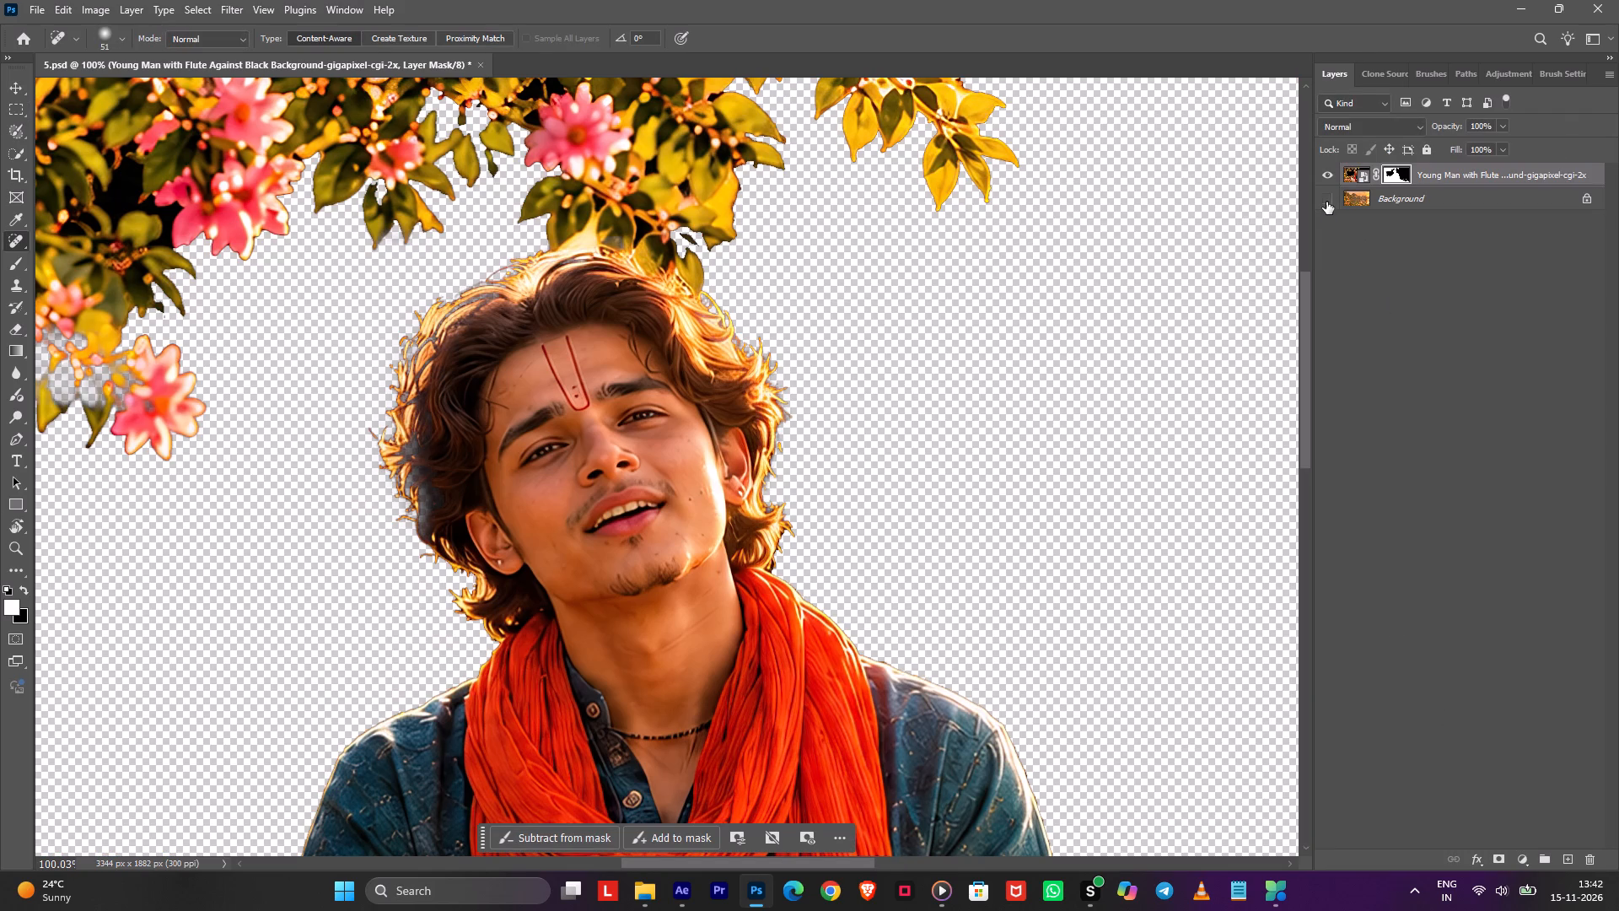
{"action": "left_click_drag", "start_coordinate": [432, 316], "coordinate": [385, 445]}
{"action": "key", "text": "ctrl+z"}
Reopen the mask refinement, refine where the hair's top meets the leaves with a 13 px brush, and apply it.
{"action": "double_click", "coordinate": [1392, 176]}
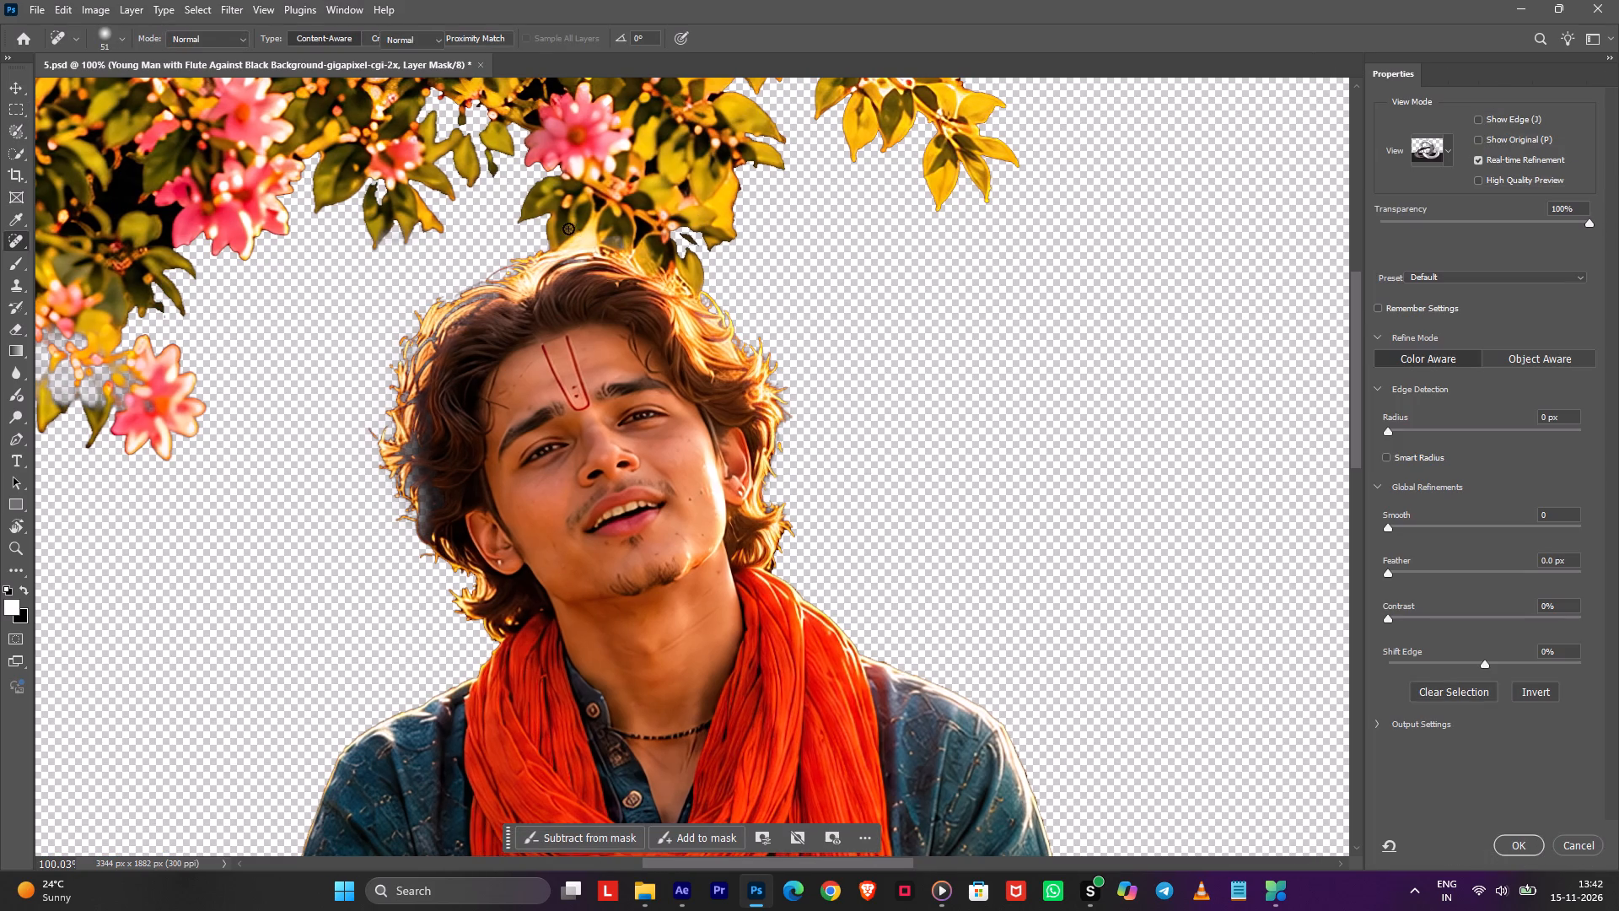
{"action": "left_click_drag", "start_coordinate": [596, 232], "coordinate": [558, 263]}
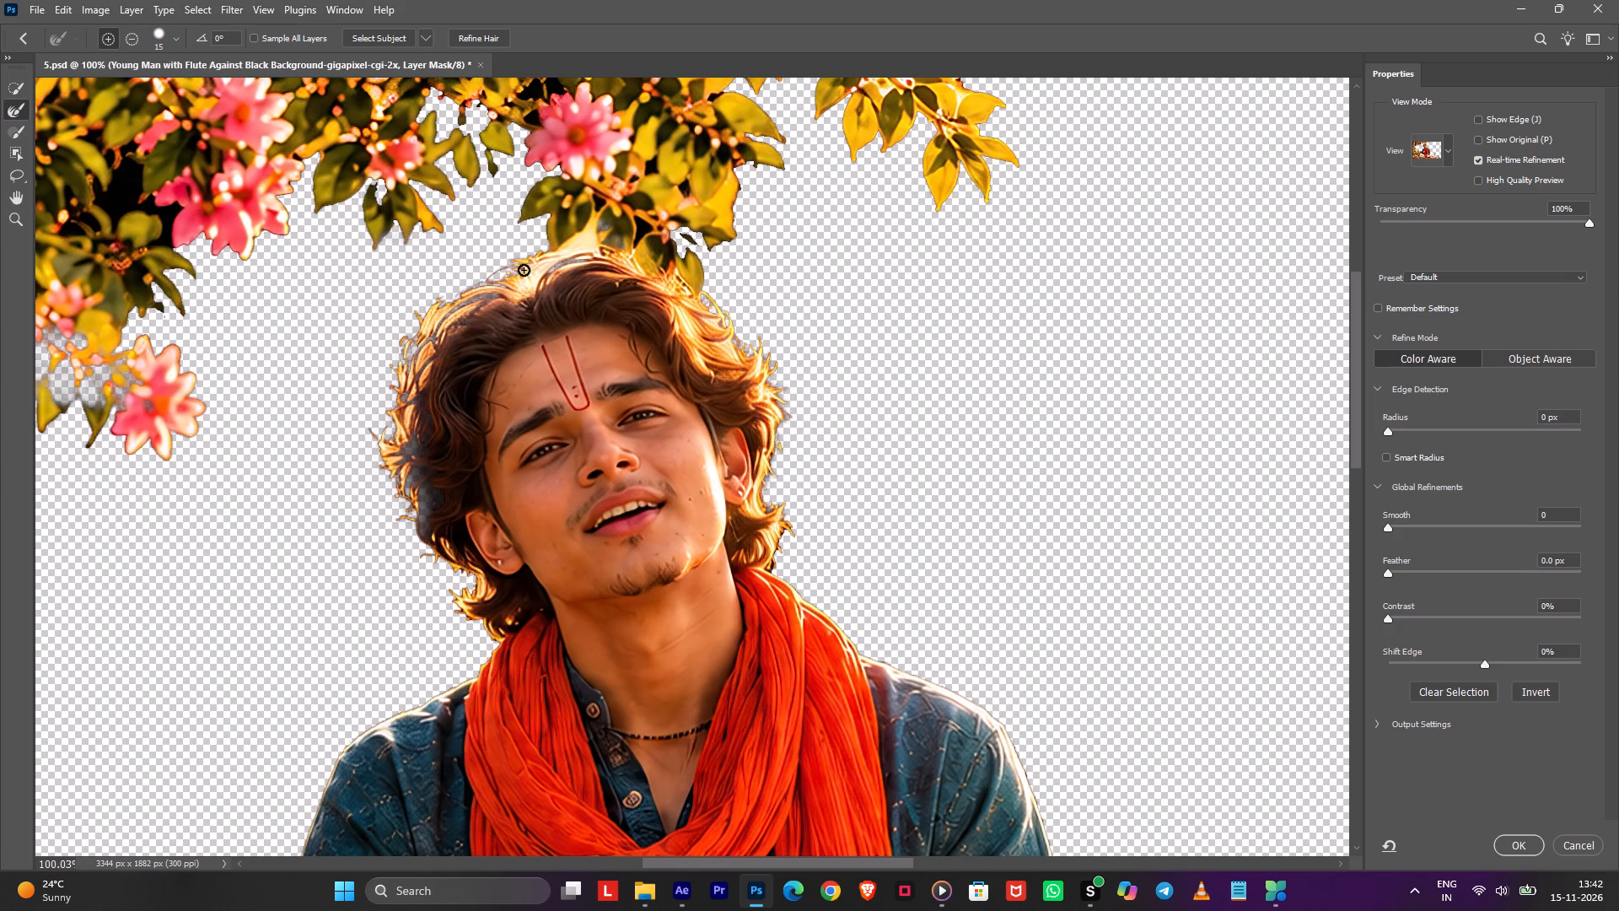
{"action": "right_click_drag", "start_coordinate": [512, 261], "coordinate": [562, 258], "text": "alt"}
{"action": "left_click_drag", "start_coordinate": [589, 237], "coordinate": [519, 297]}
{"action": "key", "text": "ctrl+z"}
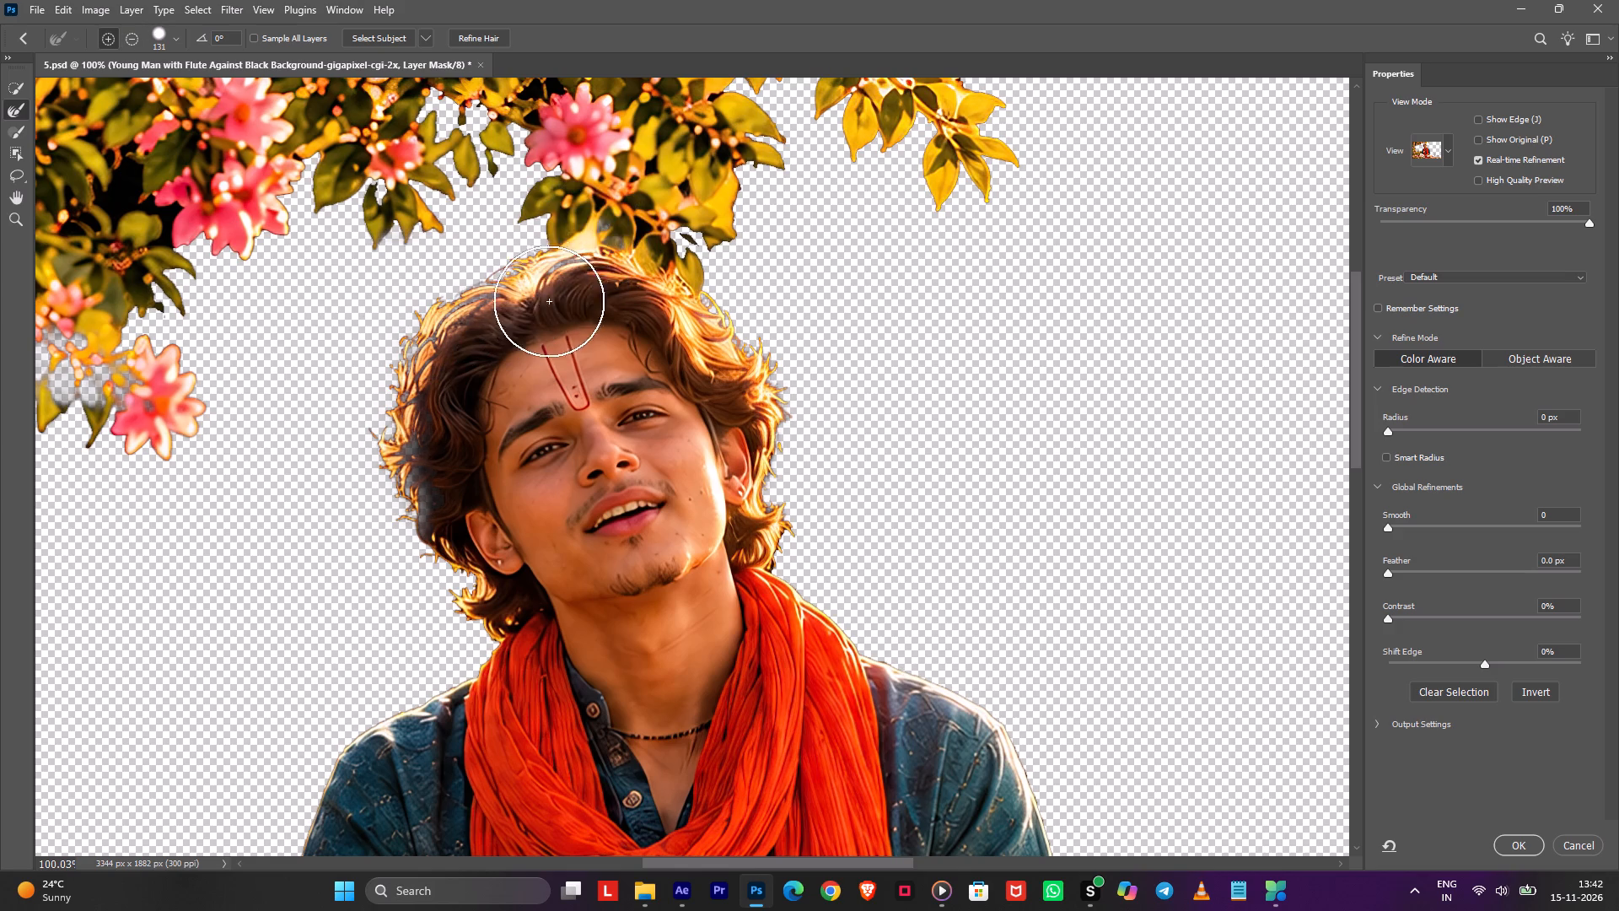
{"action": "right_click_drag", "start_coordinate": [601, 274], "coordinate": [549, 269], "text": "alt"}
{"action": "left_click_drag", "start_coordinate": [587, 218], "coordinate": [587, 257]}
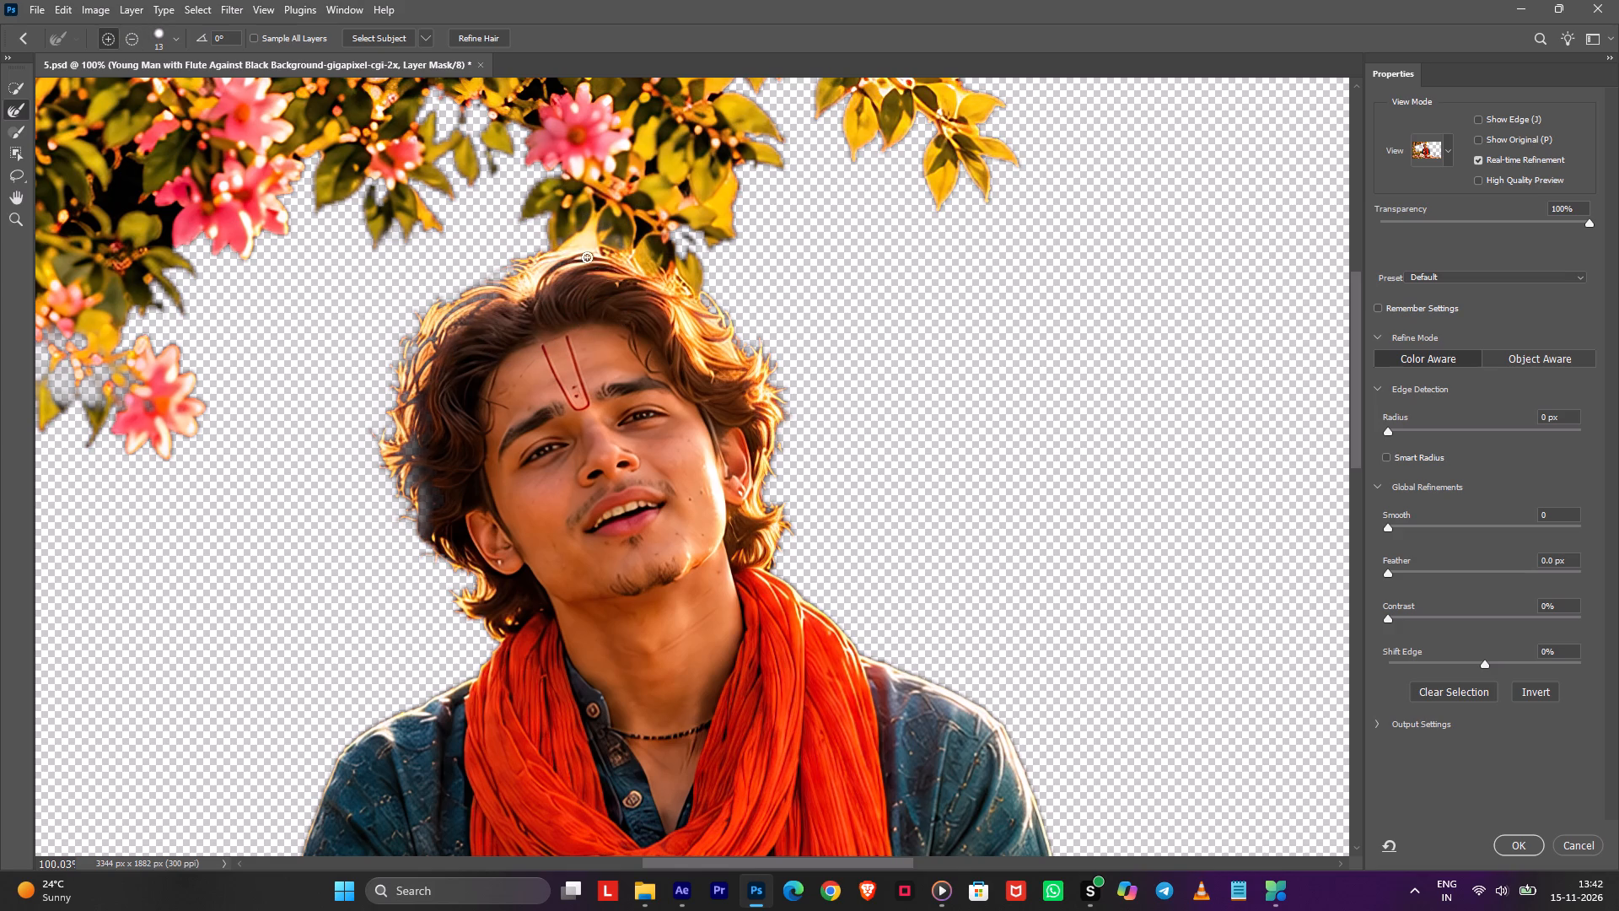
{"action": "left_click_drag", "start_coordinate": [587, 257], "coordinate": [539, 273]}
{"action": "left_click", "coordinate": [1510, 843]}
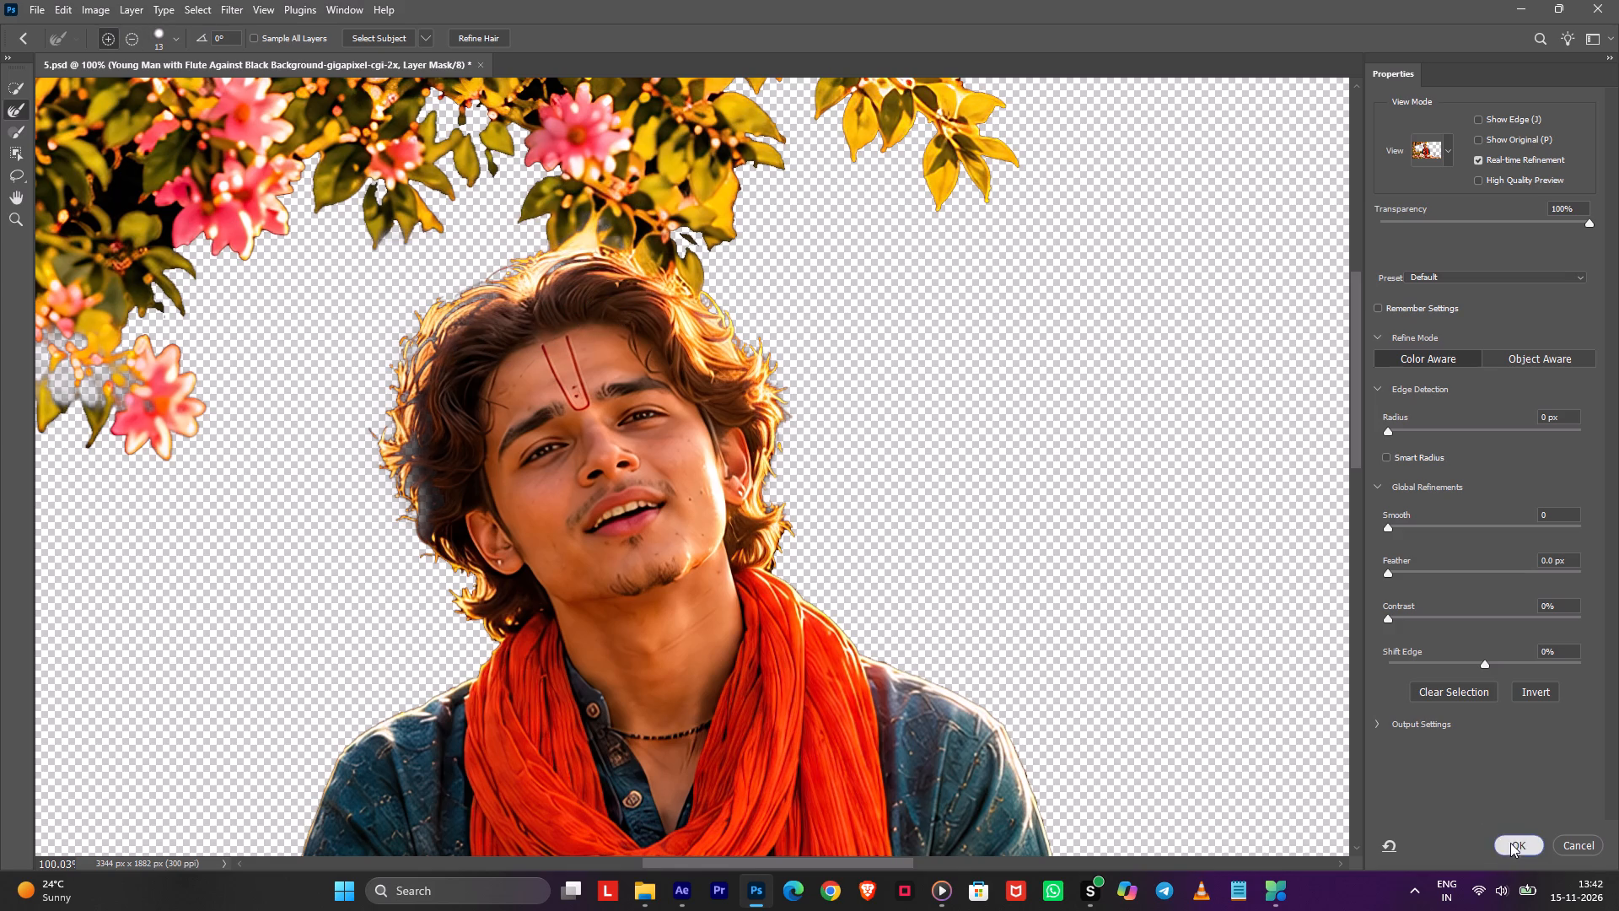
Paint white on the layer mask with a 90 px brush to restore the hair's semi-transparent left side and top.
{"action": "scroll", "coordinate": [401, 453], "scroll_direction": "up", "scroll_amount": 4, "text": "alt"}
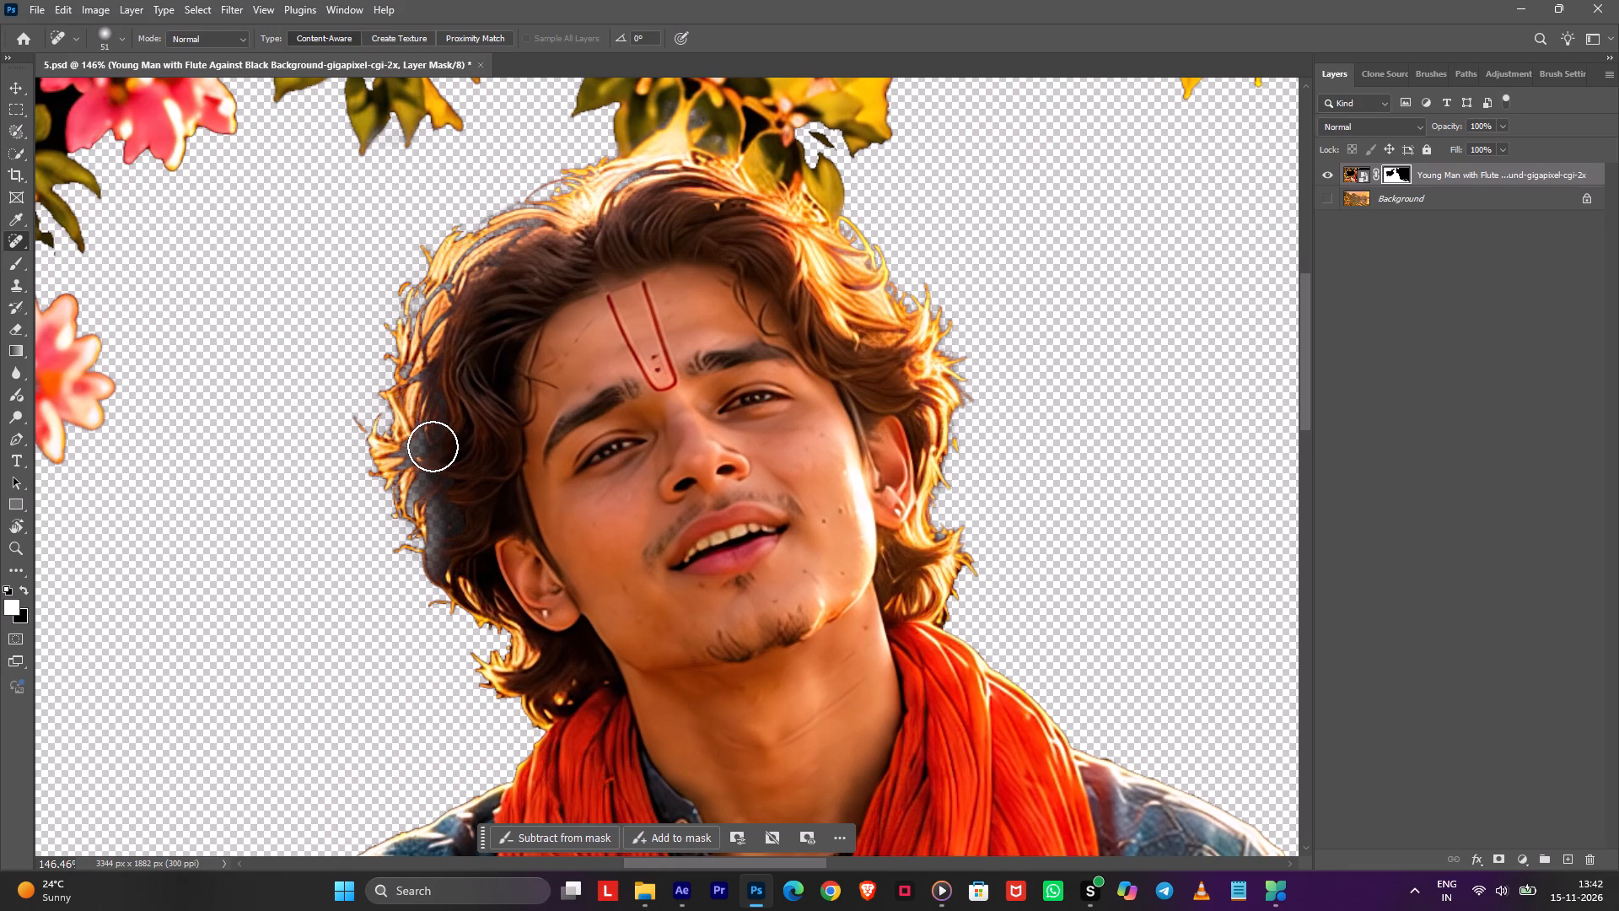
{"action": "key", "text": "b"}
{"action": "left_click_drag", "start_coordinate": [421, 439], "coordinate": [498, 551]}
{"action": "right_click_drag", "start_coordinate": [482, 476], "coordinate": [535, 480], "text": "alt"}
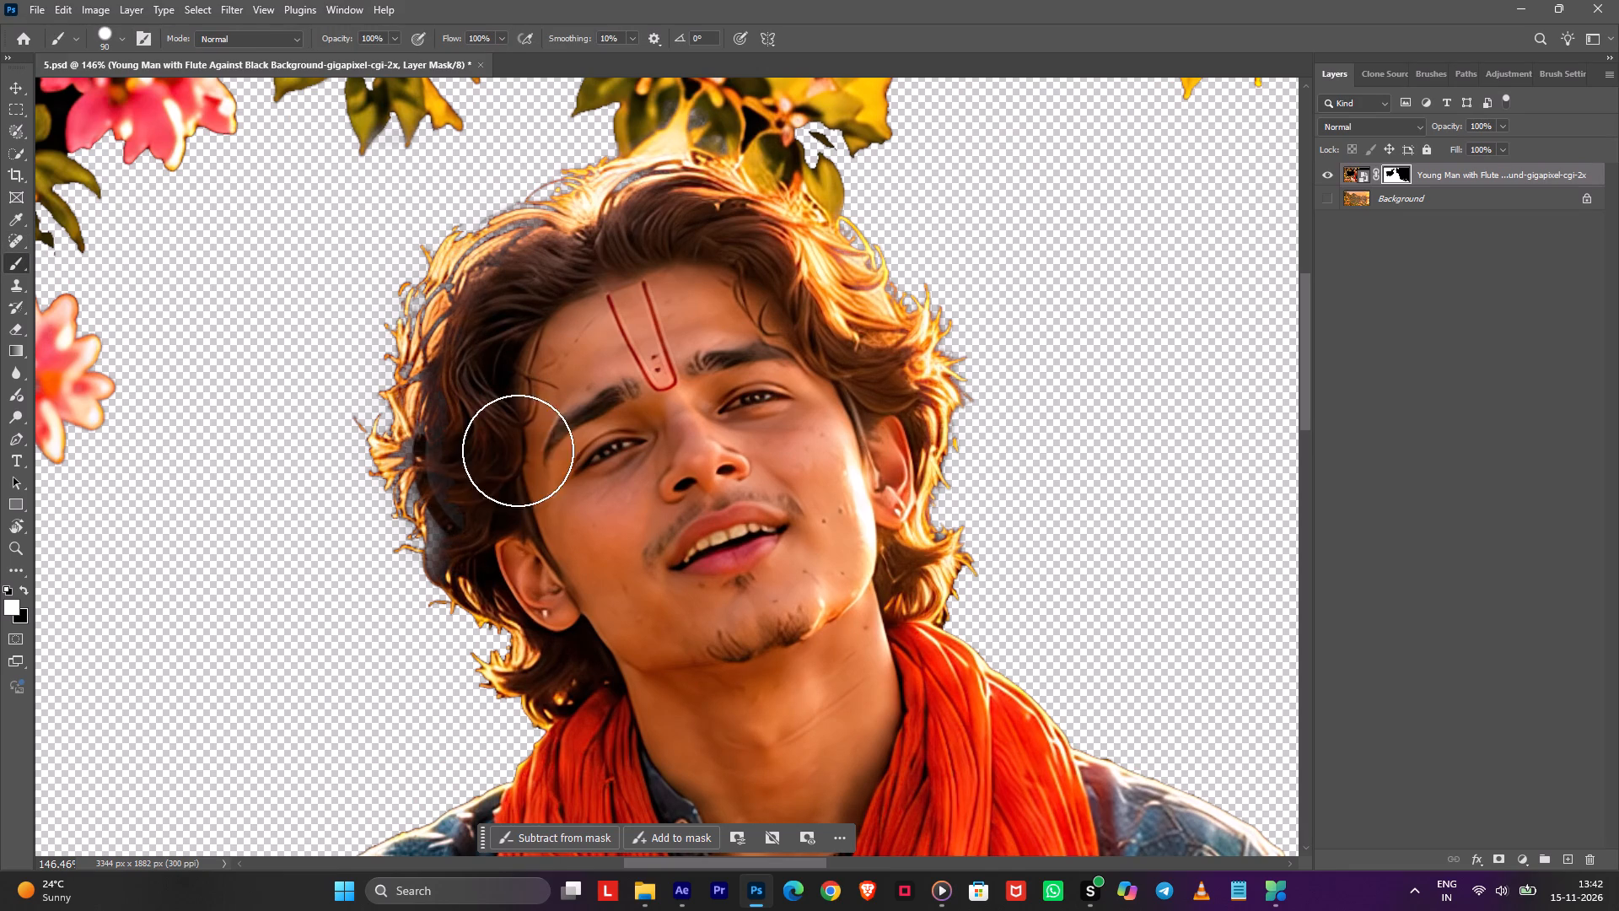
{"action": "left_click_drag", "start_coordinate": [493, 421], "coordinate": [578, 535]}
{"action": "left_click_drag", "start_coordinate": [449, 450], "coordinate": [509, 377]}
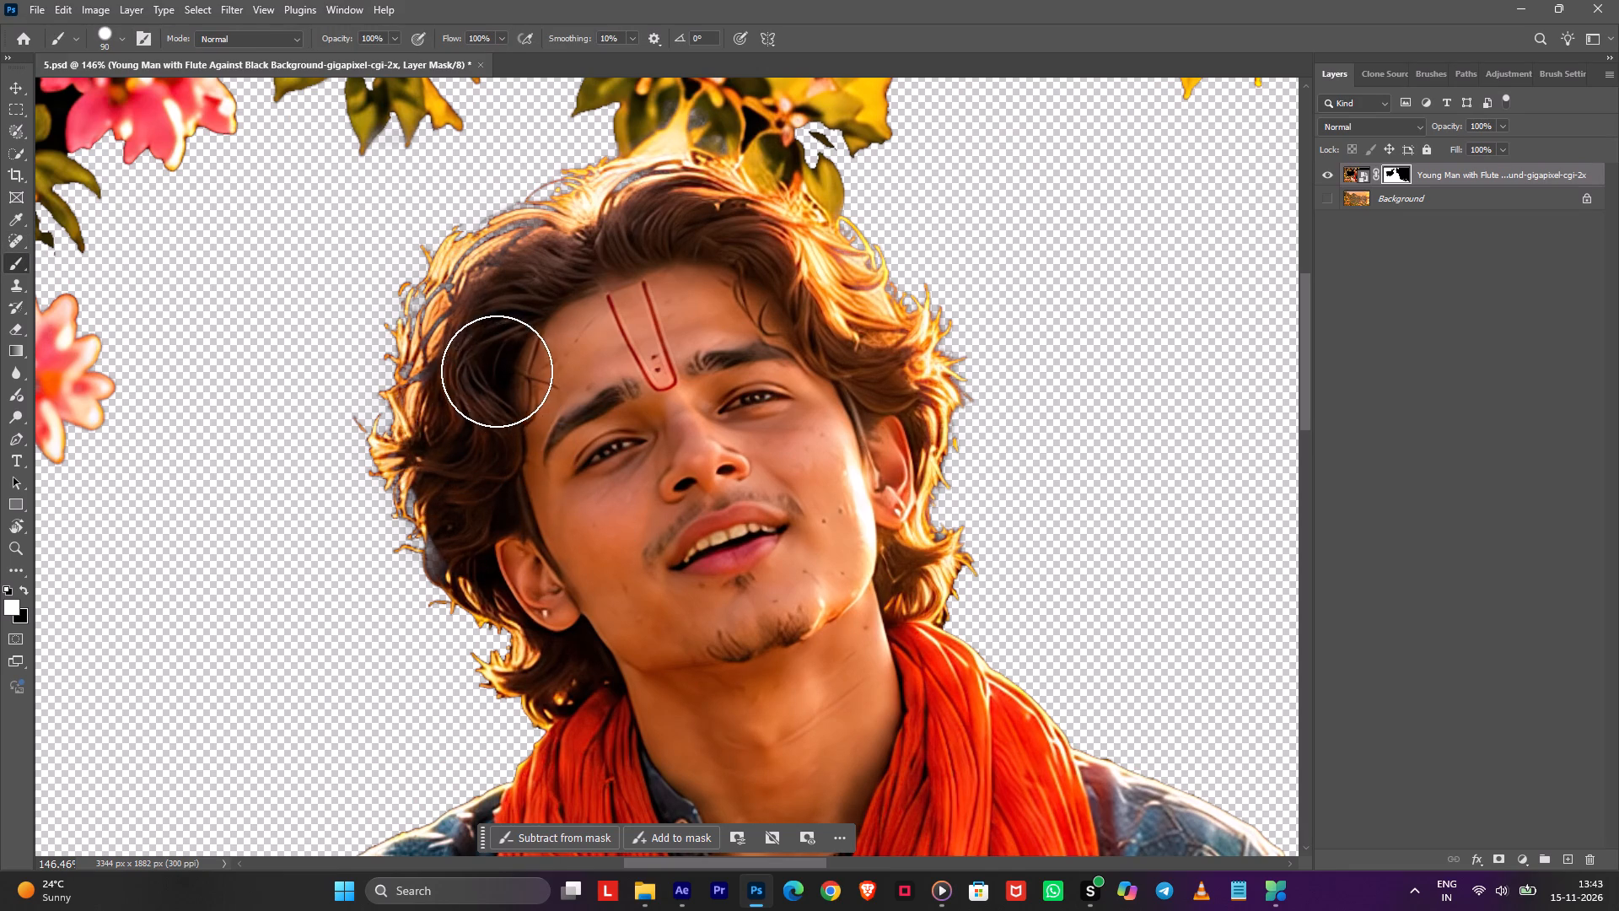
{"action": "left_click_drag", "start_coordinate": [506, 292], "coordinate": [661, 294]}
{"action": "left_click_drag", "start_coordinate": [614, 259], "coordinate": [724, 270]}
Select the pale gap between the leaves and hair with the Magic Wand, paint it black on the mask, and deselect.
{"action": "scroll", "coordinate": [742, 290], "scroll_direction": "down", "scroll_amount": 1, "text": "alt"}
{"action": "scroll", "coordinate": [742, 290], "scroll_direction": "up", "scroll_amount": 1, "text": "alt"}
{"action": "scroll", "coordinate": [742, 290], "scroll_direction": "down", "scroll_amount": 5, "text": "alt"}
{"action": "scroll", "coordinate": [742, 290], "scroll_direction": "up", "scroll_amount": 4, "text": "alt"}
{"action": "scroll", "coordinate": [742, 290], "scroll_direction": "down", "scroll_amount": 2, "text": "alt"}
{"action": "scroll", "coordinate": [742, 290], "scroll_direction": "up", "scroll_amount": 1, "text": "alt"}
{"action": "scroll", "coordinate": [742, 290], "scroll_direction": "down", "scroll_amount": 5, "text": "alt"}
{"action": "scroll", "coordinate": [714, 234], "scroll_direction": "up", "scroll_amount": 4, "text": "alt"}
{"action": "key", "text": "shift+w"}
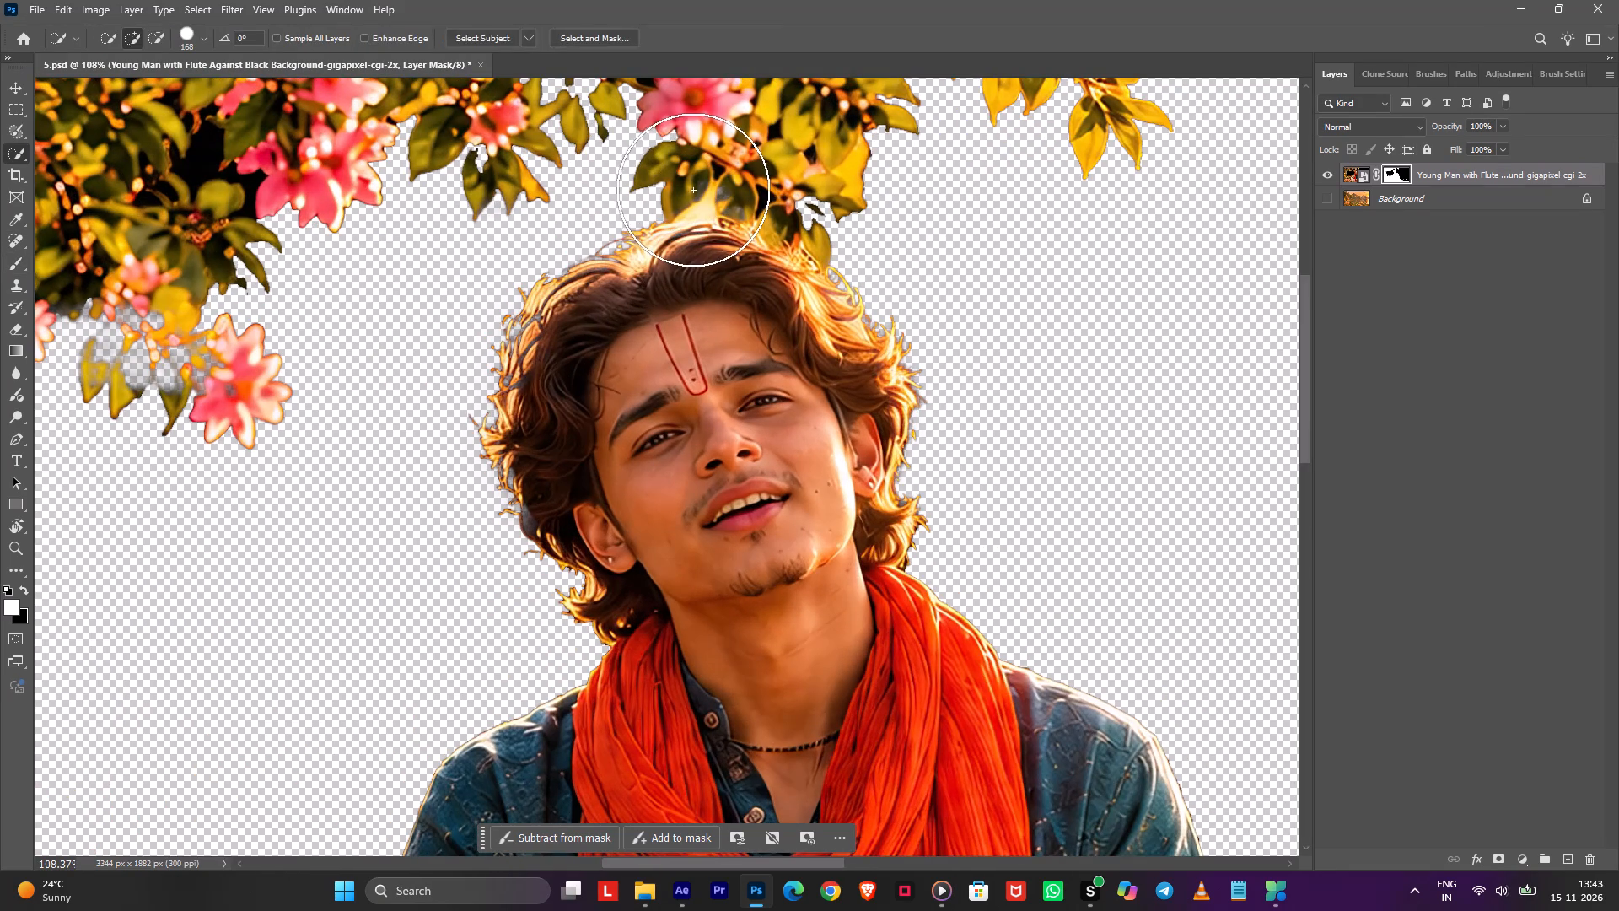
{"action": "key", "text": "shift+w"}
{"action": "left_click", "coordinate": [696, 214]}
{"action": "left_click", "coordinate": [708, 195], "text": "shift"}
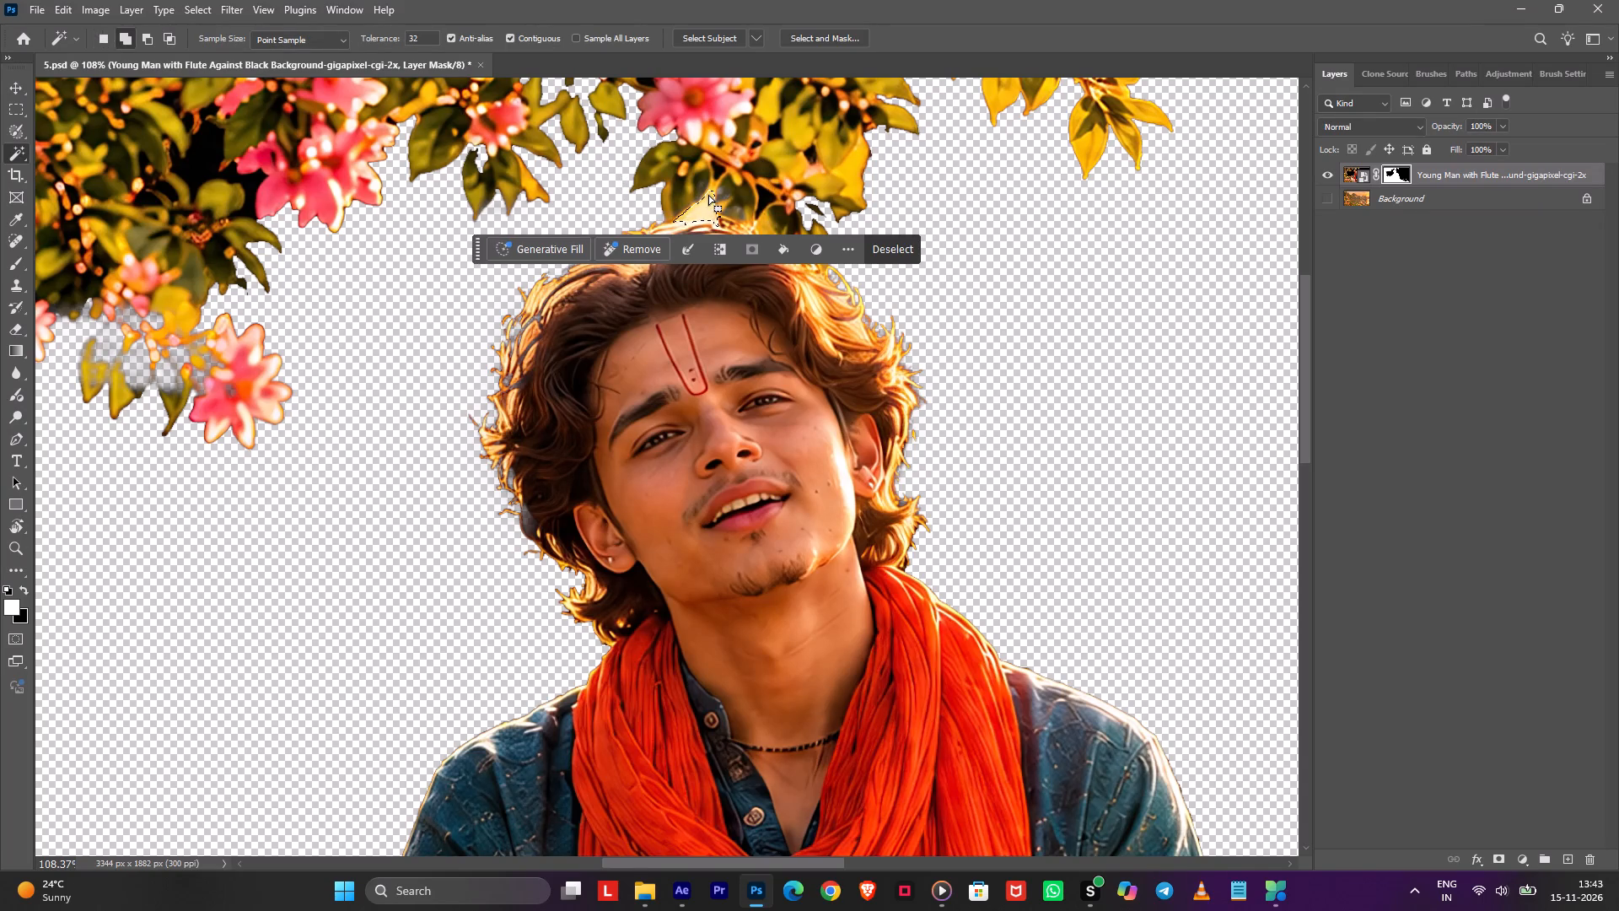
{"action": "scroll", "coordinate": [708, 195], "scroll_direction": "up", "scroll_amount": 6}
{"action": "scroll", "coordinate": [708, 195], "scroll_direction": "down", "scroll_amount": 1, "text": "alt"}
{"action": "scroll", "coordinate": [708, 195], "scroll_direction": "up", "scroll_amount": 2, "text": "alt"}
{"action": "left_click", "coordinate": [692, 252], "text": "shift"}
{"action": "left_click", "coordinate": [670, 261], "text": "shift"}
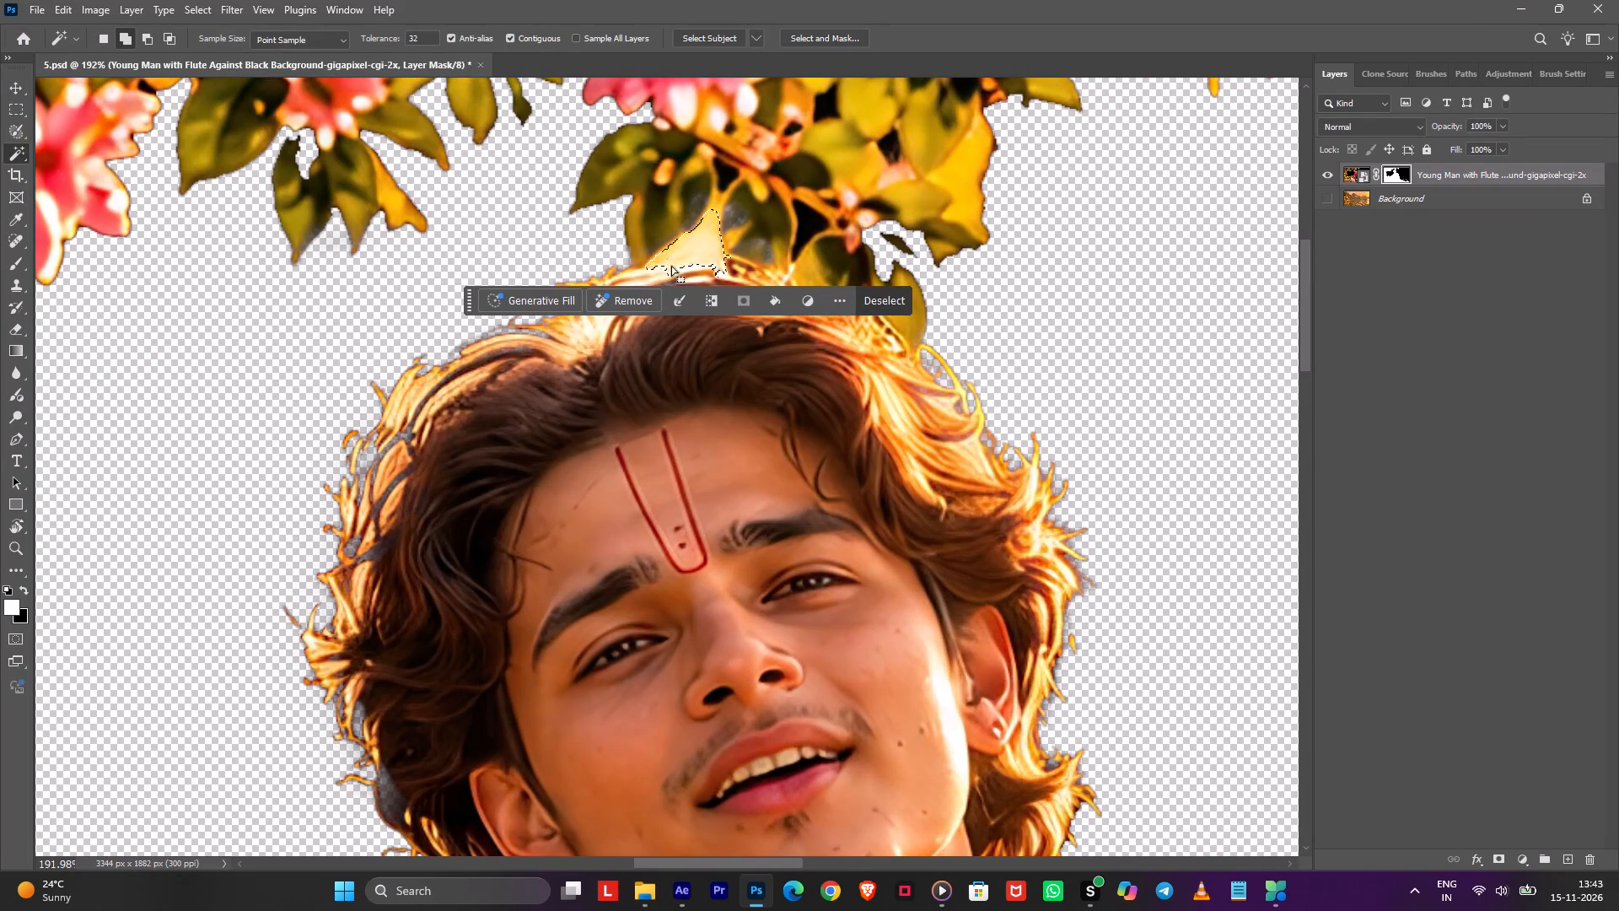
{"action": "left_click", "coordinate": [664, 275], "text": "alt"}
{"action": "key", "text": "ctrl+z"}
{"action": "type", "text": "bx"}
{"action": "left_click_drag", "start_coordinate": [665, 266], "coordinate": [626, 275]}
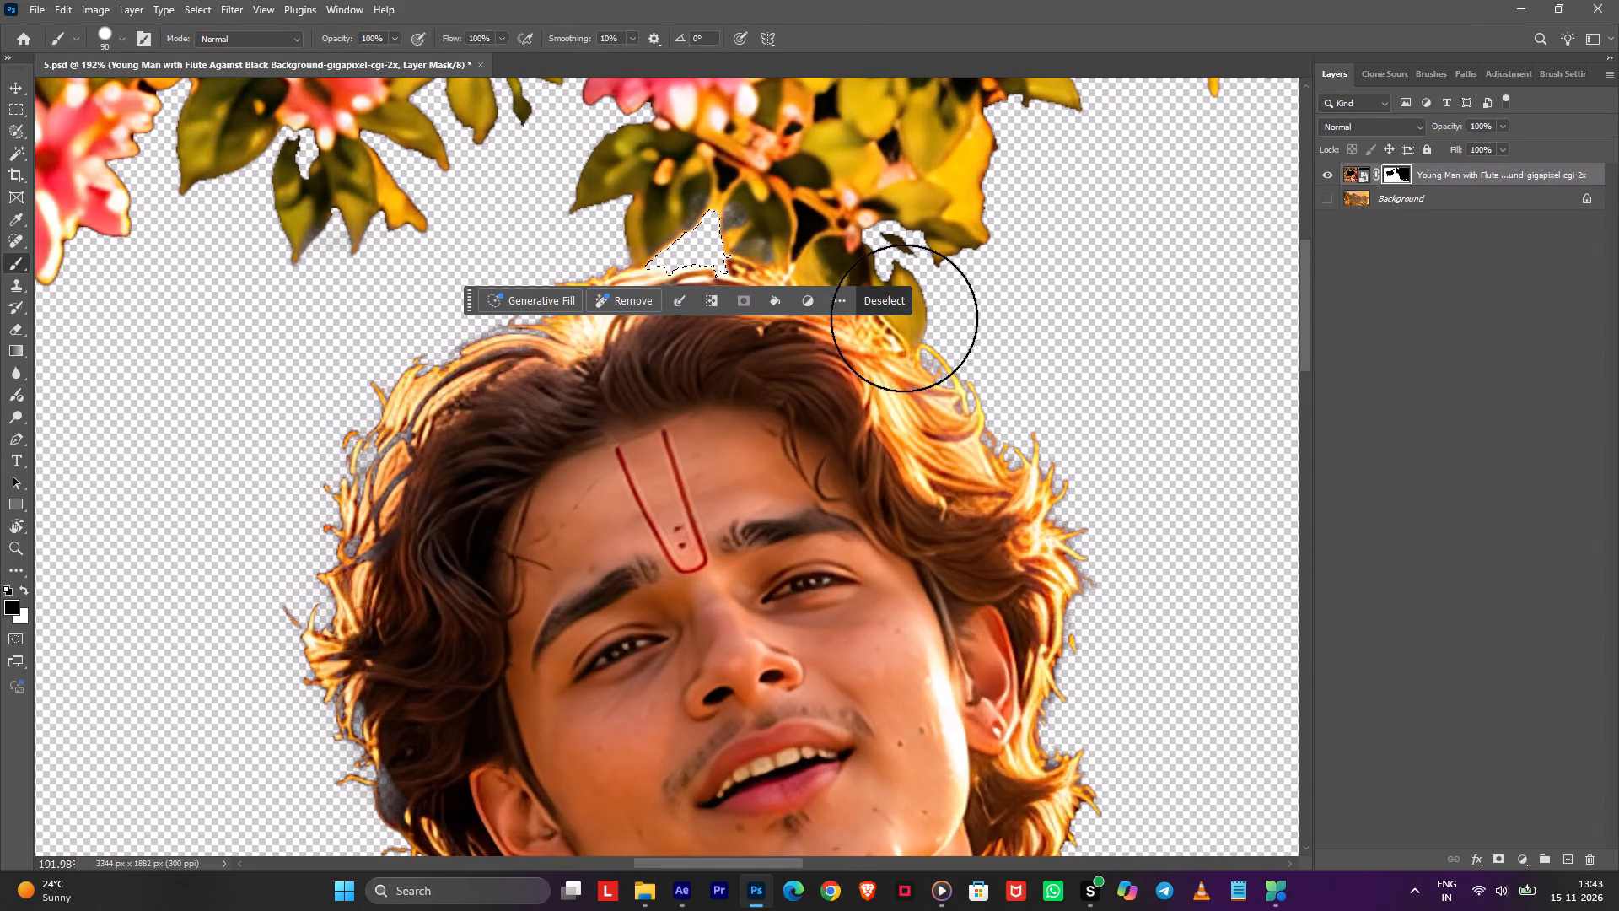
{"action": "left_click", "coordinate": [899, 305]}
Undo the black stroke over the leaves and paint white on the mask to restore the foliage above the hair.
{"action": "left_click_drag", "start_coordinate": [809, 224], "coordinate": [807, 209]}
{"action": "key", "text": "ctrl+z"}
{"action": "key", "text": "x"}
{"action": "left_click_drag", "start_coordinate": [807, 213], "coordinate": [815, 243]}
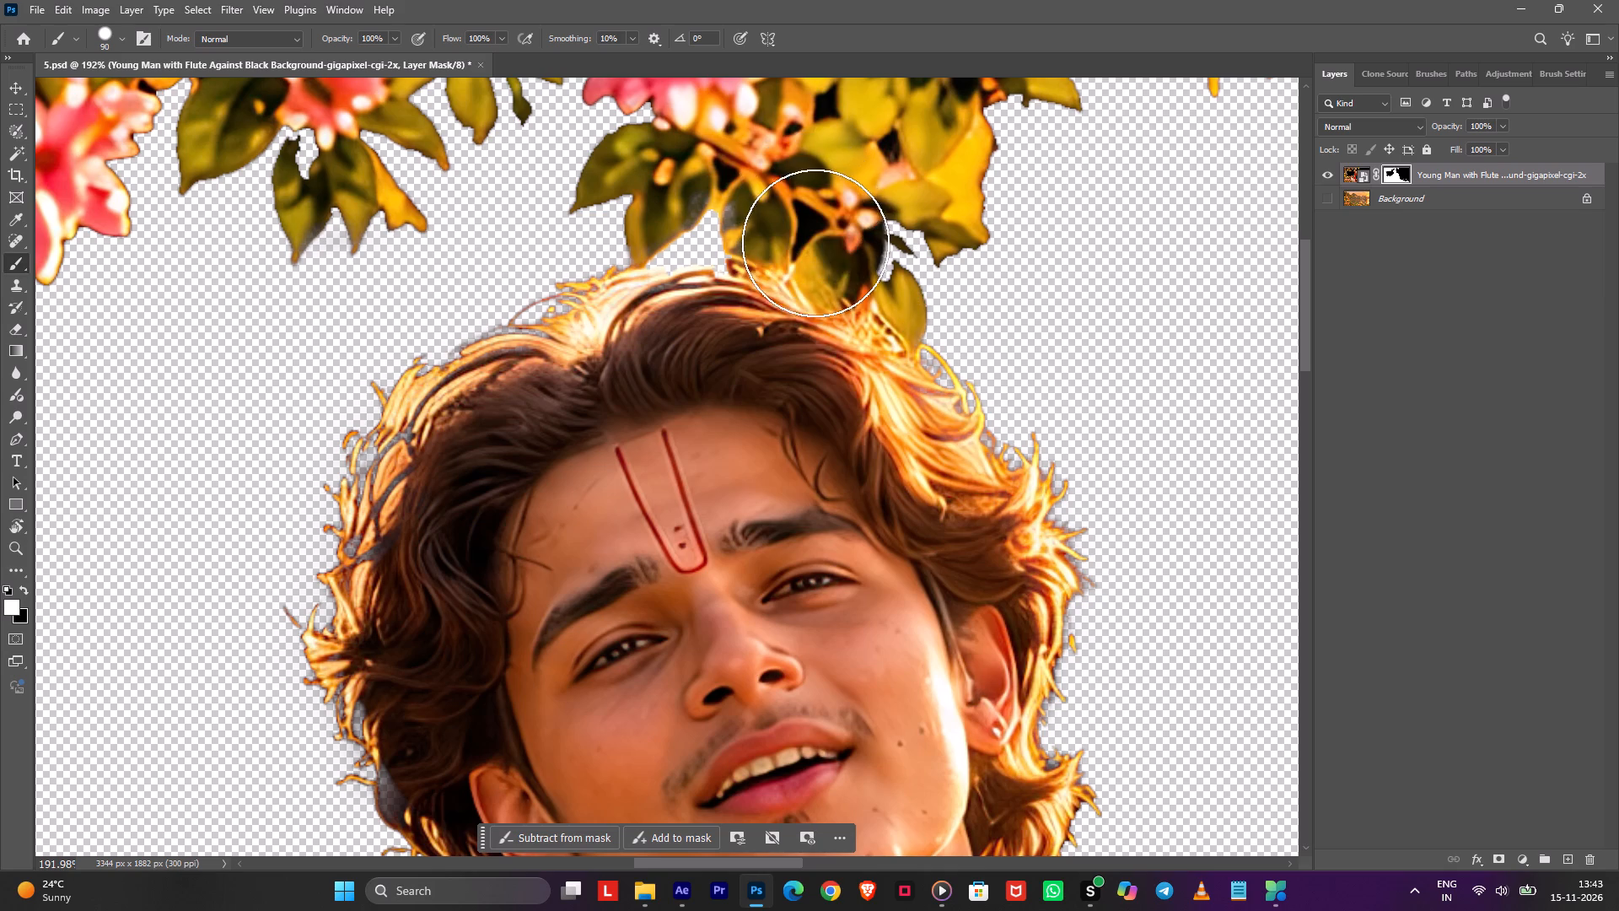
{"action": "left_click_drag", "start_coordinate": [815, 243], "coordinate": [789, 170]}
{"action": "left_click", "coordinate": [734, 154]}
Examine the whole cutout, checking the mask edges around the young man, flowers and foliage.
{"action": "scroll", "coordinate": [782, 203], "scroll_direction": "down", "scroll_amount": 10, "text": "alt"}
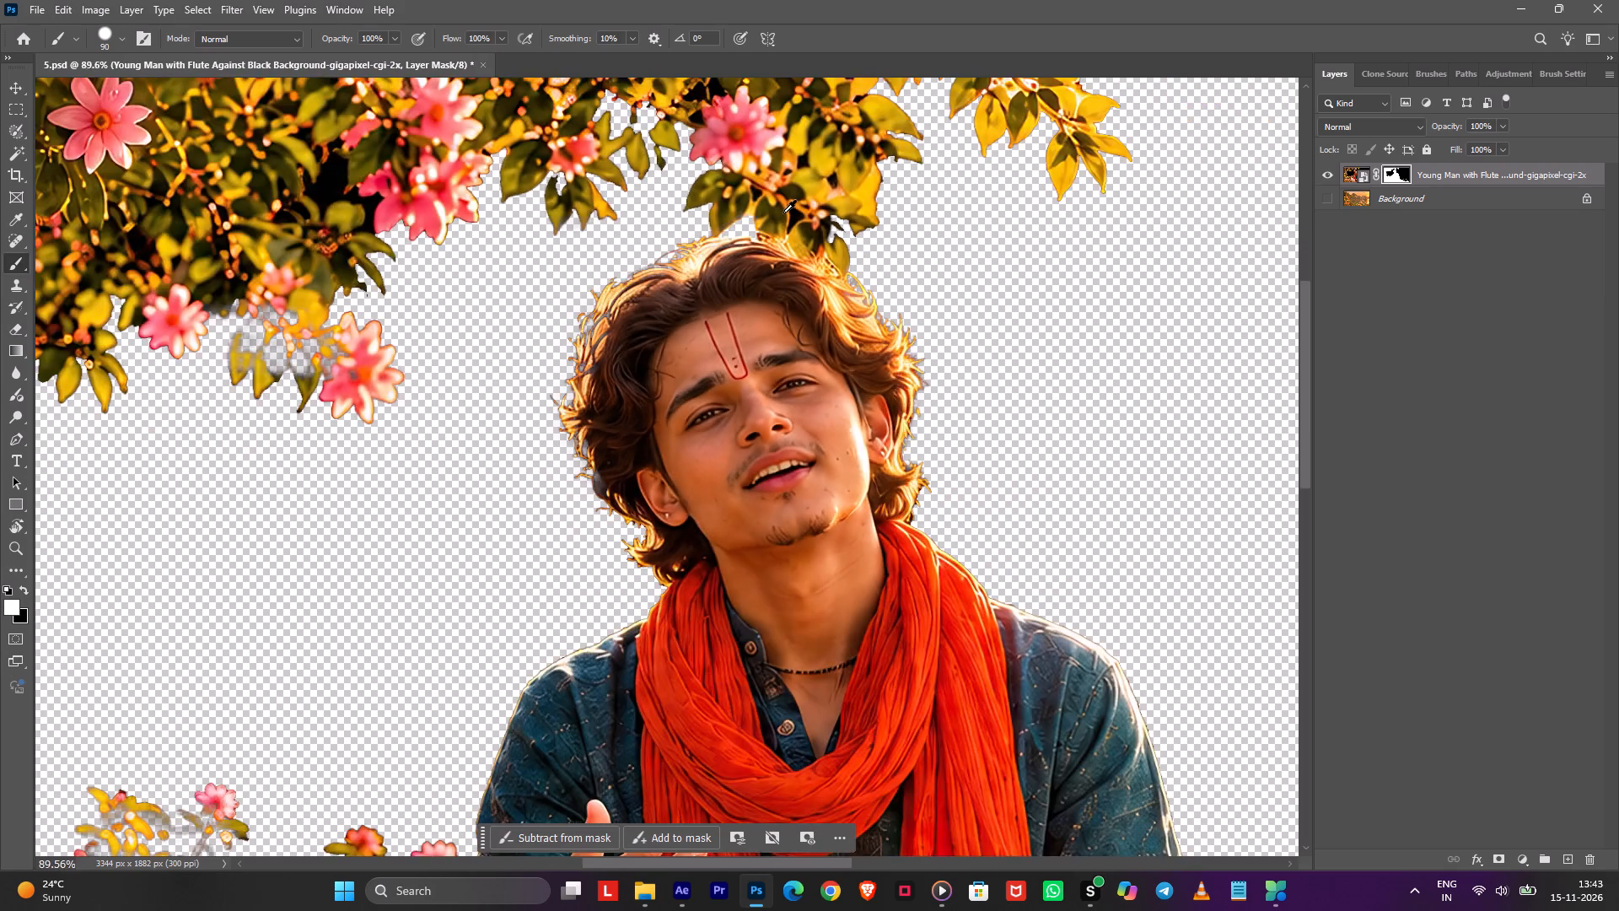
{"action": "scroll", "coordinate": [783, 213], "scroll_direction": "down", "scroll_amount": 7, "text": "alt"}
{"action": "key", "text": "space"}
{"action": "key", "text": "space"}
{"action": "key", "text": "space"}
{"action": "key", "text": "space"}
{"action": "key", "text": "space"}
{"action": "key", "text": "space"}
{"action": "key", "text": "space"}
{"action": "key", "text": "space"}
{"action": "key", "text": "space"}
{"action": "left_click_drag", "start_coordinate": [978, 521], "coordinate": [850, 462]}
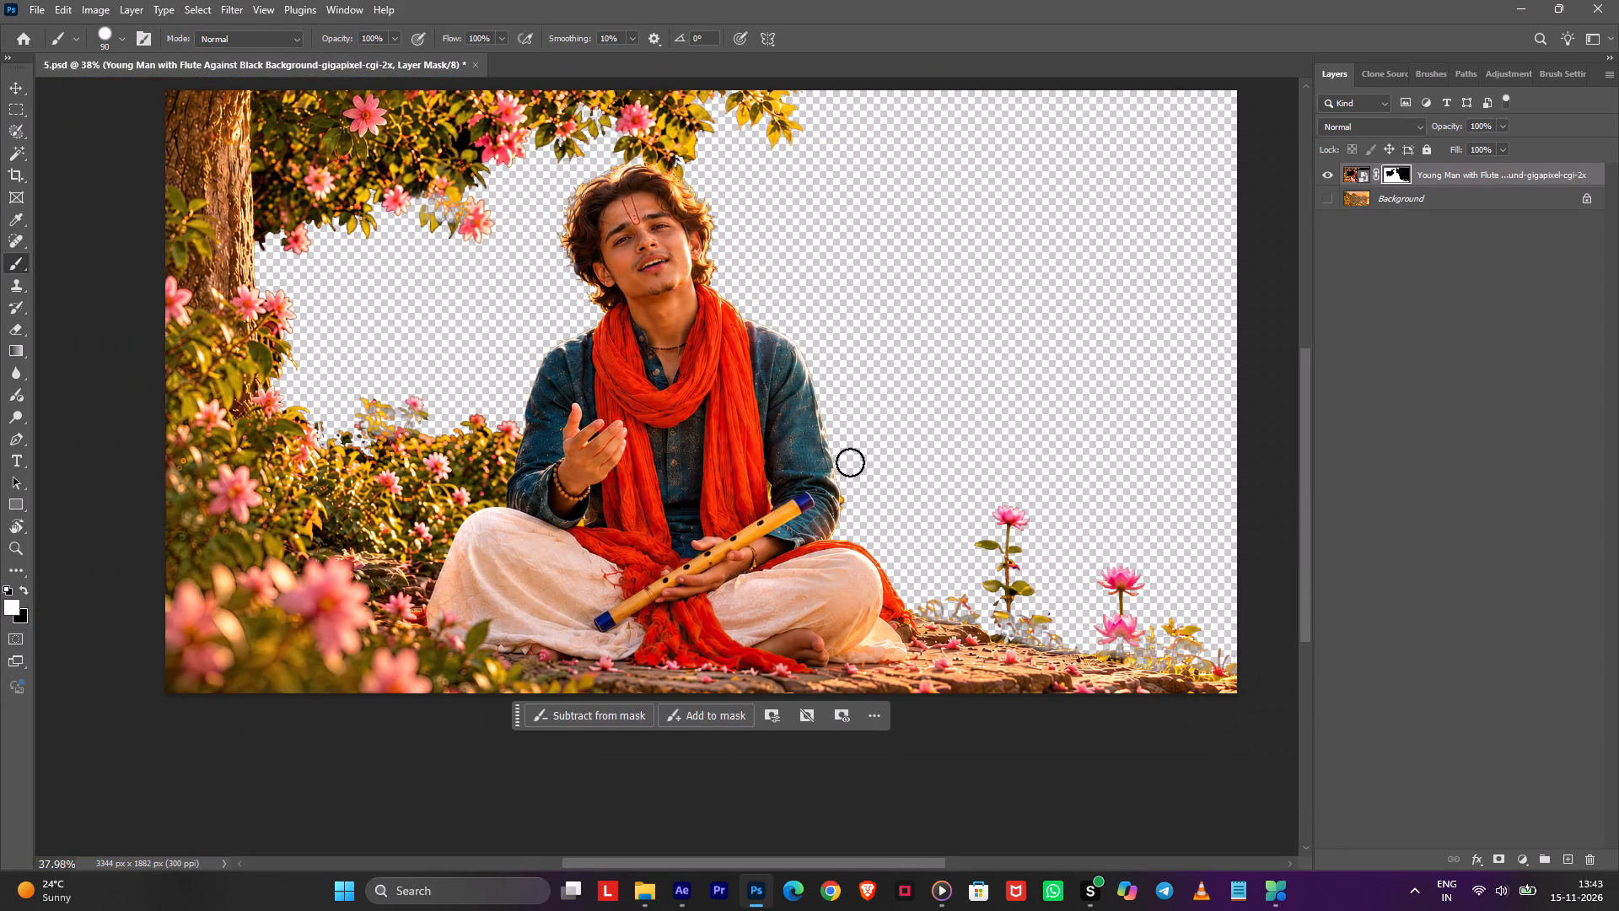
{"action": "scroll", "coordinate": [668, 271], "scroll_direction": "up", "scroll_amount": 11, "text": "alt"}
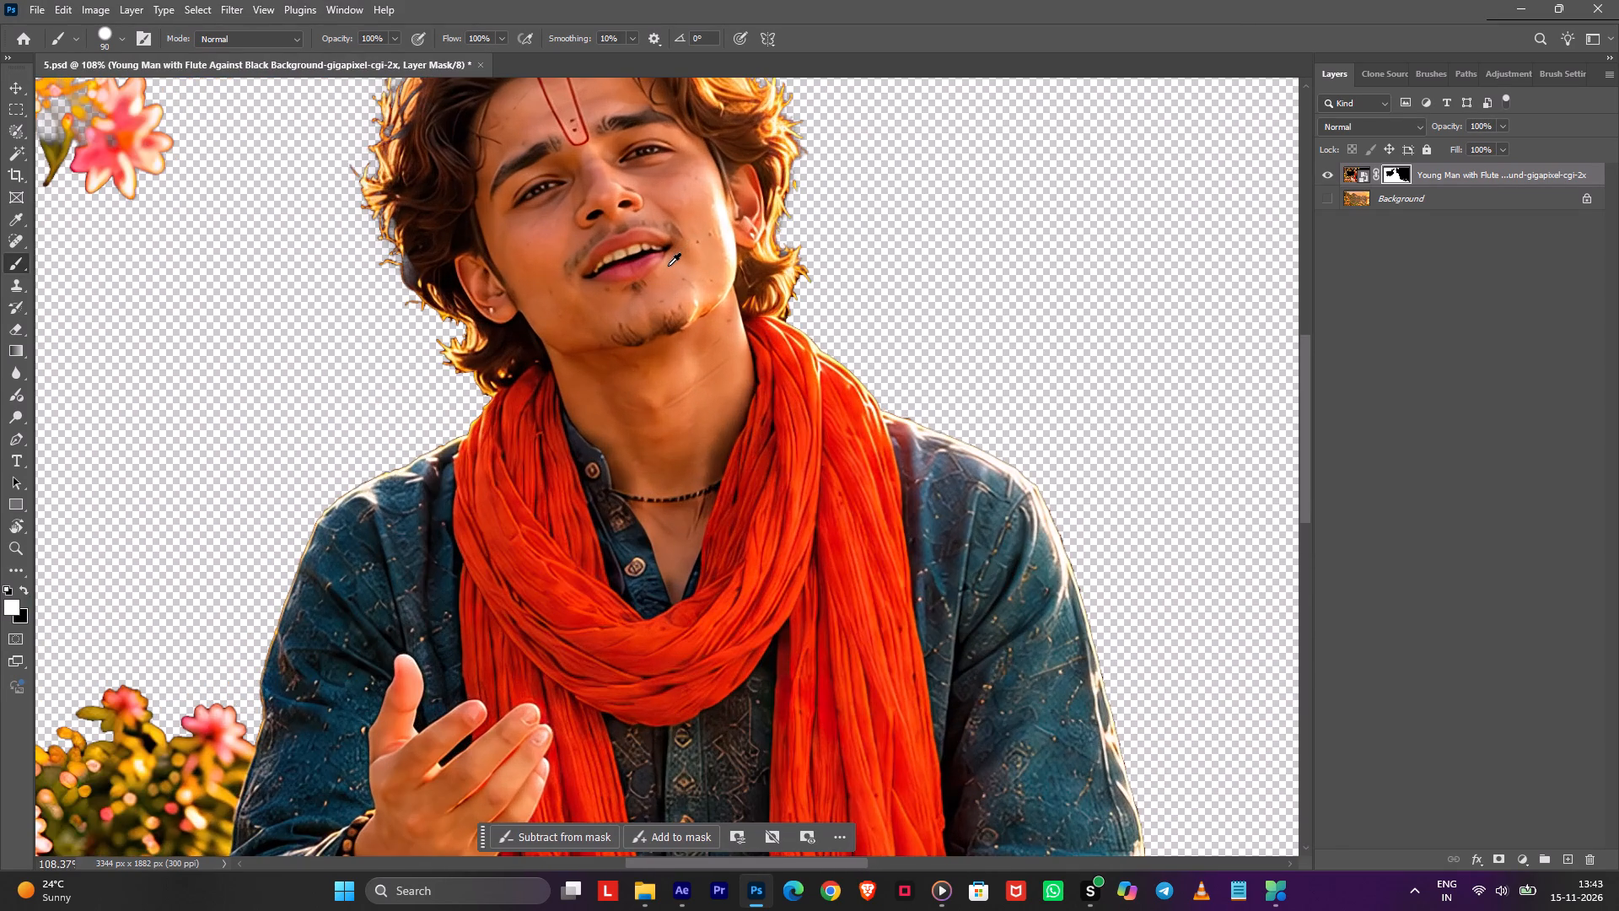
{"action": "scroll", "coordinate": [668, 266], "scroll_direction": "down", "scroll_amount": 8, "text": "alt"}
Switch to After Effects and scrub the opening seconds of composition 11 to check the young man's framing.
{"action": "key", "text": "alt+Tab"}
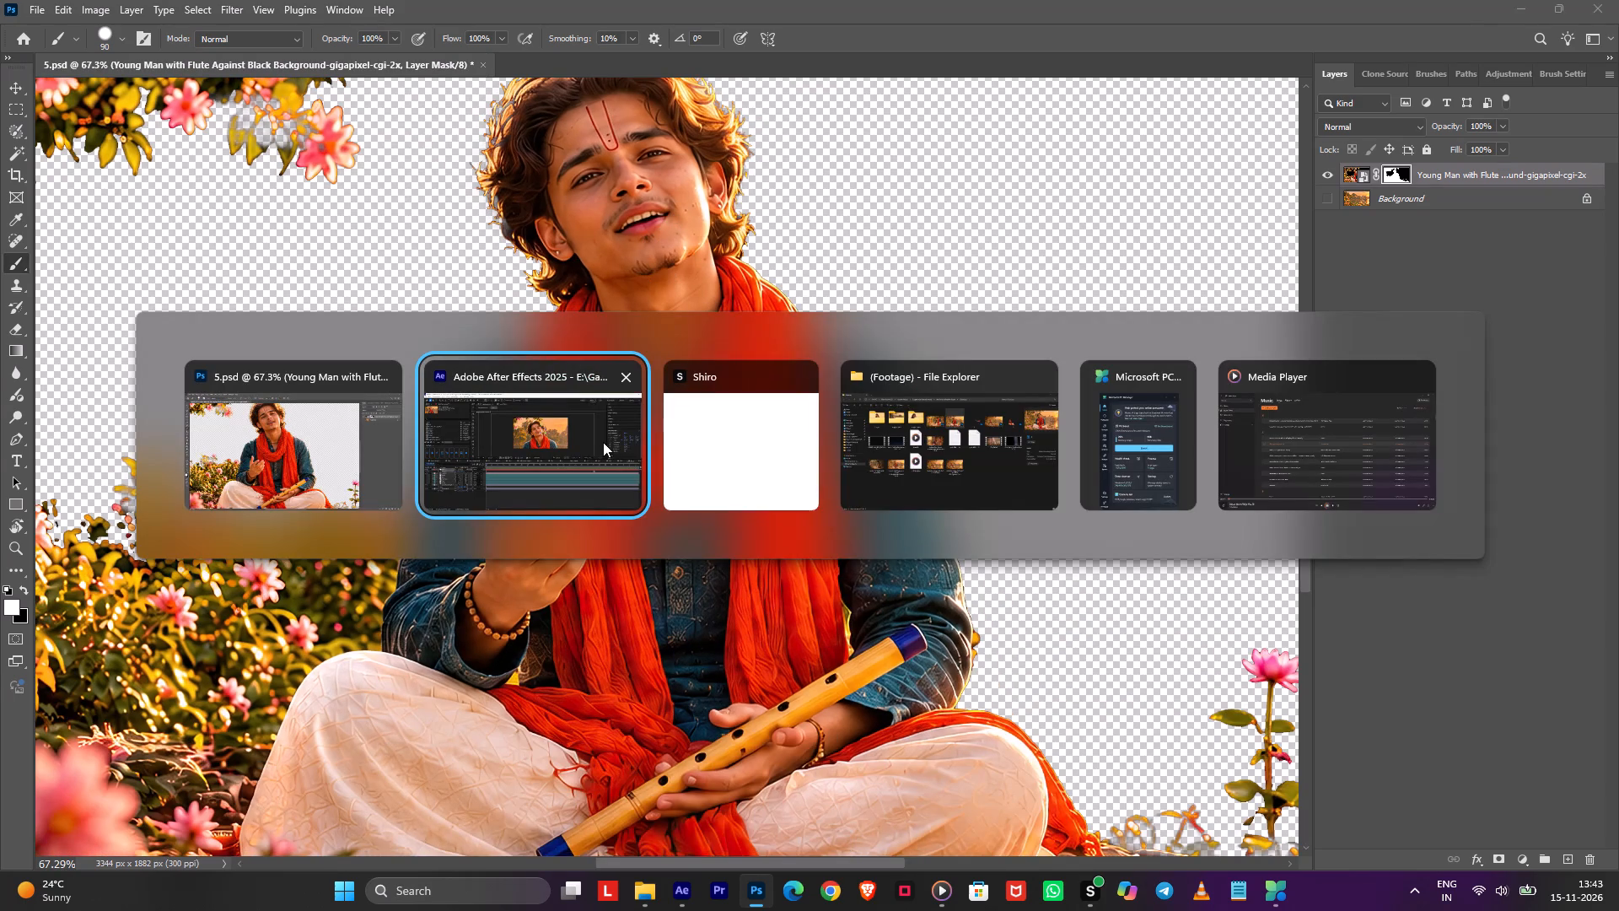
{"action": "left_click", "coordinate": [586, 449], "text": "alt"}
{"action": "left_click_drag", "start_coordinate": [594, 531], "coordinate": [640, 538]}
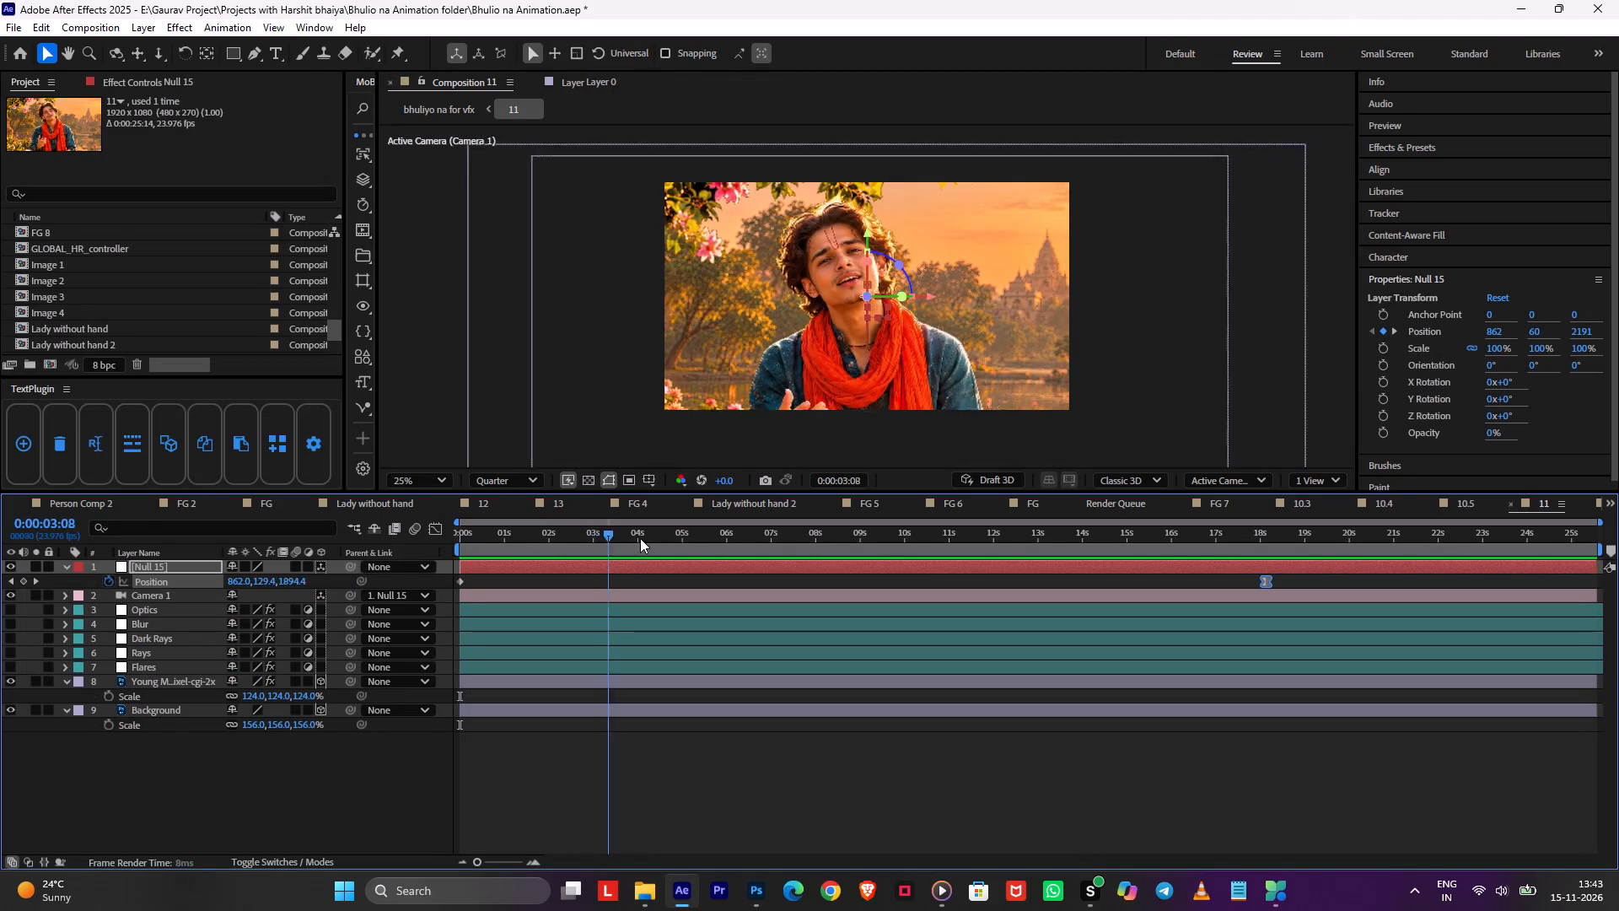
{"action": "left_click_drag", "start_coordinate": [640, 538], "coordinate": [379, 597]}
Return to Photoshop, duplicate the young man layer and delete the layer mask from the copy.
{"action": "key", "text": "alt+Tab"}
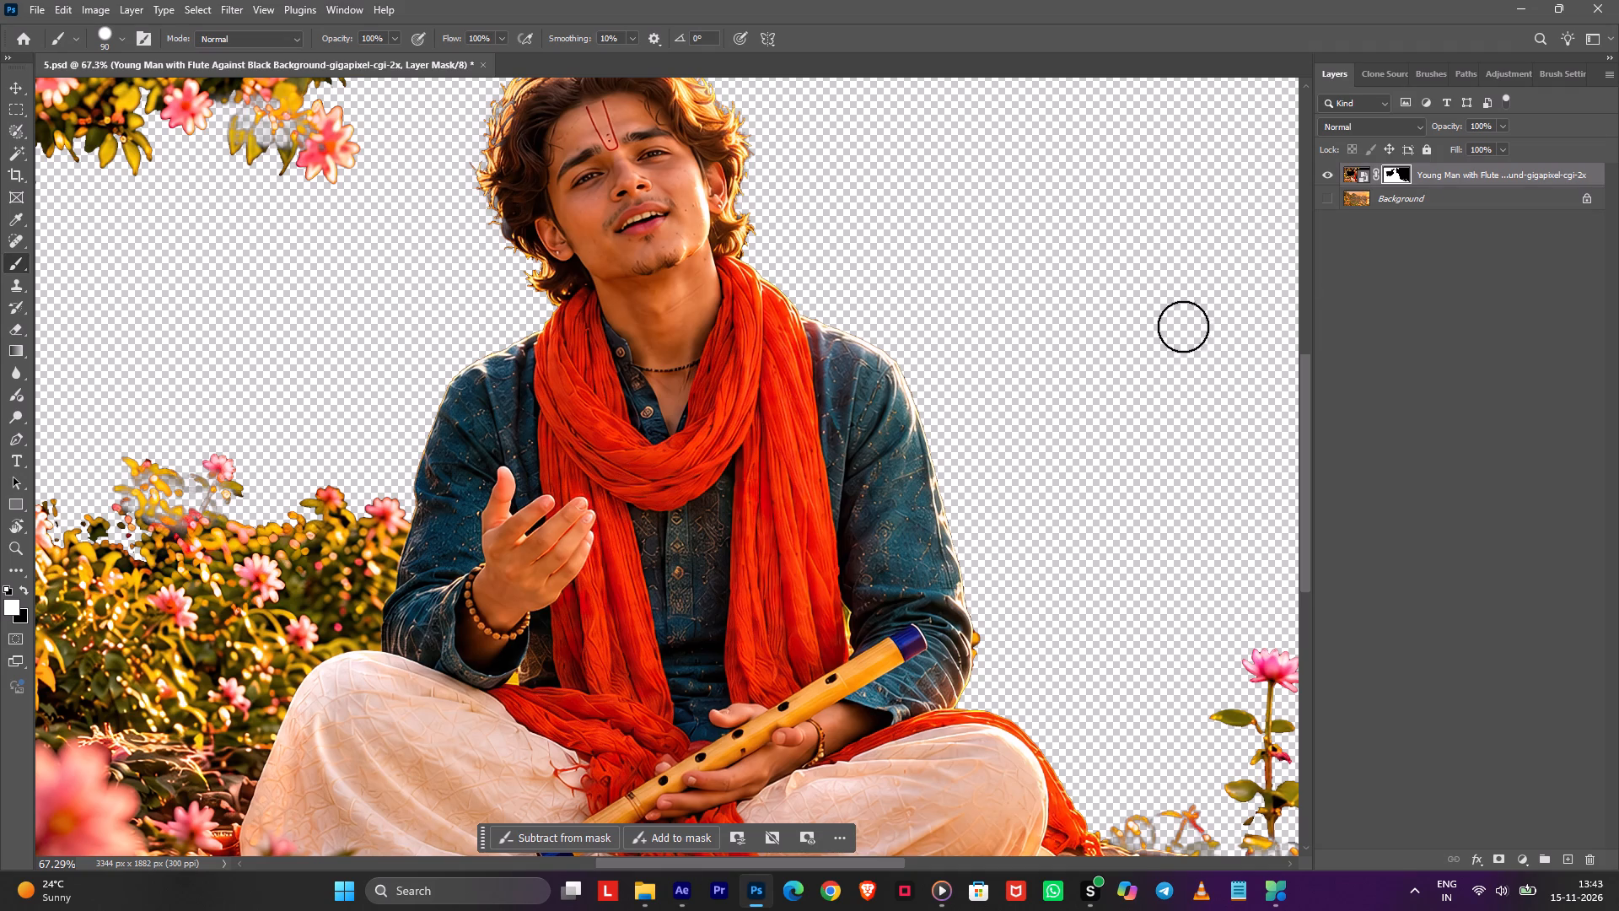
{"action": "scroll", "coordinate": [570, 528], "scroll_direction": "down", "scroll_amount": 2, "text": "alt"}
{"action": "left_click", "coordinate": [1437, 175]}
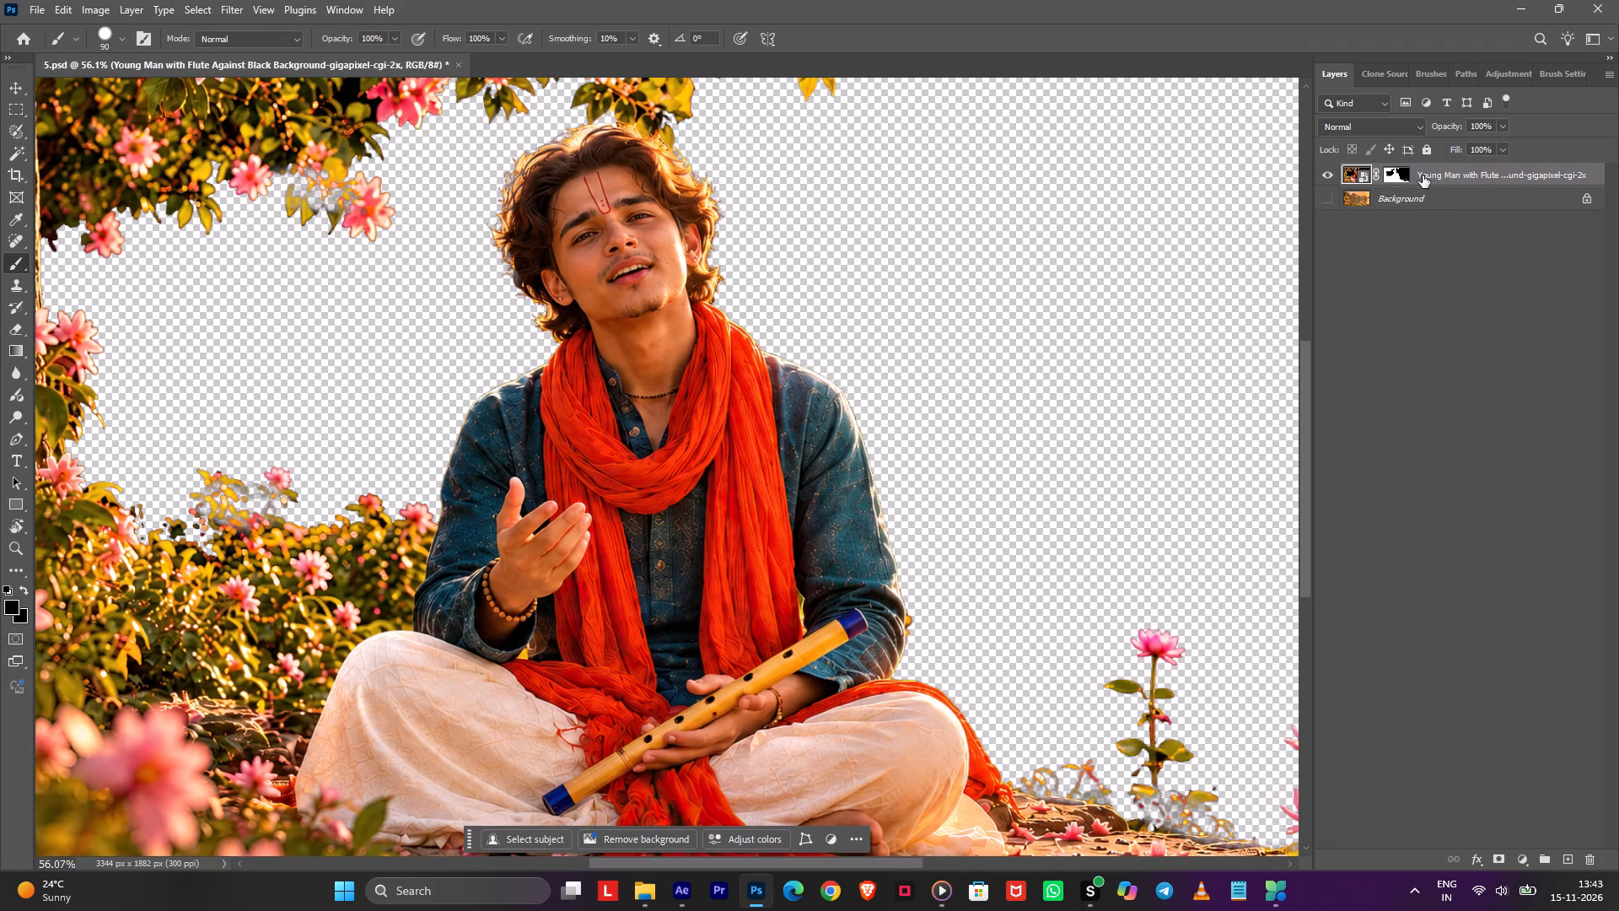
{"action": "key", "text": "ctrl+j"}
{"action": "left_click", "coordinate": [1386, 171]}
{"action": "key", "text": "Delete"}
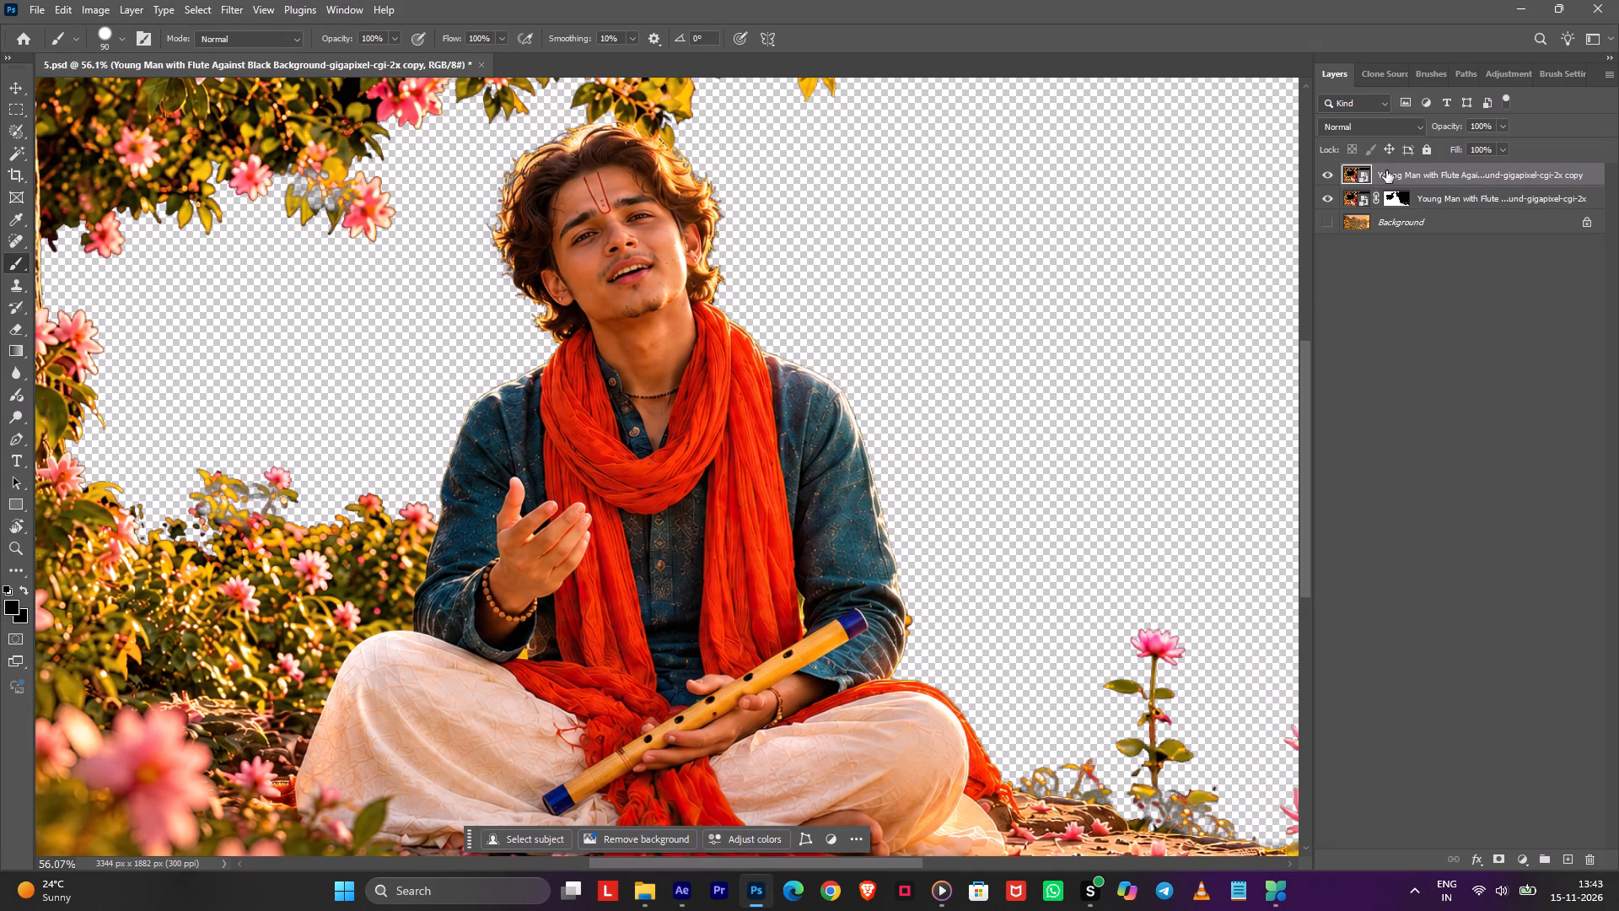
Select the raised hand and its forearm sleeve on the duplicated young man layer using an Object Selection lasso.
{"action": "scroll", "coordinate": [490, 568], "scroll_direction": "up", "scroll_amount": 4, "text": "alt"}
{"action": "key", "text": "shift+w"}
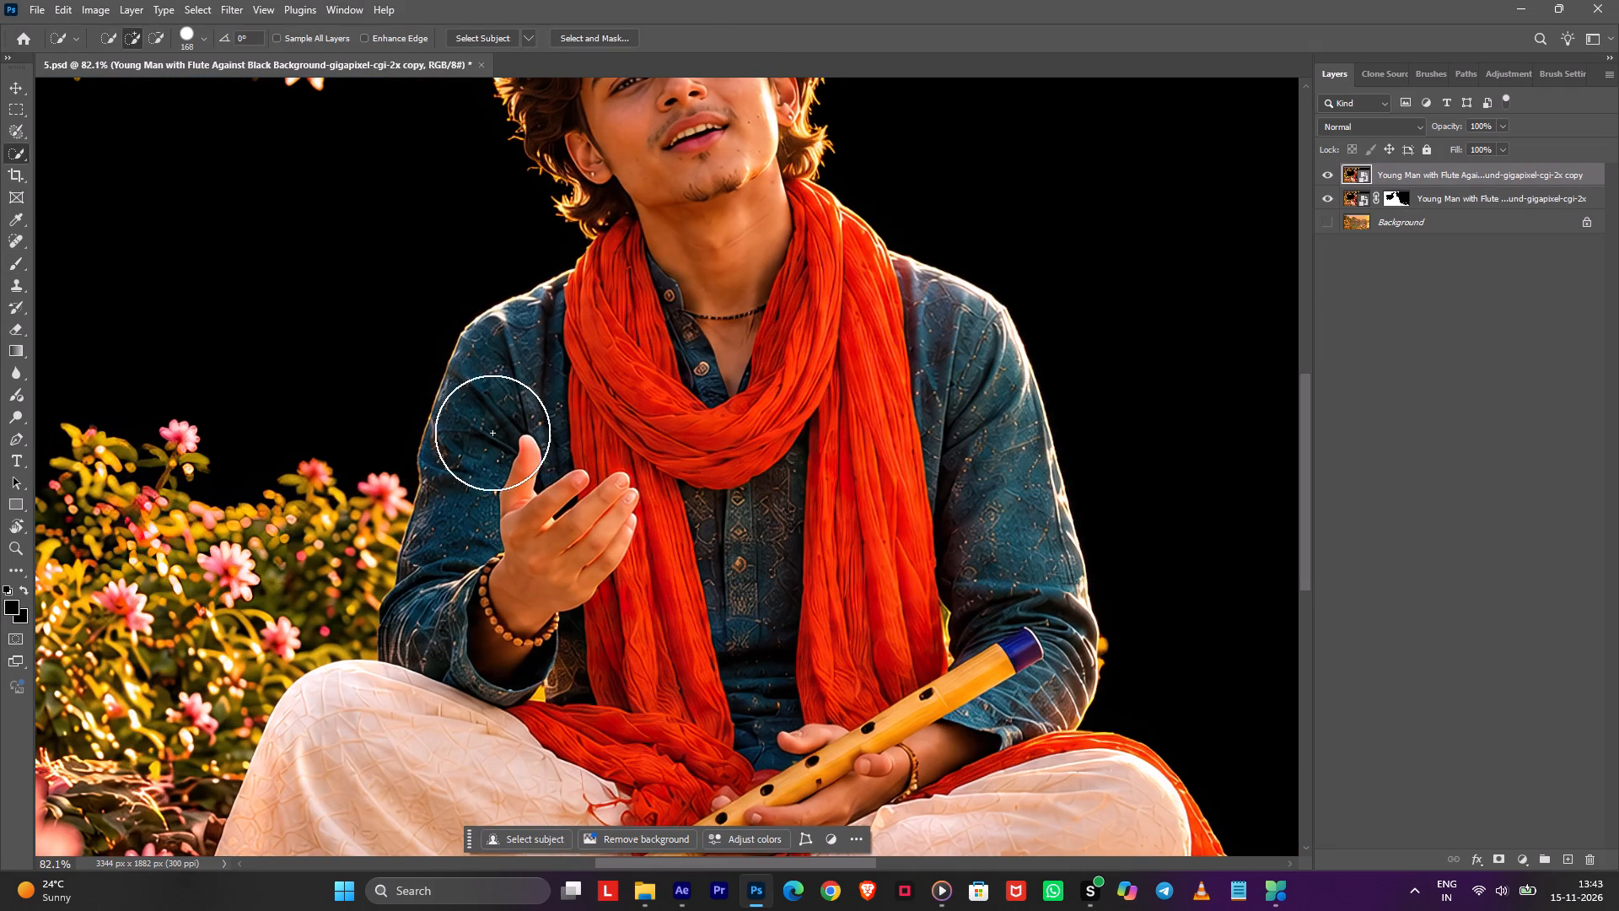
{"action": "key", "text": "shift+w"}
{"action": "key", "text": "shift+w"}
{"action": "left_click_drag", "start_coordinate": [527, 423], "coordinate": [494, 460], "text": "shift"}
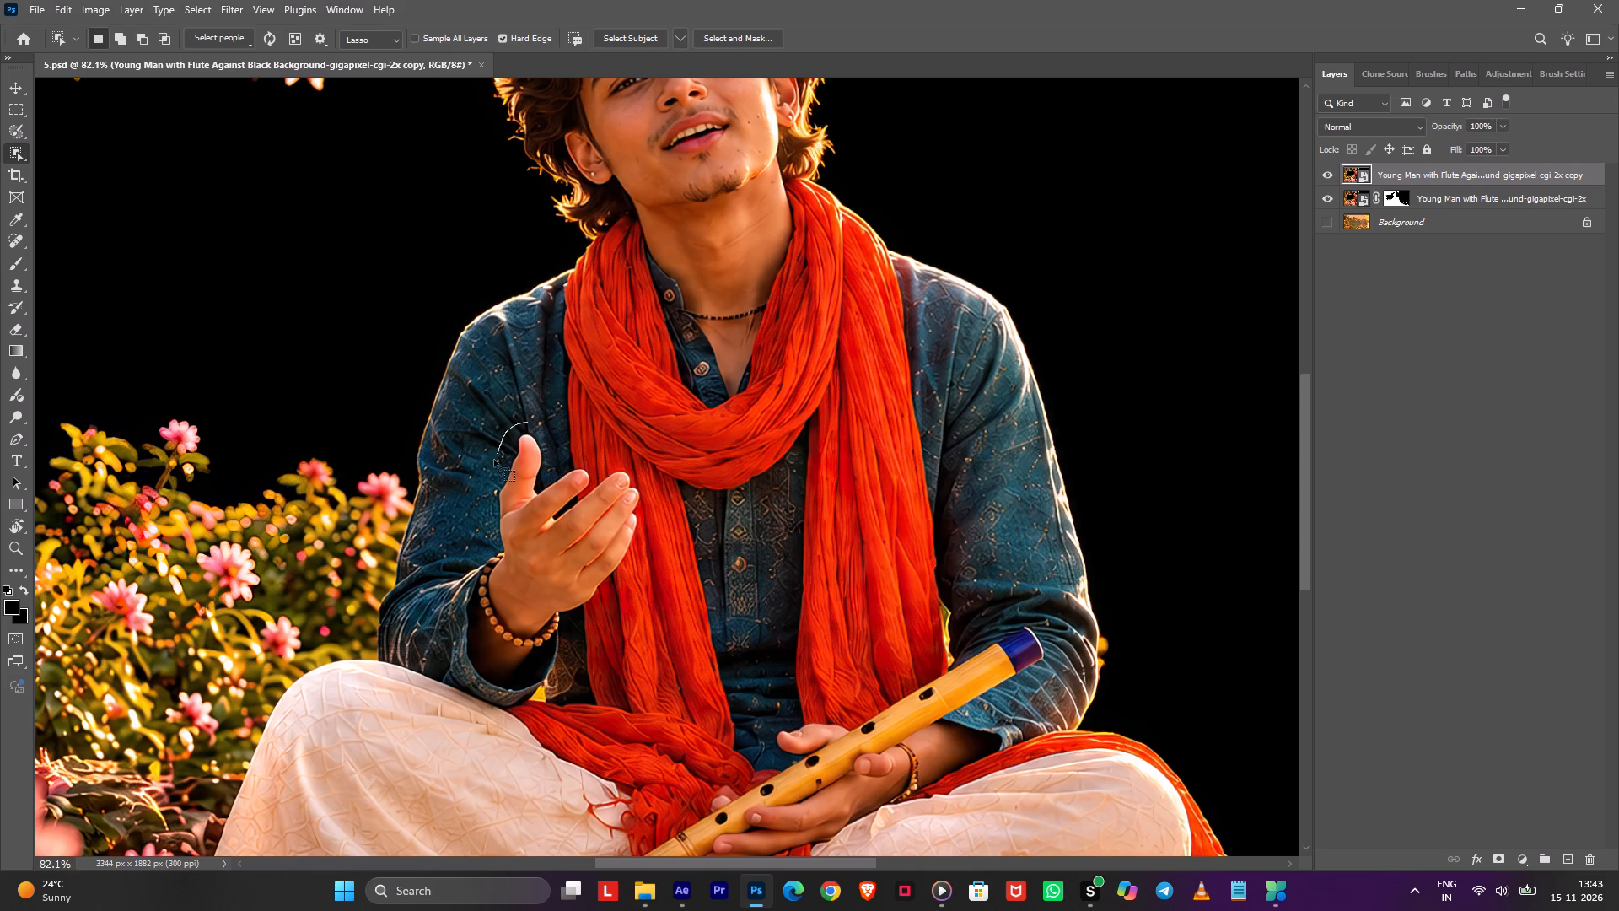
{"action": "left_click_drag", "start_coordinate": [494, 460], "coordinate": [485, 698], "text": "shift"}
{"action": "left_click_drag", "start_coordinate": [485, 698], "coordinate": [661, 484], "text": "shift"}
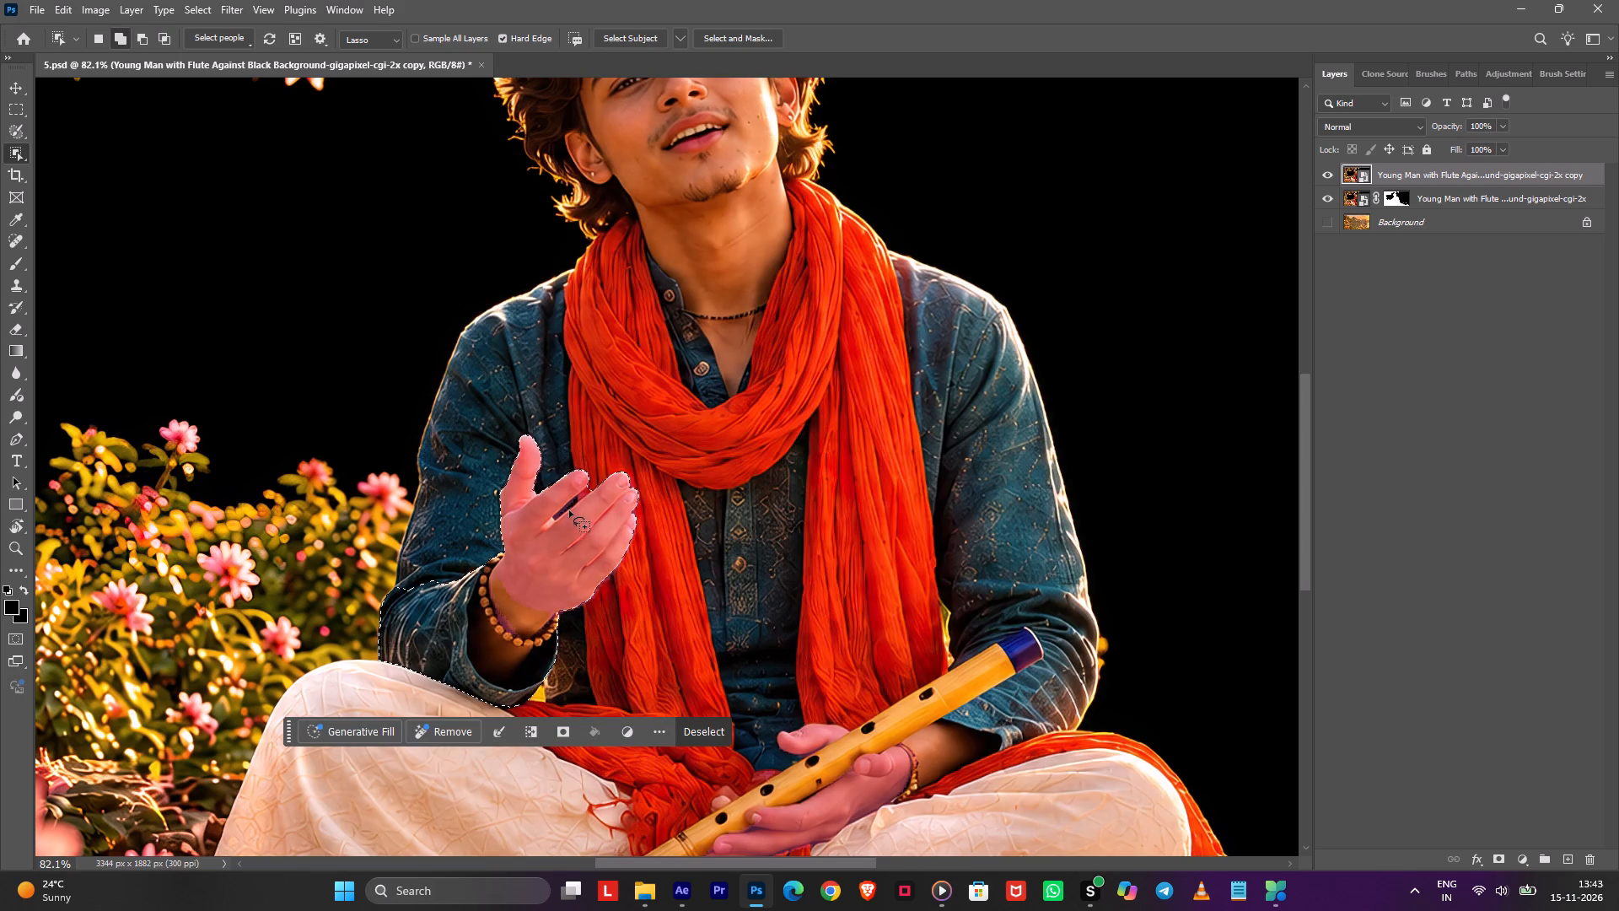
Refine the hand selection around the gap between the index and middle fingers with small Object Selection lassos.
{"action": "left_click_drag", "start_coordinate": [610, 461], "coordinate": [615, 477], "text": "alt"}
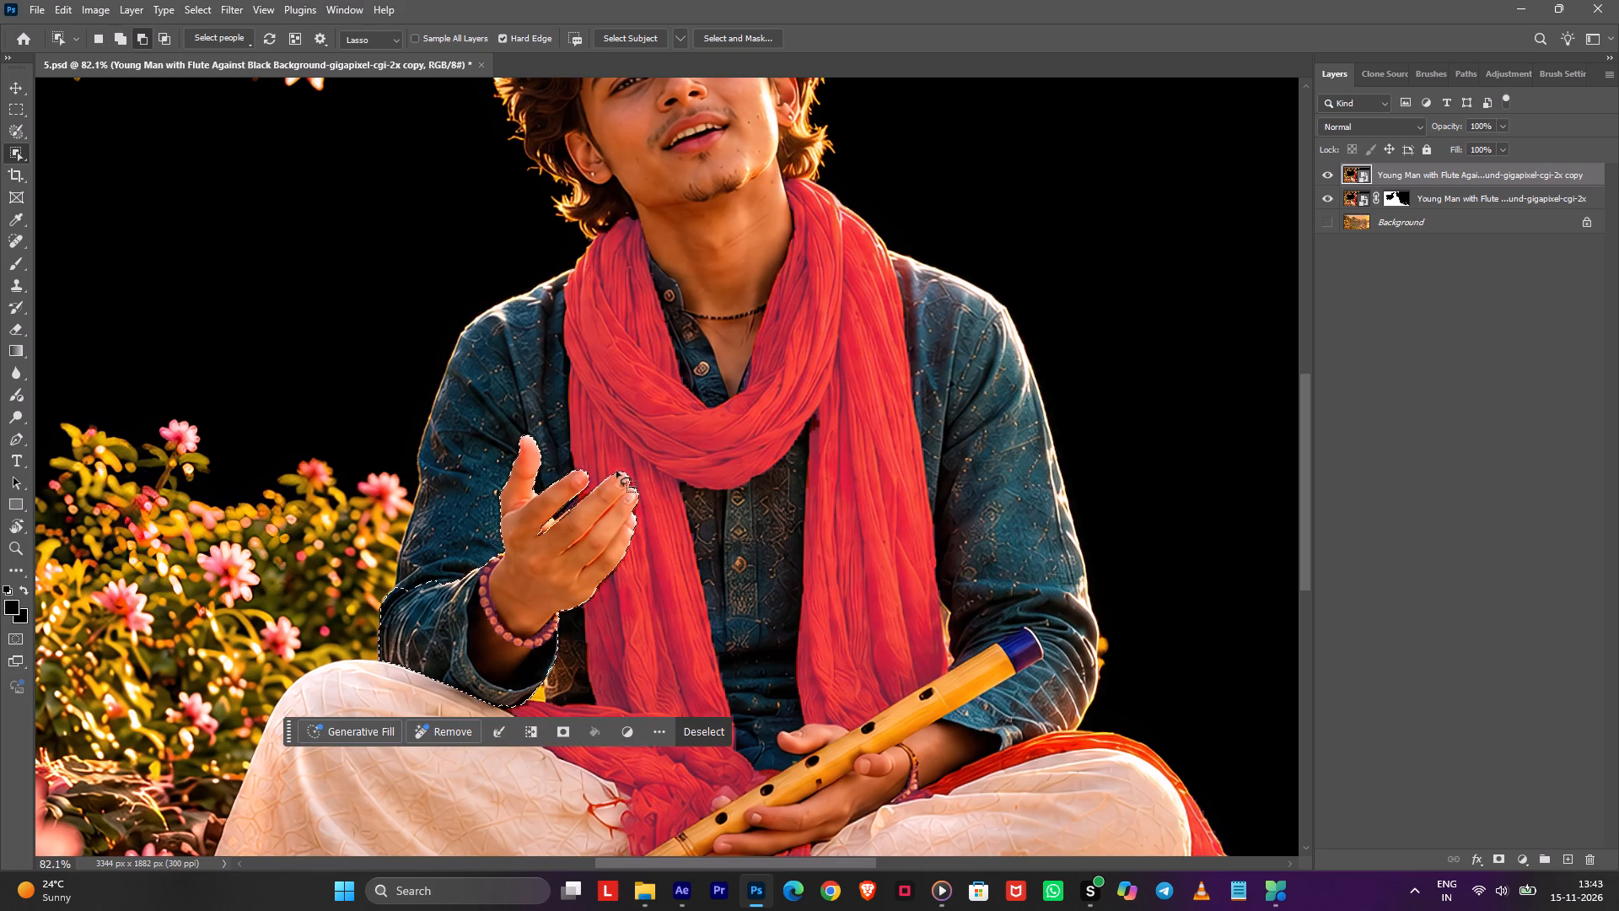
{"action": "scroll", "coordinate": [539, 515], "scroll_direction": "up", "scroll_amount": 11, "text": "alt"}
{"action": "left_click_drag", "start_coordinate": [562, 509], "coordinate": [602, 531], "text": "shift"}
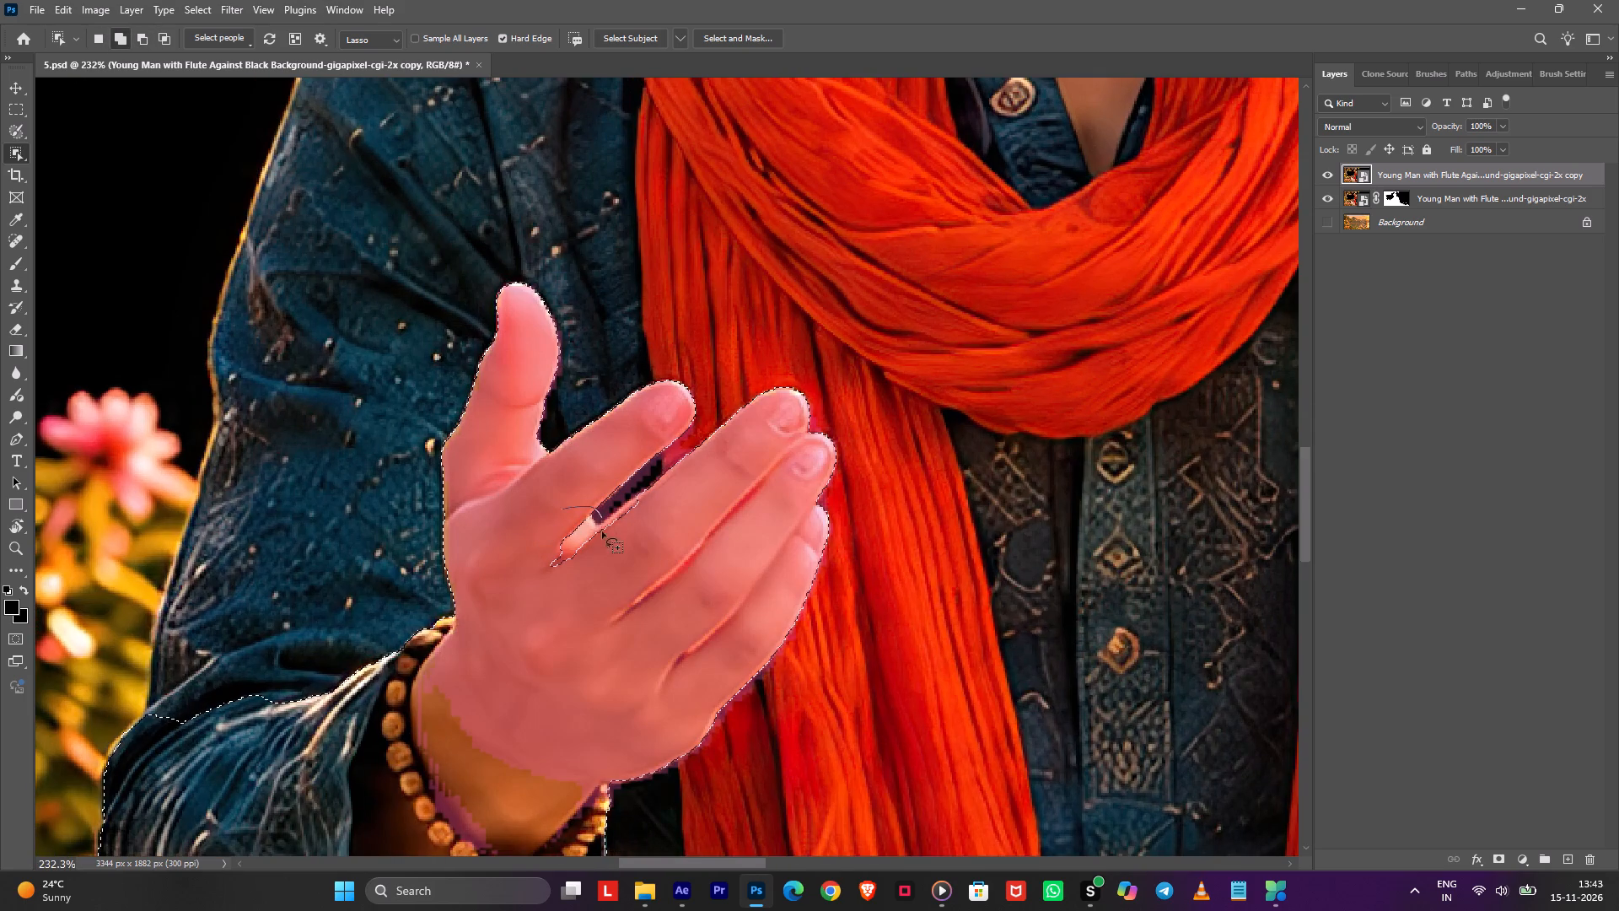
{"action": "left_click_drag", "start_coordinate": [602, 531], "coordinate": [550, 560], "text": "shift"}
{"action": "left_click_drag", "start_coordinate": [557, 529], "coordinate": [527, 555], "text": "shift"}
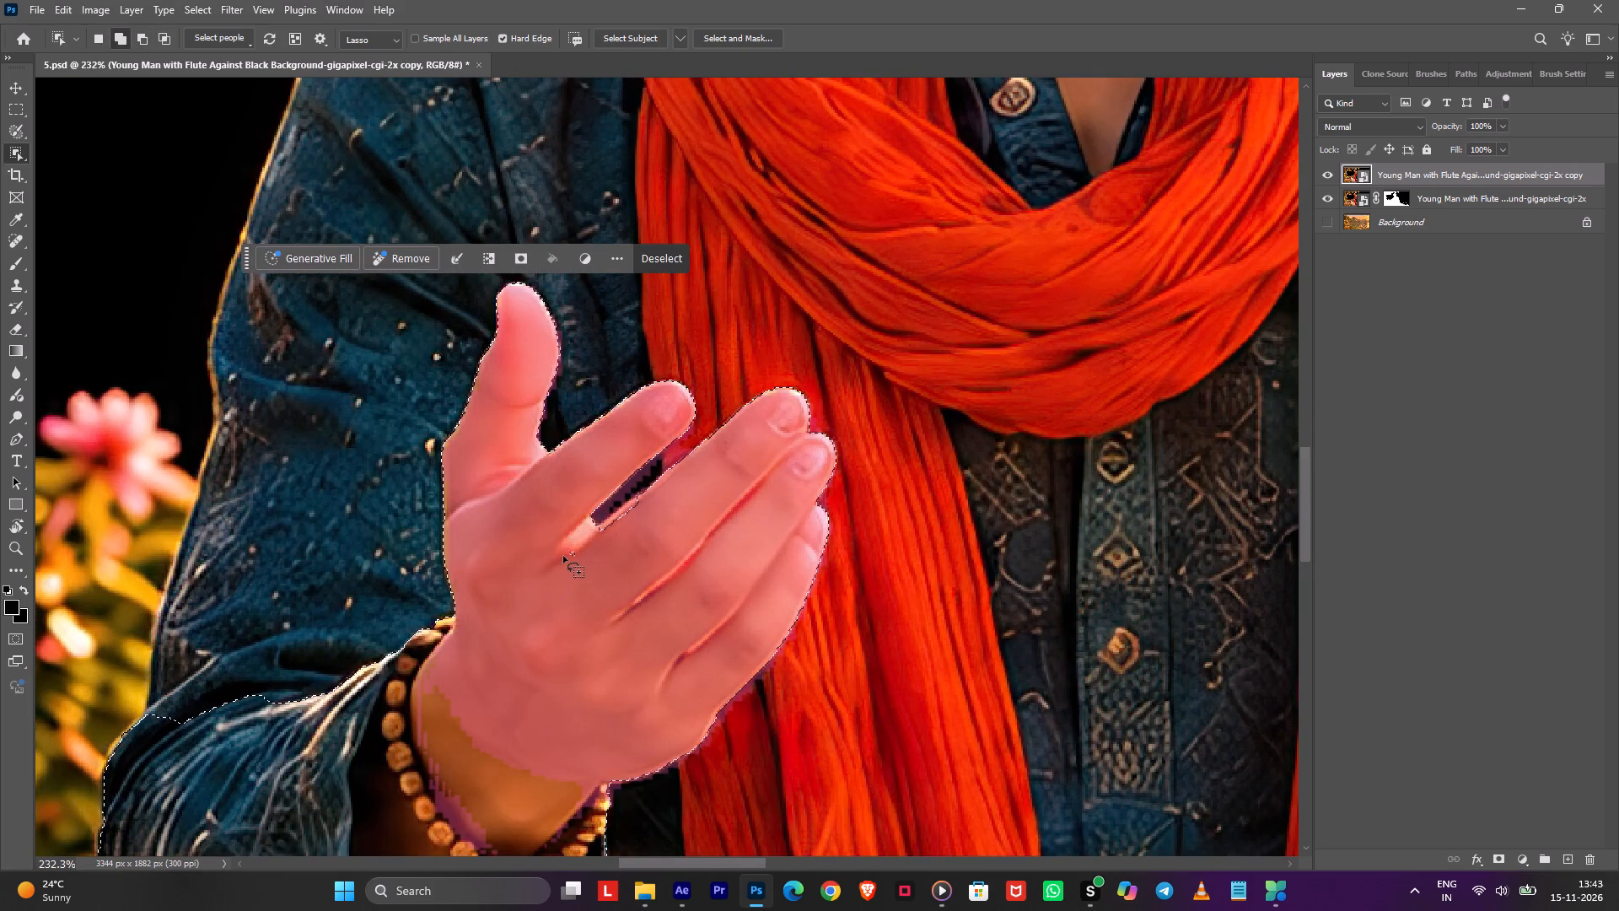
{"action": "left_click_drag", "start_coordinate": [557, 538], "coordinate": [550, 546], "text": "shift"}
{"action": "left_click", "coordinate": [804, 347]}
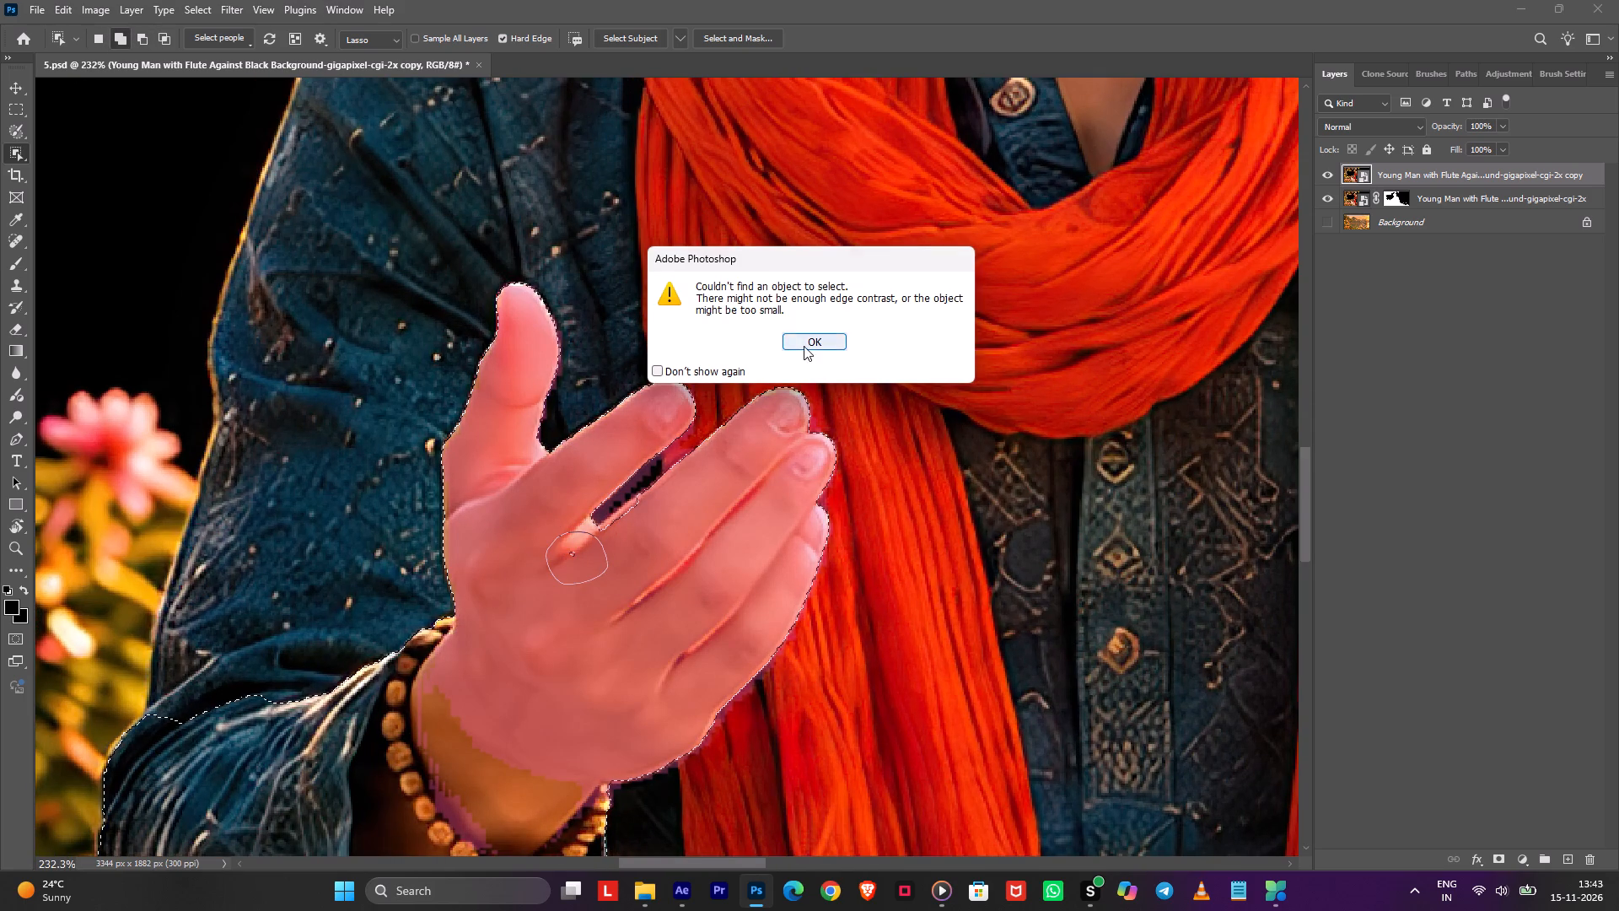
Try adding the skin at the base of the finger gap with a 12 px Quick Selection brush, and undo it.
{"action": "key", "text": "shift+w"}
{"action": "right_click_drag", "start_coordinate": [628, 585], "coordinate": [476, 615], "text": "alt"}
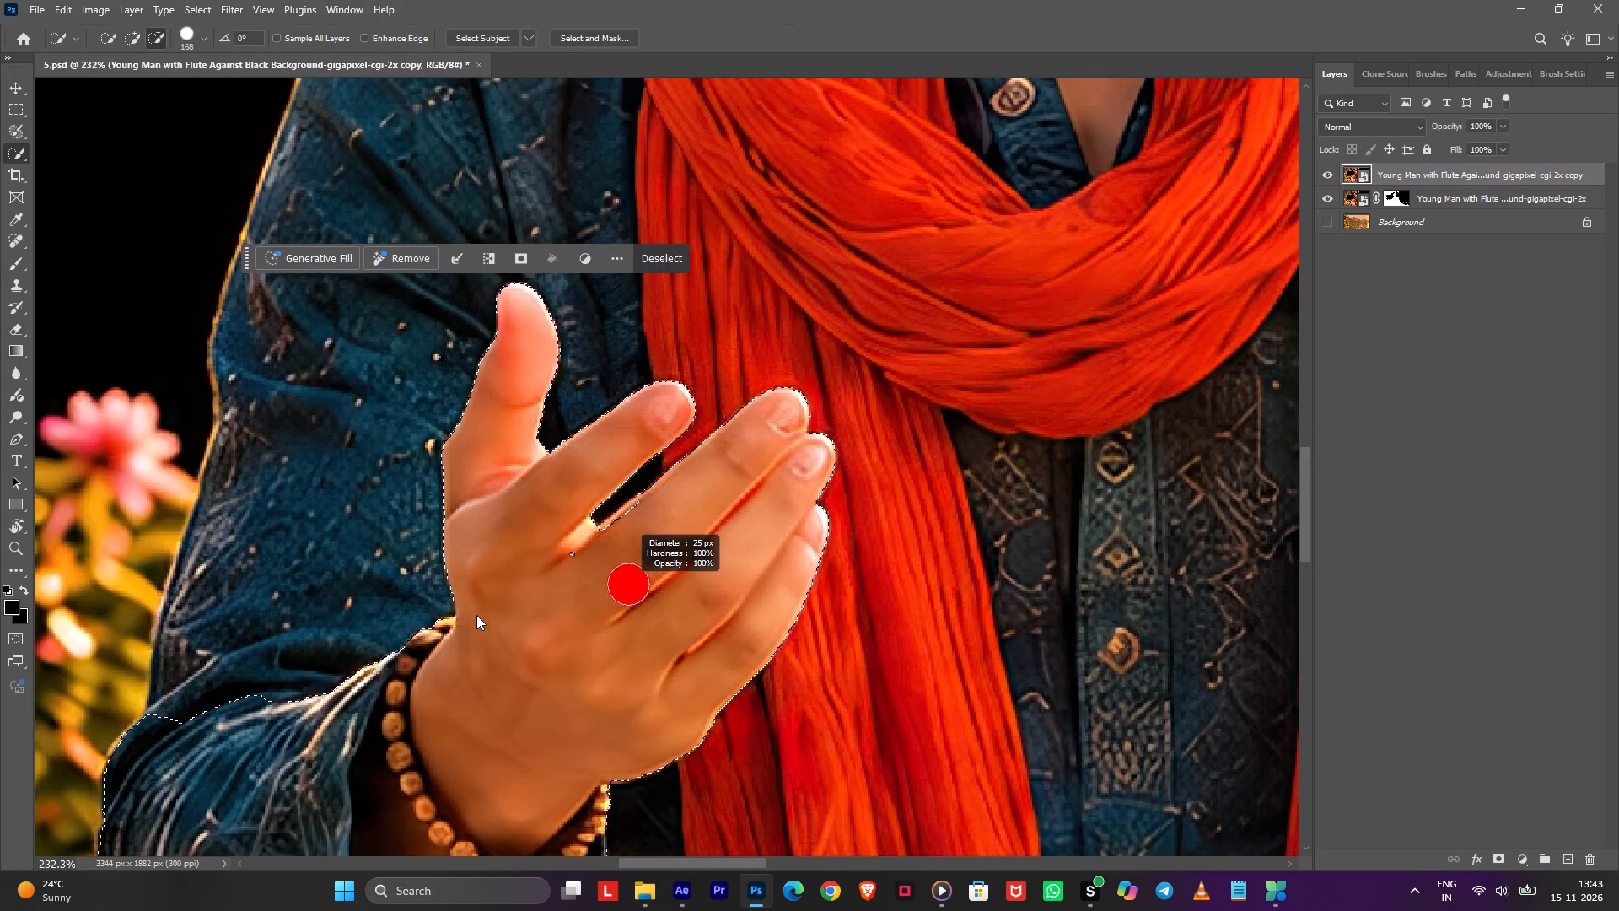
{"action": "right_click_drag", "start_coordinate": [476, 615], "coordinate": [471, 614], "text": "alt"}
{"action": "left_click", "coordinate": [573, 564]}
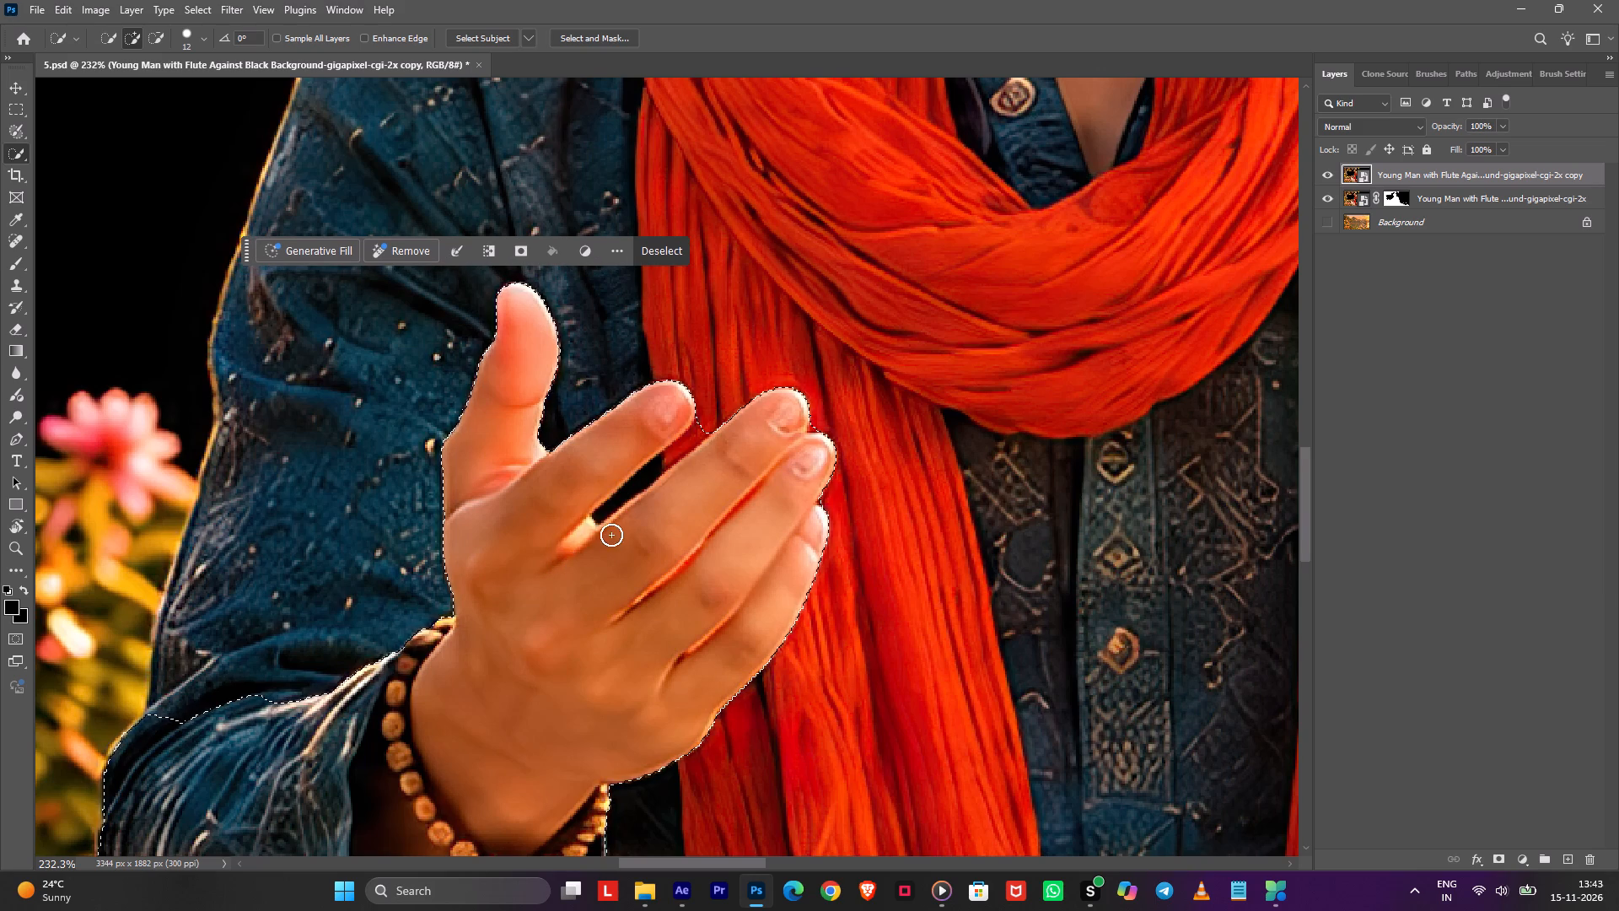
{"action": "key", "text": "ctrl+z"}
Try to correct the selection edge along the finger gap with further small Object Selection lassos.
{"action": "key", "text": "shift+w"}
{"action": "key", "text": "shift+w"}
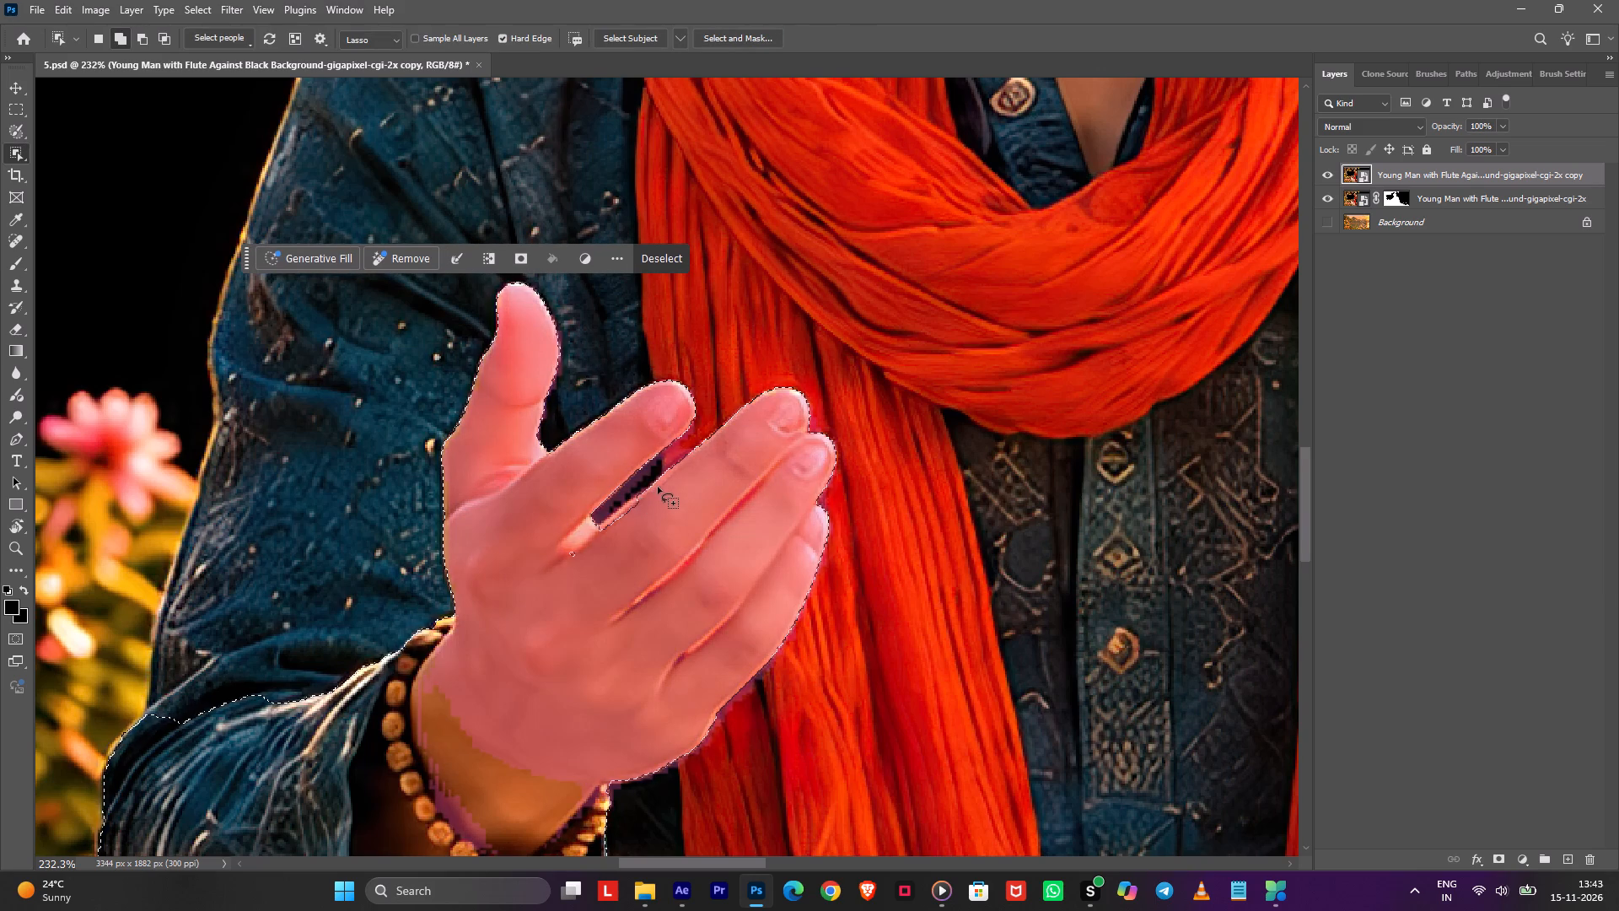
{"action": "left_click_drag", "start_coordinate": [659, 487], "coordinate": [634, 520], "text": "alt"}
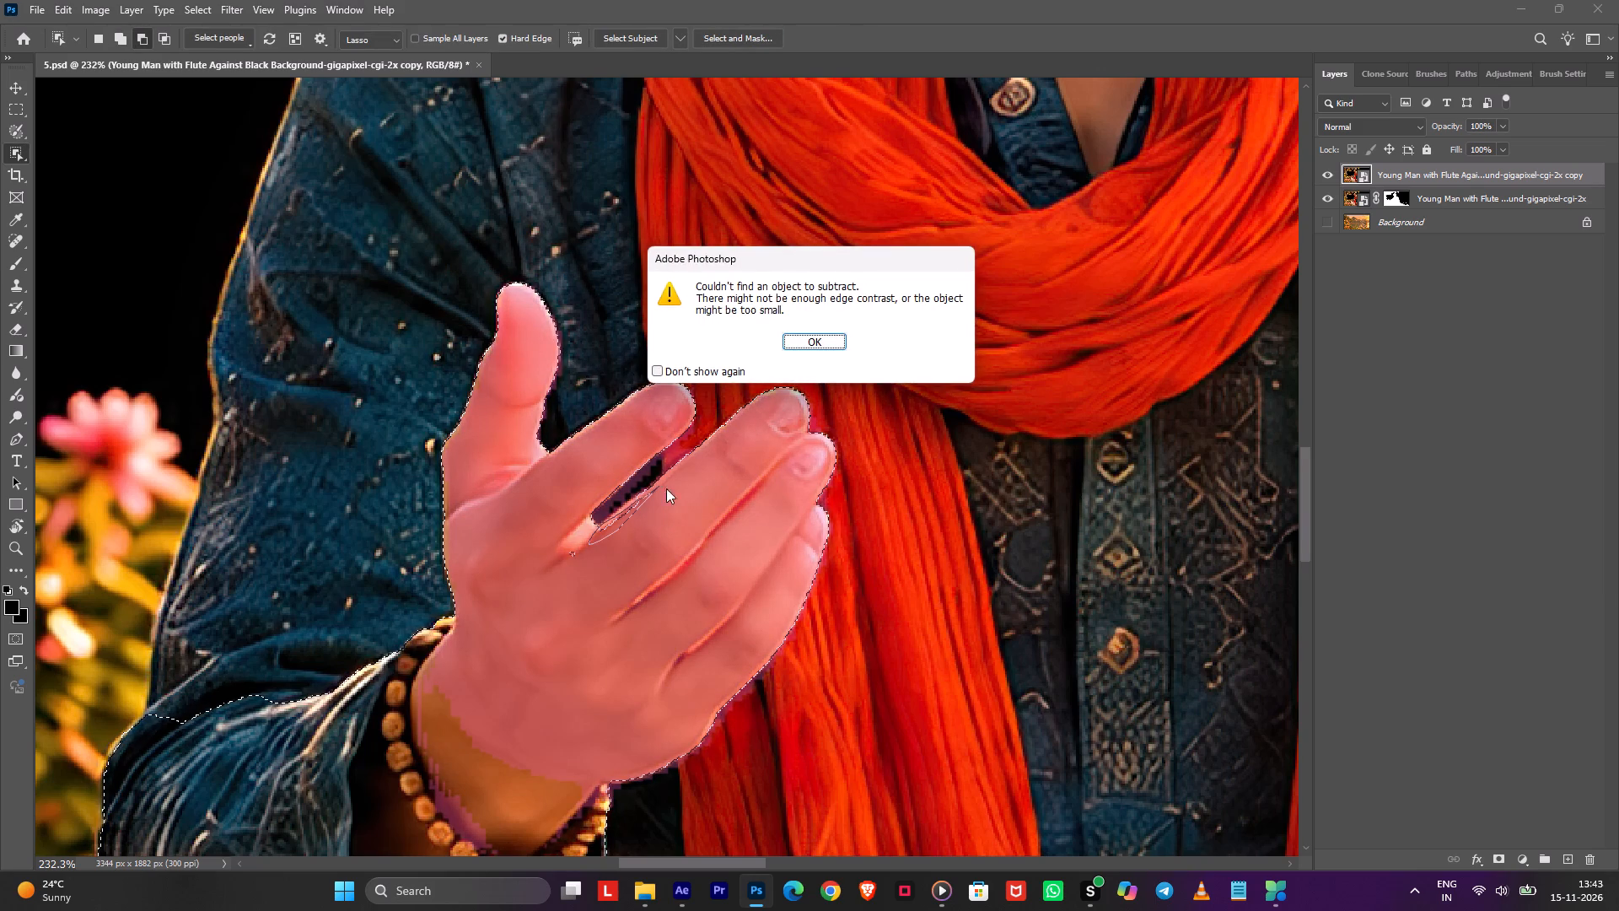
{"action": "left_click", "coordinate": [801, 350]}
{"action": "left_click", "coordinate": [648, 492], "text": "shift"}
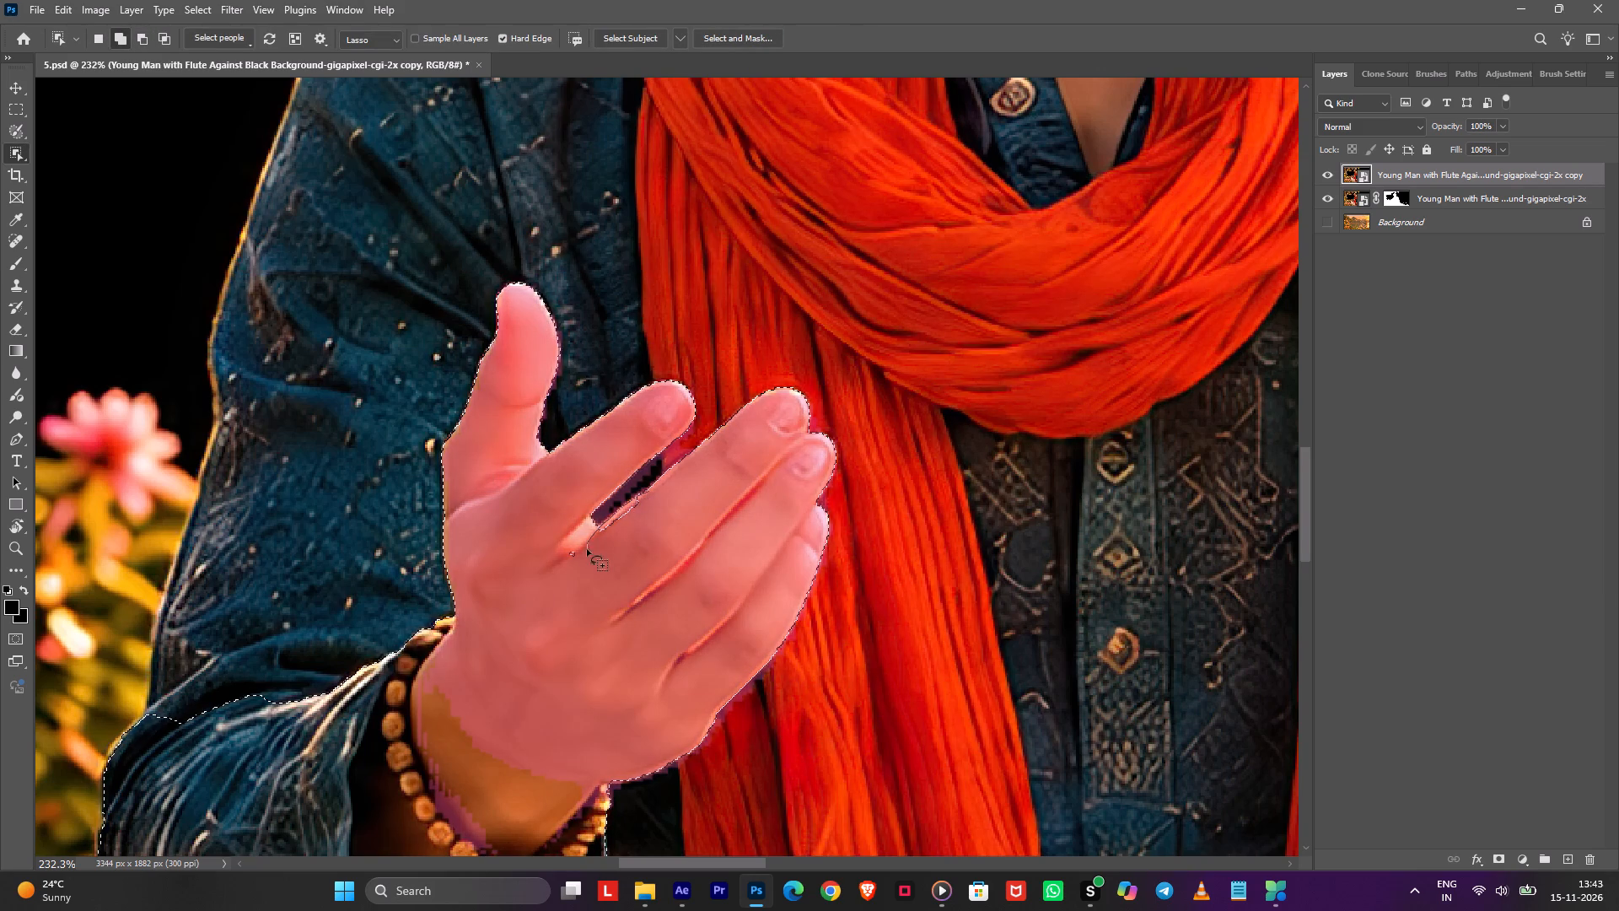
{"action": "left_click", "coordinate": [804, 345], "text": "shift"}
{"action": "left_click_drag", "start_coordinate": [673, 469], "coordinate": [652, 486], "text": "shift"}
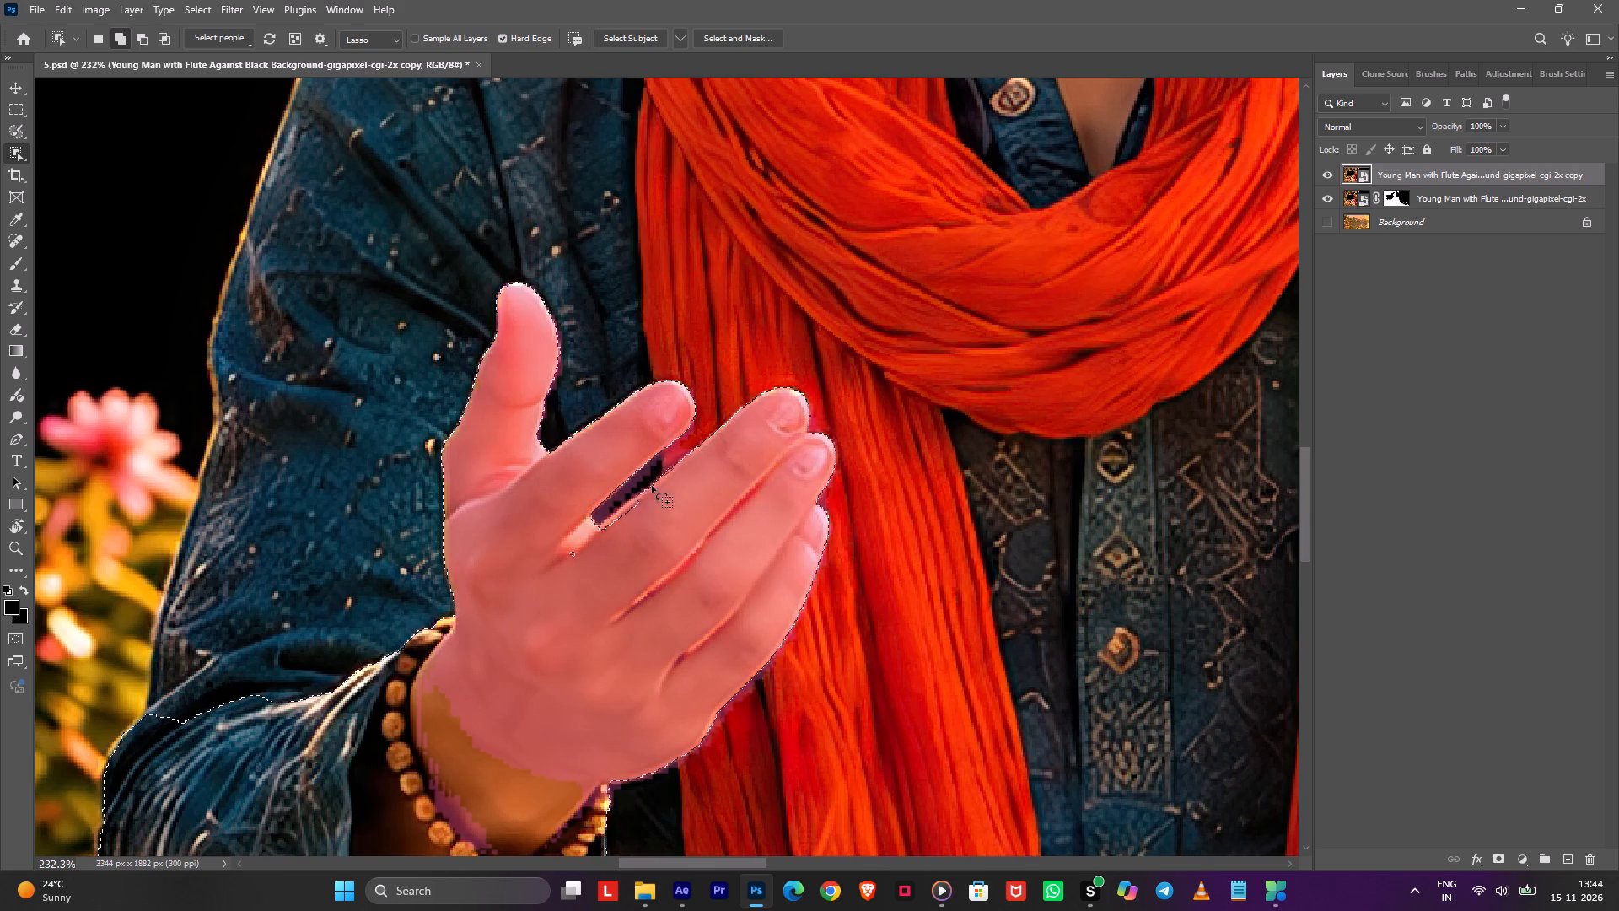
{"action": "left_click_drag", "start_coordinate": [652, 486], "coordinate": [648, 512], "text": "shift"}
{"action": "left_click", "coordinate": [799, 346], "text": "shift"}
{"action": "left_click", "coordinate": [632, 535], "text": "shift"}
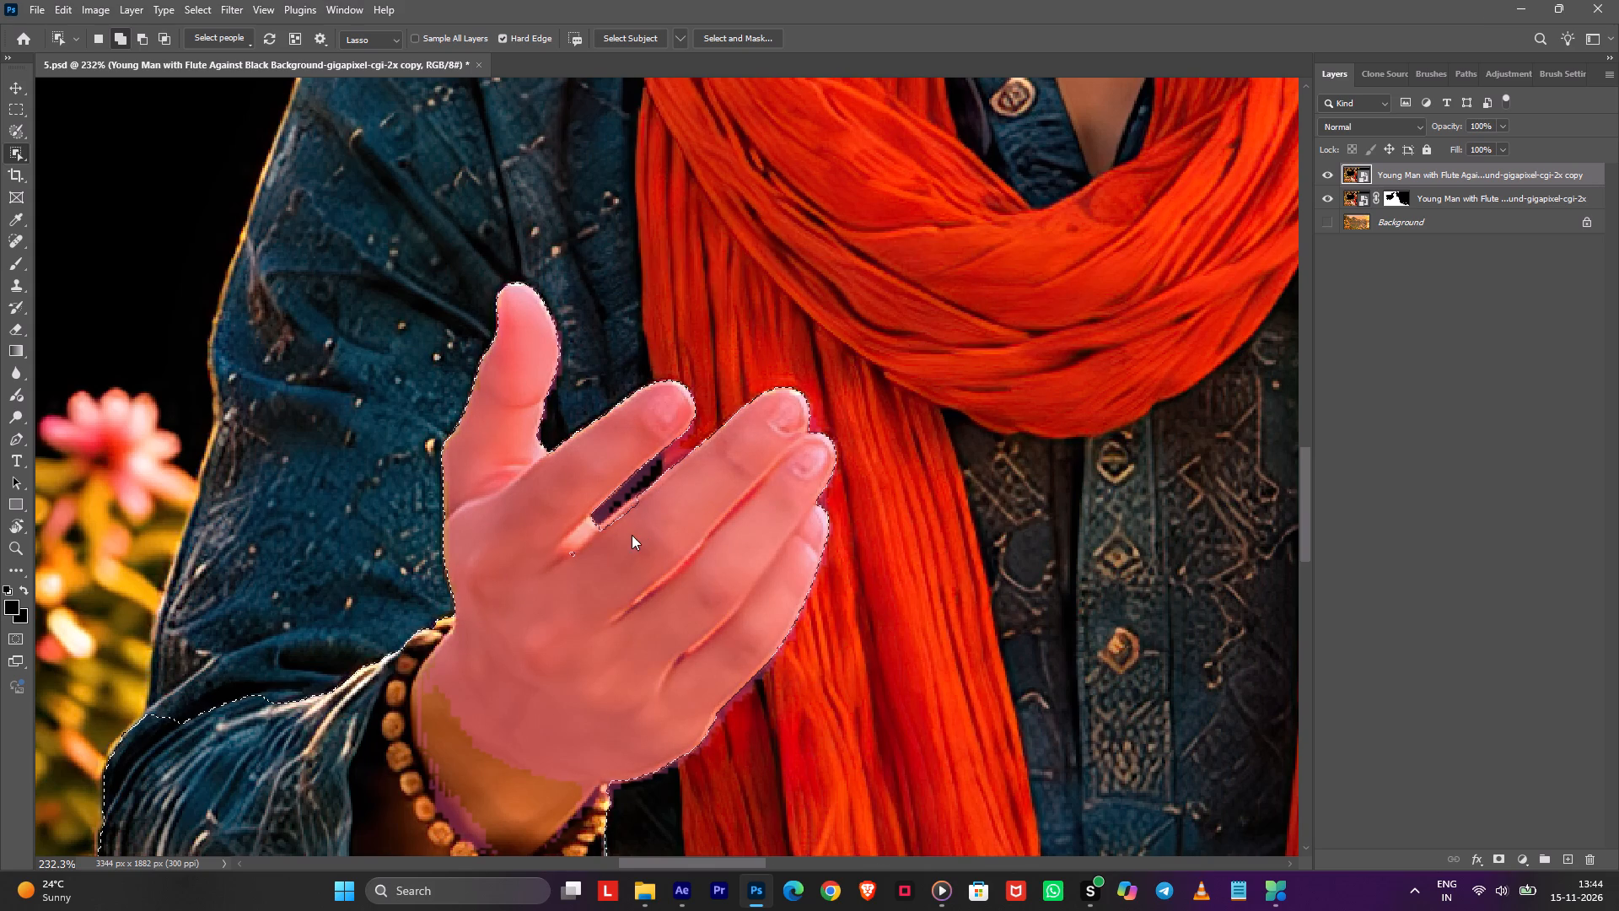
Add a layer mask to the duplicated layer from the selection of the raised hand and sleeve.
{"action": "key", "text": "space"}
{"action": "key", "text": "space"}
{"action": "key", "text": "space"}
{"action": "key", "text": "space"}
{"action": "key", "text": "space"}
{"action": "key", "text": "space"}
{"action": "key", "text": "space"}
{"action": "key", "text": "space"}
{"action": "key", "text": "space"}
{"action": "left_click_drag", "start_coordinate": [447, 724], "coordinate": [661, 518]}
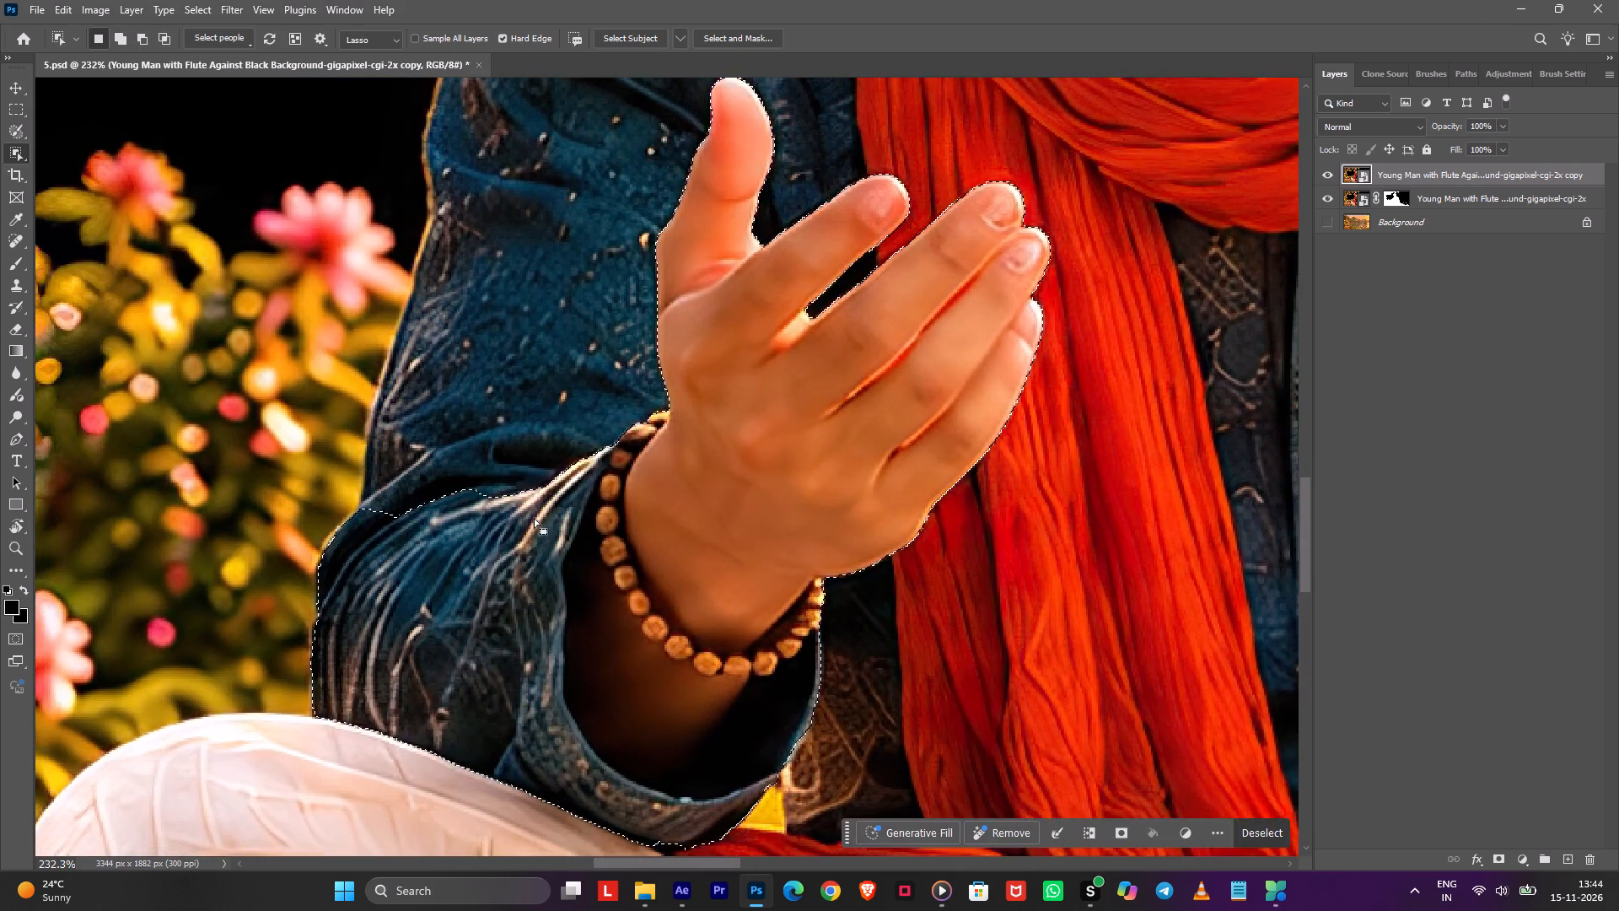
{"action": "left_click", "coordinate": [1120, 833]}
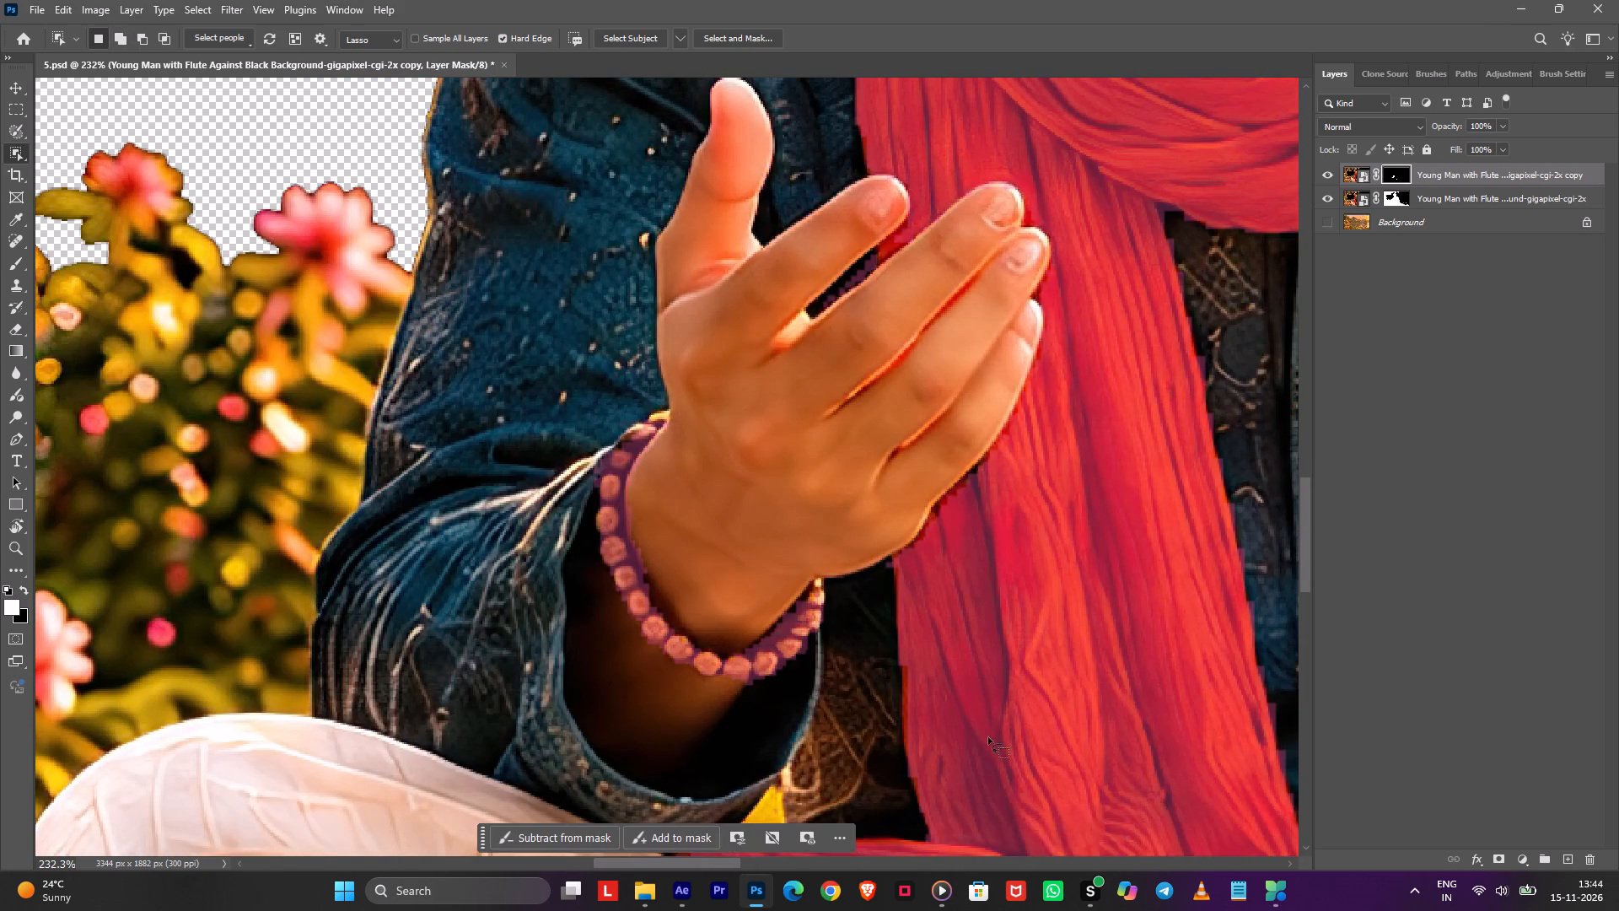
Hide the masked hand copy and rasterize the original young man layer beneath it.
{"action": "scroll", "coordinate": [857, 605], "scroll_direction": "down", "scroll_amount": 5, "text": "alt"}
{"action": "left_click", "coordinate": [1329, 170]}
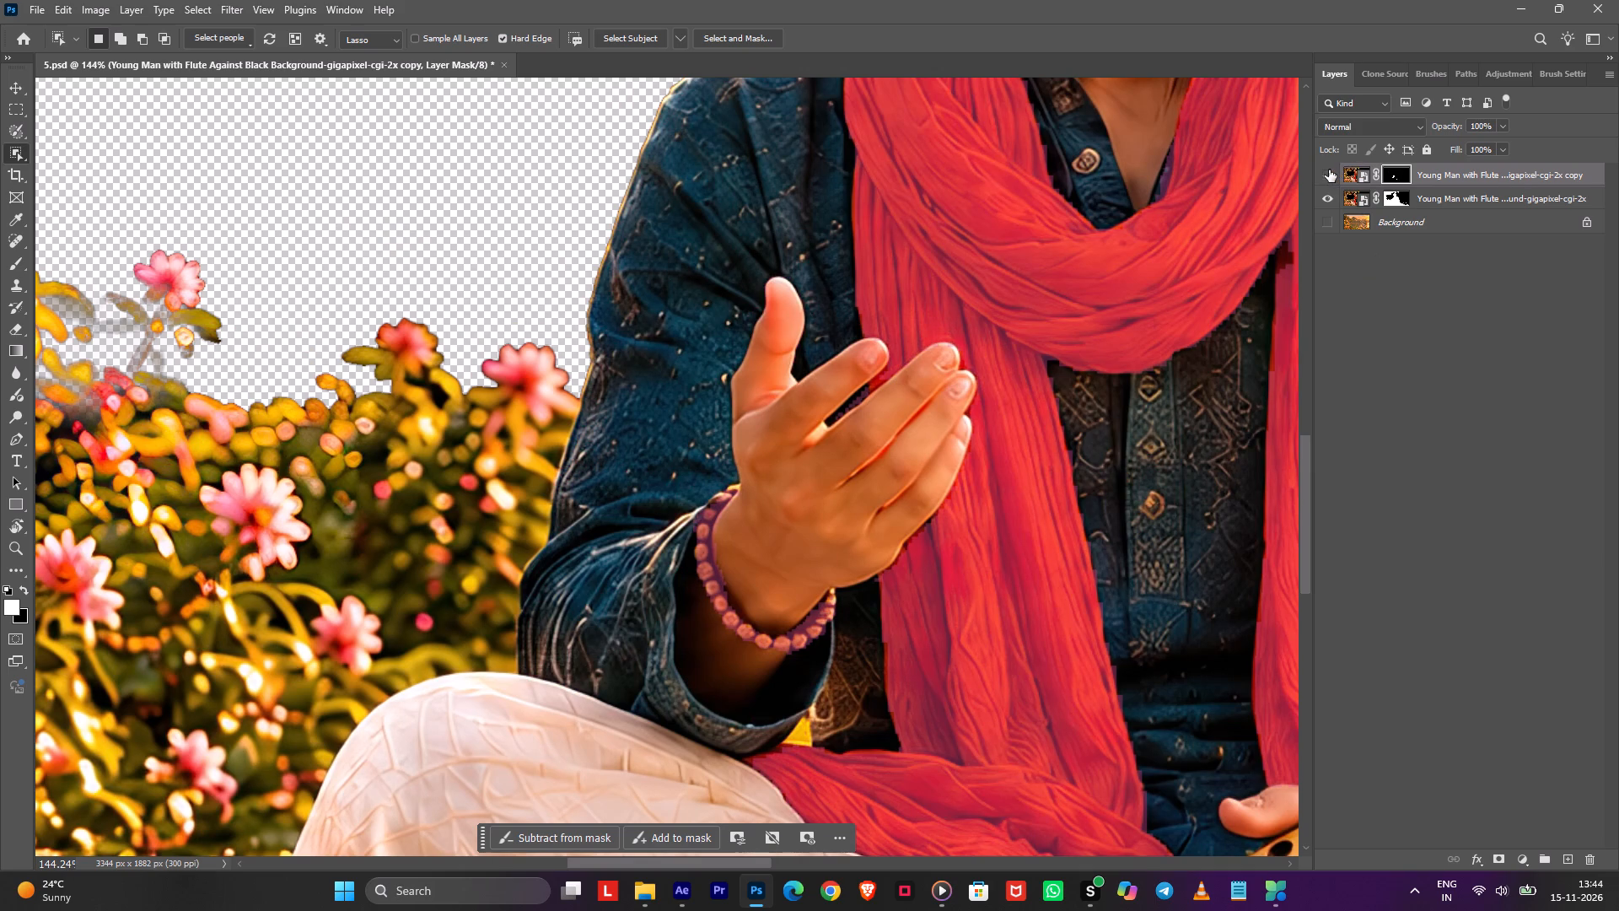
{"action": "left_click", "coordinate": [1434, 203]}
{"action": "right_click", "coordinate": [1440, 202]}
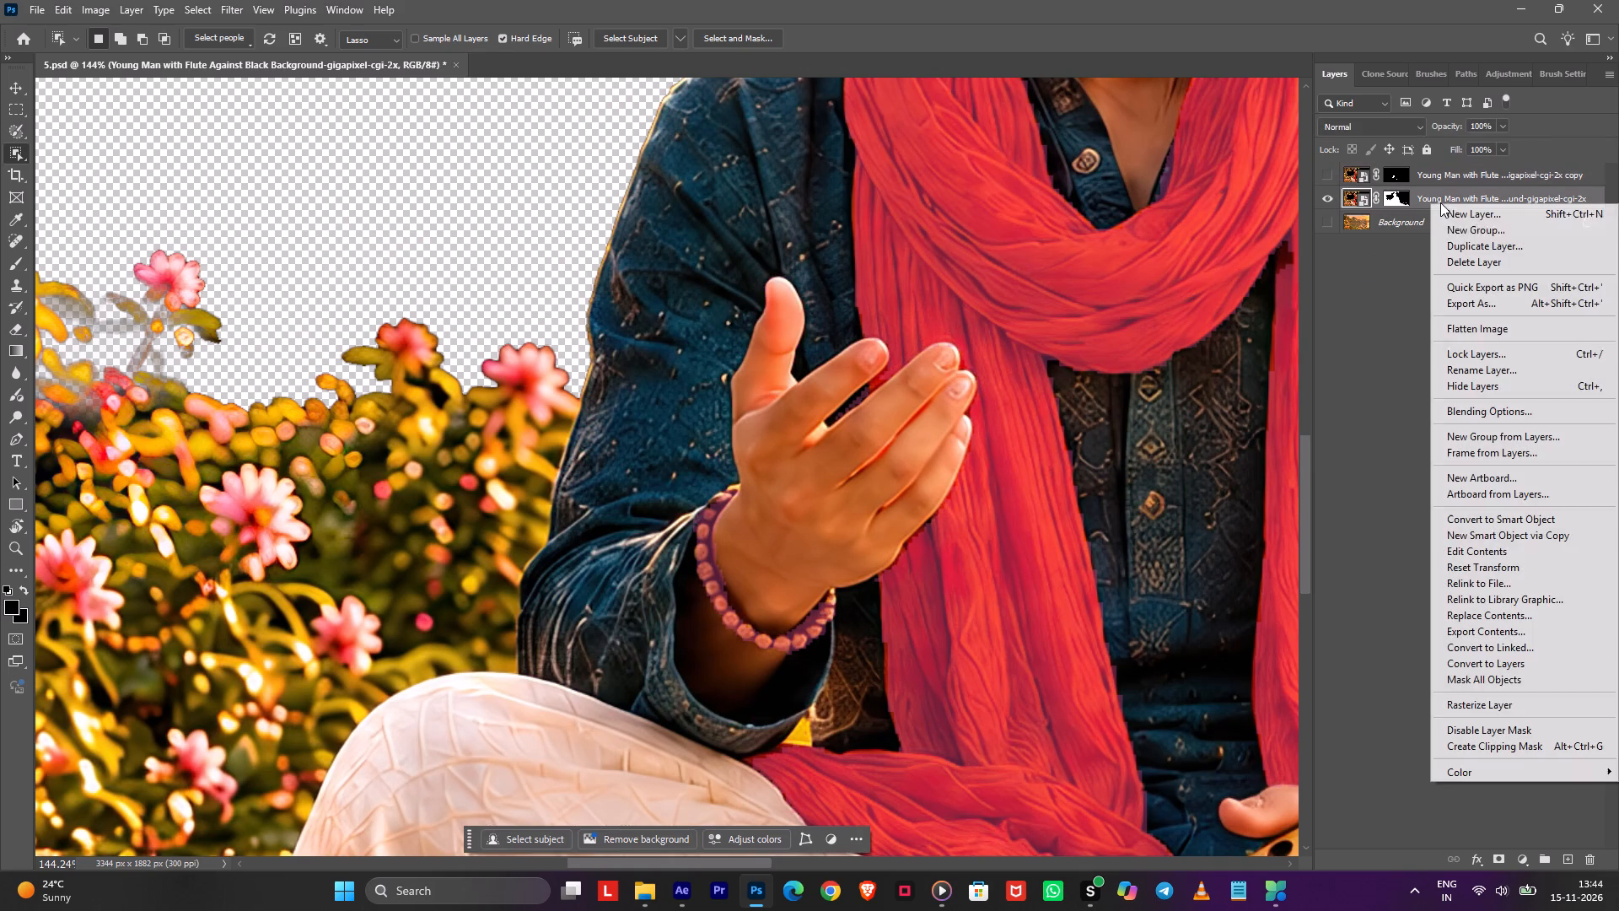
{"action": "left_click", "coordinate": [1509, 705]}
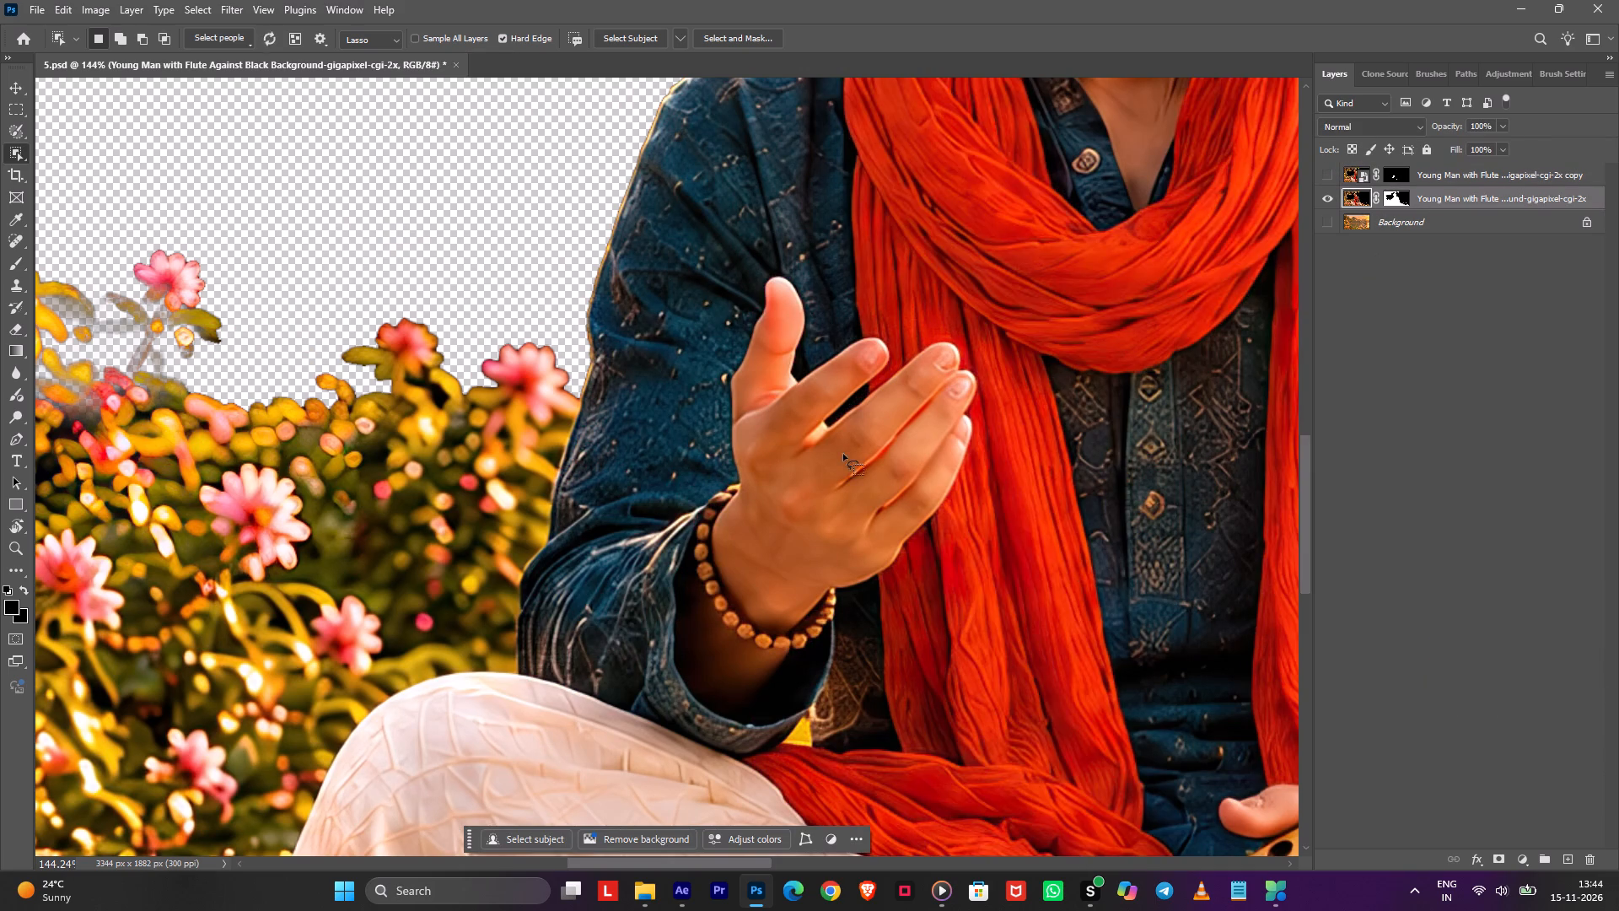
Quick-export the visible young man cutout as a PNG named 5 in the Downloads folder.
{"action": "key", "text": "v"}
{"action": "scroll", "coordinate": [923, 390], "scroll_direction": "down", "scroll_amount": 5, "text": "alt"}
{"action": "key", "text": "space"}
{"action": "key", "text": "space"}
{"action": "key", "text": "space"}
{"action": "key", "text": "space"}
{"action": "key", "text": "space"}
{"action": "key", "text": "space"}
{"action": "key", "text": "space"}
{"action": "key", "text": "space"}
{"action": "key", "text": "space"}
{"action": "key", "text": "space"}
{"action": "key", "text": "space"}
{"action": "key", "text": "space"}
{"action": "left_click_drag", "start_coordinate": [1057, 385], "coordinate": [831, 476]}
{"action": "scroll", "coordinate": [775, 359], "scroll_direction": "down", "scroll_amount": 4, "text": "alt"}
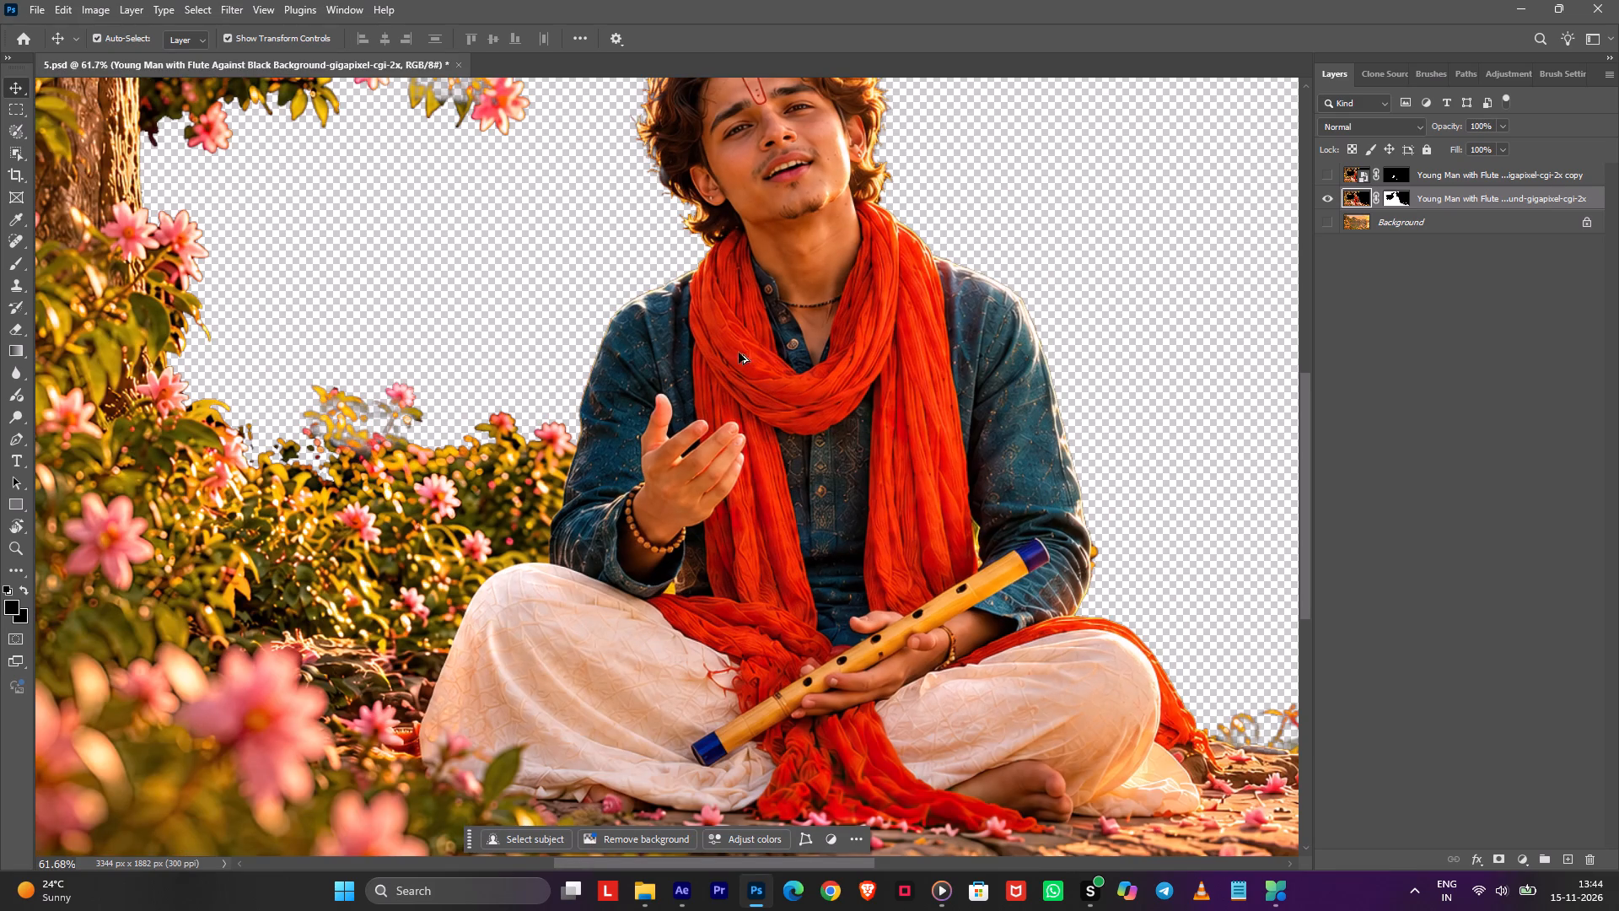
{"action": "left_click", "coordinate": [37, 8]}
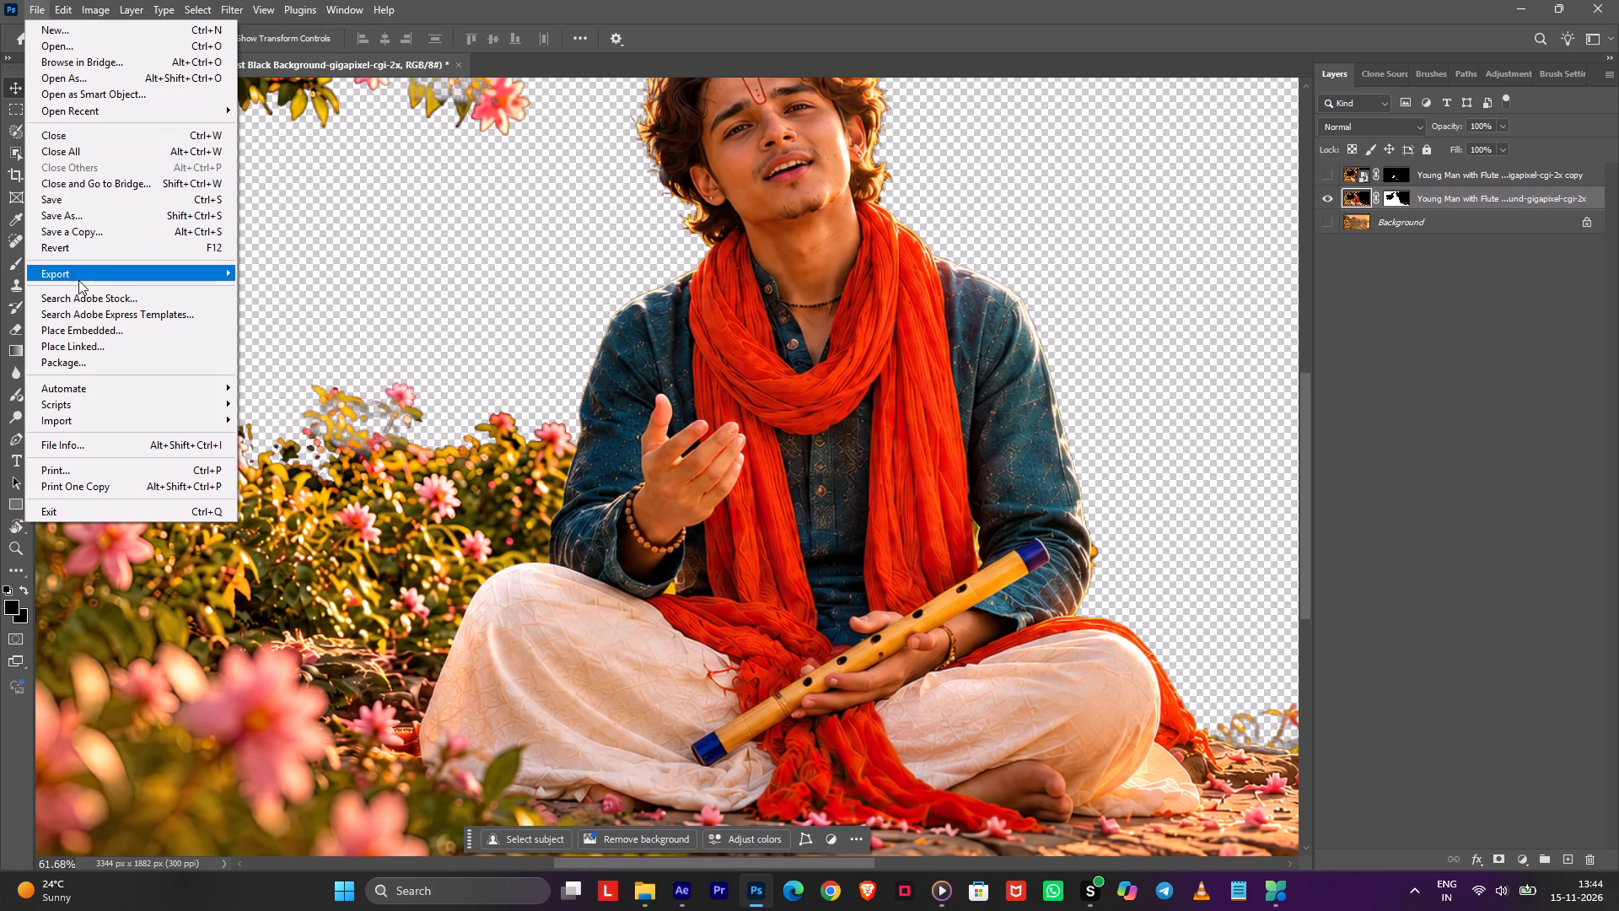
{"action": "left_click", "coordinate": [304, 277]}
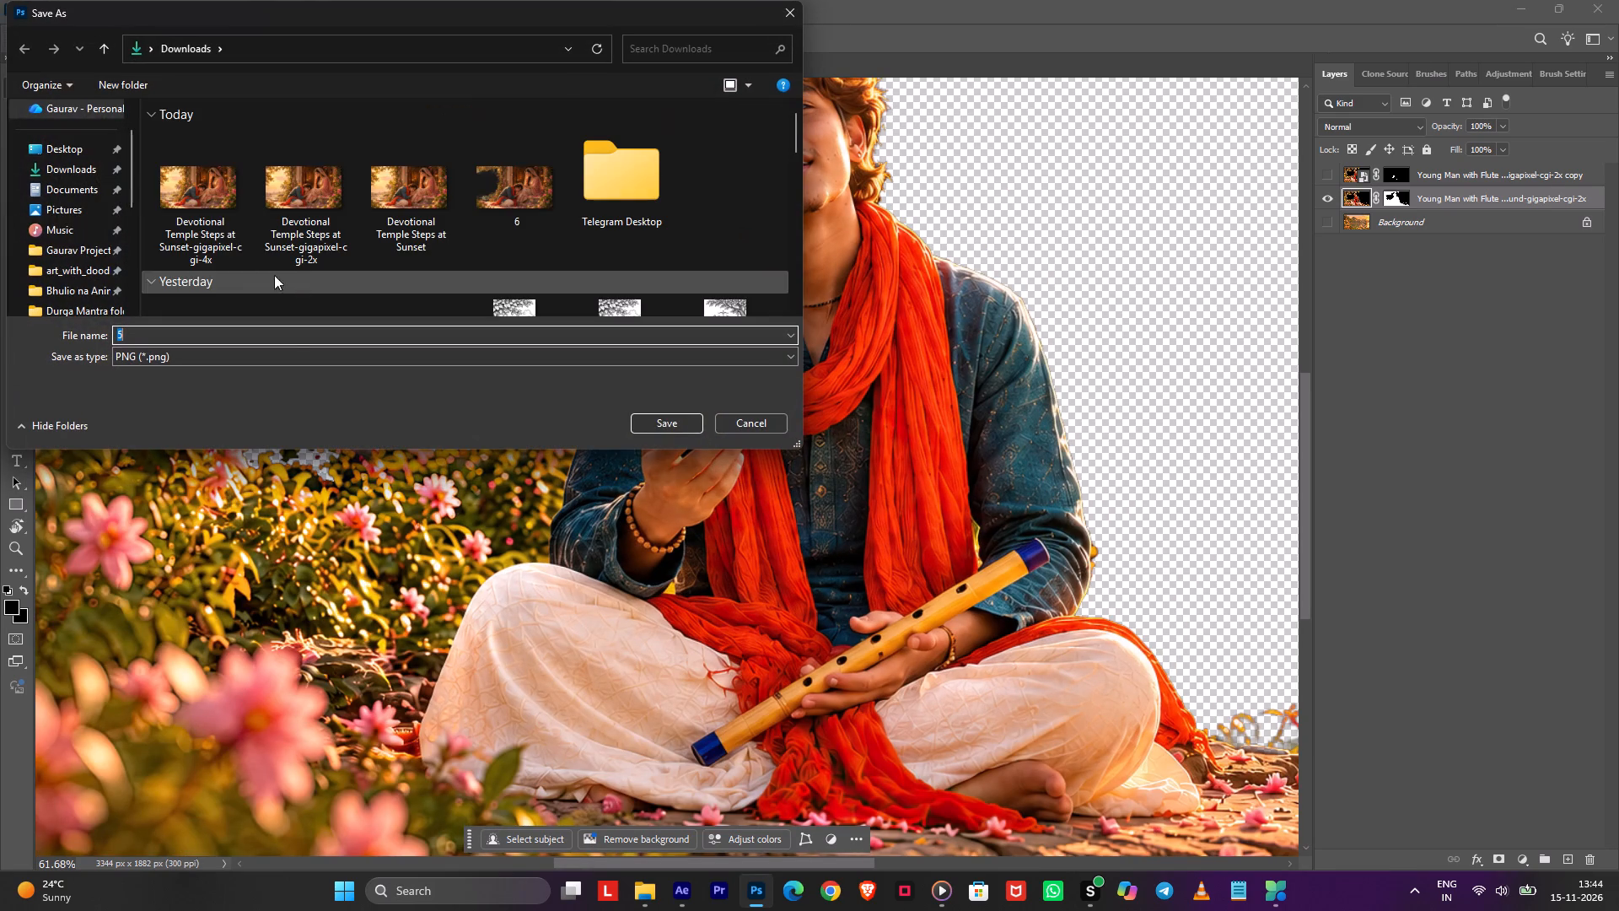
{"action": "left_click", "coordinate": [686, 429]}
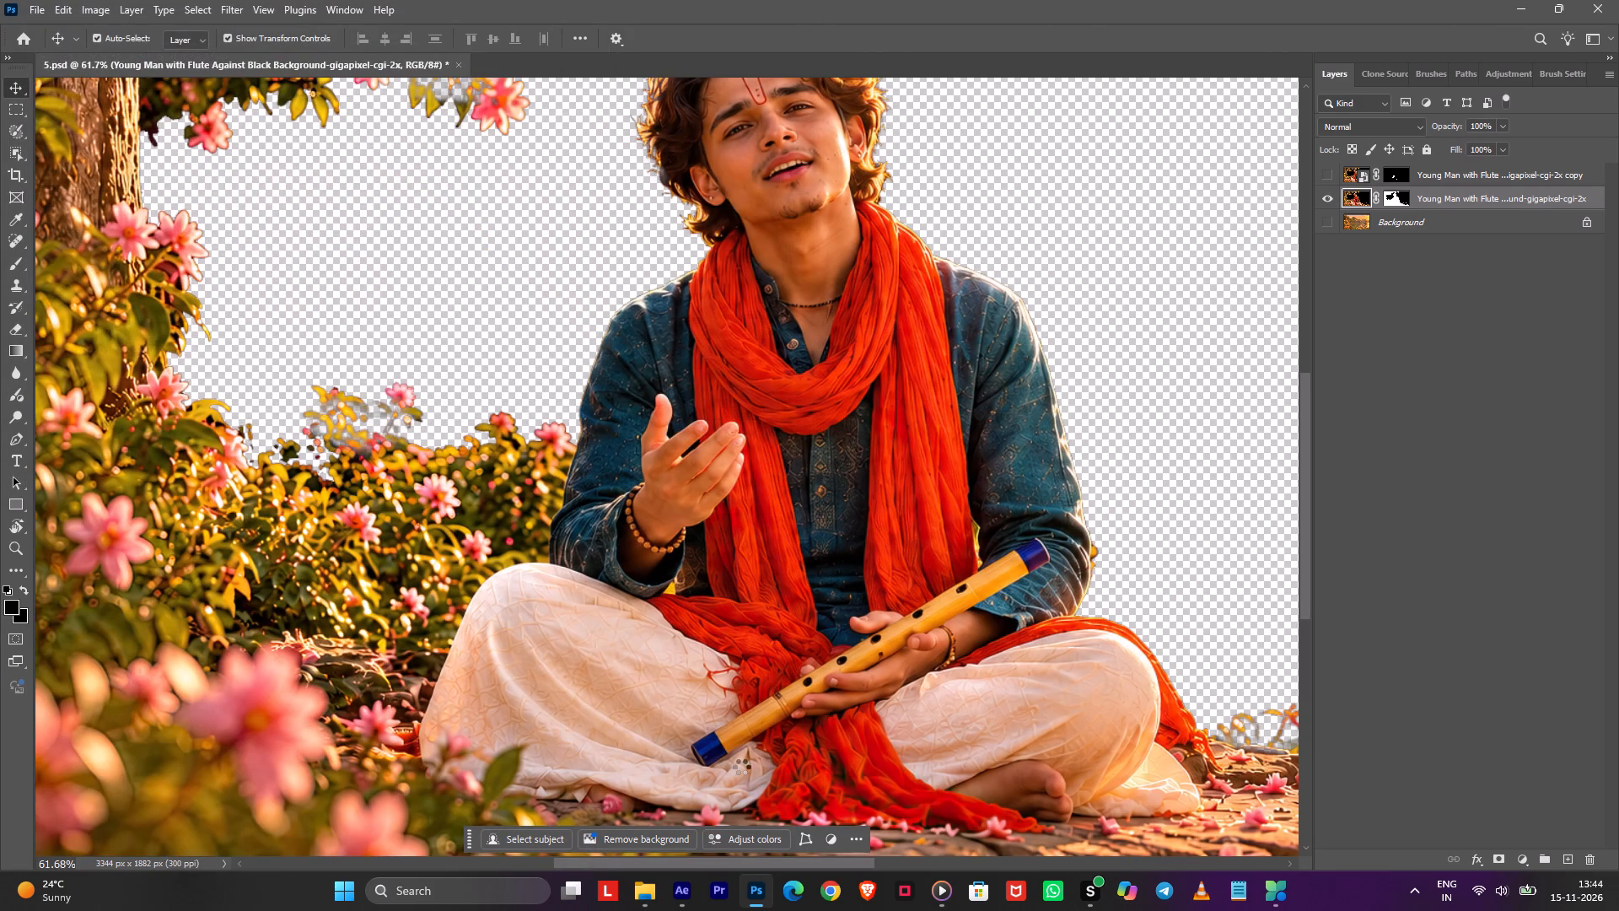
{"action": "left_click", "coordinate": [791, 892]}
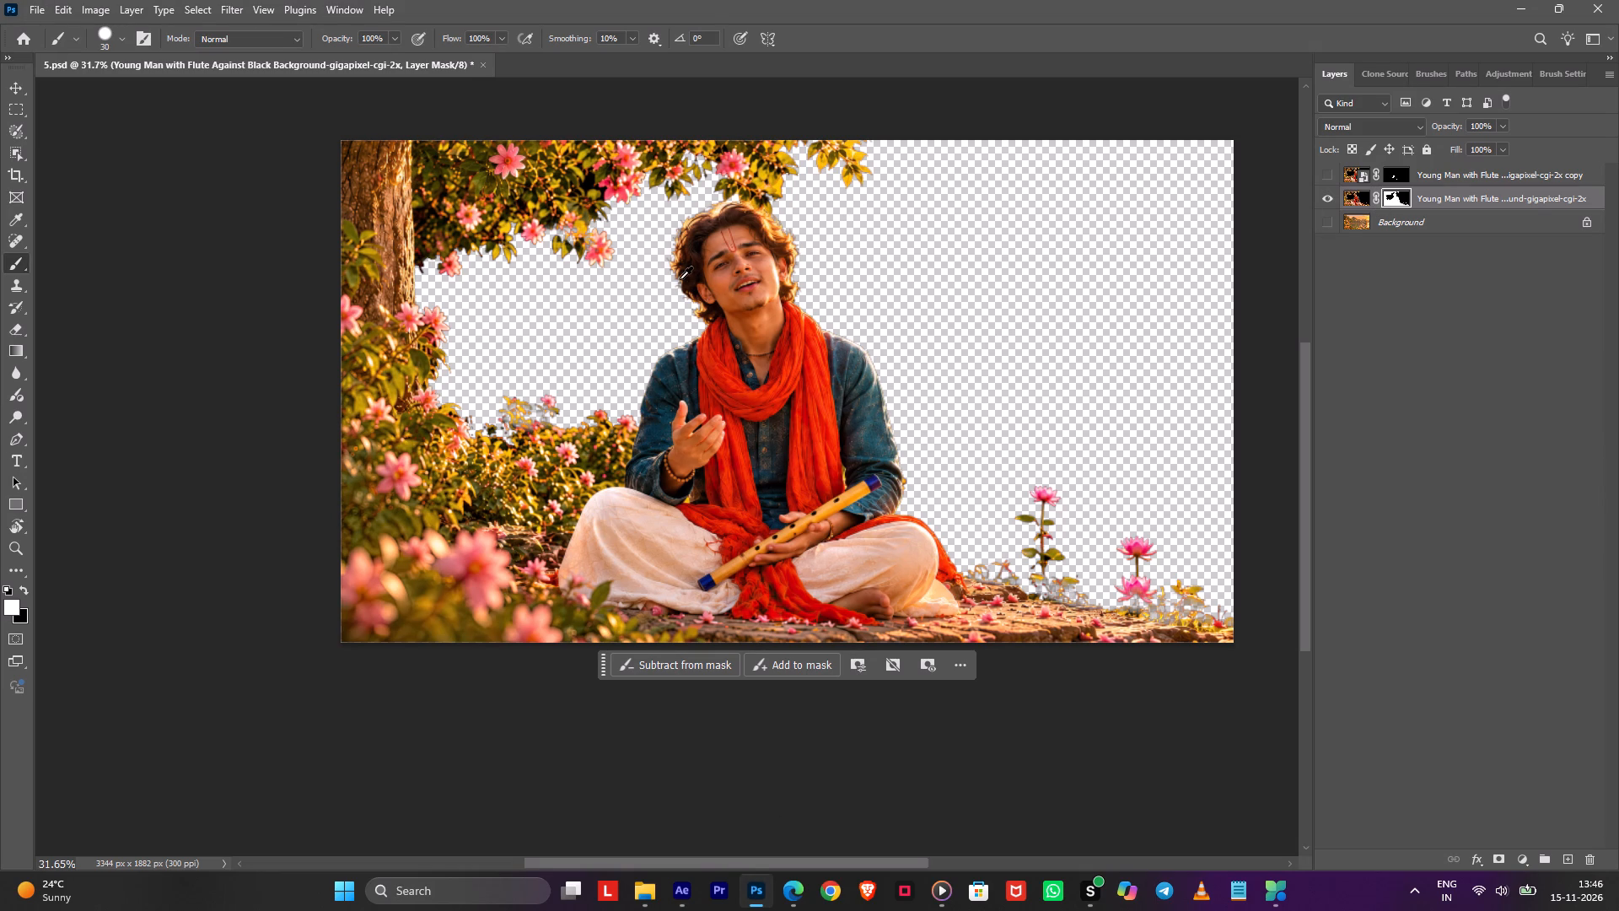
{"action": "scroll", "coordinate": [680, 278], "scroll_direction": "up", "scroll_amount": 2, "text": "alt"}
{"action": "scroll", "coordinate": [680, 276], "scroll_direction": "down", "scroll_amount": 3, "text": "alt"}
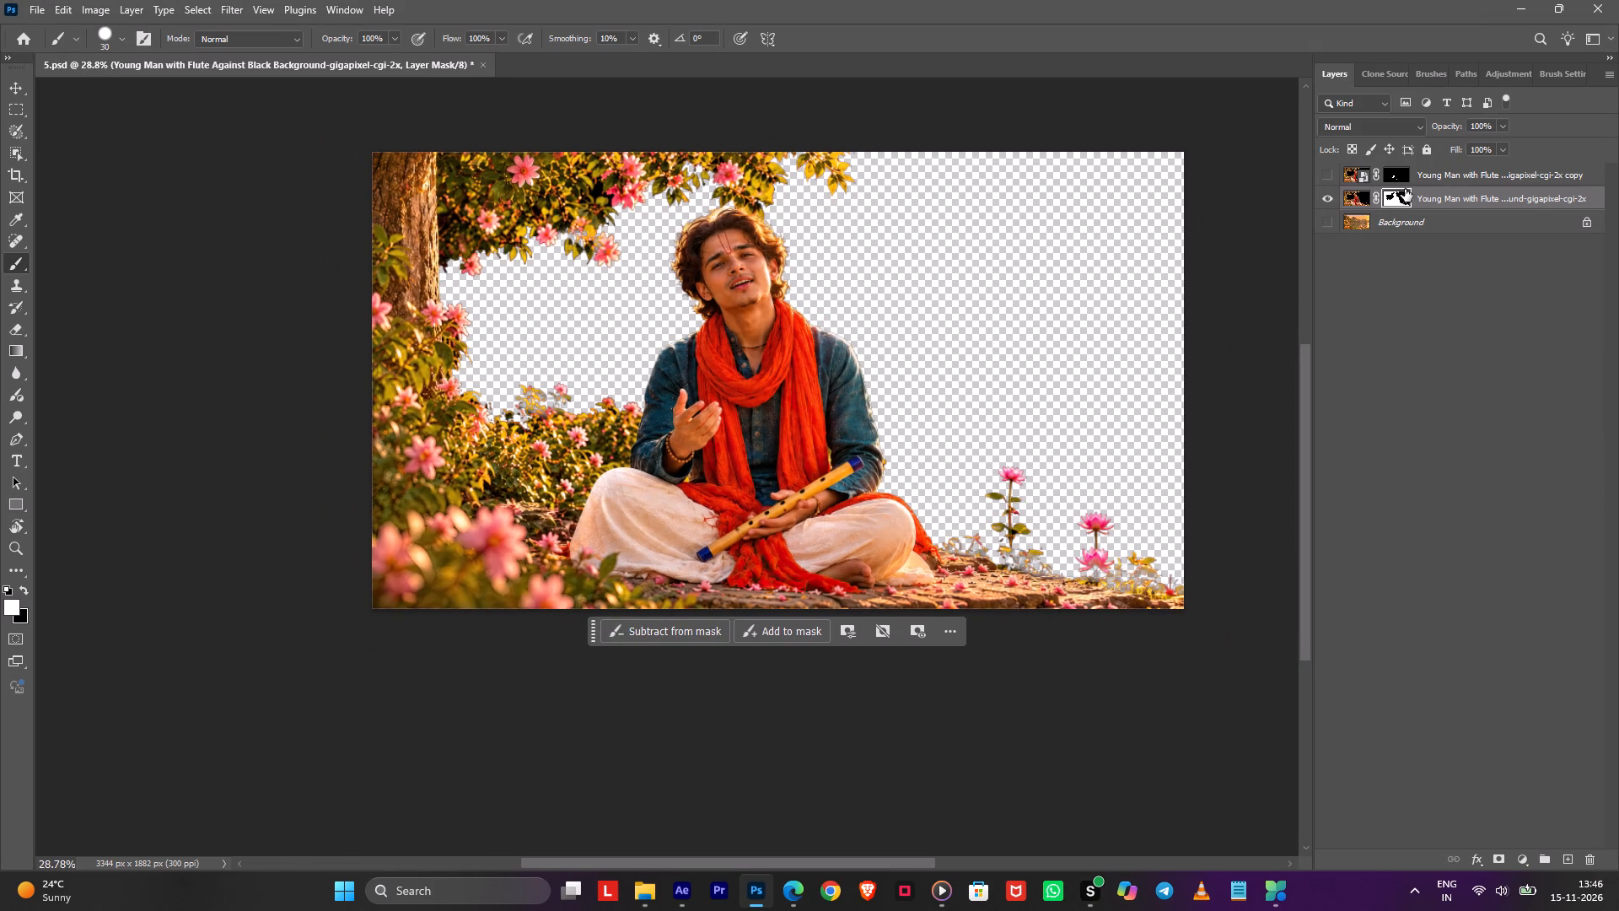
{"action": "key", "text": "ctrl+j"}
{"action": "left_click", "coordinate": [1324, 219]}
Mask out the hanging branches, flowers and upper tree trunk on the duplicate's layer mask with a size 363 black brush.
{"action": "right_click_drag", "start_coordinate": [802, 173], "coordinate": [850, 157], "text": "alt"}
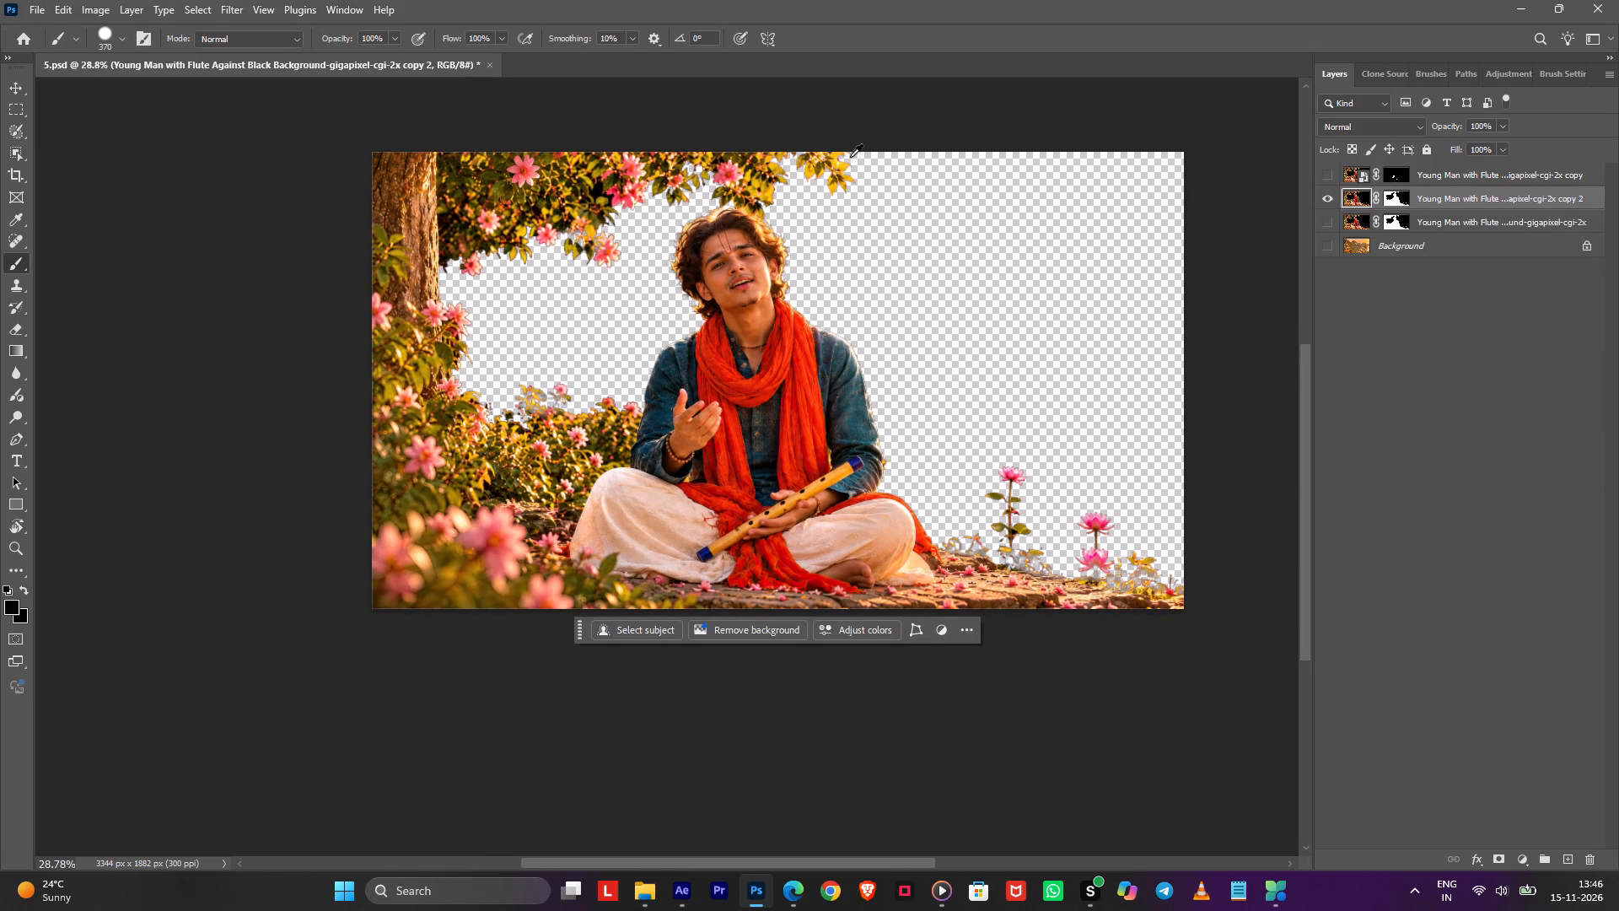
{"action": "right_click_drag", "start_coordinate": [855, 202], "coordinate": [861, 373], "text": "alt"}
{"action": "right_click_drag", "start_coordinate": [869, 188], "coordinate": [851, 469], "text": "alt"}
{"action": "right_click_drag", "start_coordinate": [862, 214], "coordinate": [862, 384], "text": "alt"}
{"action": "left_click", "coordinate": [1391, 196]}
{"action": "key", "text": "x"}
{"action": "left_click_drag", "start_coordinate": [860, 175], "coordinate": [495, 155]}
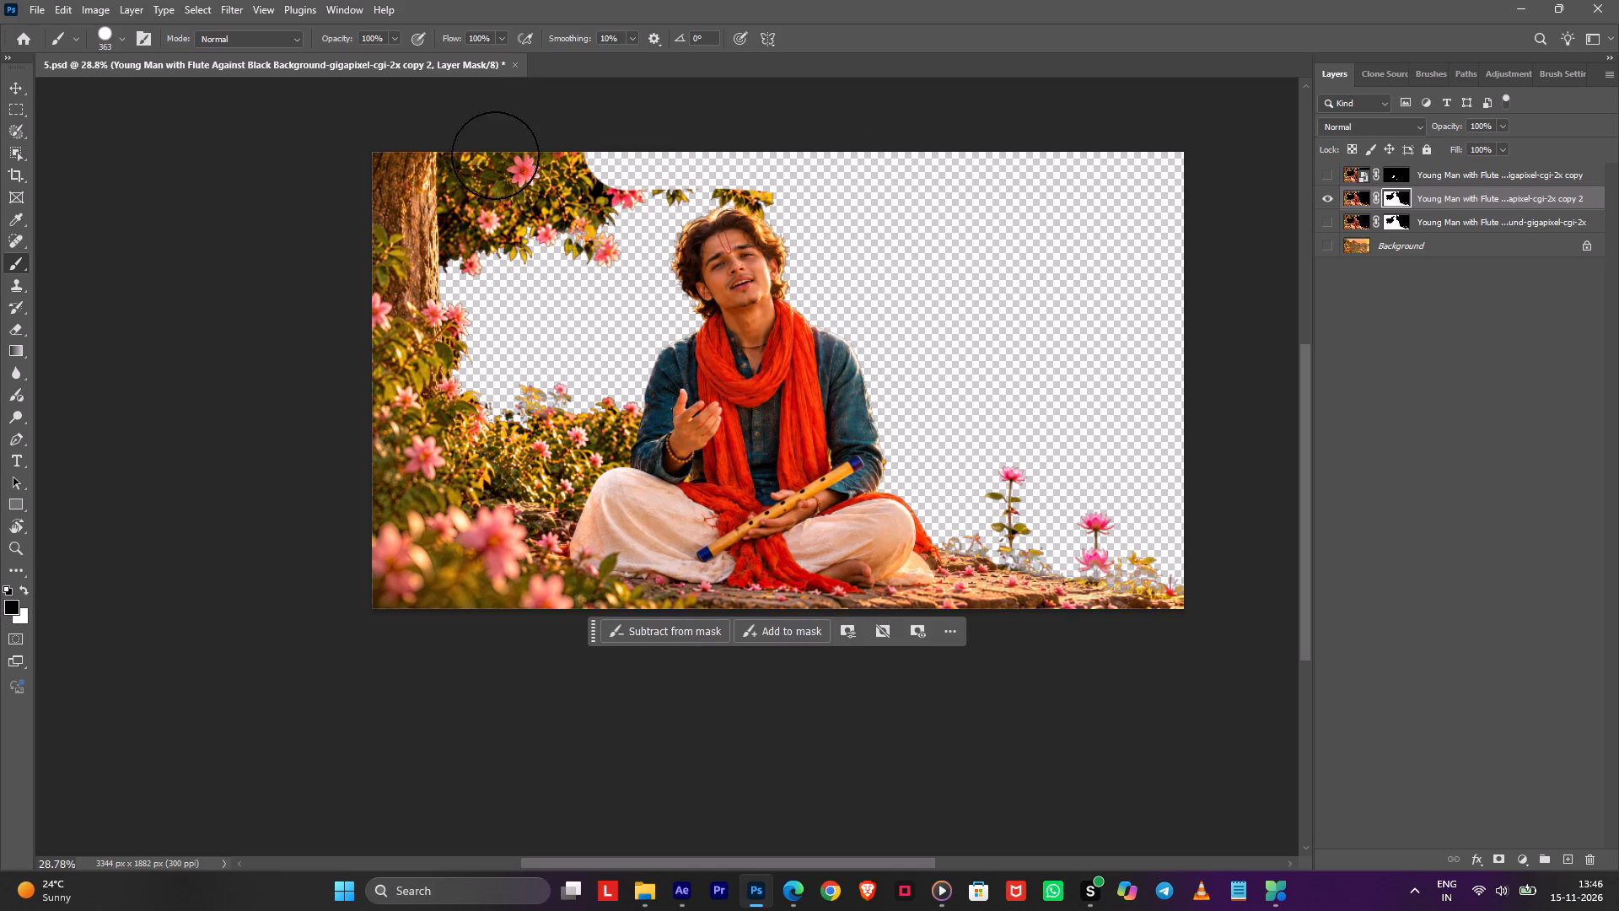
{"action": "left_click_drag", "start_coordinate": [495, 155], "coordinate": [487, 229]}
{"action": "left_click_drag", "start_coordinate": [483, 237], "coordinate": [482, 246]}
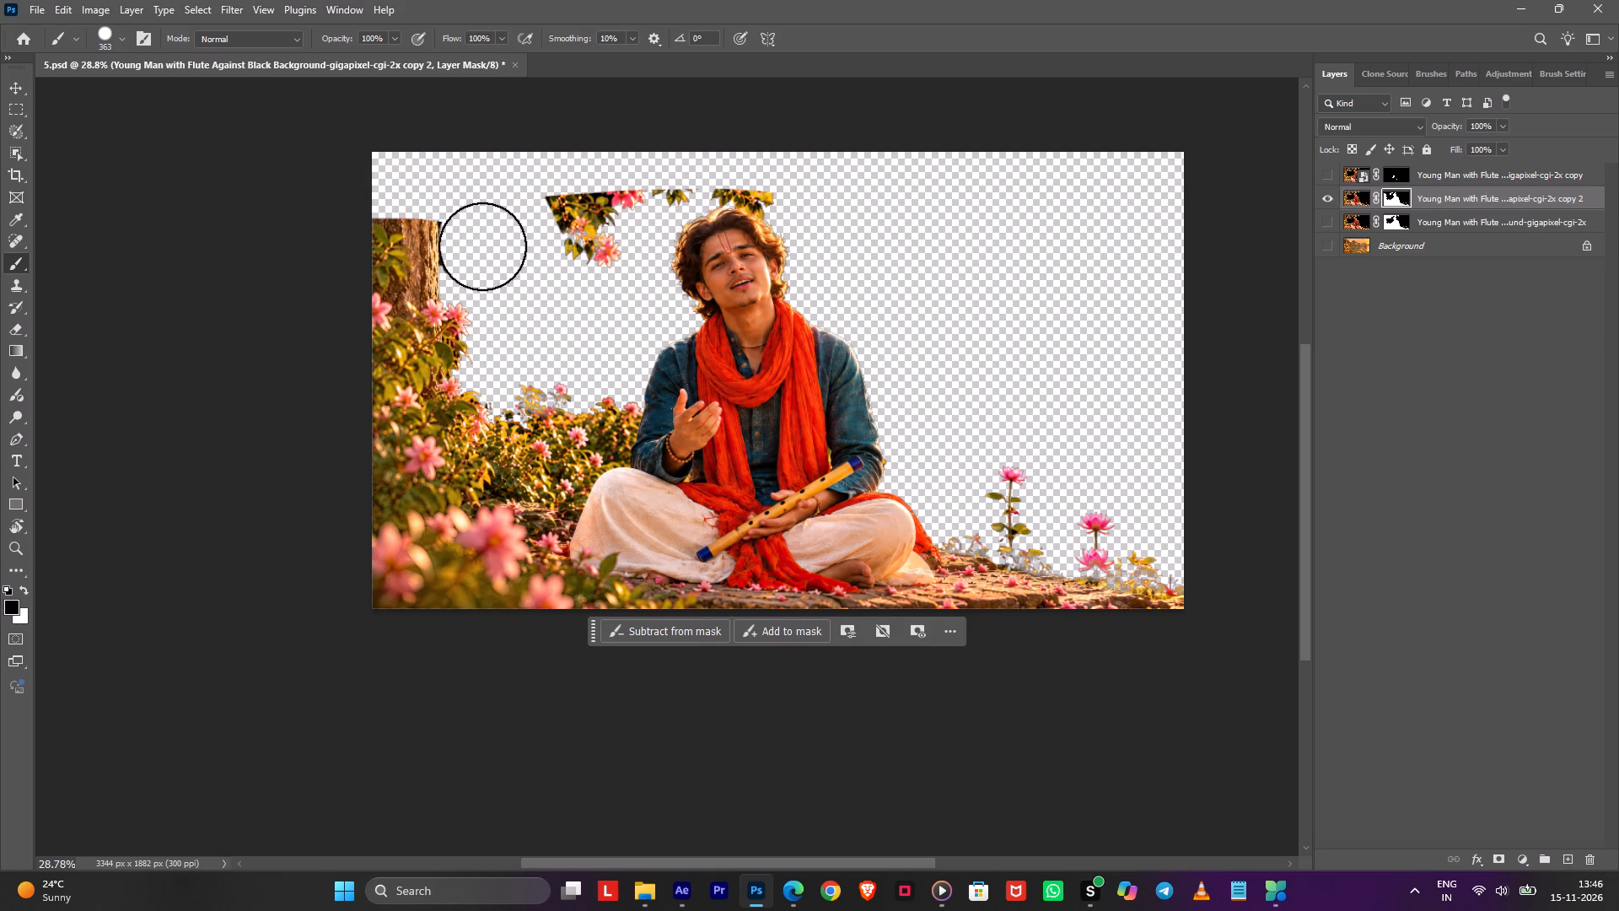
{"action": "left_click_drag", "start_coordinate": [482, 246], "coordinate": [484, 261]}
{"action": "left_click", "coordinate": [482, 265]}
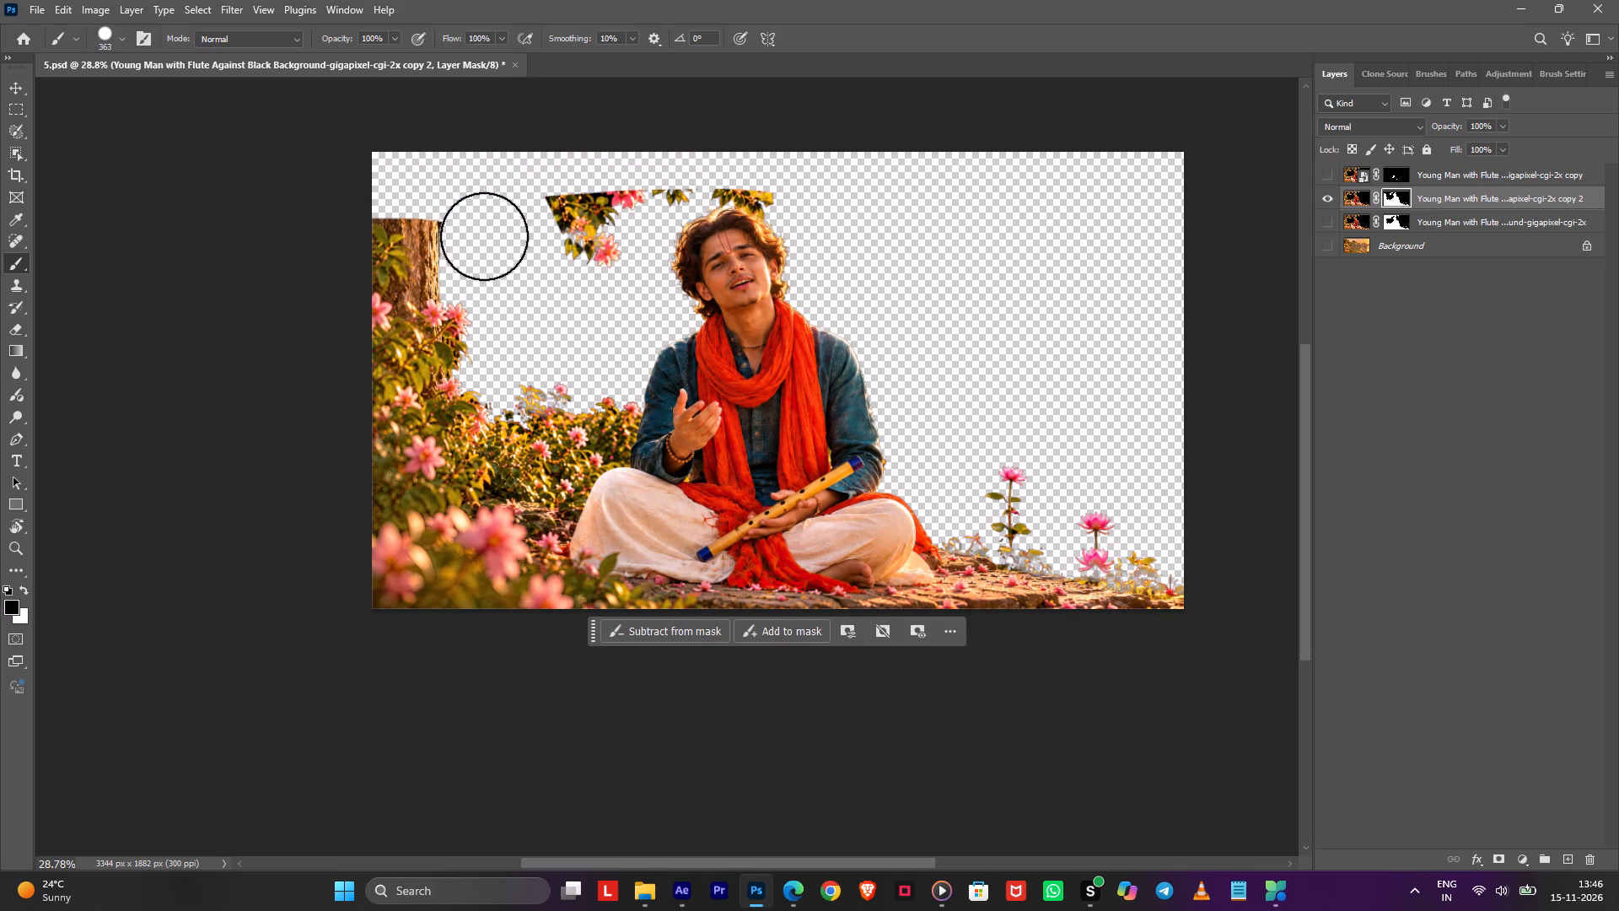
{"action": "left_click", "coordinate": [487, 210], "text": "shift"}
{"action": "left_click_drag", "start_coordinate": [493, 210], "coordinate": [662, 183]}
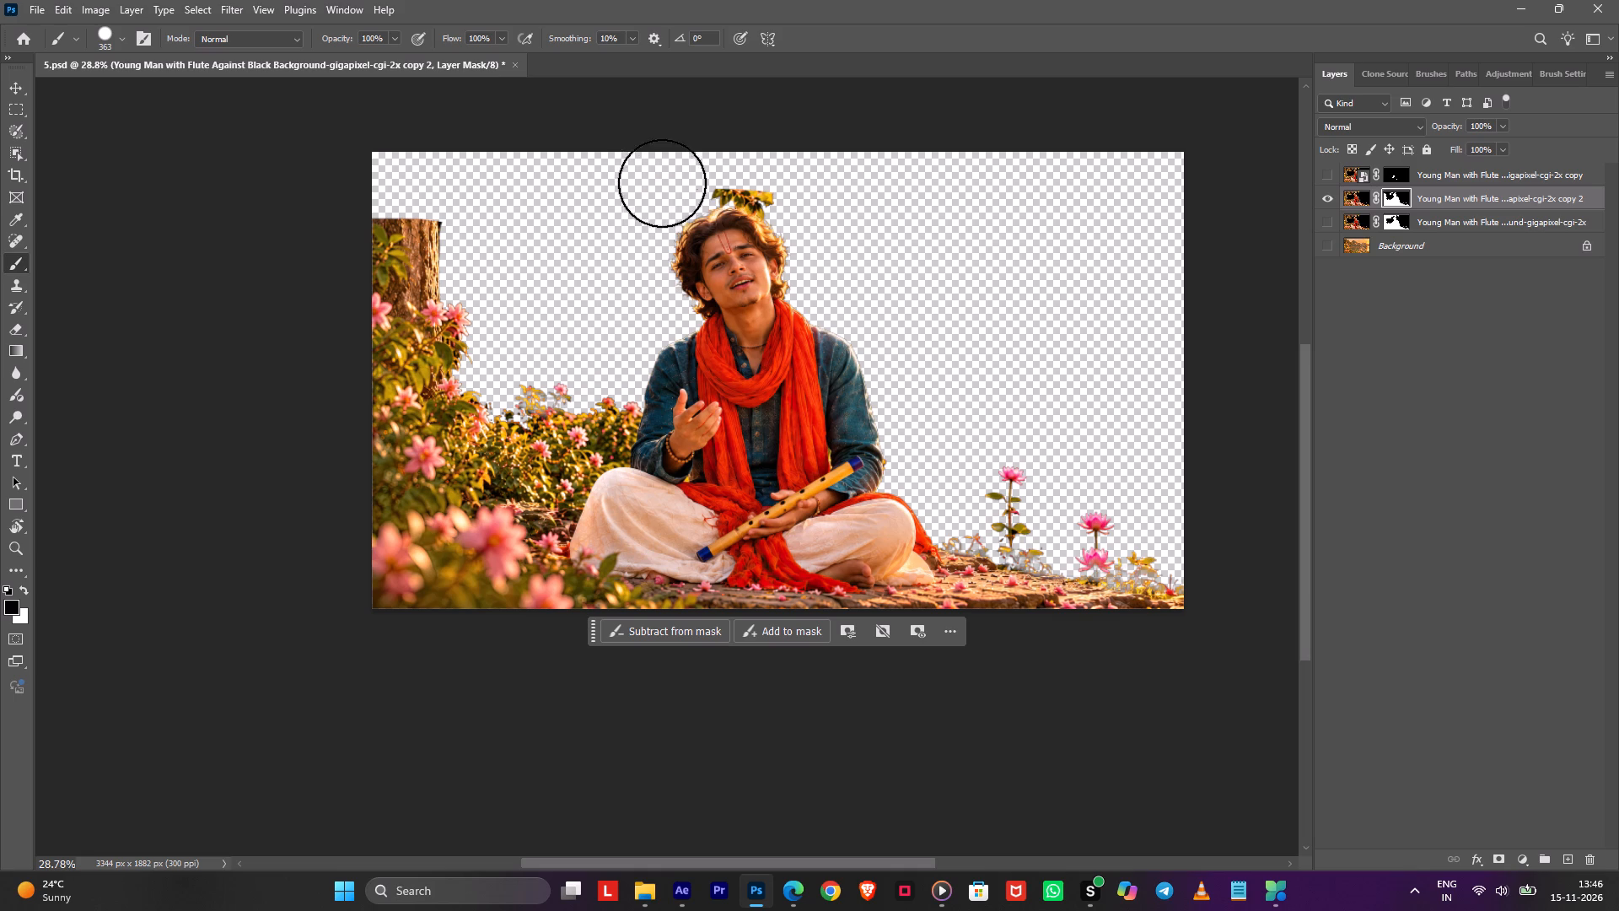
{"action": "left_click_drag", "start_coordinate": [662, 183], "coordinate": [792, 169]}
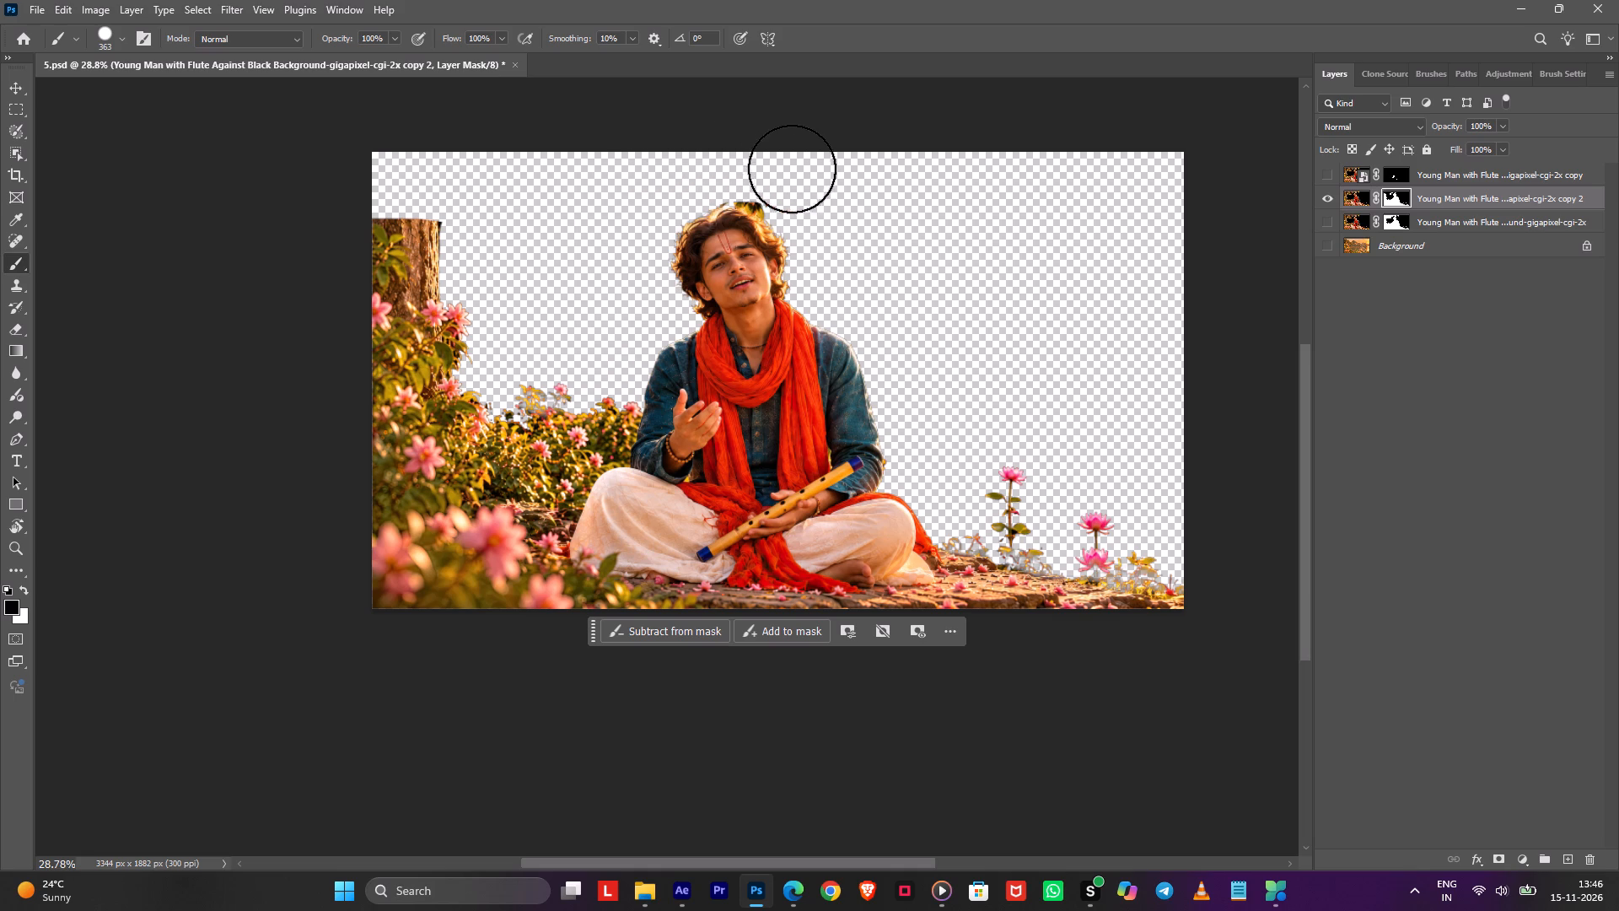
{"action": "left_click_drag", "start_coordinate": [792, 169], "coordinate": [804, 179]}
Mask out more of the leaves just above the man's hair, and reduce the brush to size 132.
{"action": "scroll", "coordinate": [774, 190], "scroll_direction": "up", "scroll_amount": 11, "text": "alt"}
{"action": "left_click_drag", "start_coordinate": [847, 174], "coordinate": [847, 173]}
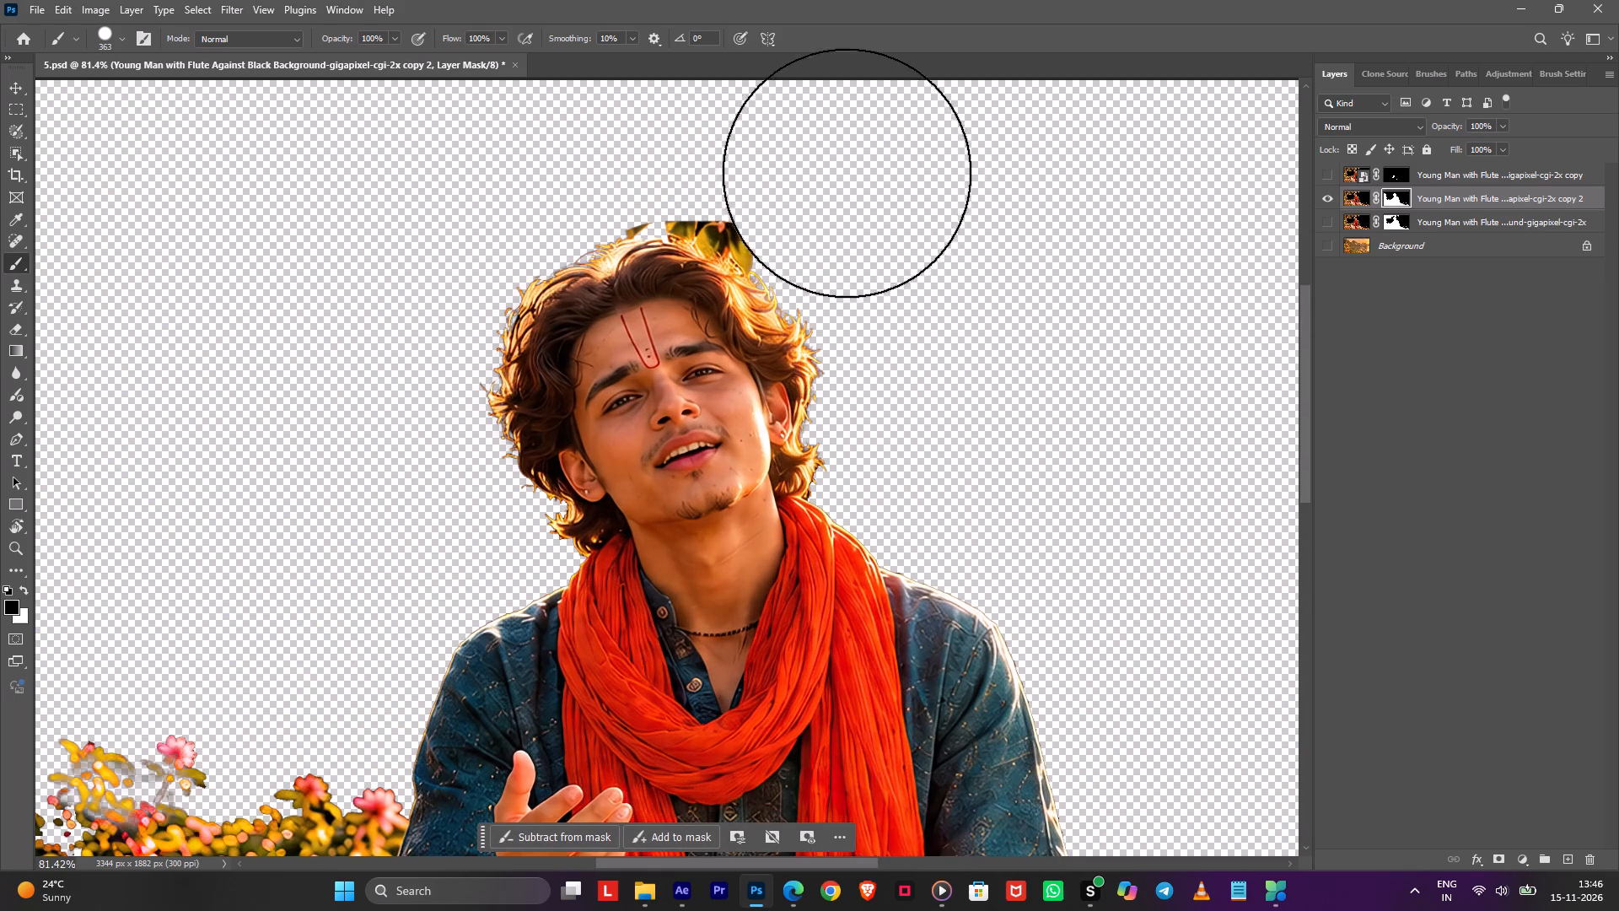
{"action": "left_click_drag", "start_coordinate": [847, 173], "coordinate": [607, 106]}
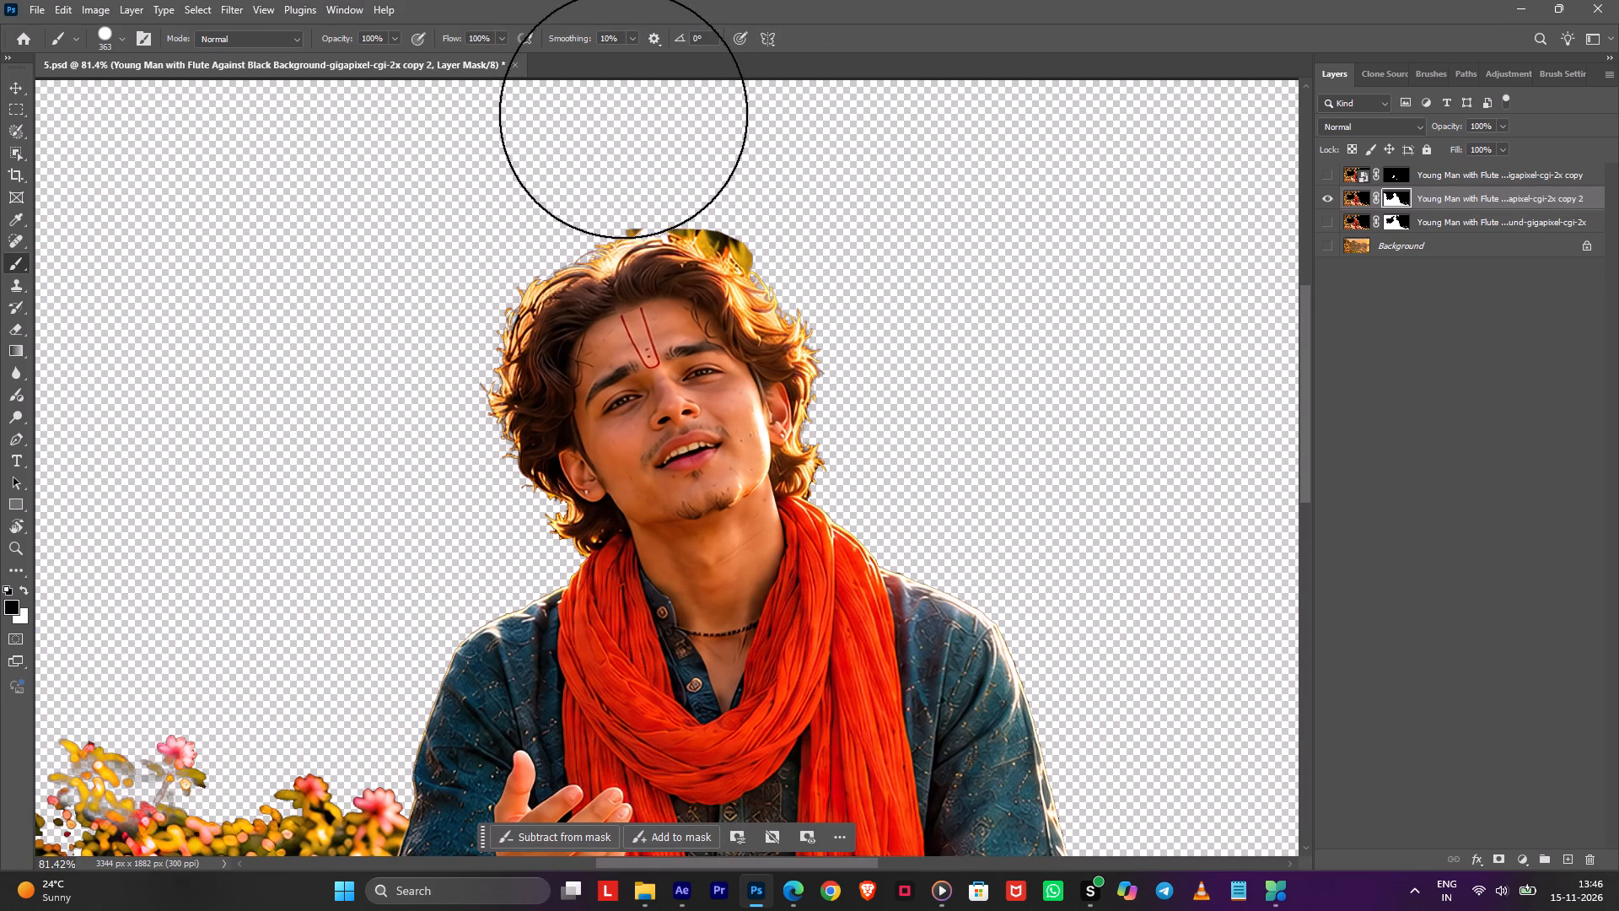
{"action": "left_click", "coordinate": [623, 114]}
{"action": "right_click_drag", "start_coordinate": [674, 137], "coordinate": [587, 165], "text": "alt"}
{"action": "scroll", "coordinate": [688, 202], "scroll_direction": "up", "scroll_amount": 4, "text": "alt"}
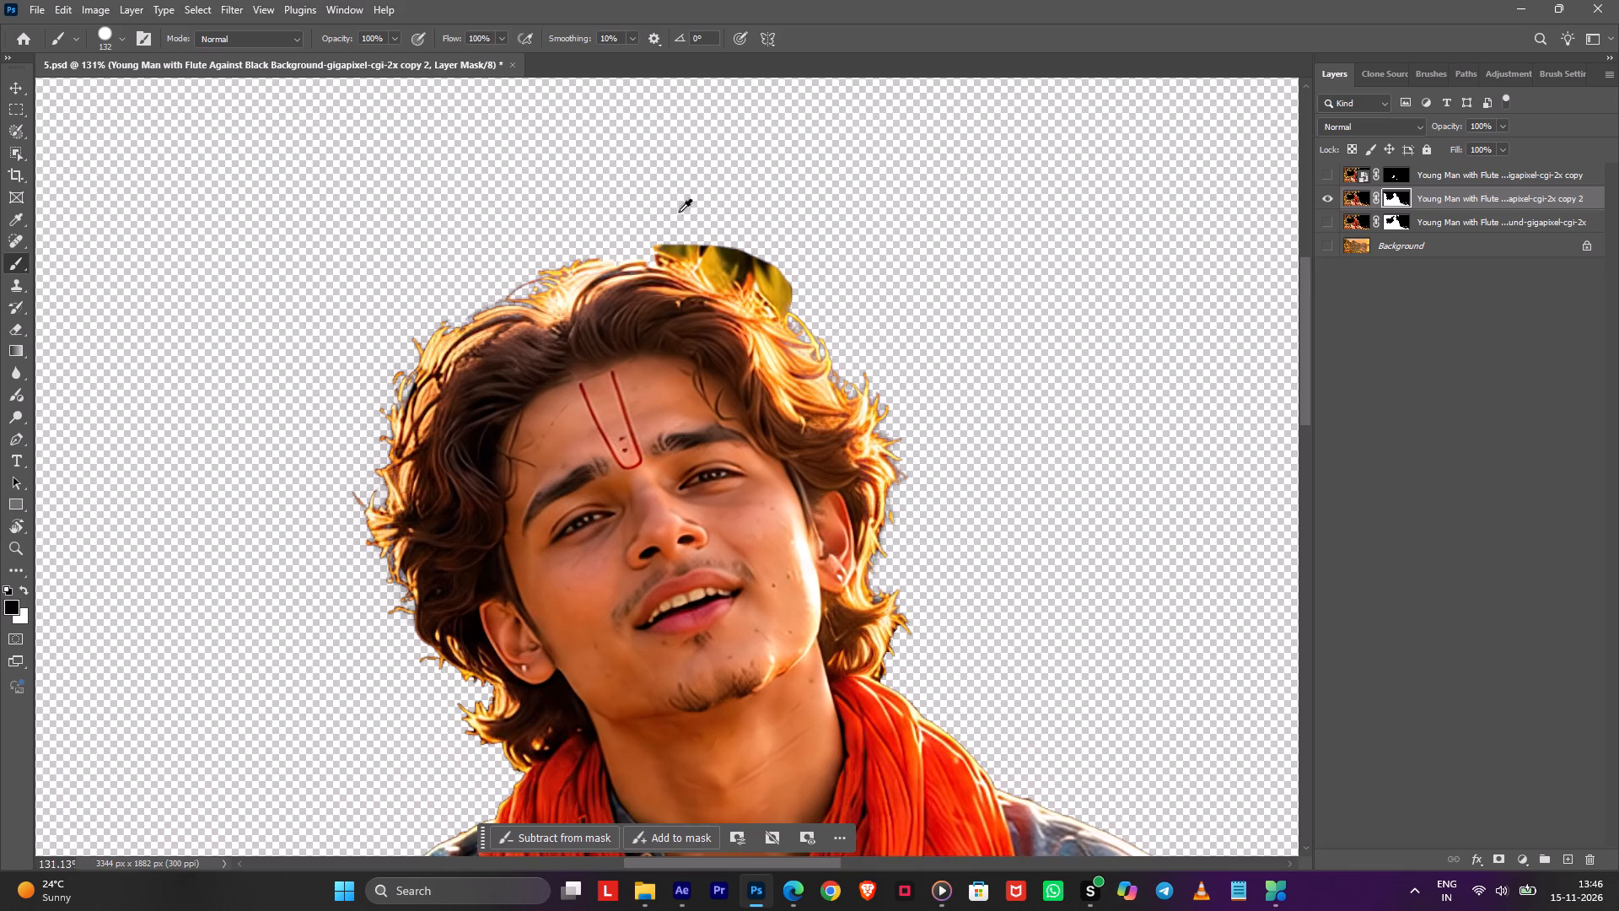
{"action": "scroll", "coordinate": [679, 212], "scroll_direction": "up", "scroll_amount": 3, "text": "alt"}
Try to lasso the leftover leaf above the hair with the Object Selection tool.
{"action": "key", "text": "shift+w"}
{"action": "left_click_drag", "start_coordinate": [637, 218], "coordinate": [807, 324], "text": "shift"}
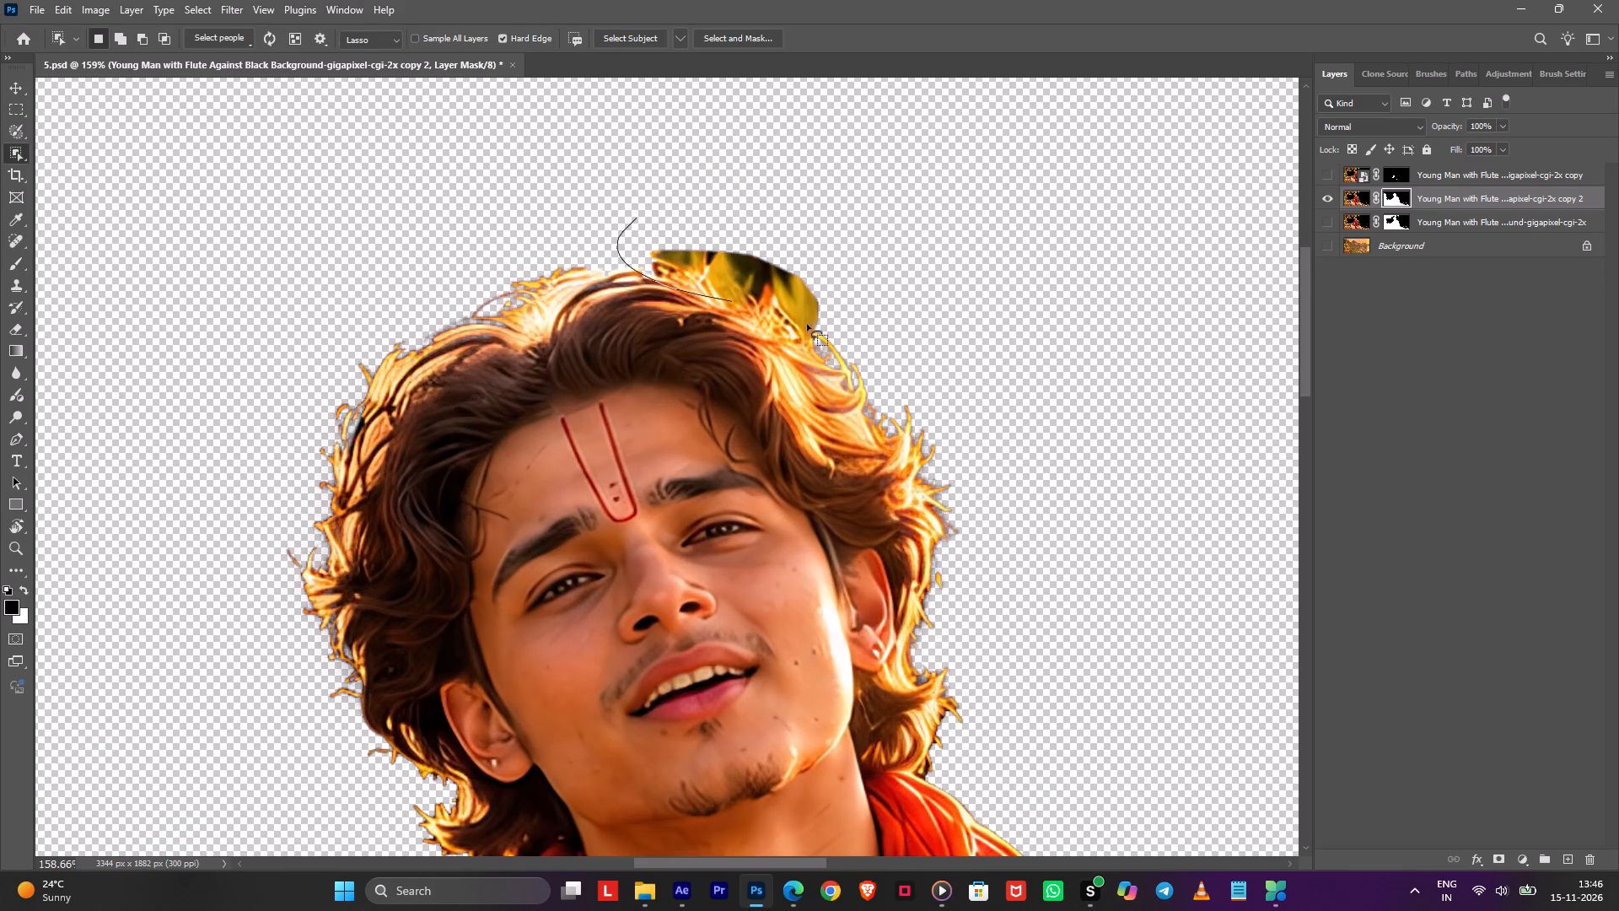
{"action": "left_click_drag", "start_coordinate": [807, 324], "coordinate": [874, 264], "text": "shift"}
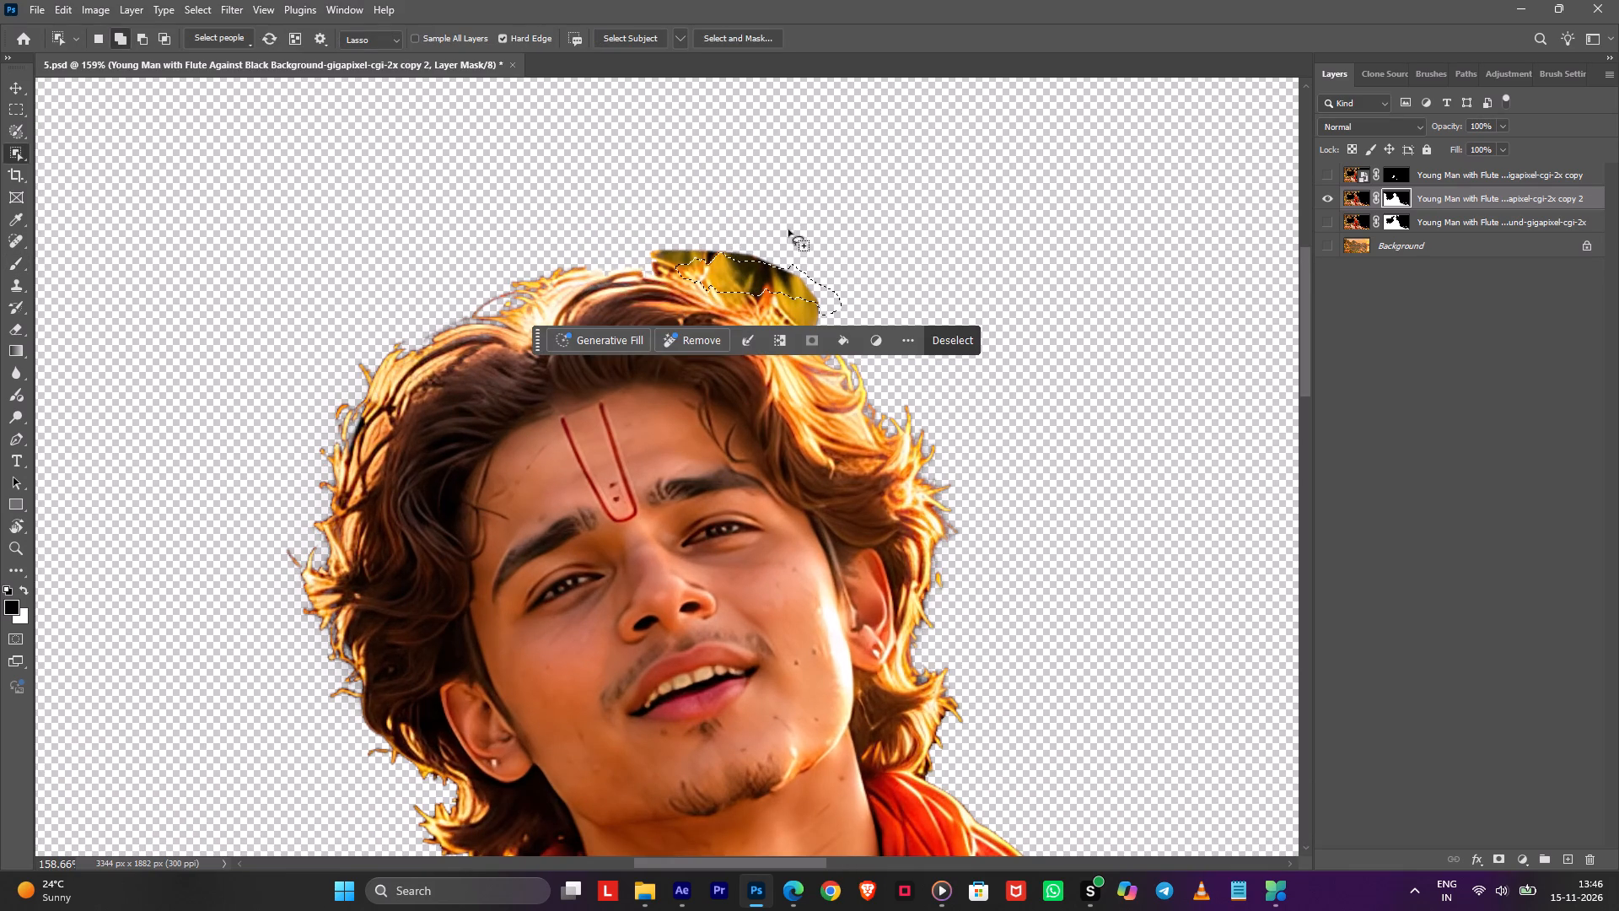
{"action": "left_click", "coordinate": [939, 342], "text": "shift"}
Paint out the leftover leaf along the top of the hair on the mask with the size 132 black brush.
{"action": "key", "text": "b"}
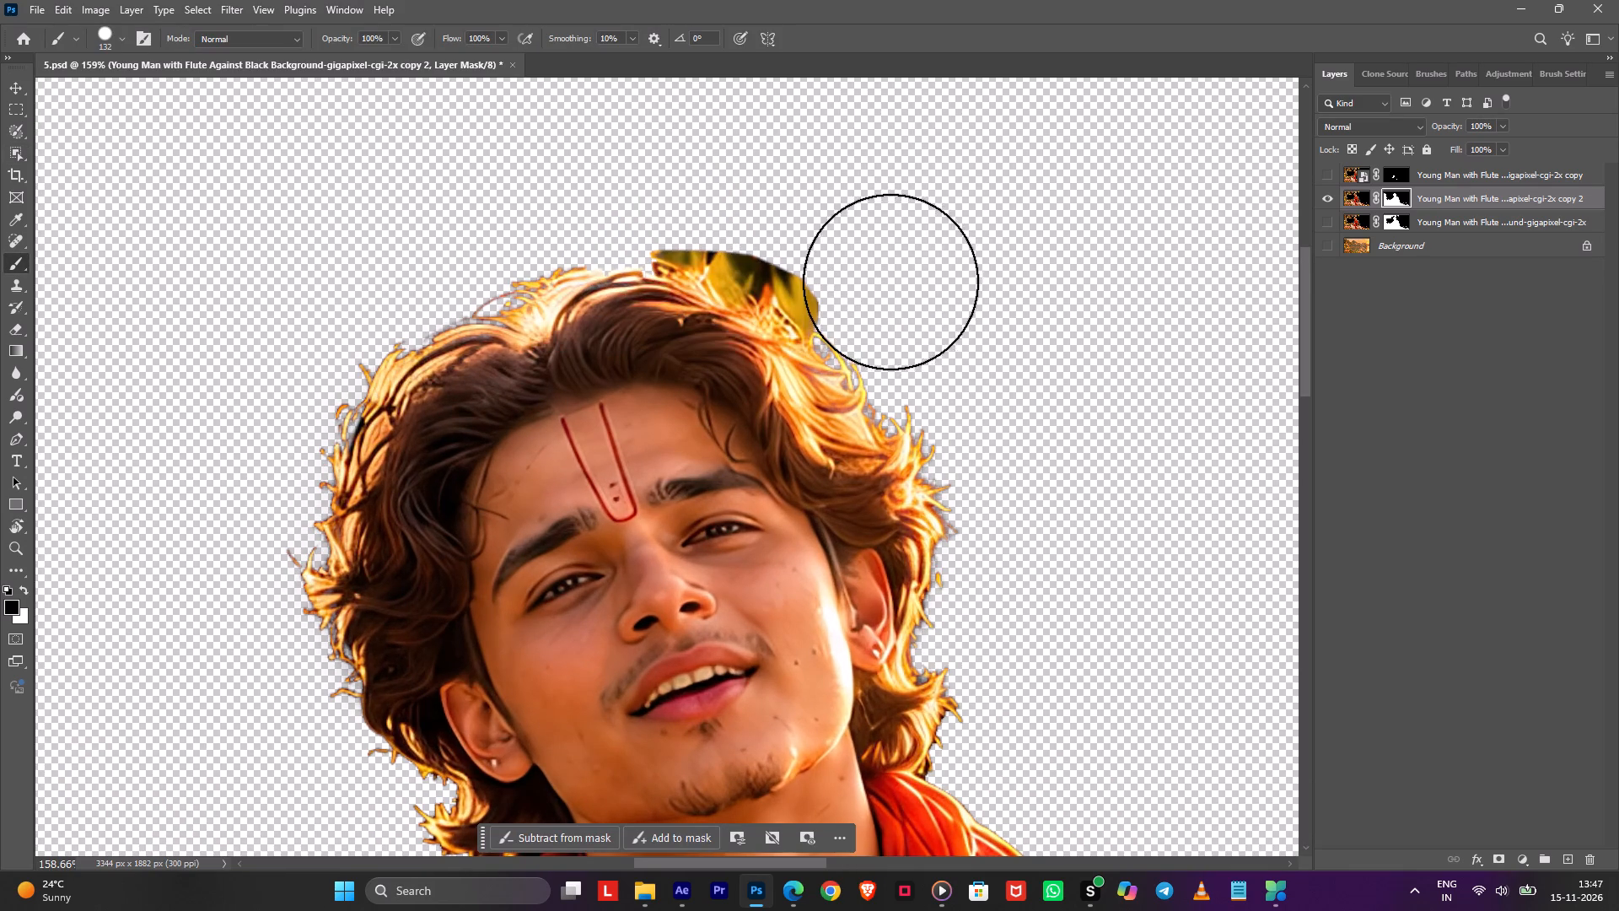
{"action": "left_click_drag", "start_coordinate": [876, 255], "coordinate": [643, 167]}
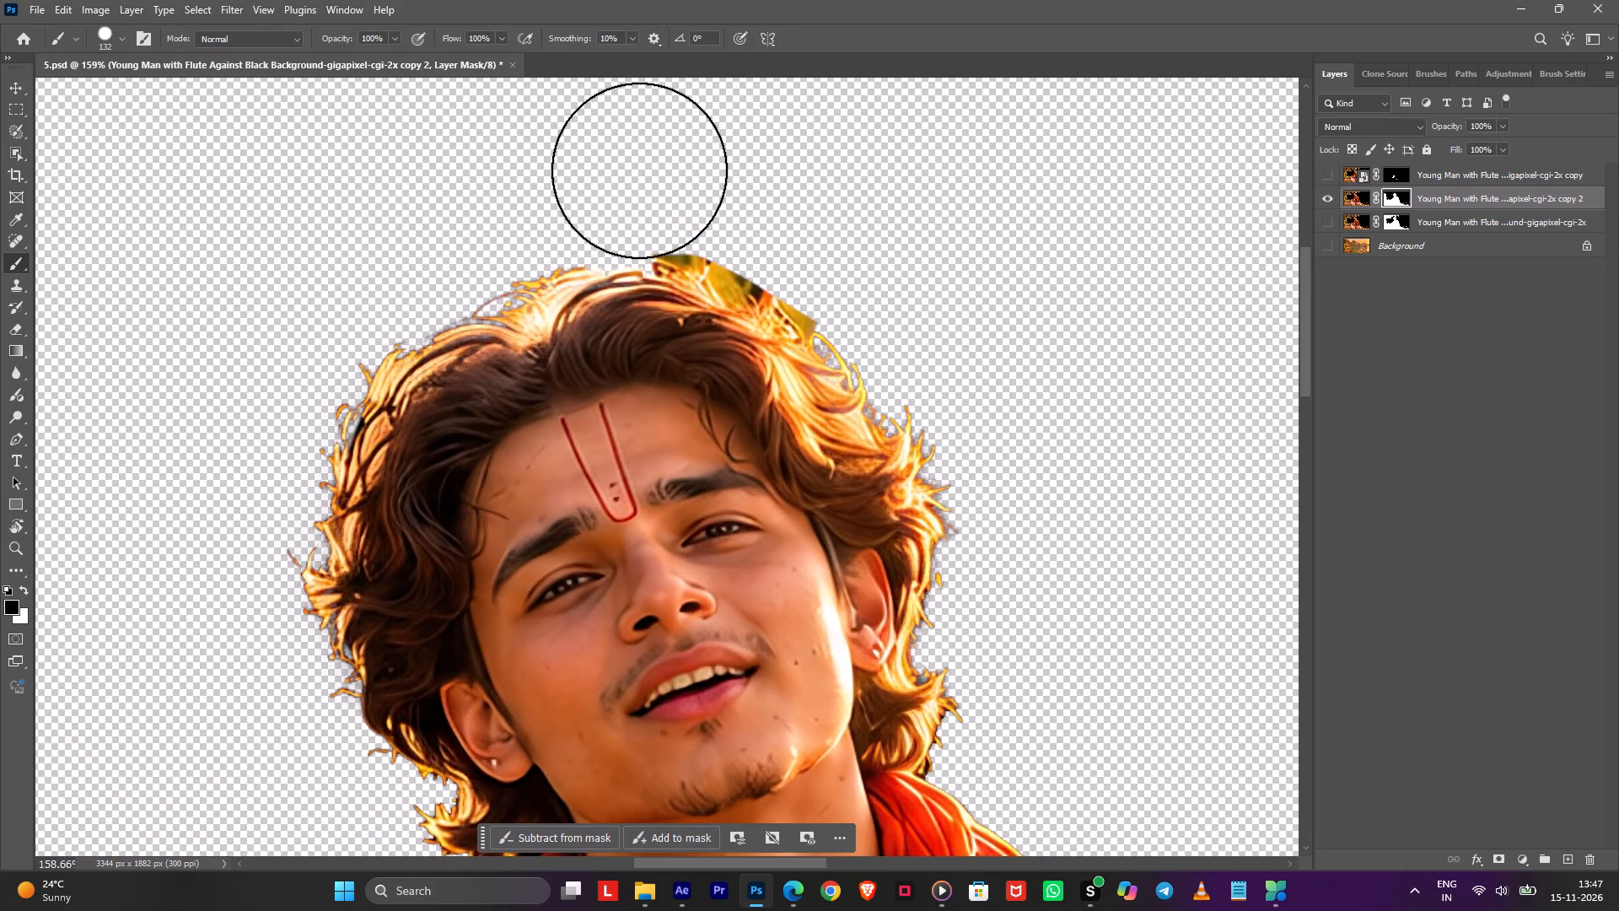
{"action": "left_click", "coordinate": [639, 172]}
{"action": "left_click", "coordinate": [589, 178]}
Paint white over the front hair and forehead on the mask, and reduce the brush to size 36.
{"action": "key", "text": "x"}
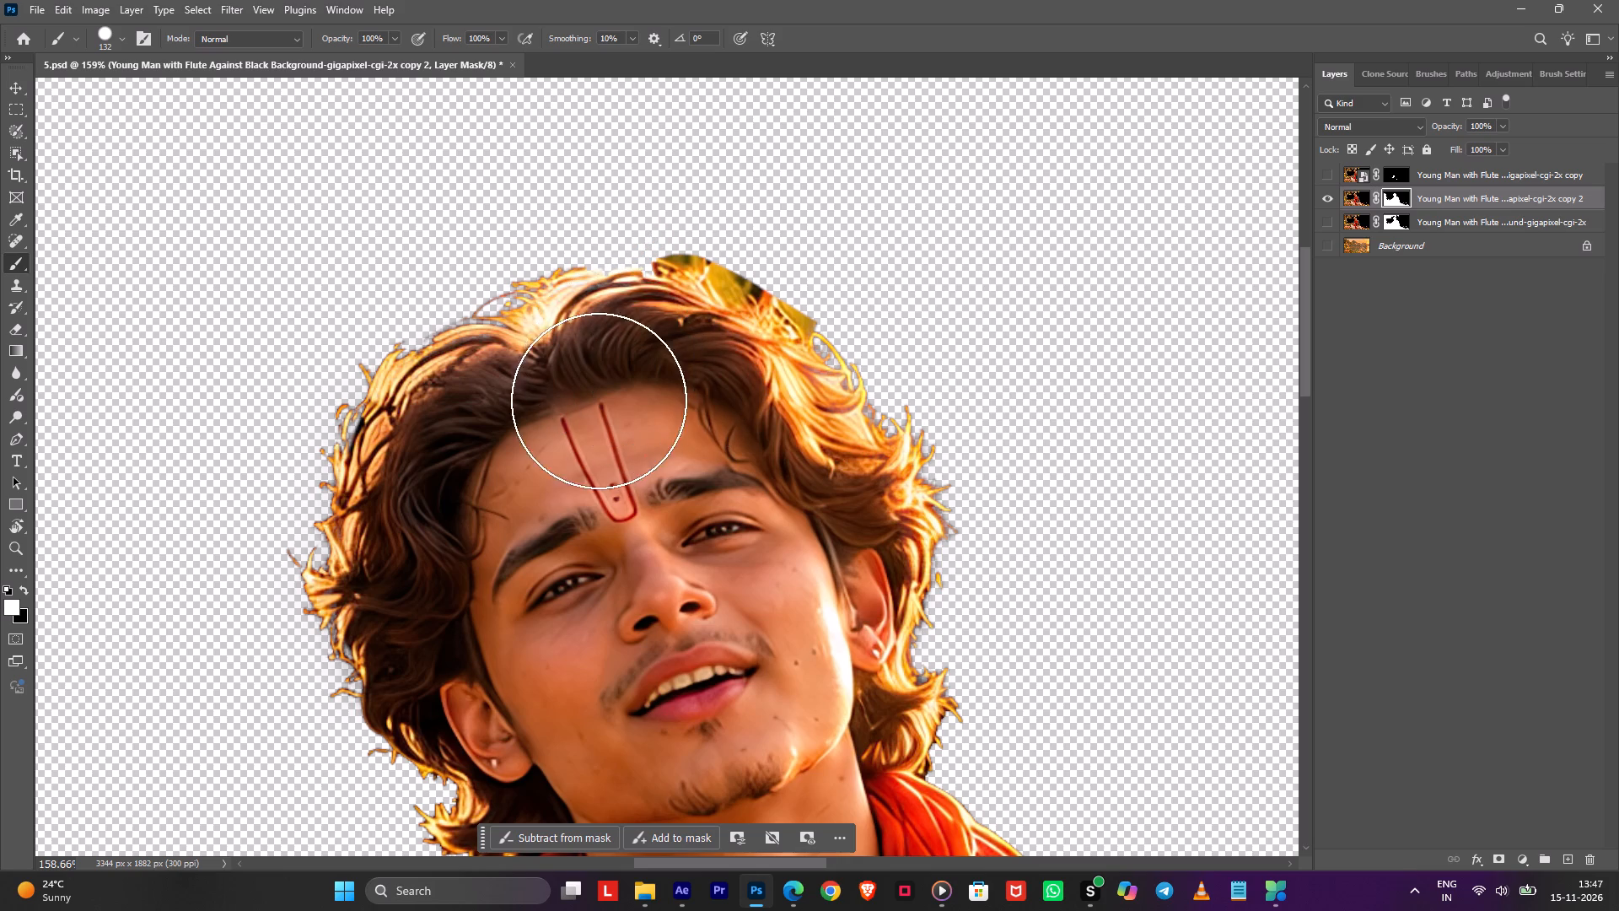
{"action": "left_click_drag", "start_coordinate": [604, 364], "coordinate": [606, 391]}
{"action": "left_click_drag", "start_coordinate": [562, 396], "coordinate": [567, 475]}
{"action": "right_click_drag", "start_coordinate": [804, 285], "coordinate": [775, 286], "text": "alt"}
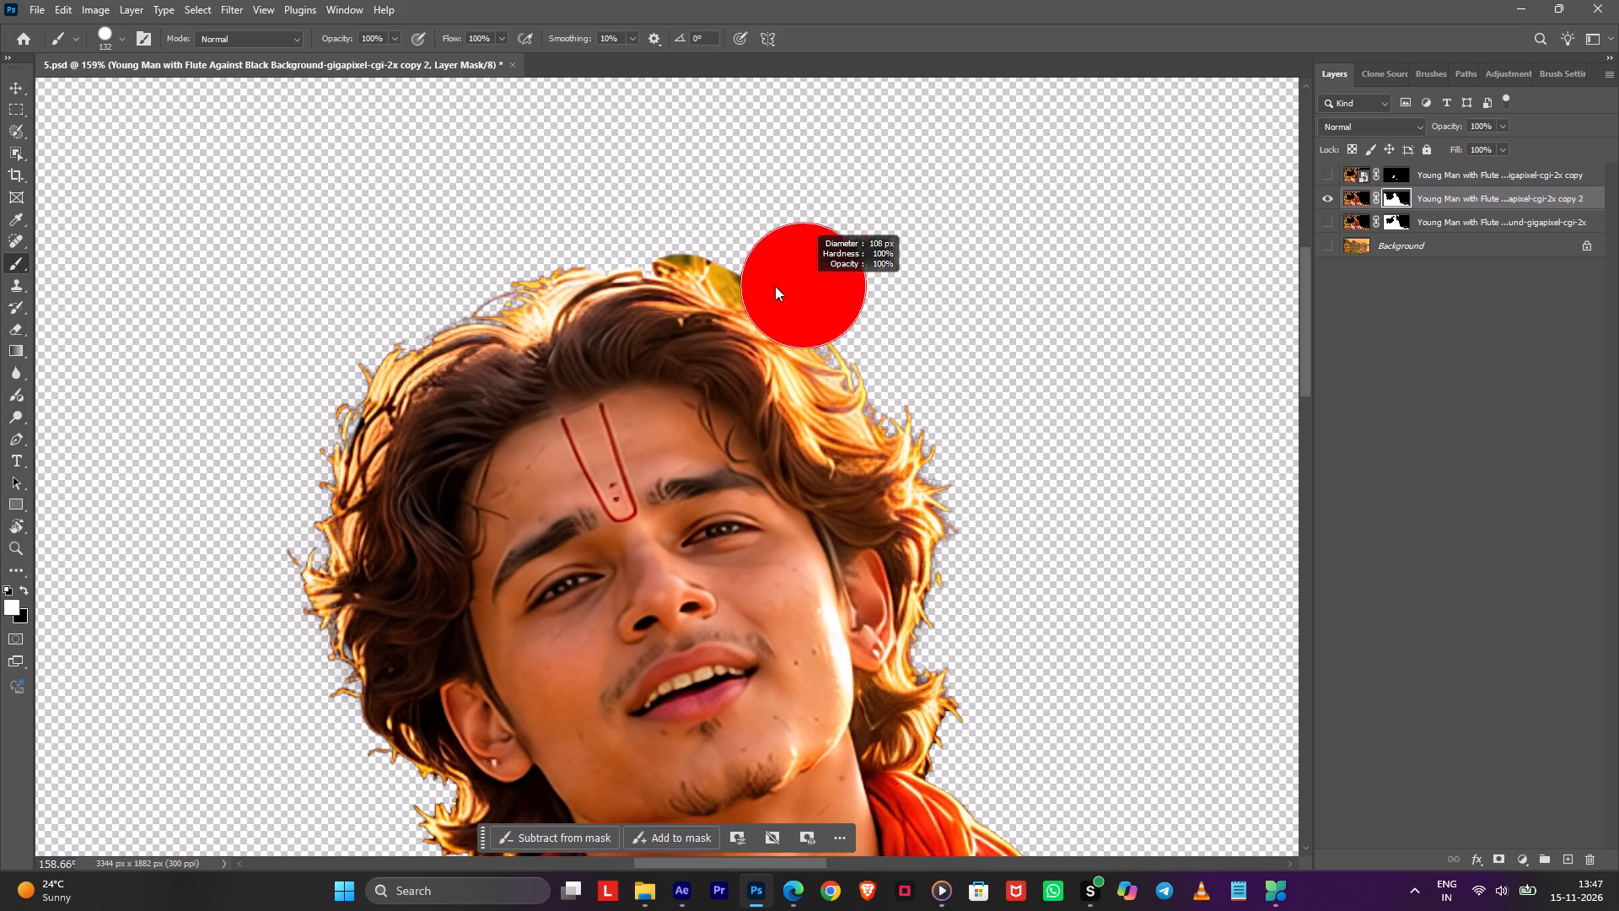
{"action": "right_click_drag", "start_coordinate": [775, 286], "coordinate": [735, 291], "text": "alt"}
Open the duplicate's mask in Select and Mask and refine the top hair edge with the size 13 Refine Edge brush.
{"action": "double_click", "coordinate": [1396, 197]}
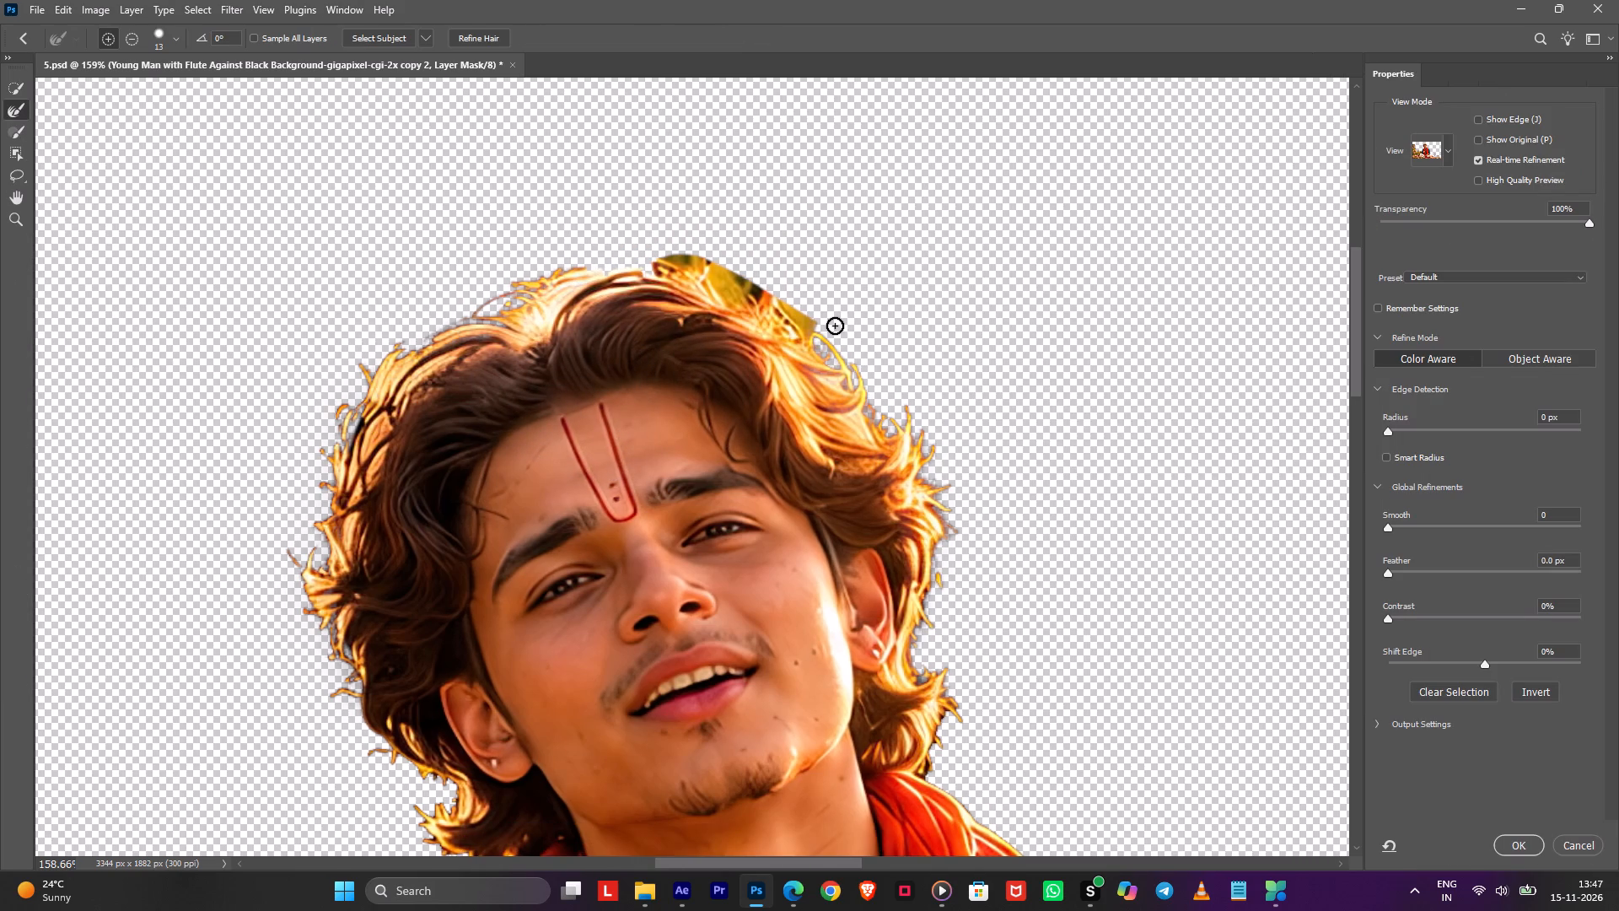
{"action": "left_click_drag", "start_coordinate": [815, 321], "coordinate": [674, 257]}
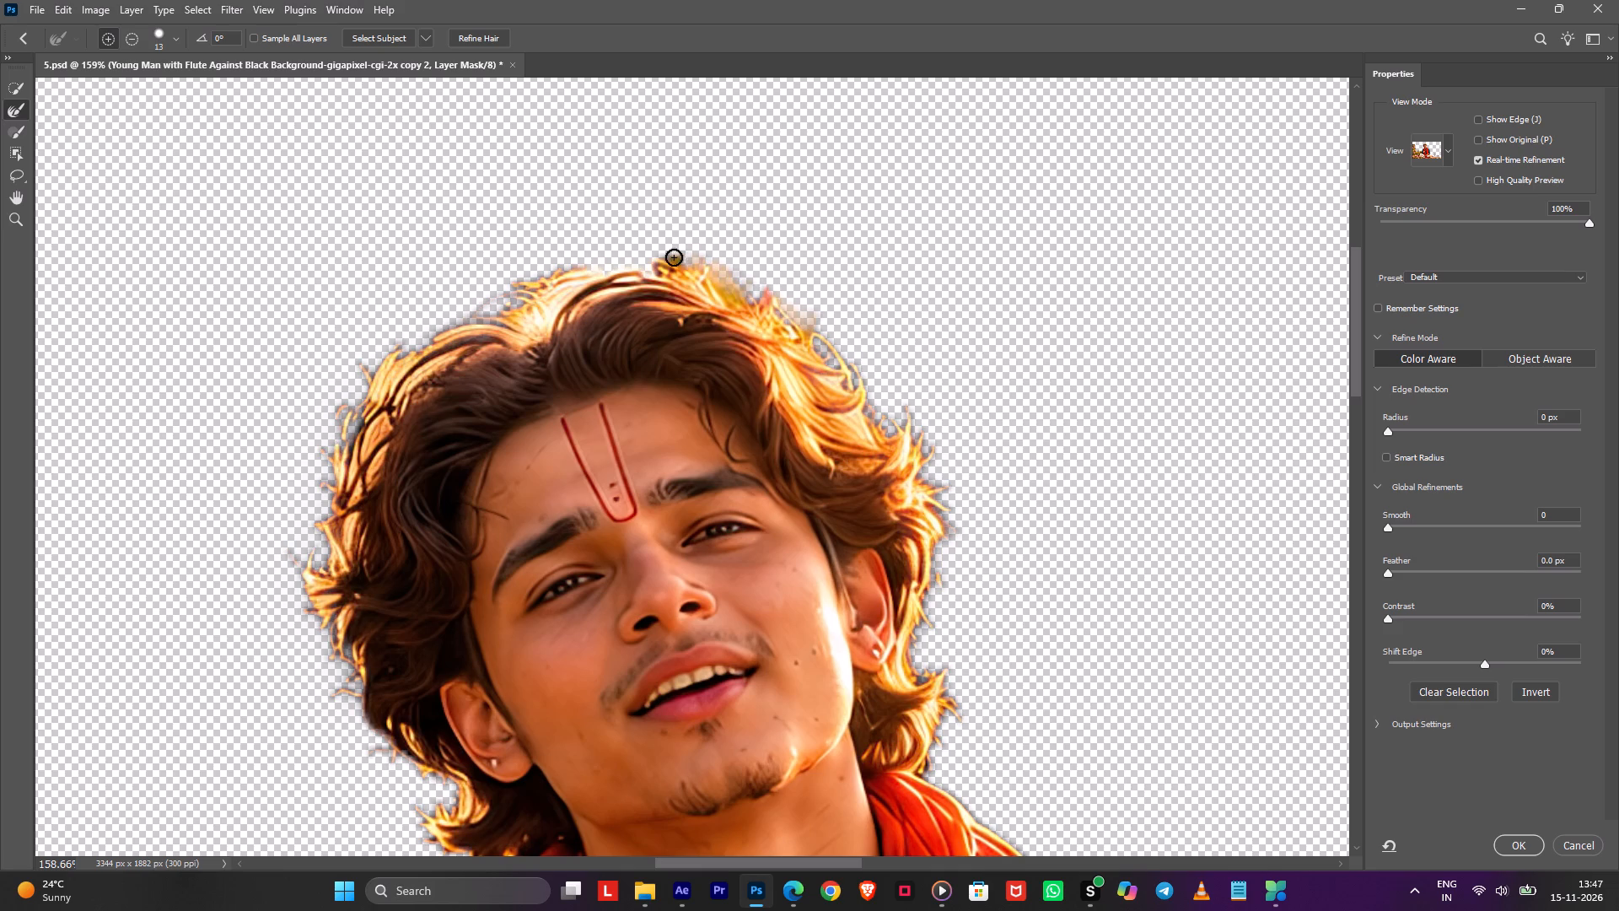
{"action": "left_click_drag", "start_coordinate": [674, 257], "coordinate": [624, 250]}
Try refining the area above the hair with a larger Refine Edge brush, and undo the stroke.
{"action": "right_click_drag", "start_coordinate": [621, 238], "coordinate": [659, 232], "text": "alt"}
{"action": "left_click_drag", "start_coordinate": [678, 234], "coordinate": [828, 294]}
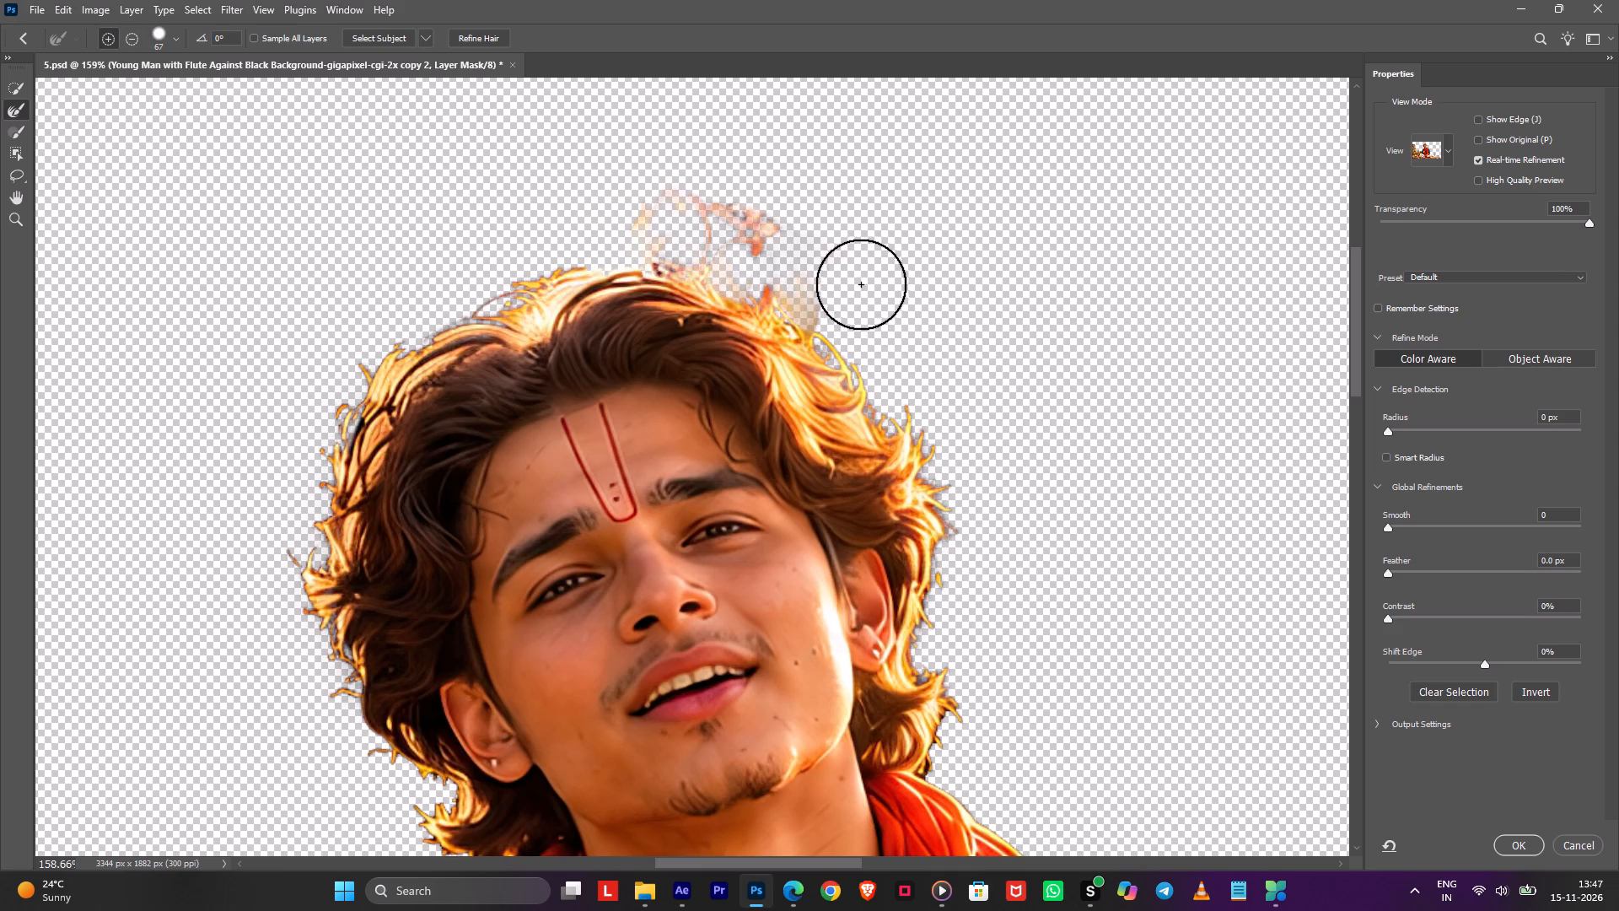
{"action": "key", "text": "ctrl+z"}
Reduce the Refine Edge brush to size 14, refine the top hair edge again and apply the mask refinement.
{"action": "right_click_drag", "start_coordinate": [858, 310], "coordinate": [820, 316], "text": "alt"}
{"action": "left_click_drag", "start_coordinate": [809, 315], "coordinate": [665, 261]}
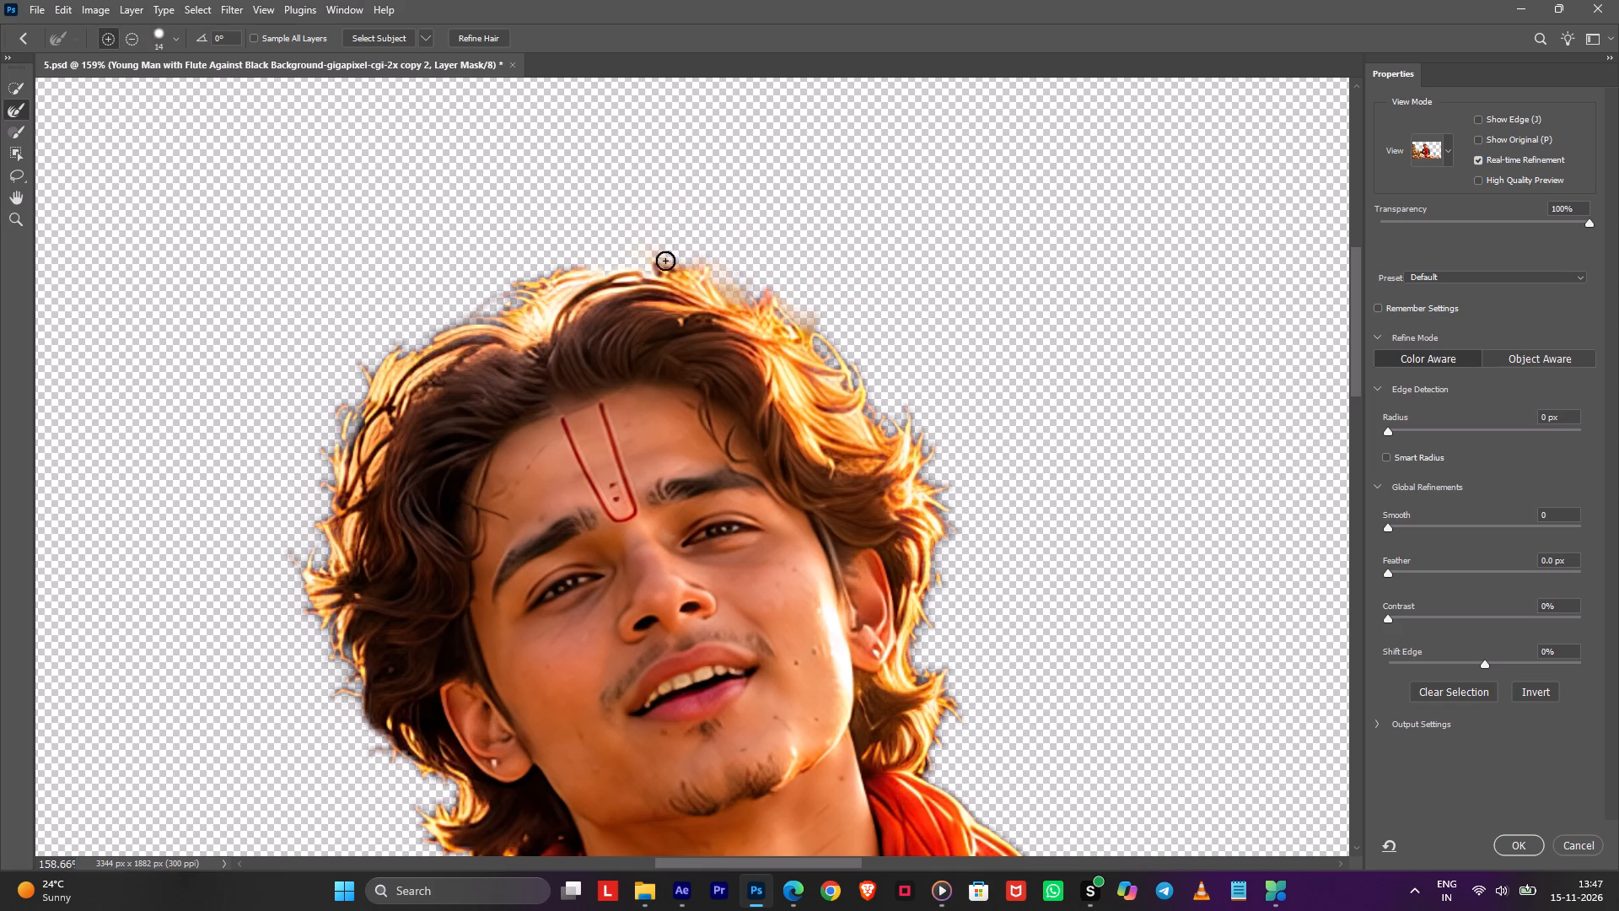
{"action": "left_click_drag", "start_coordinate": [665, 261], "coordinate": [659, 259]}
{"action": "left_click_drag", "start_coordinate": [826, 327], "coordinate": [745, 302]}
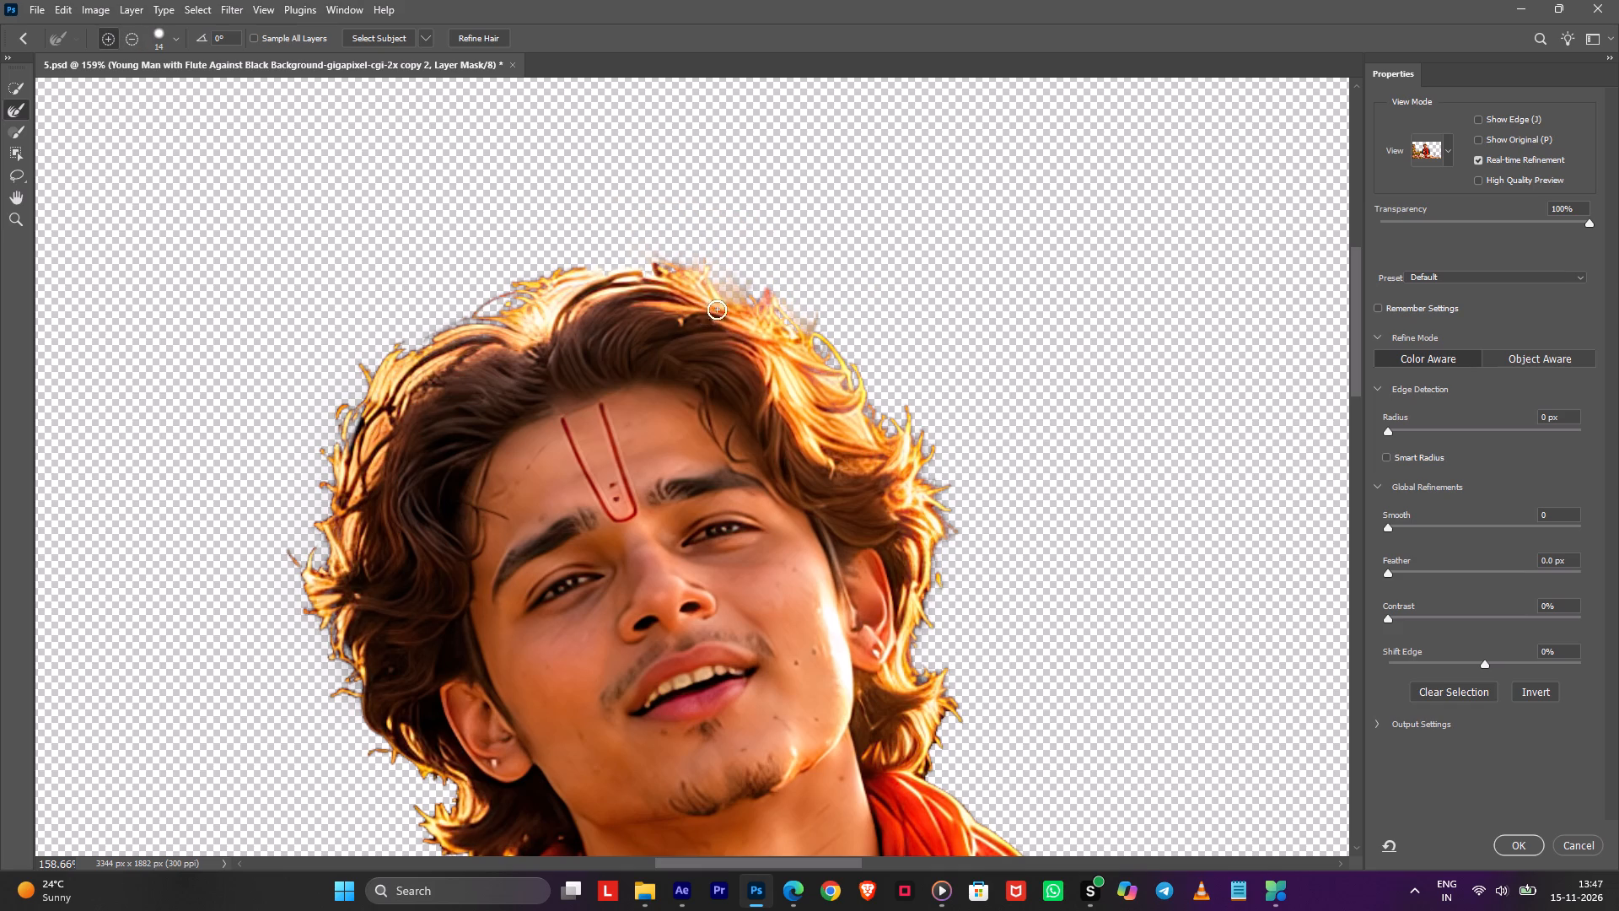
{"action": "left_click", "coordinate": [1503, 837]}
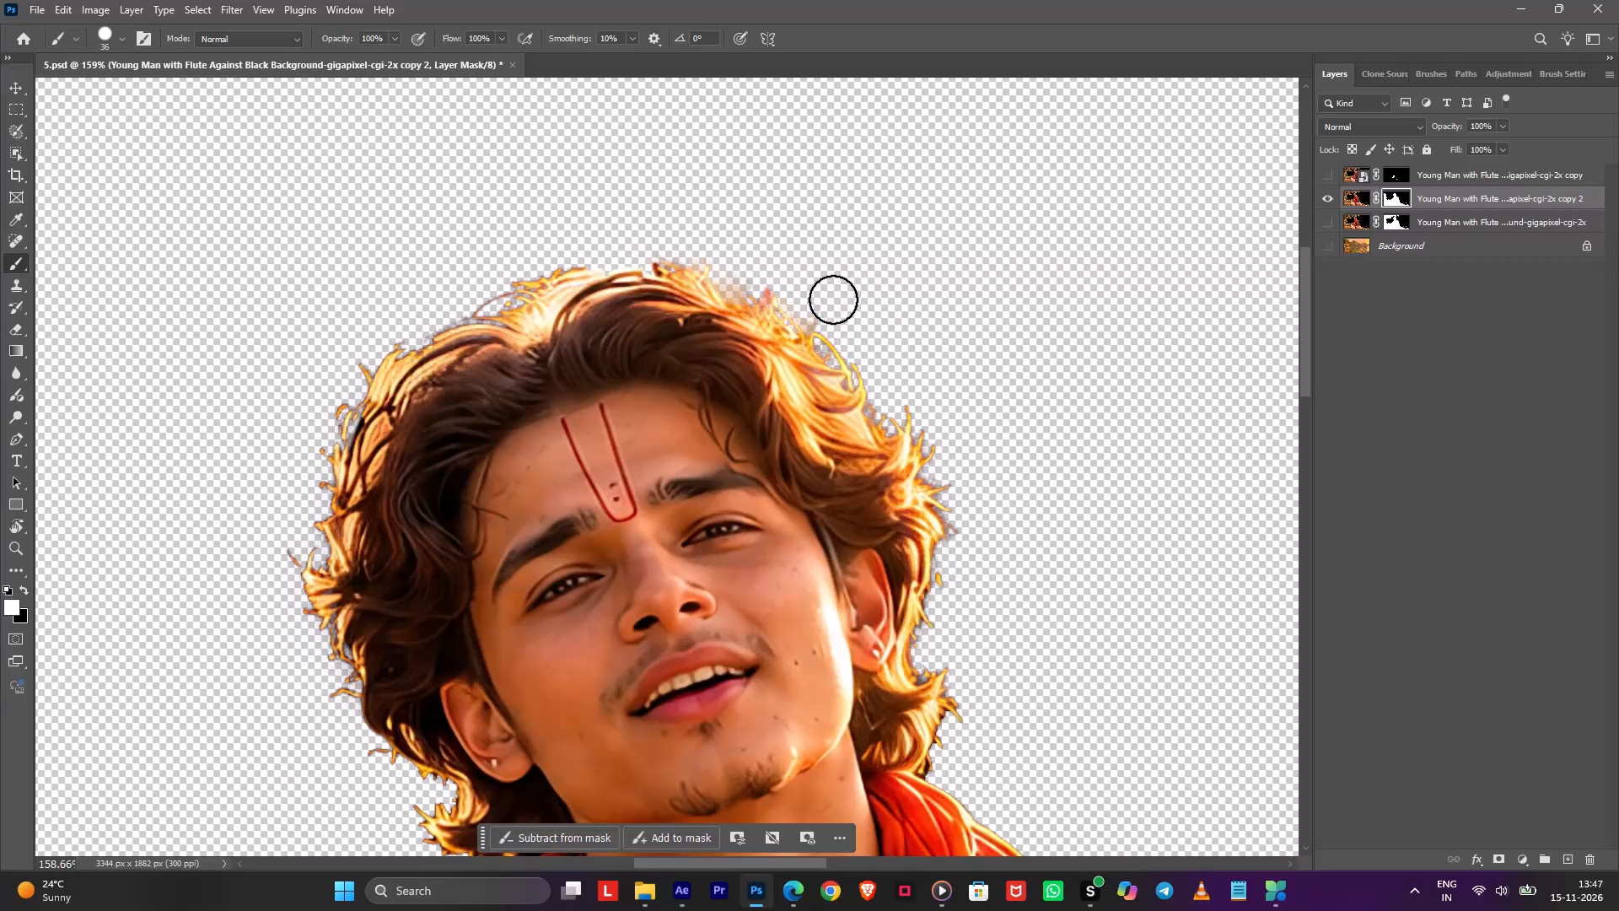
Check the mask in black and white, and paint out residue above the hair with the size 36 black brush.
{"action": "left_click", "coordinate": [1386, 202], "text": "alt"}
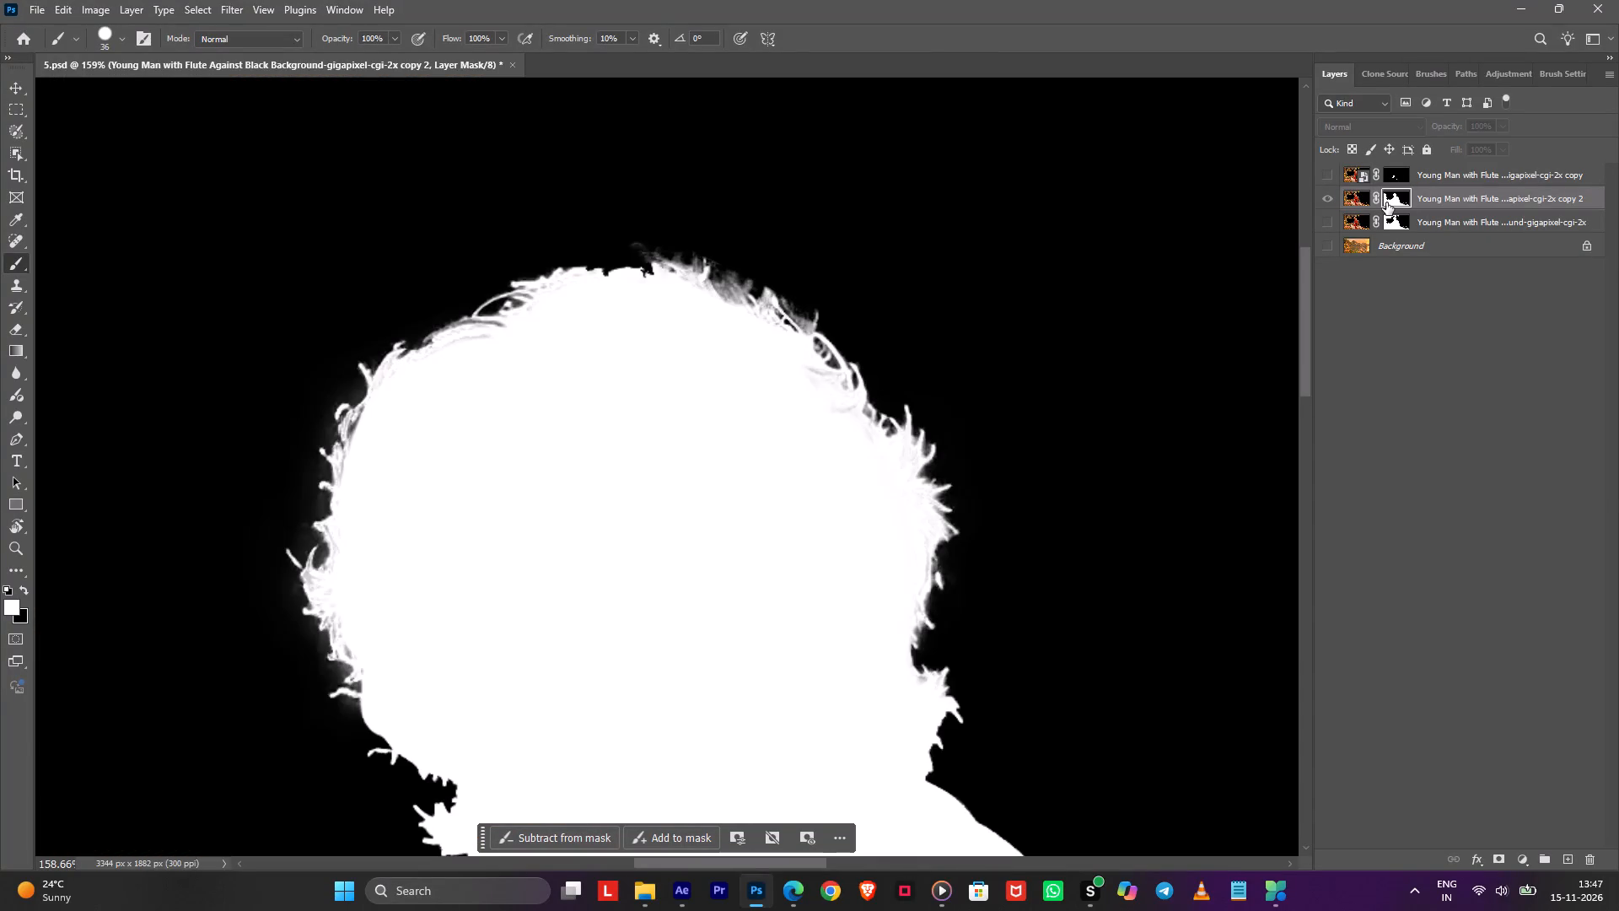
{"action": "left_click", "coordinate": [1386, 202], "text": "alt"}
{"action": "left_click_drag", "start_coordinate": [642, 240], "coordinate": [817, 220]}
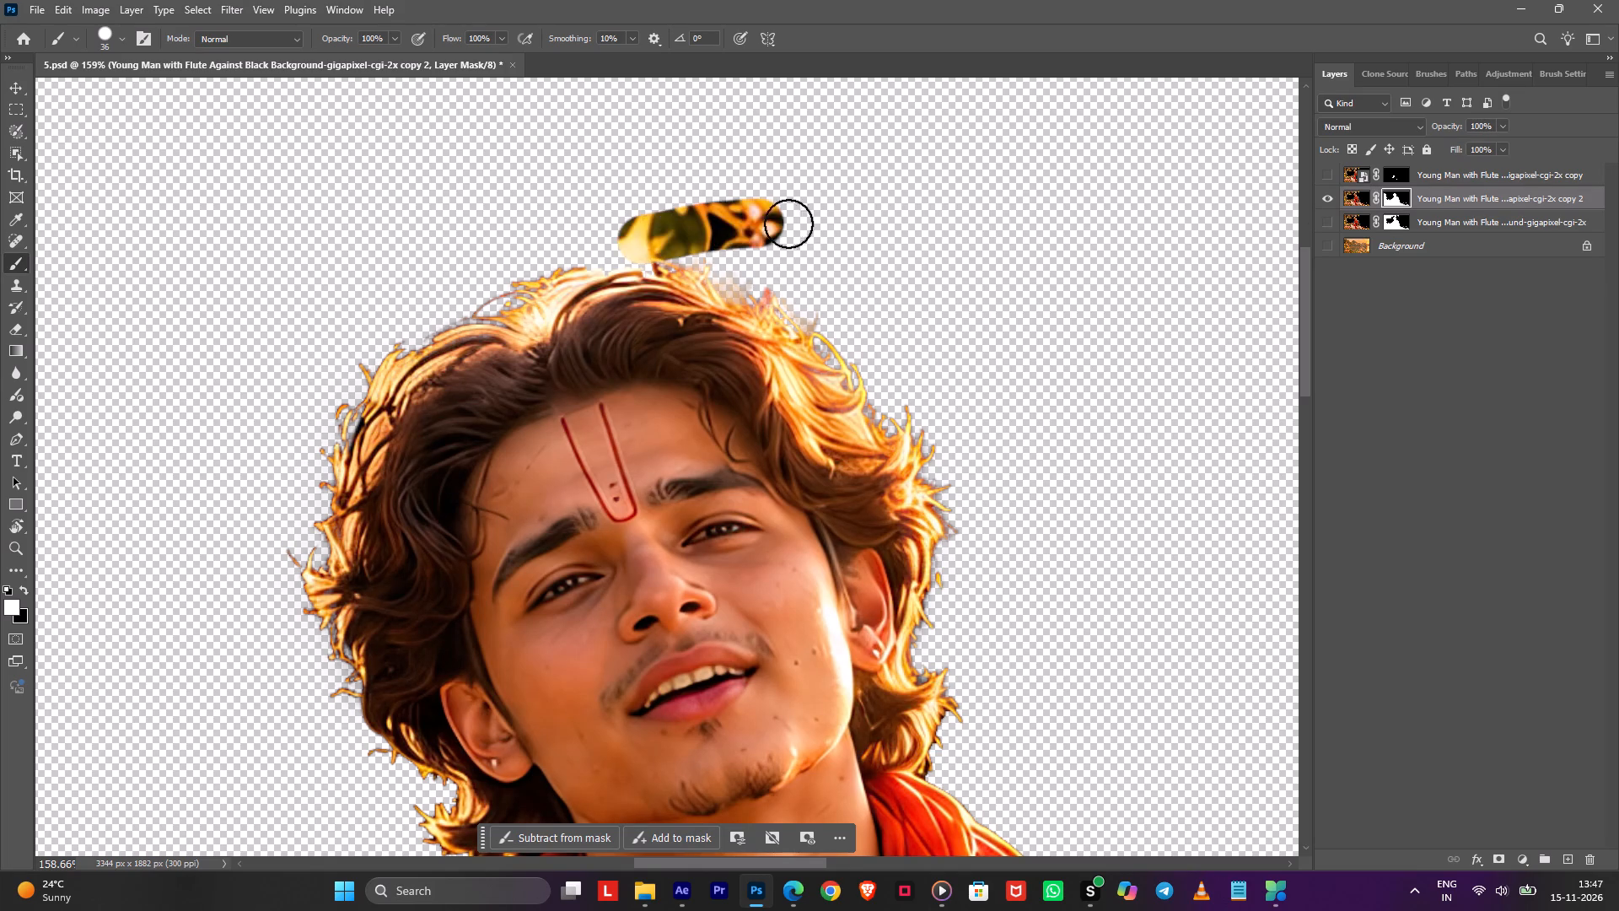
{"action": "key", "text": "ctrl+z"}
{"action": "key", "text": "x"}
{"action": "left_click_drag", "start_coordinate": [638, 240], "coordinate": [812, 222]}
Show the Background layer and paint out the leftover residue along the top hair edge in copy 2's mask.
{"action": "left_click", "coordinate": [1331, 239]}
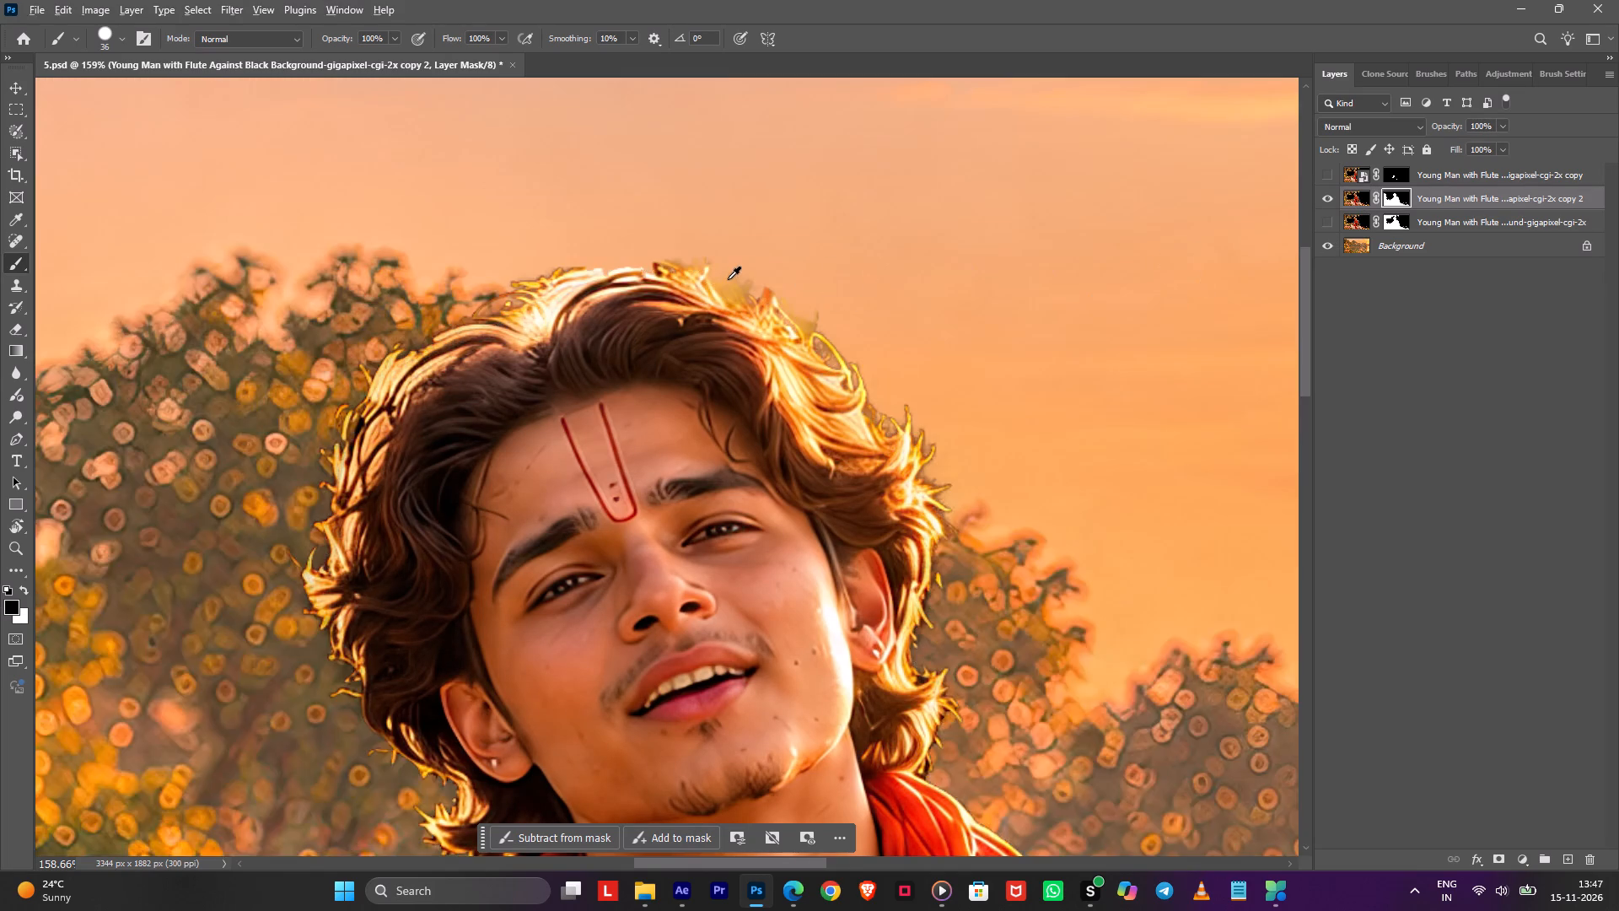
{"action": "scroll", "coordinate": [728, 278], "scroll_direction": "up", "scroll_amount": 4, "text": "alt"}
{"action": "left_click_drag", "start_coordinate": [724, 234], "coordinate": [874, 229]}
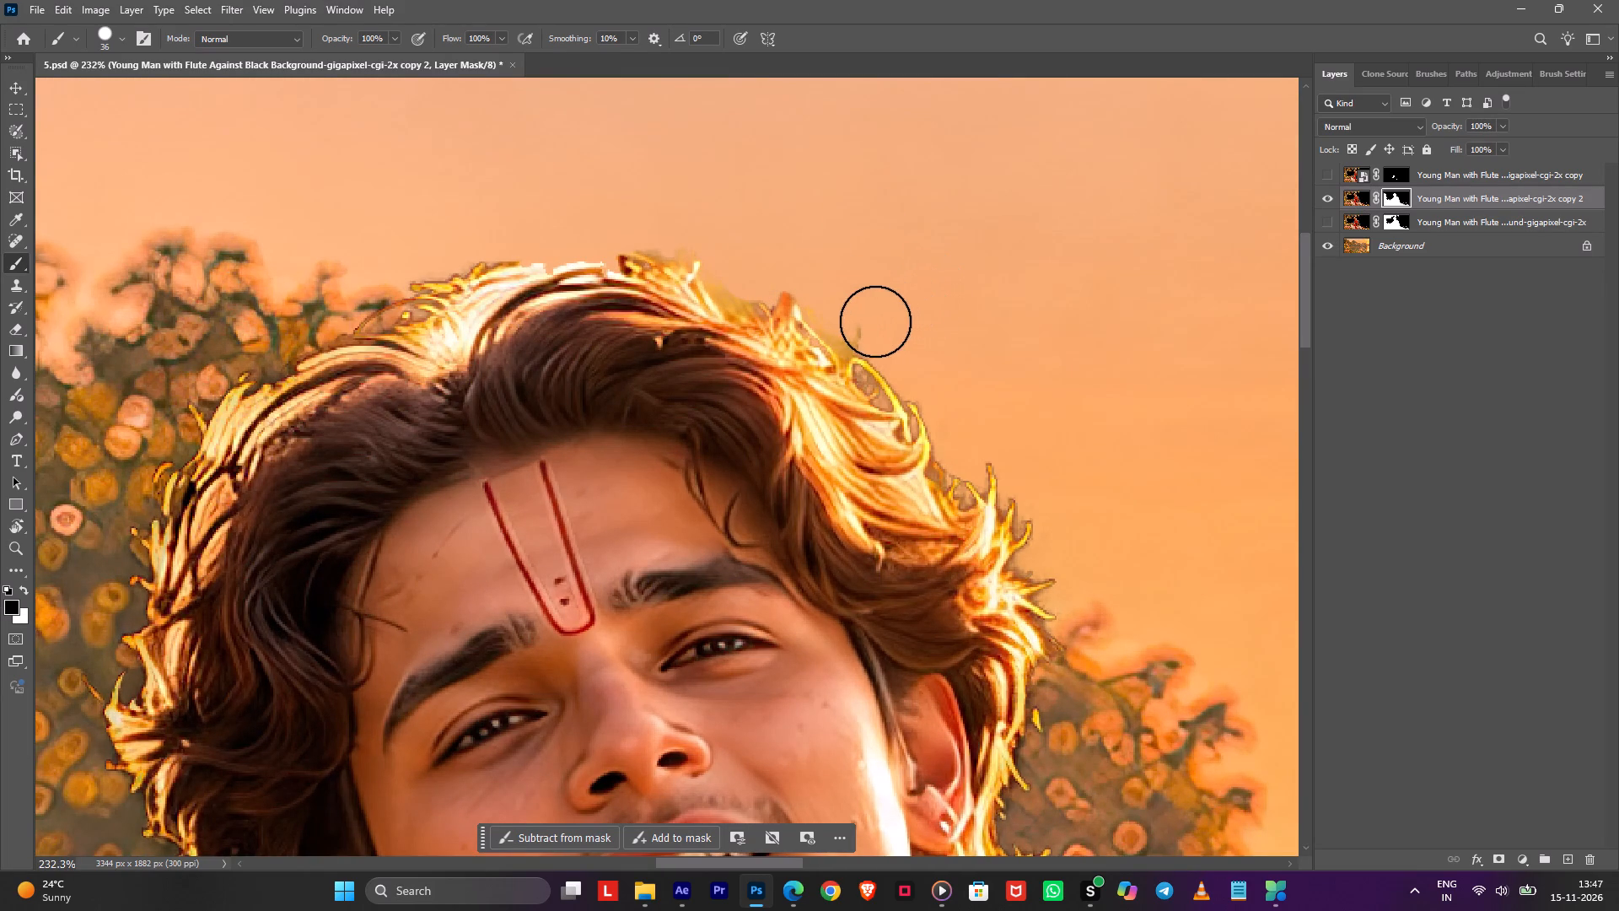
{"action": "left_click_drag", "start_coordinate": [874, 321], "coordinate": [850, 318]}
{"action": "left_click_drag", "start_coordinate": [742, 269], "coordinate": [665, 225]}
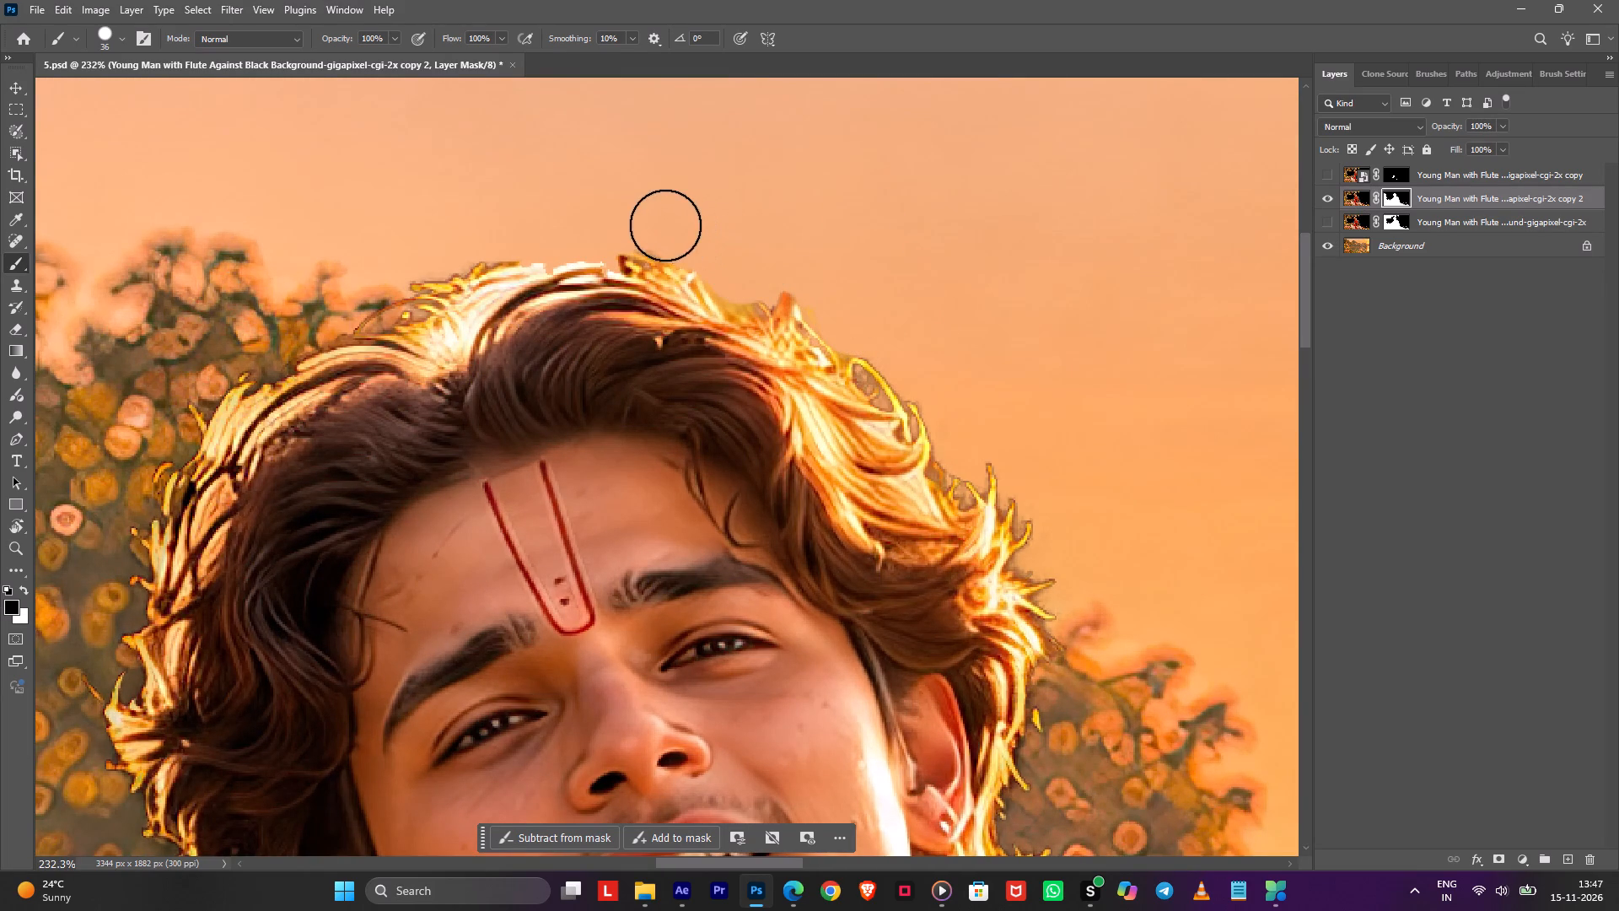
{"action": "left_click_drag", "start_coordinate": [665, 225], "coordinate": [615, 218]}
Examine the masked young man's hair edge against the sunset background at several magnifications.
{"action": "scroll", "coordinate": [575, 215], "scroll_direction": "down", "scroll_amount": 1, "text": "alt"}
{"action": "scroll", "coordinate": [577, 218], "scroll_direction": "up", "scroll_amount": 1, "text": "alt"}
{"action": "scroll", "coordinate": [578, 219], "scroll_direction": "down", "scroll_amount": 2, "text": "alt"}
{"action": "scroll", "coordinate": [578, 219], "scroll_direction": "up", "scroll_amount": 1, "text": "alt"}
{"action": "scroll", "coordinate": [580, 223], "scroll_direction": "down", "scroll_amount": 19, "text": "alt"}
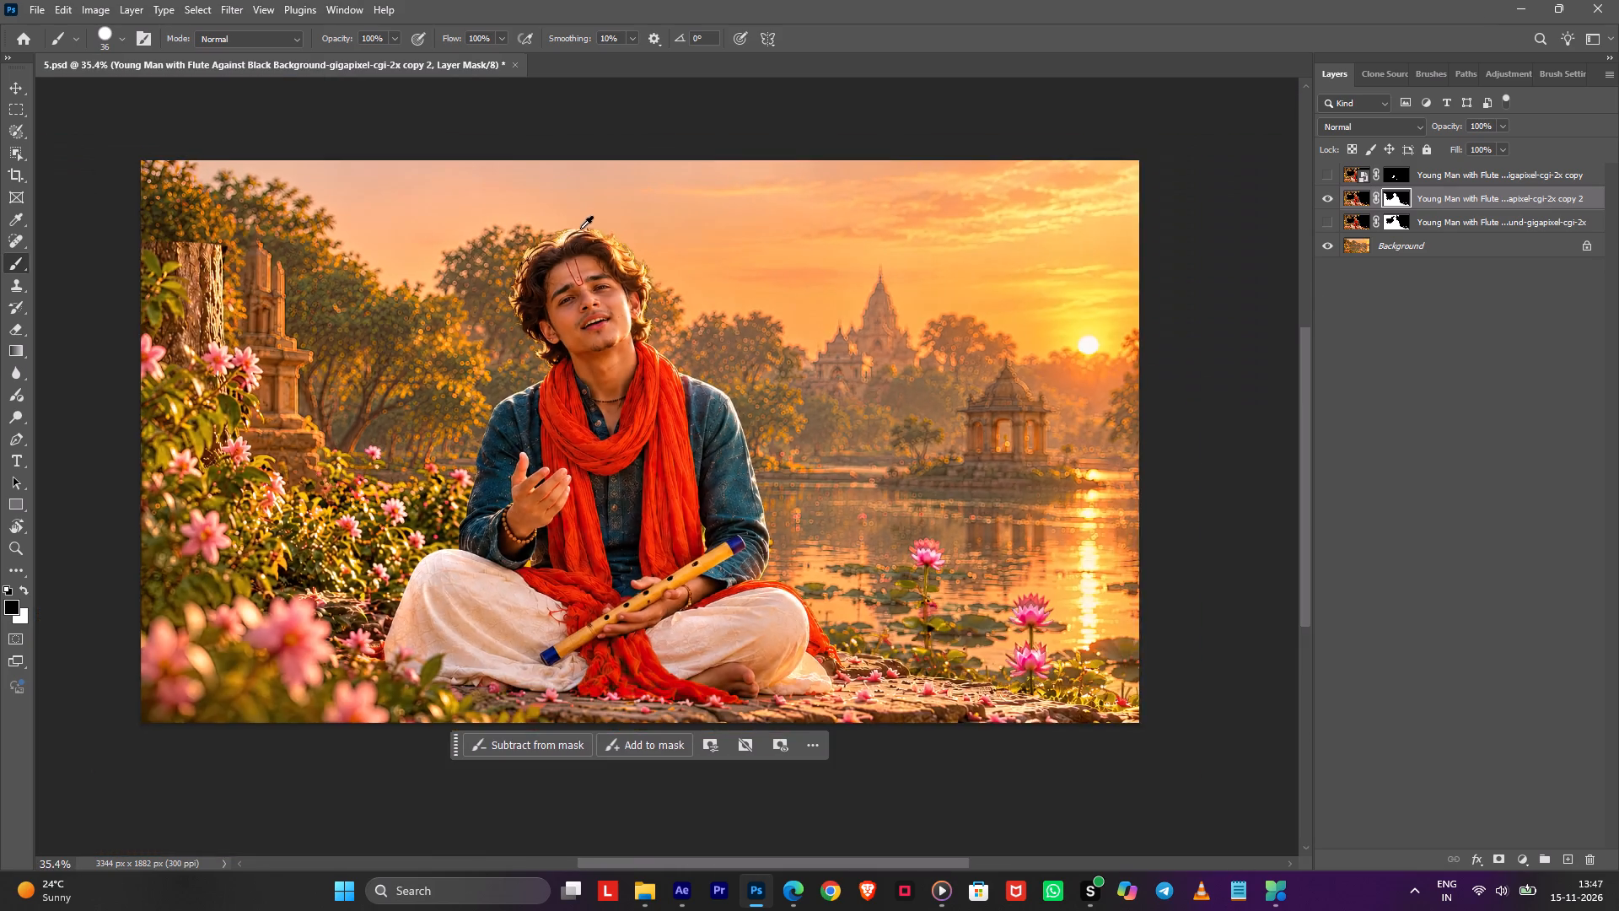
{"action": "scroll", "coordinate": [518, 353], "scroll_direction": "up", "scroll_amount": 9, "text": "alt"}
{"action": "scroll", "coordinate": [680, 277], "scroll_direction": "up", "scroll_amount": 6, "text": "alt"}
{"action": "scroll", "coordinate": [686, 267], "scroll_direction": "down", "scroll_amount": 8, "text": "alt"}
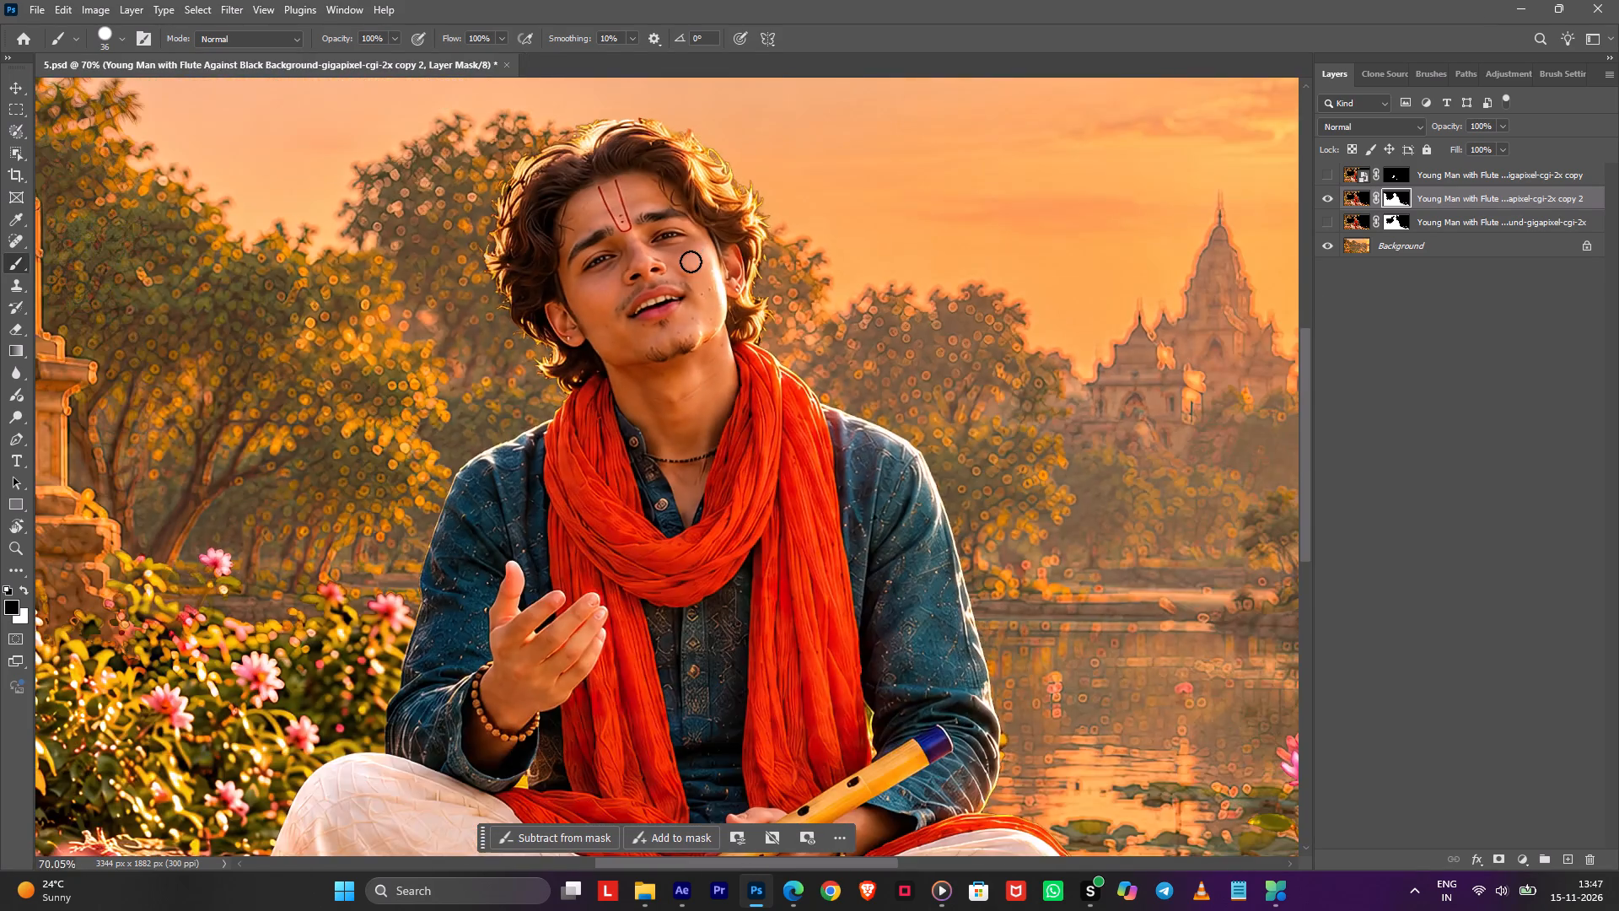
{"action": "key", "text": "alt+Tab"}
{"action": "key", "text": "alt+Tab"}
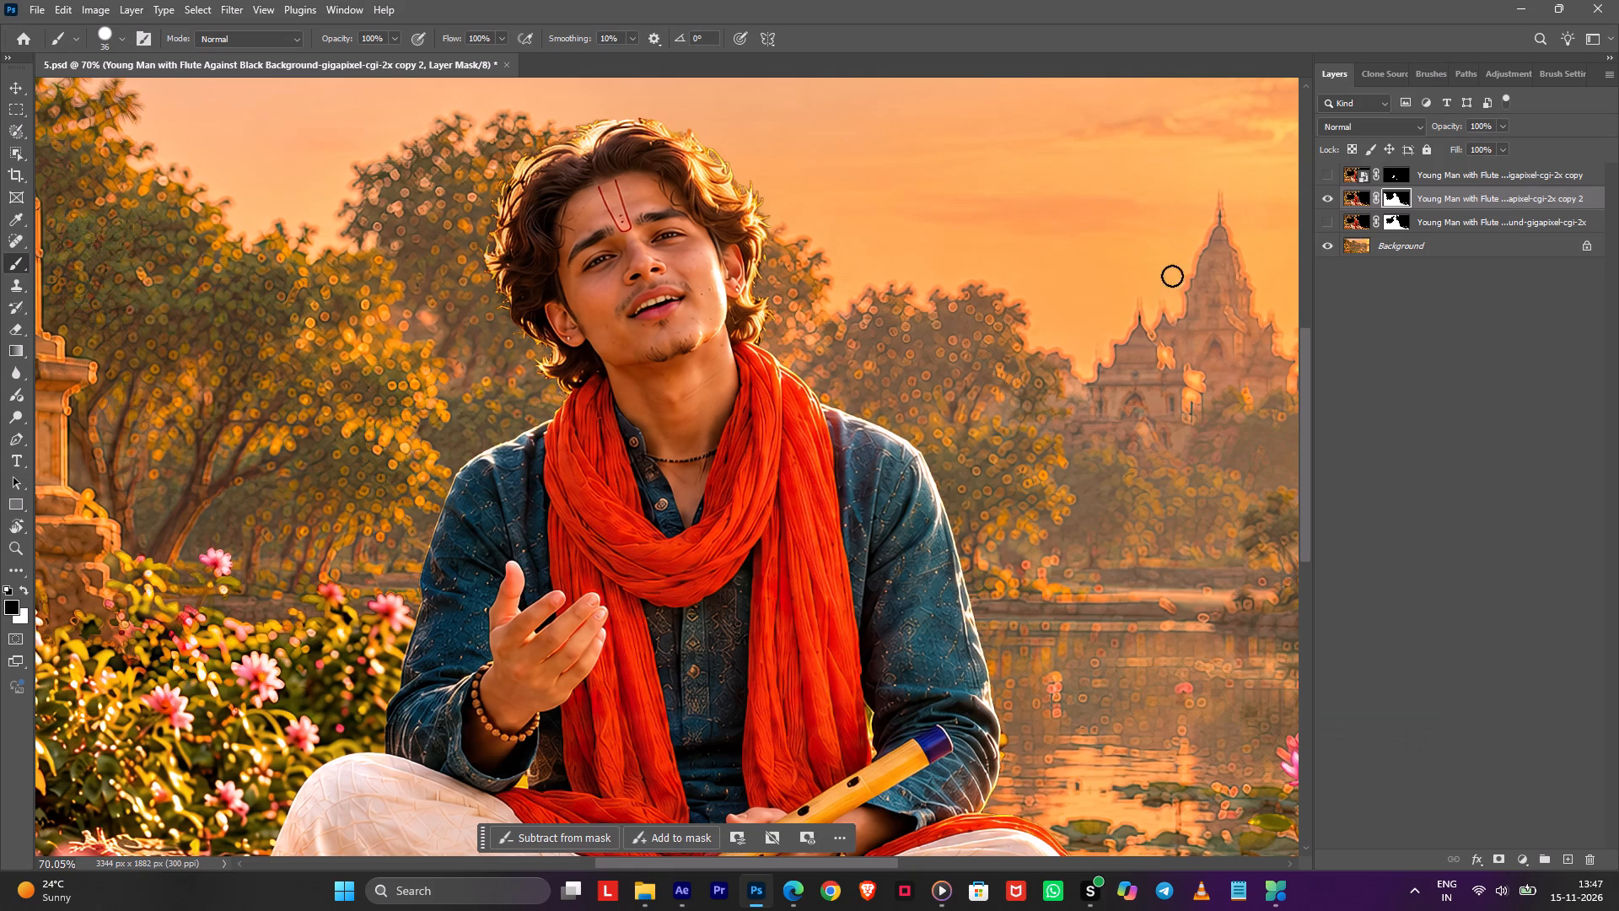
Show the original cutout layer instead of copy 2 and paint out the man's head and torso in its mask with the size 310 black brush.
{"action": "left_click", "coordinate": [1322, 219]}
{"action": "left_click", "coordinate": [1322, 200]}
{"action": "scroll", "coordinate": [1126, 275], "scroll_direction": "down", "scroll_amount": 5, "text": "alt"}
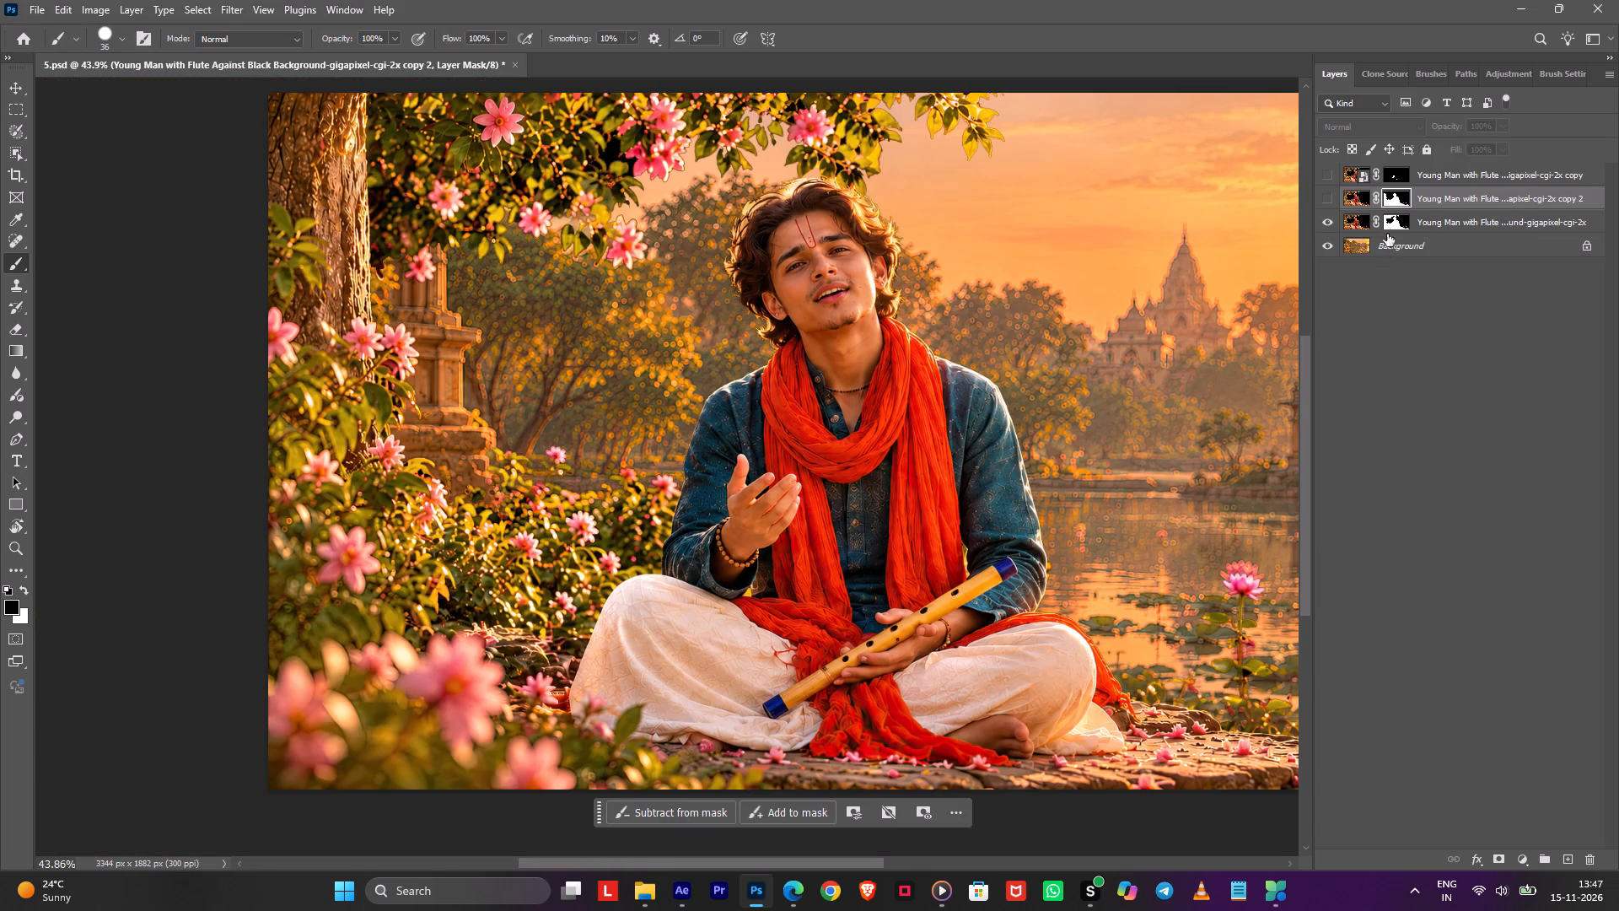
{"action": "left_click", "coordinate": [1392, 222]}
{"action": "right_click_drag", "start_coordinate": [713, 383], "coordinate": [769, 393], "text": "alt"}
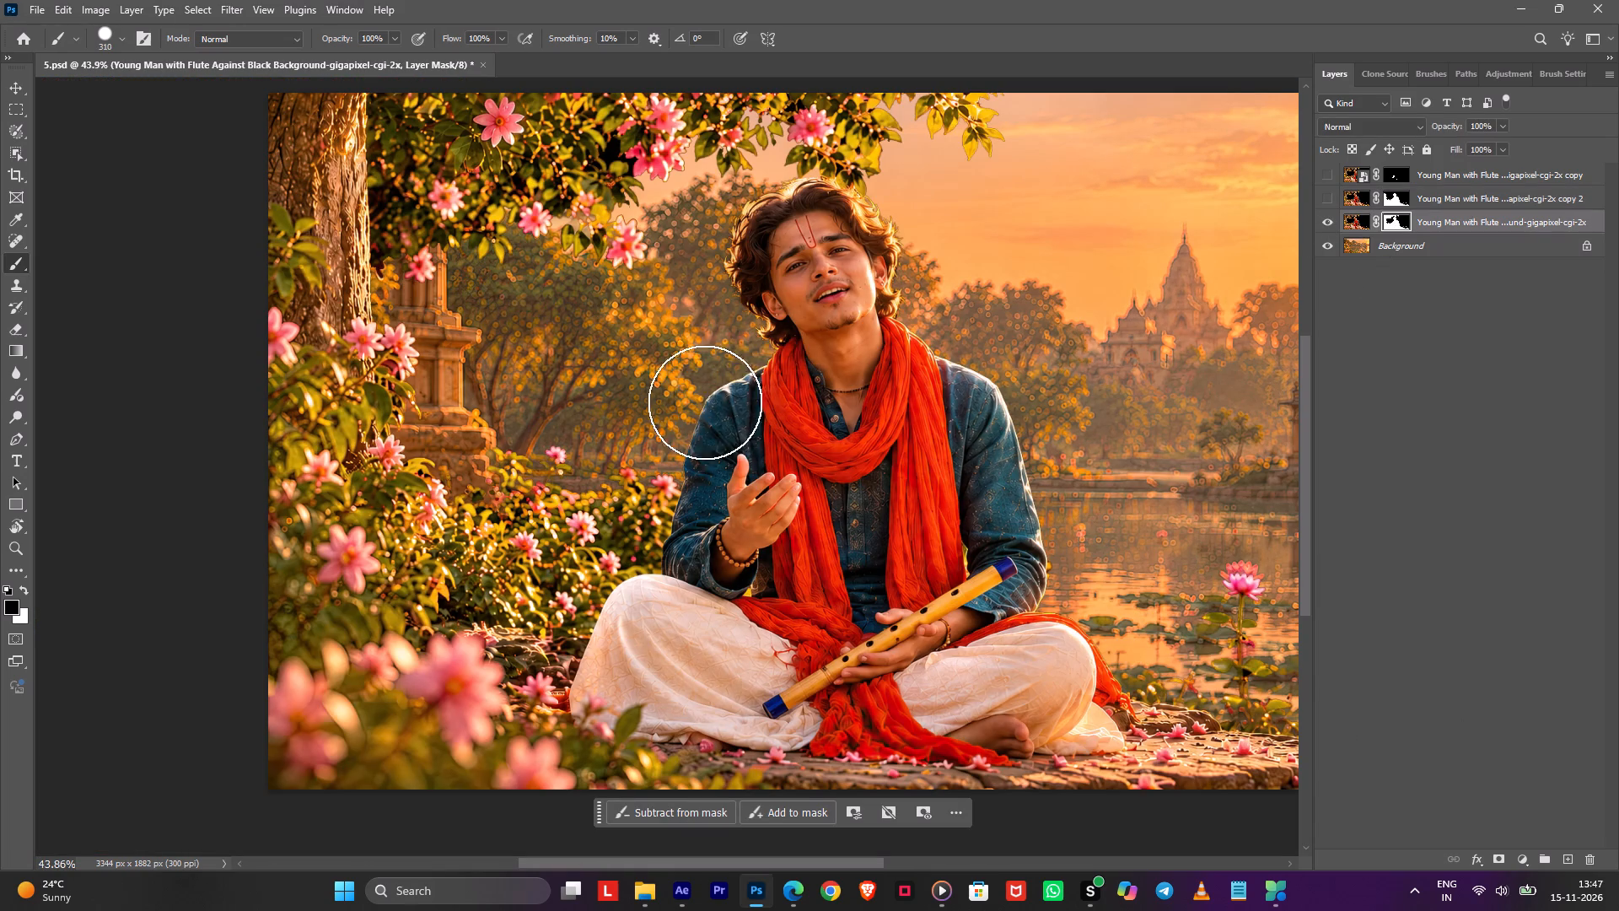
{"action": "left_click_drag", "start_coordinate": [669, 405], "coordinate": [1046, 401]}
{"action": "left_click_drag", "start_coordinate": [716, 380], "coordinate": [706, 290]}
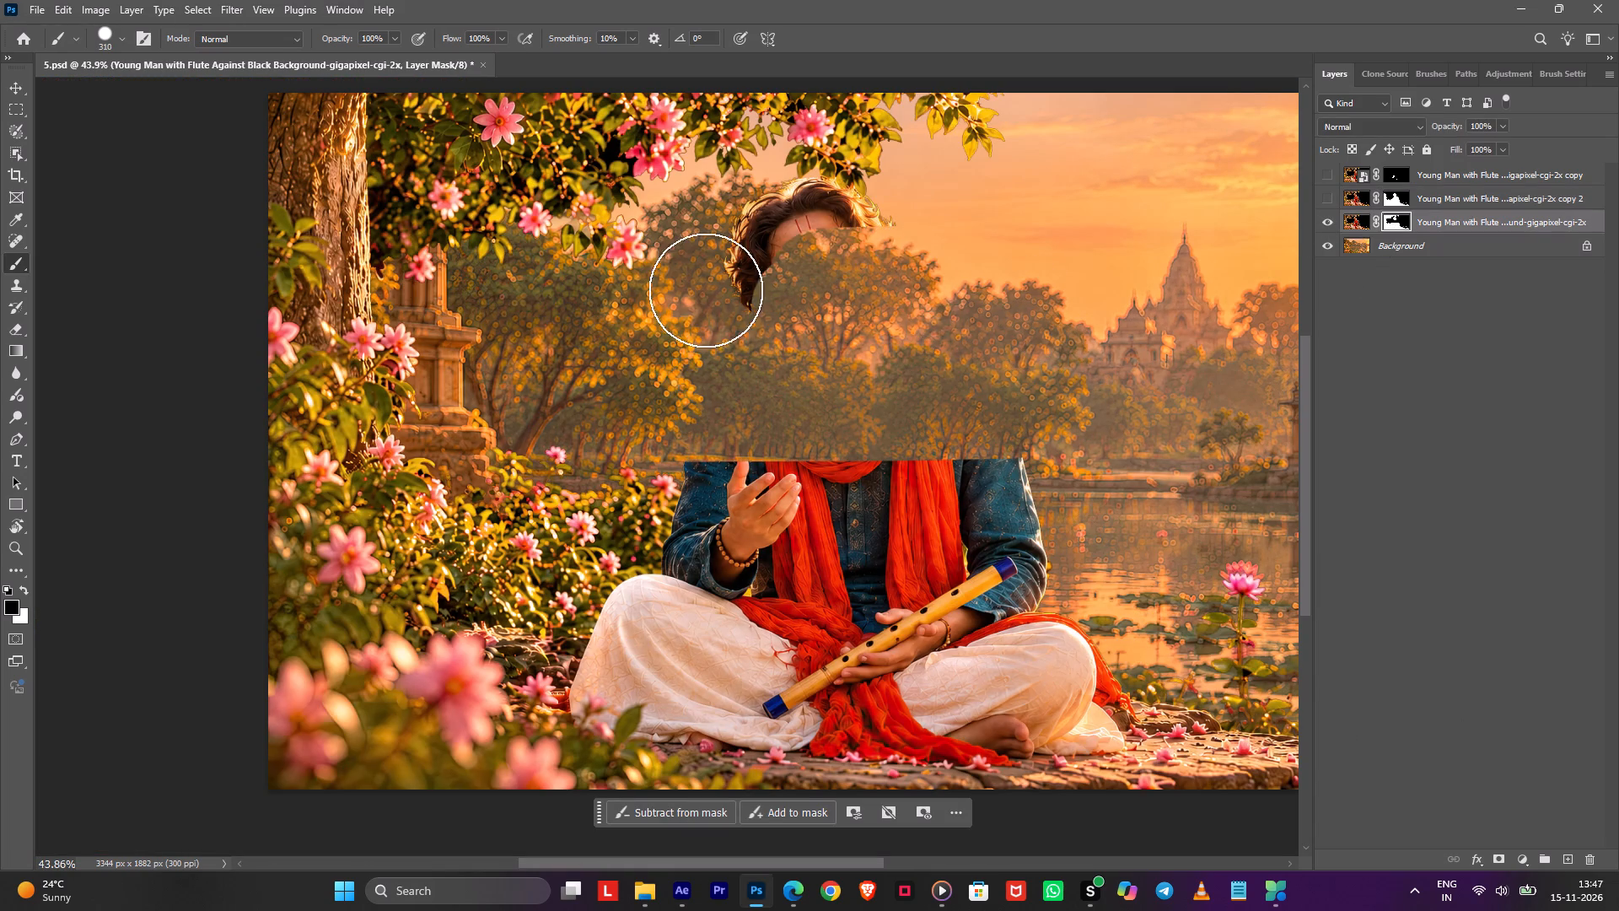
{"action": "left_click_drag", "start_coordinate": [706, 290], "coordinate": [953, 279]}
{"action": "left_click_drag", "start_coordinate": [885, 263], "coordinate": [777, 237]}
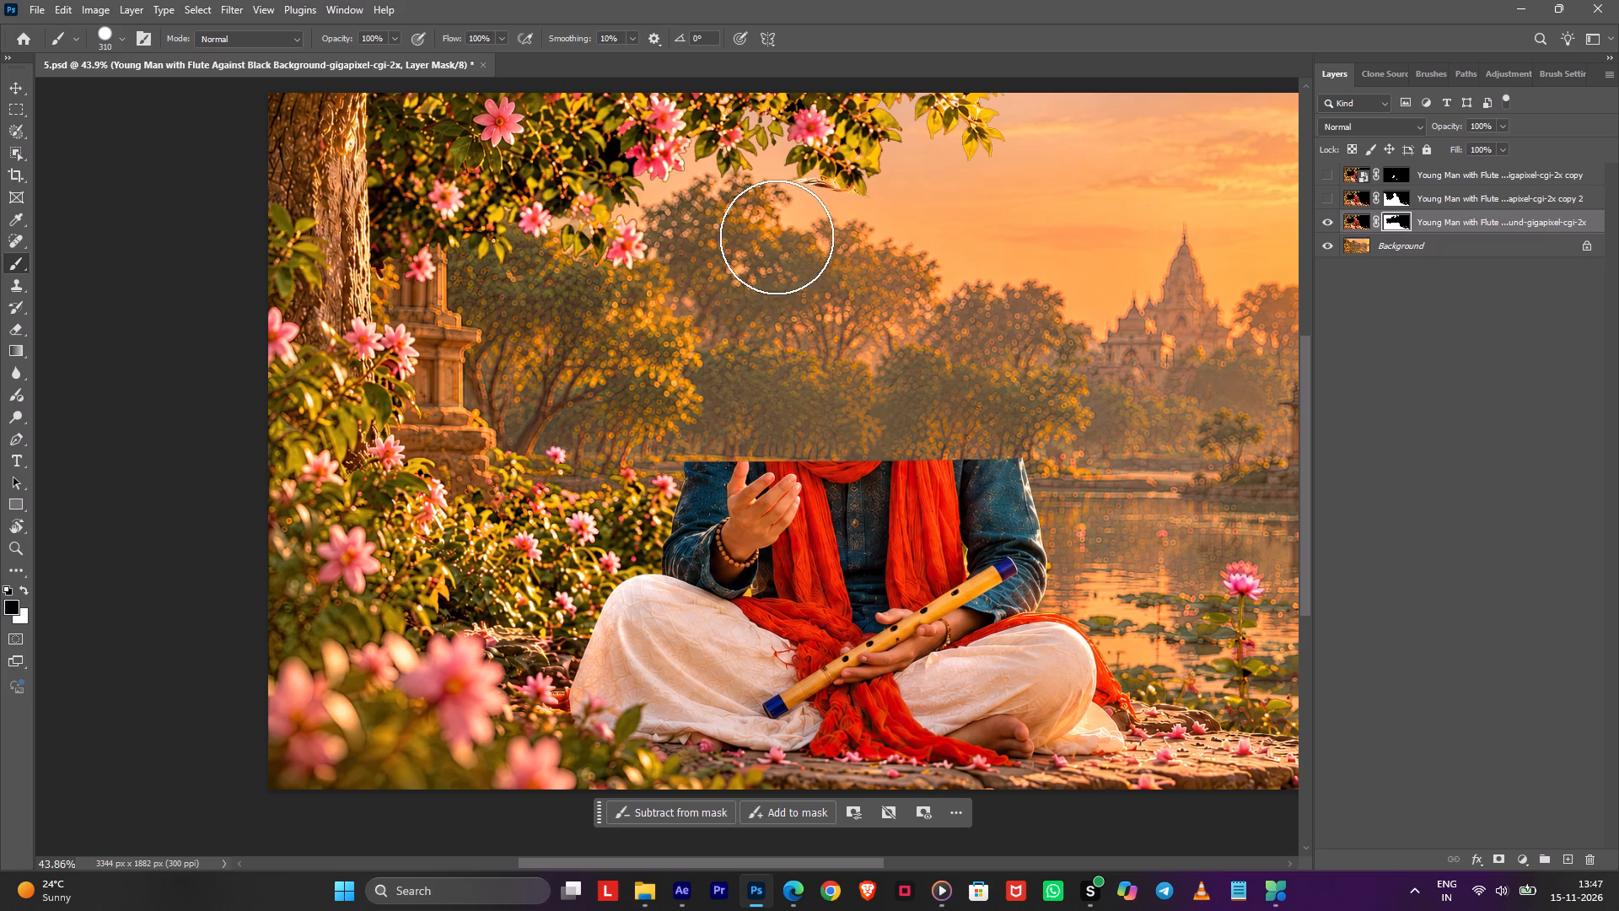
{"action": "left_click_drag", "start_coordinate": [777, 237], "coordinate": [777, 319]}
{"action": "left_click_drag", "start_coordinate": [715, 439], "coordinate": [1095, 450]}
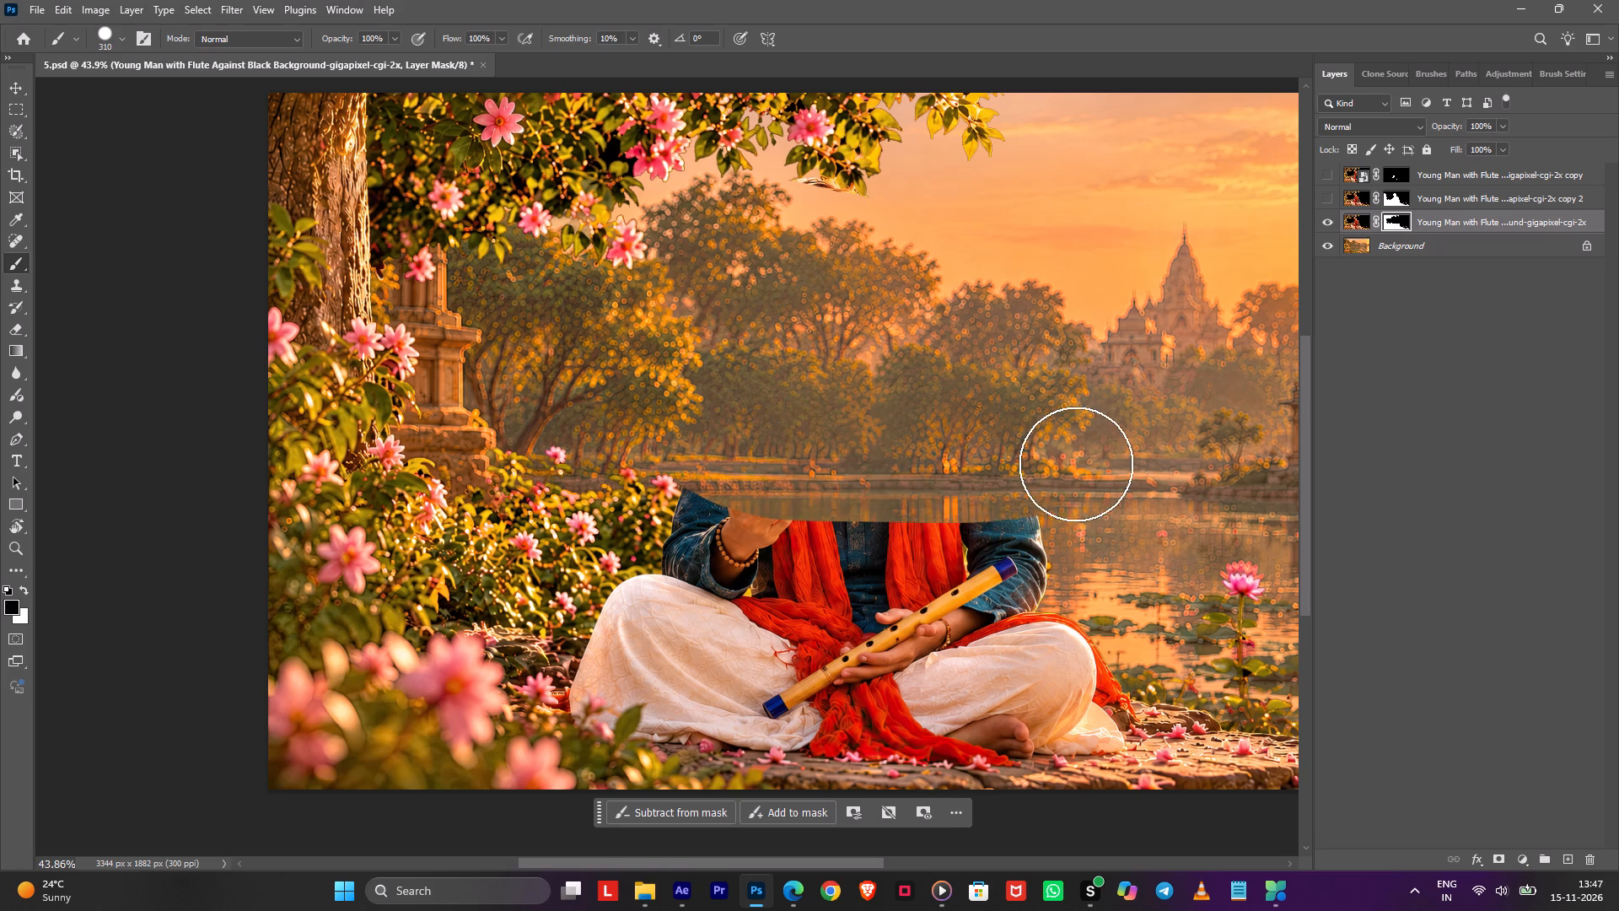
{"action": "left_click_drag", "start_coordinate": [1019, 501], "coordinate": [745, 487]}
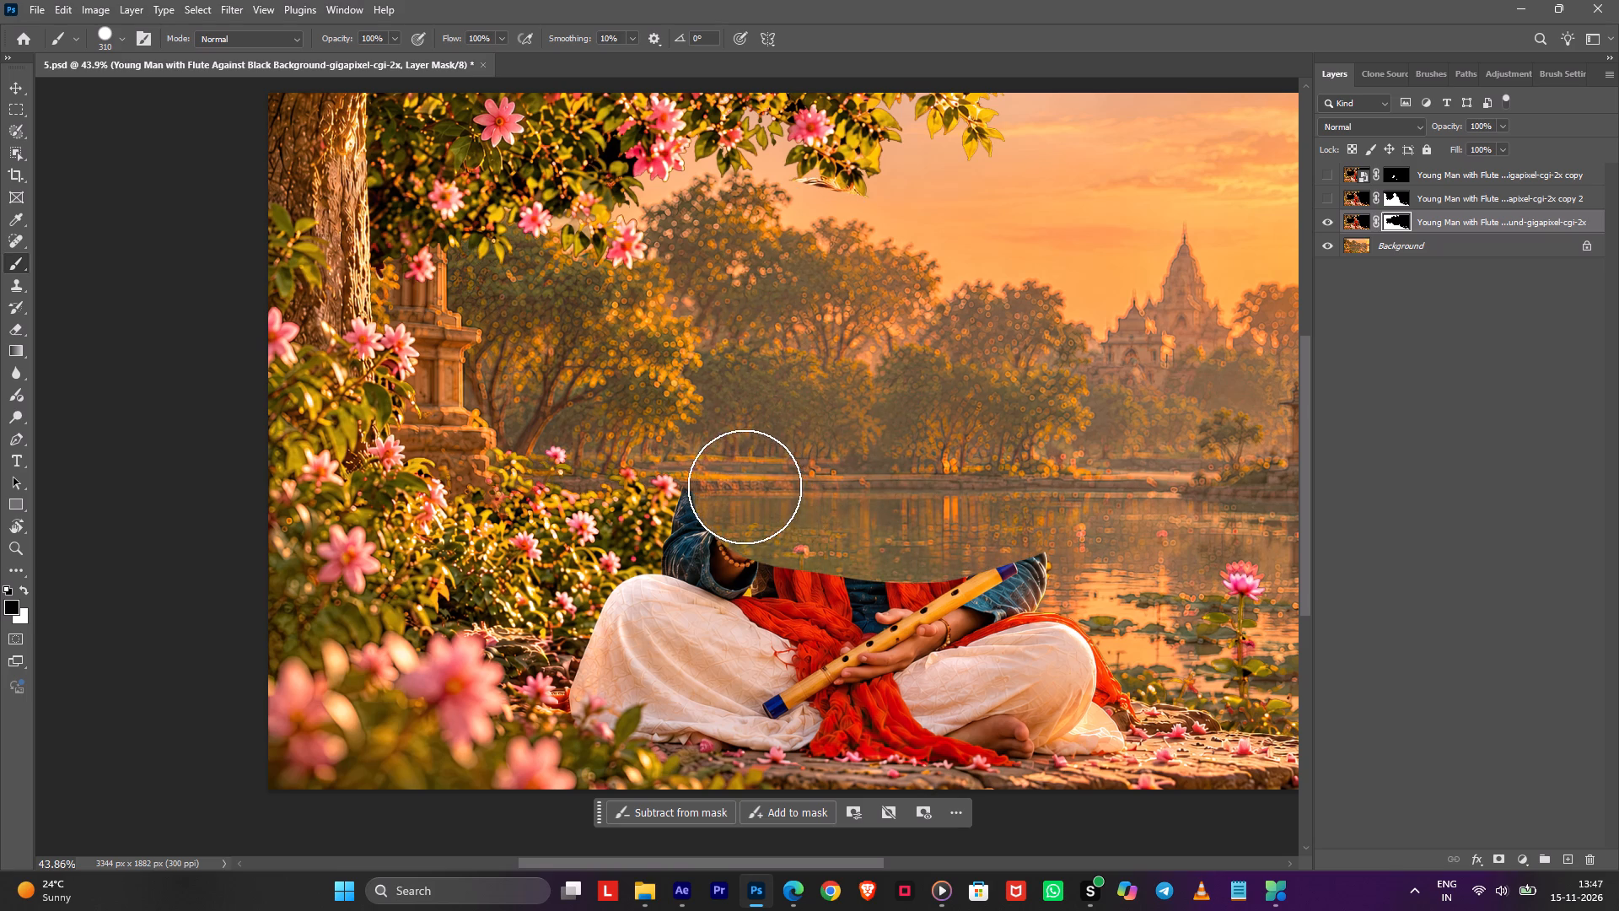
{"action": "left_click_drag", "start_coordinate": [745, 487], "coordinate": [1032, 513]}
{"action": "left_click_drag", "start_coordinate": [1029, 547], "coordinate": [939, 563]}
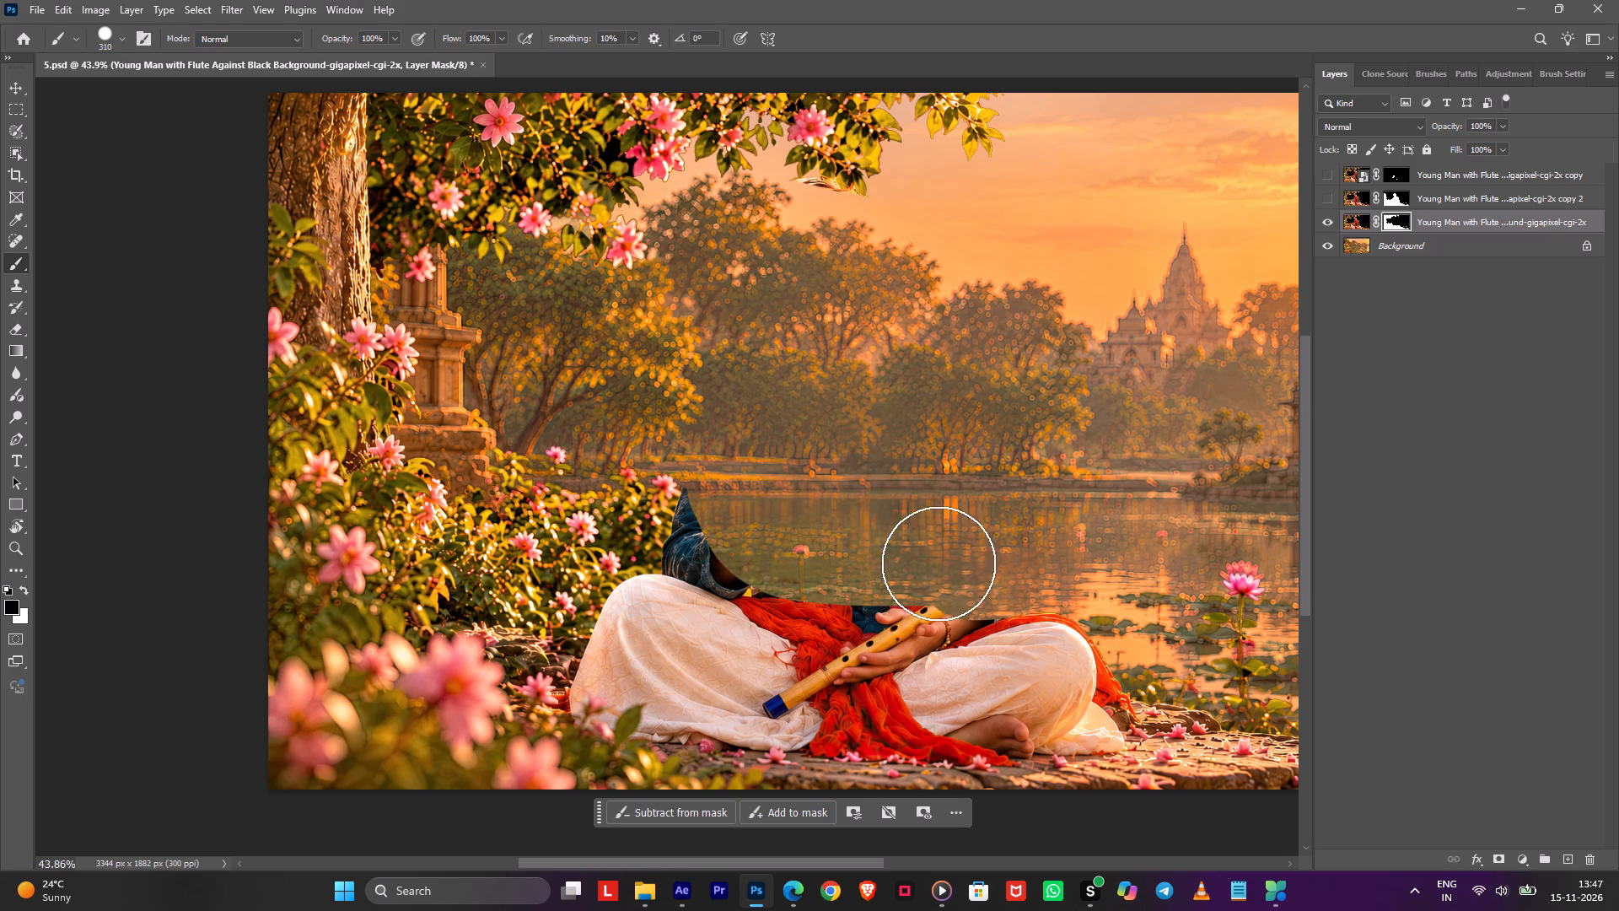
{"action": "left_click_drag", "start_coordinate": [939, 563], "coordinate": [810, 547]}
Hide the Background layer and paint out the man's remaining arm, lap, hand and flute in the original layer's mask.
{"action": "left_click", "coordinate": [1331, 240]}
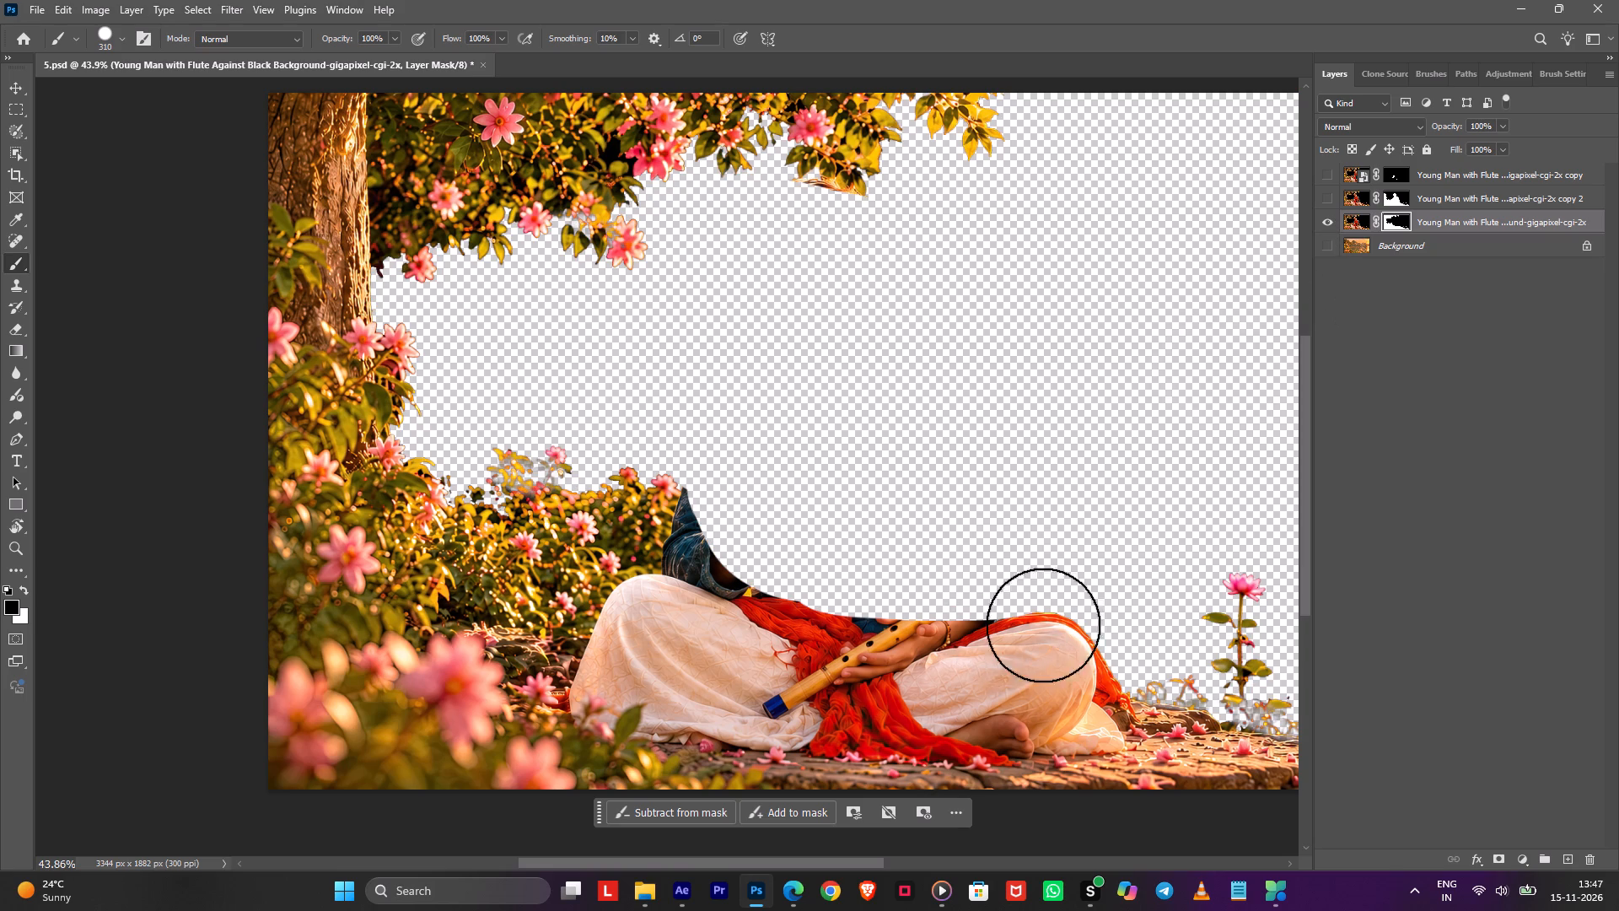
{"action": "left_click_drag", "start_coordinate": [1087, 639], "coordinate": [745, 558]}
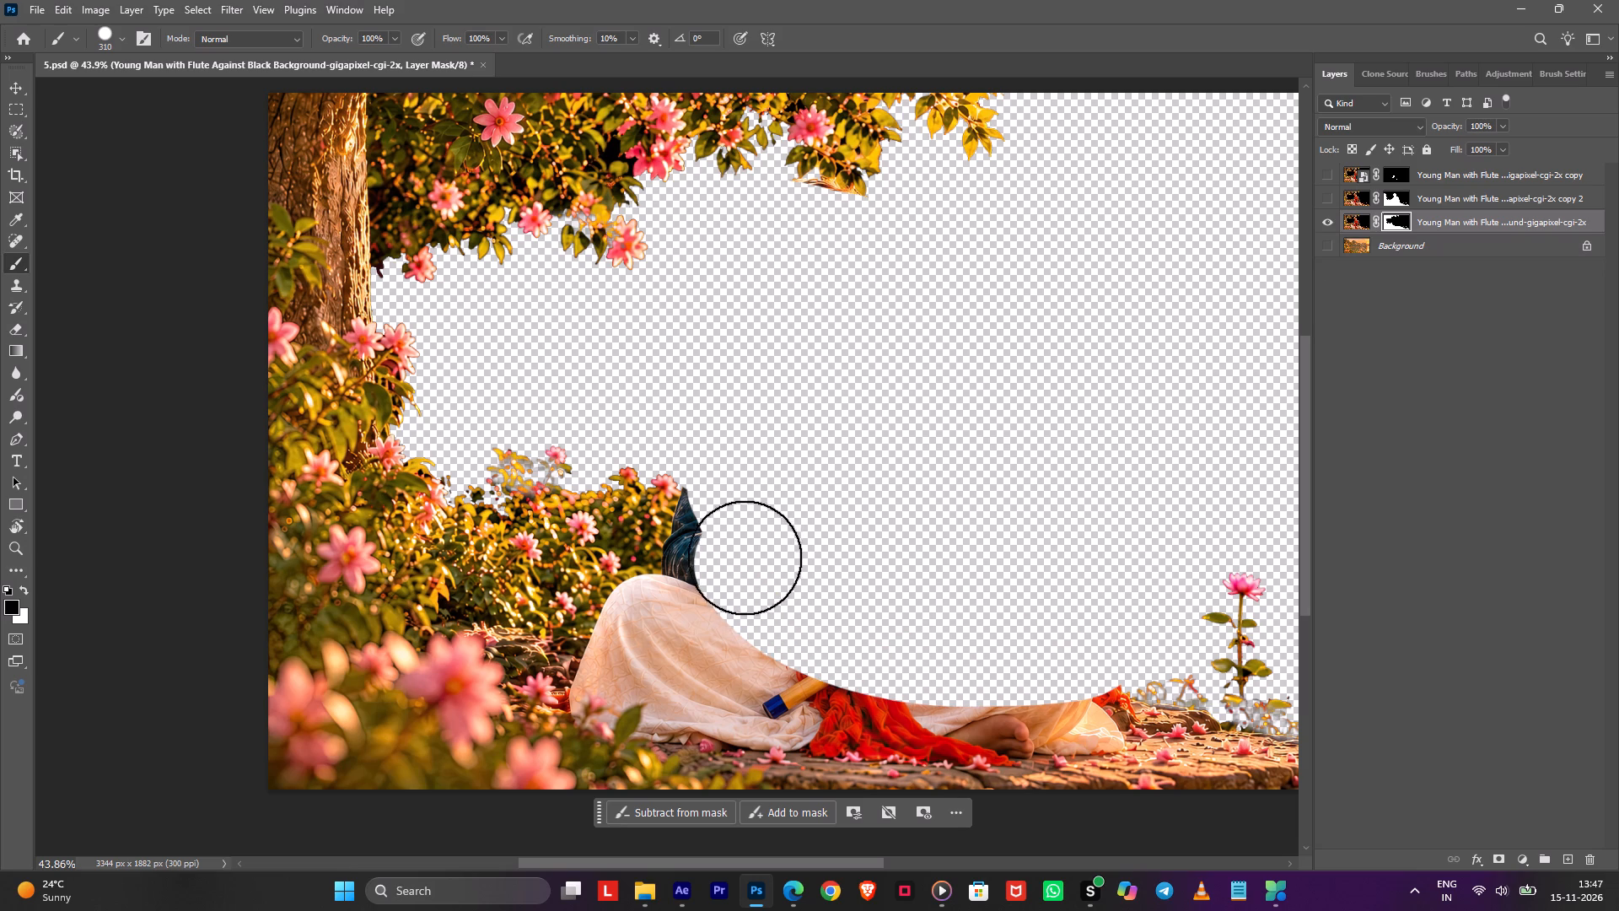
{"action": "left_click_drag", "start_coordinate": [745, 558], "coordinate": [756, 455]}
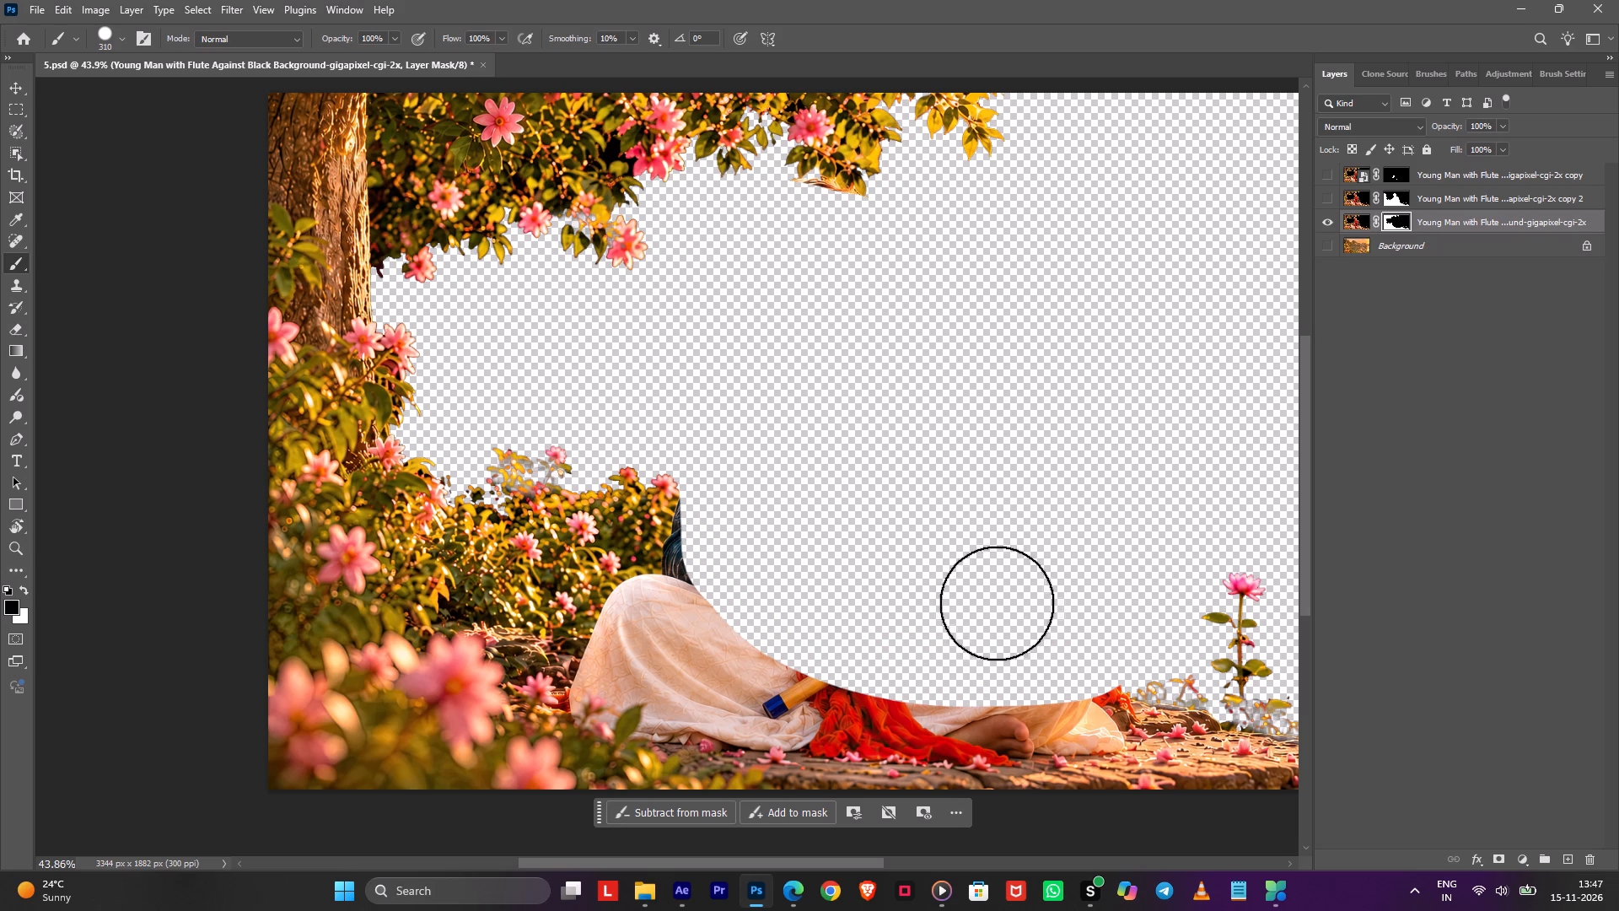
{"action": "left_click_drag", "start_coordinate": [1098, 643], "coordinate": [921, 644]}
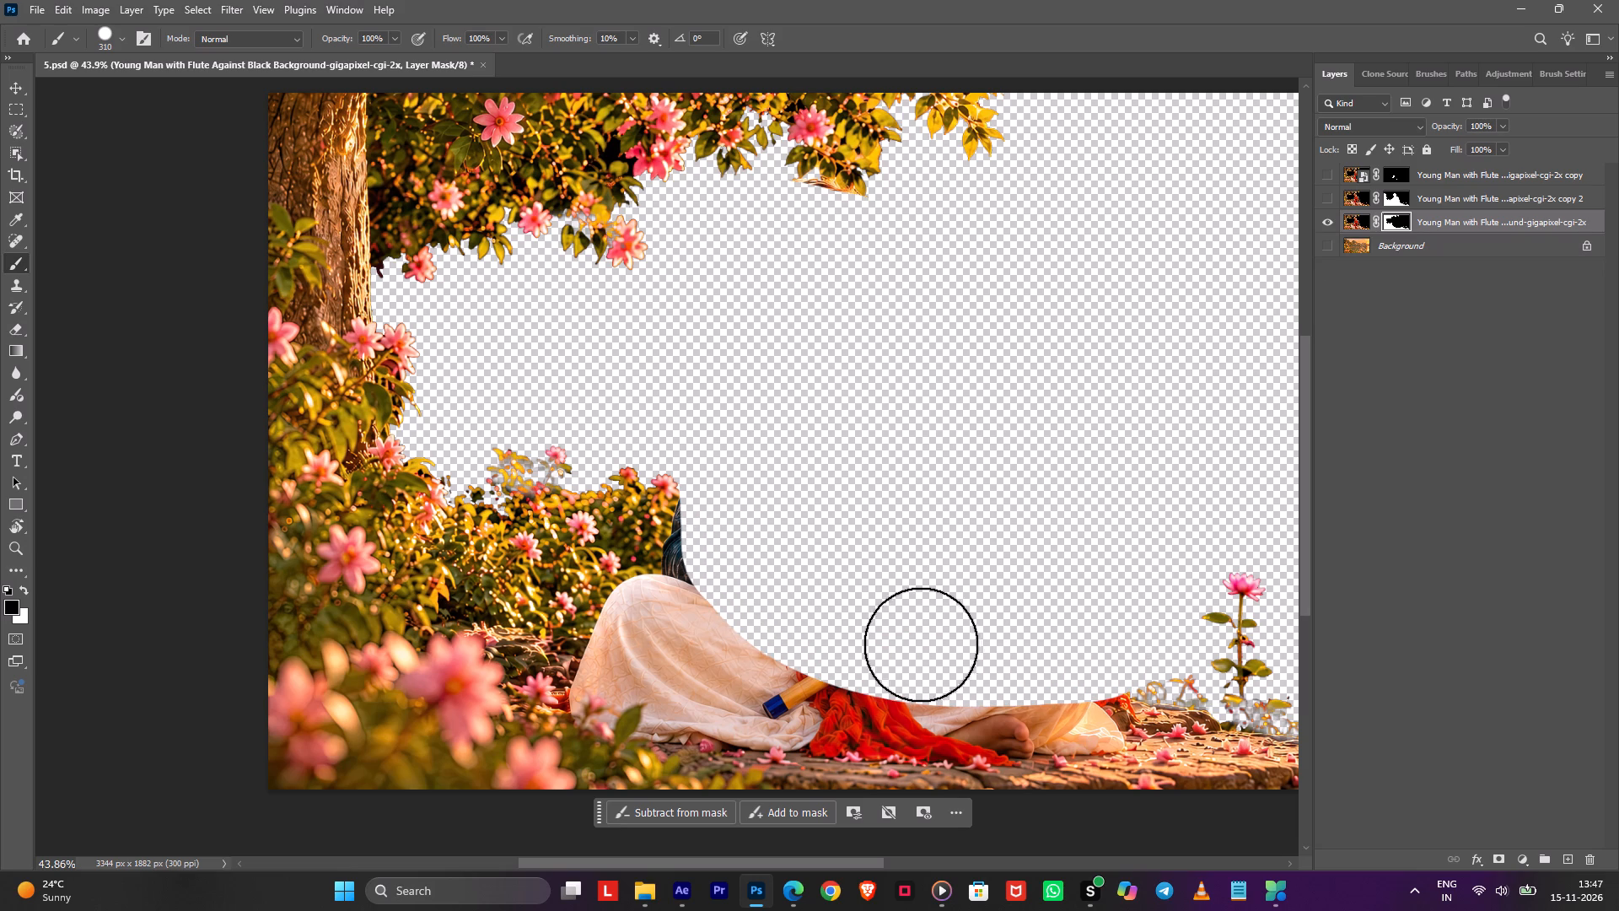
{"action": "left_click_drag", "start_coordinate": [921, 644], "coordinate": [719, 561]}
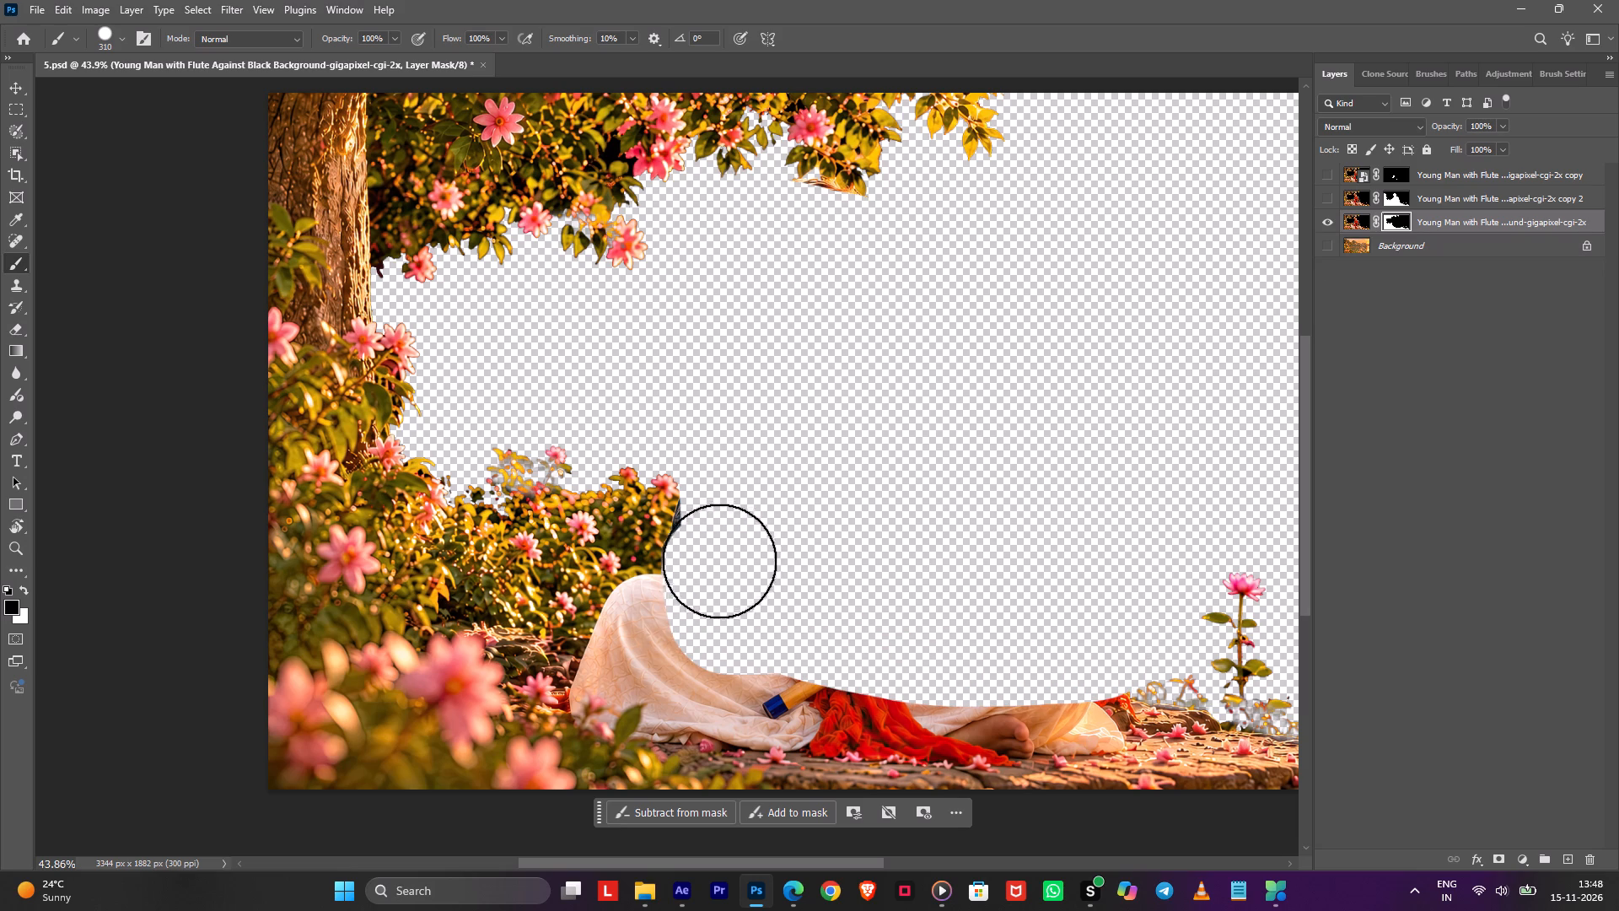
{"action": "left_click_drag", "start_coordinate": [719, 561], "coordinate": [747, 523]}
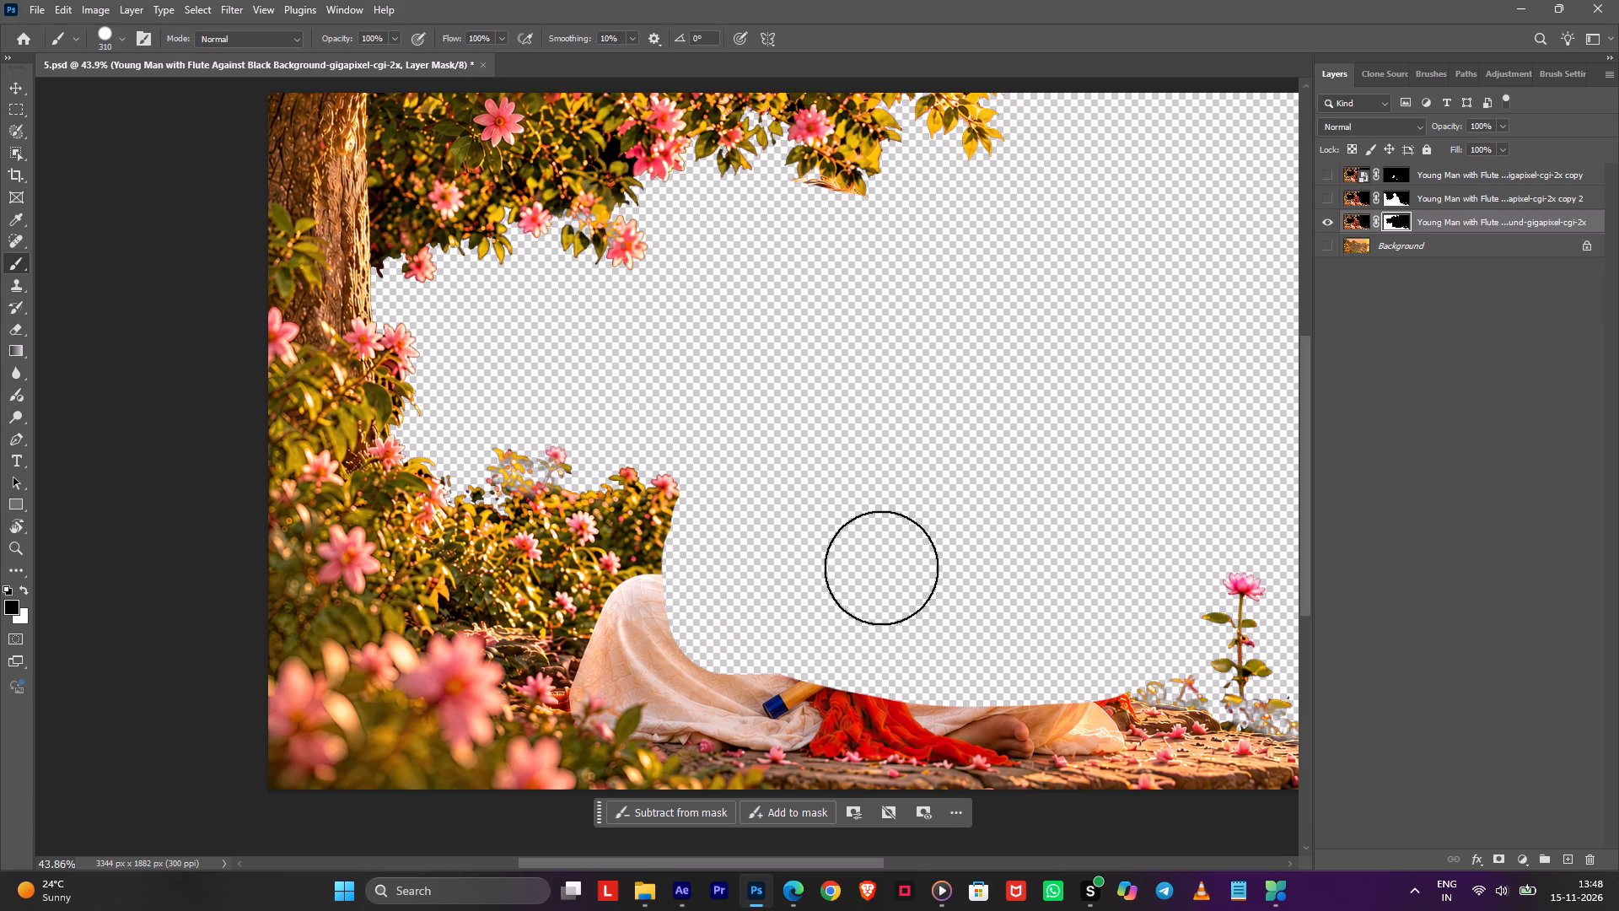
{"action": "left_click_drag", "start_coordinate": [736, 483], "coordinate": [722, 543]}
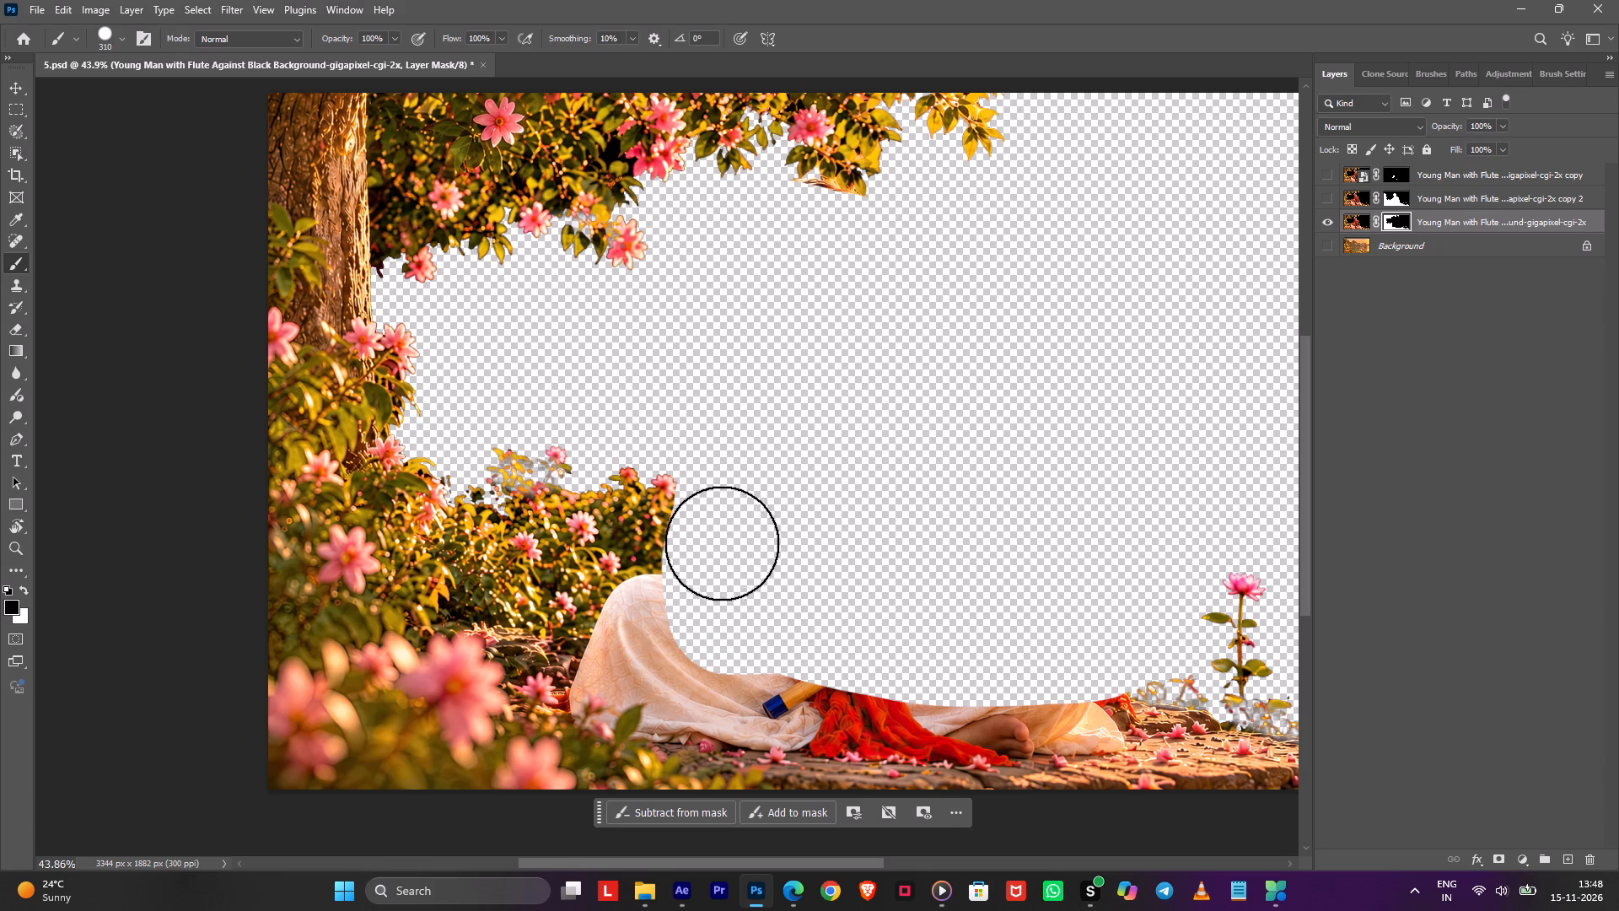
{"action": "left_click_drag", "start_coordinate": [722, 543], "coordinate": [1029, 637]}
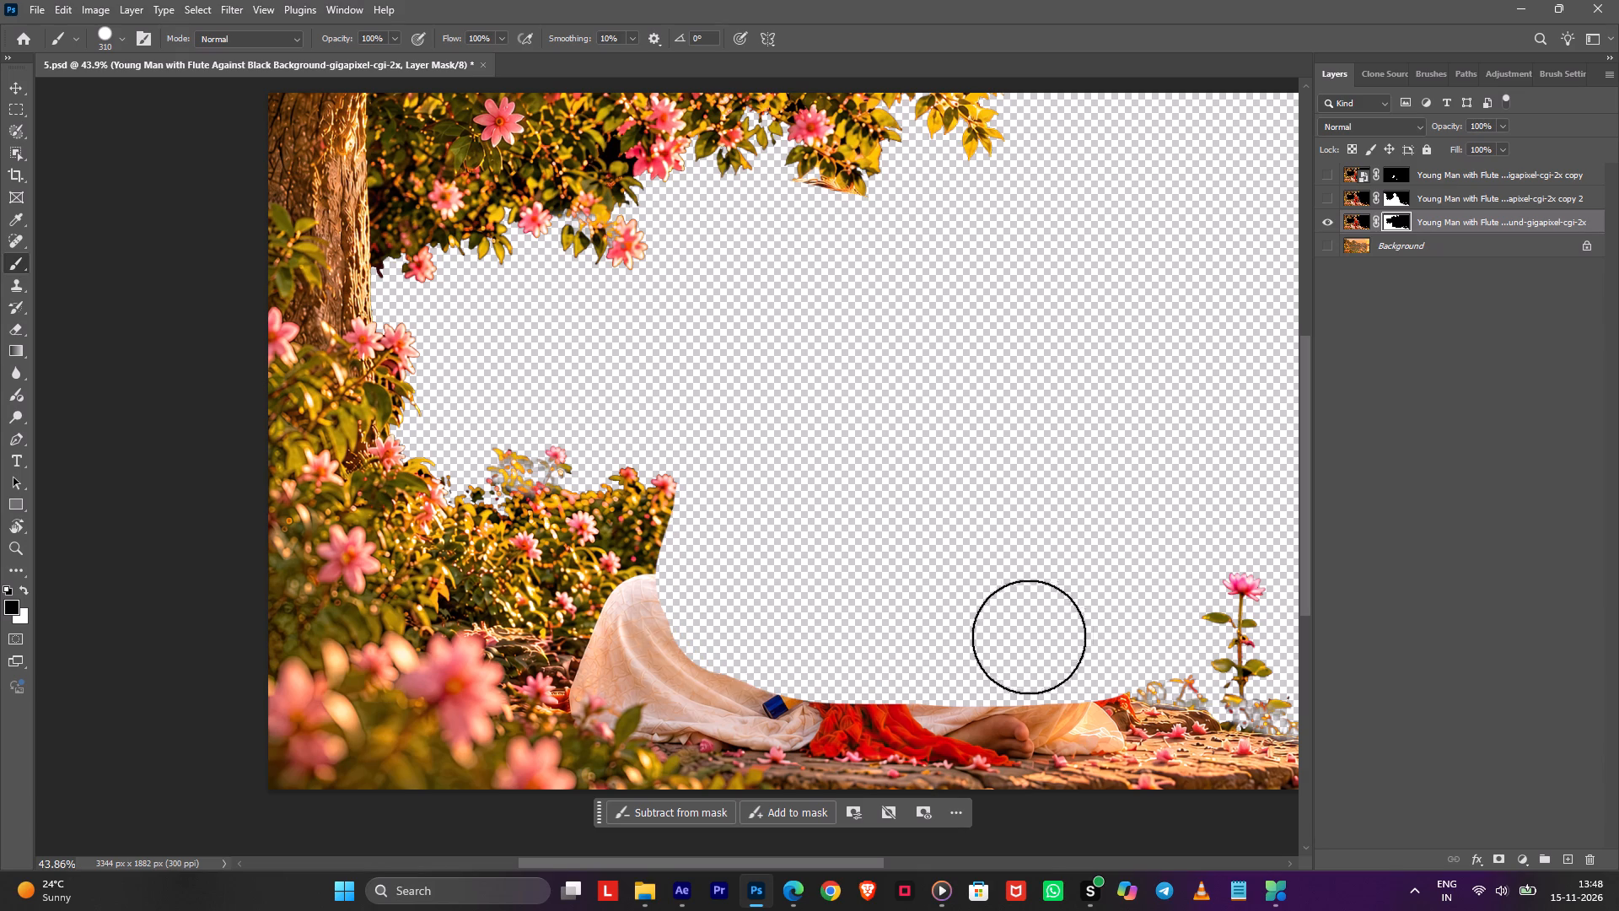
{"action": "left_click_drag", "start_coordinate": [1029, 637], "coordinate": [1045, 632]}
{"action": "left_click_drag", "start_coordinate": [1097, 648], "coordinate": [959, 660]}
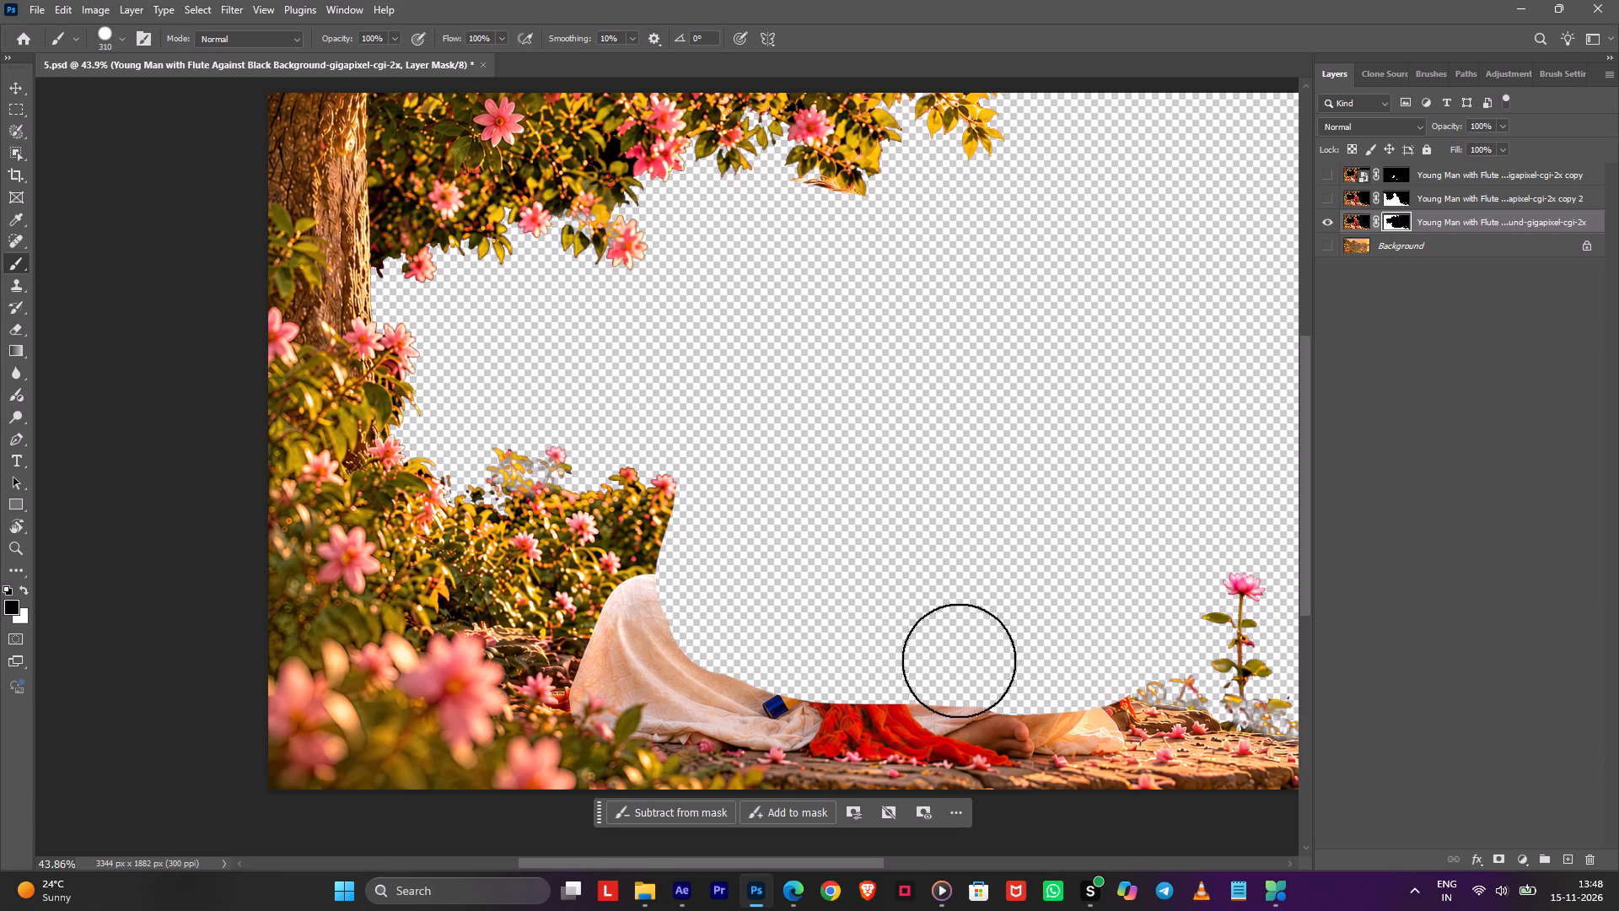
{"action": "left_click_drag", "start_coordinate": [959, 660], "coordinate": [697, 610]}
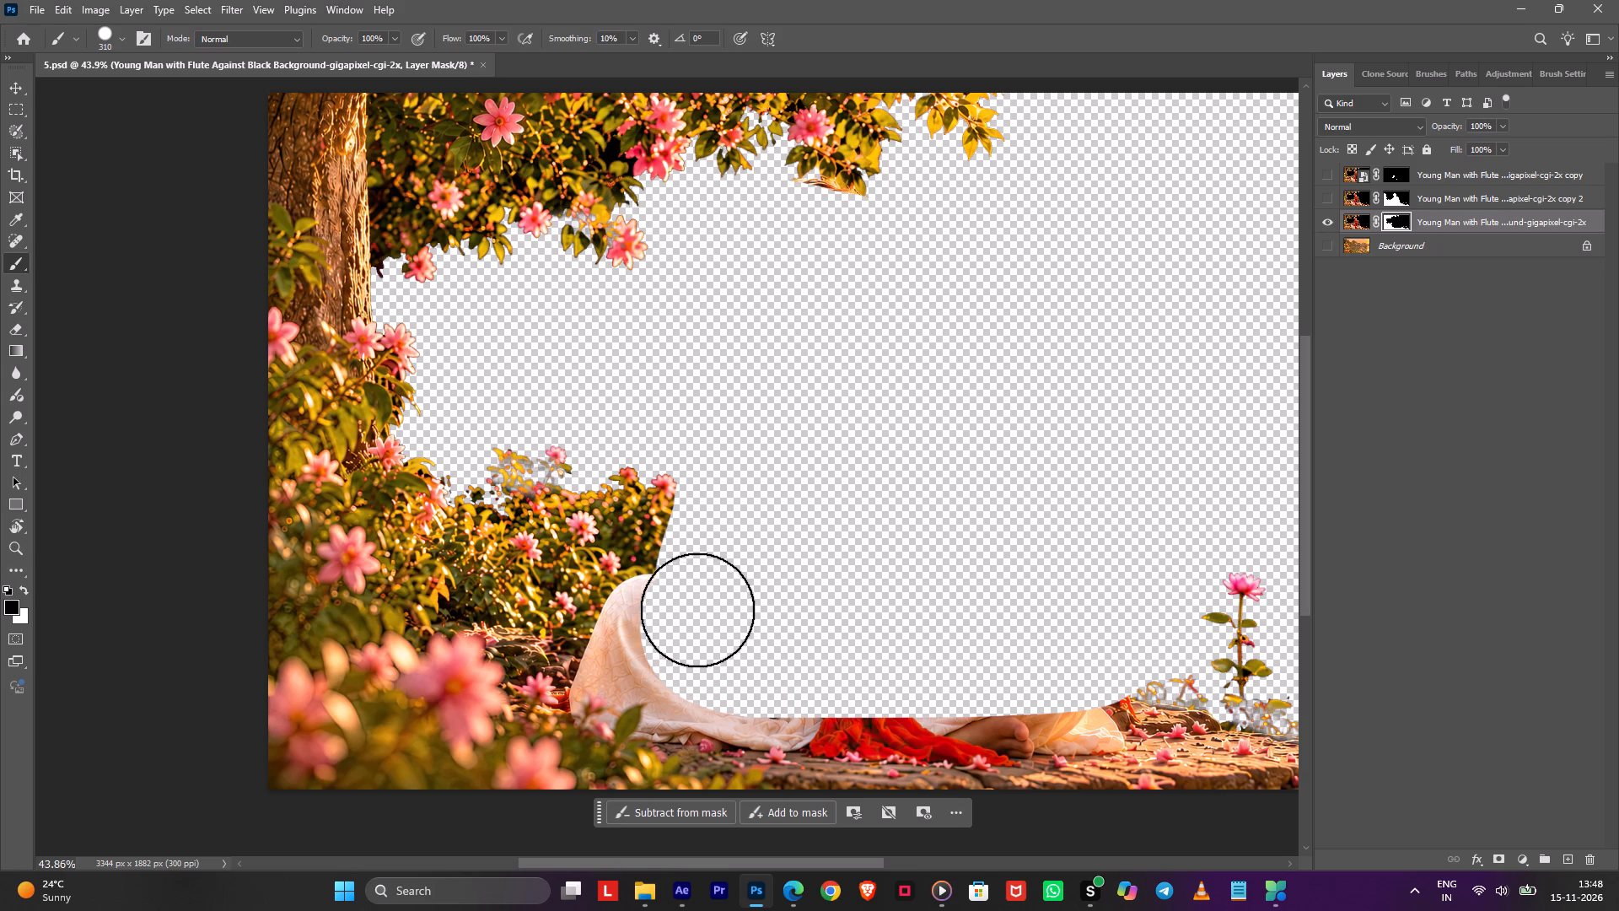
{"action": "left_click_drag", "start_coordinate": [697, 610], "coordinate": [789, 539]}
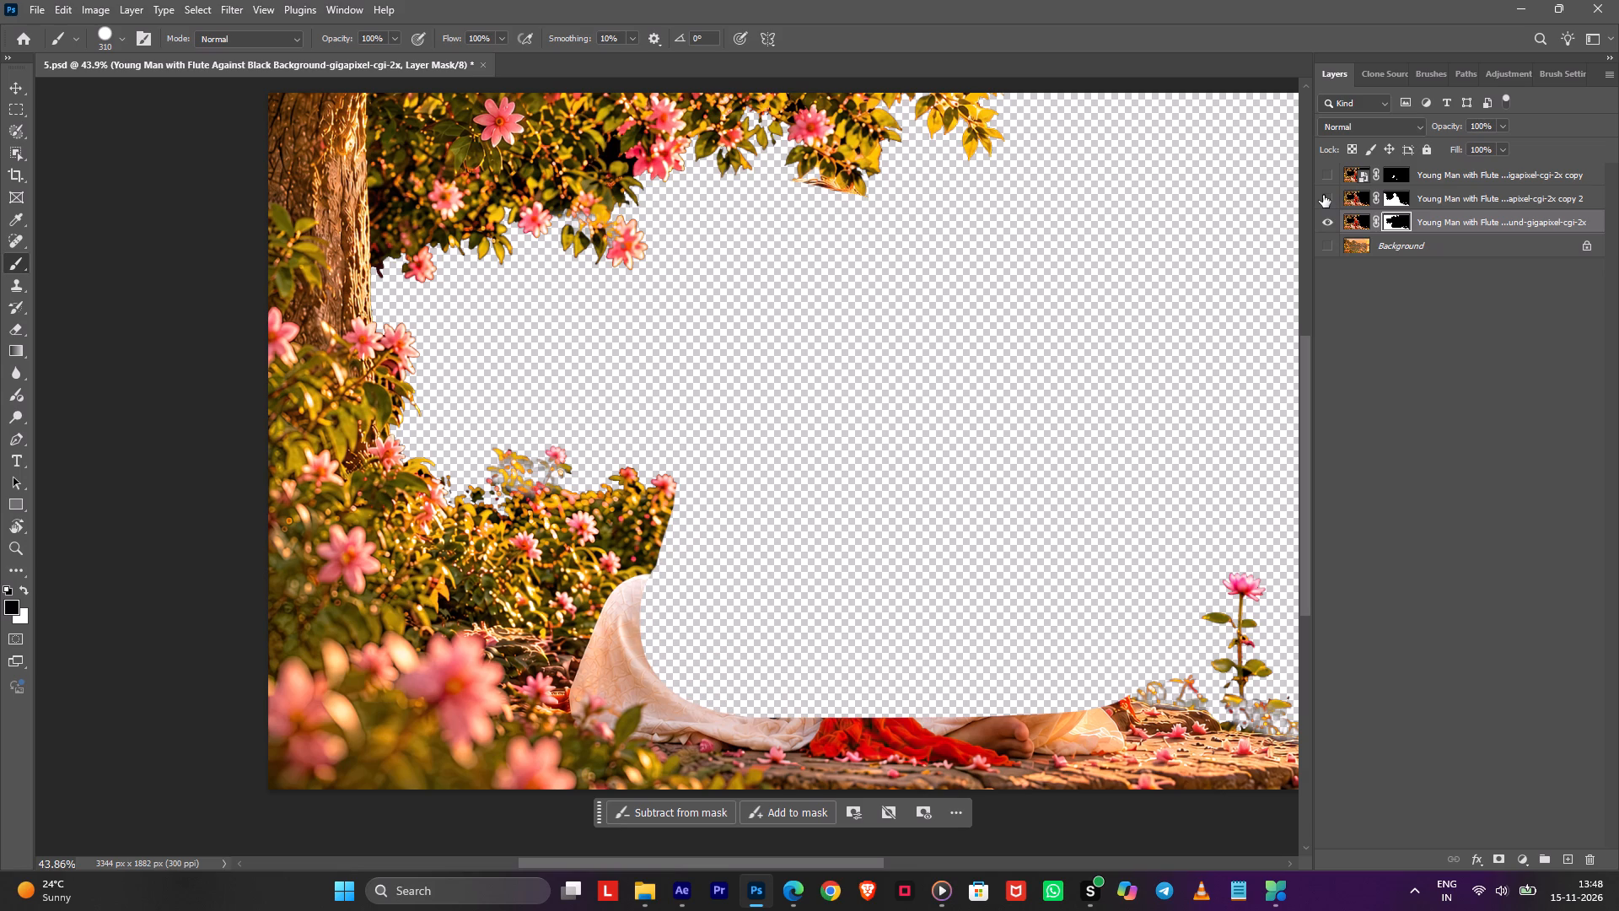
Show only copy 2 and paint out the tree trunk and flower bushes beside the man in its mask with the size 310 black brush.
{"action": "left_click", "coordinate": [1322, 194]}
{"action": "left_click", "coordinate": [1322, 194]}
{"action": "left_click", "coordinate": [1327, 214]}
{"action": "left_click", "coordinate": [1327, 197]}
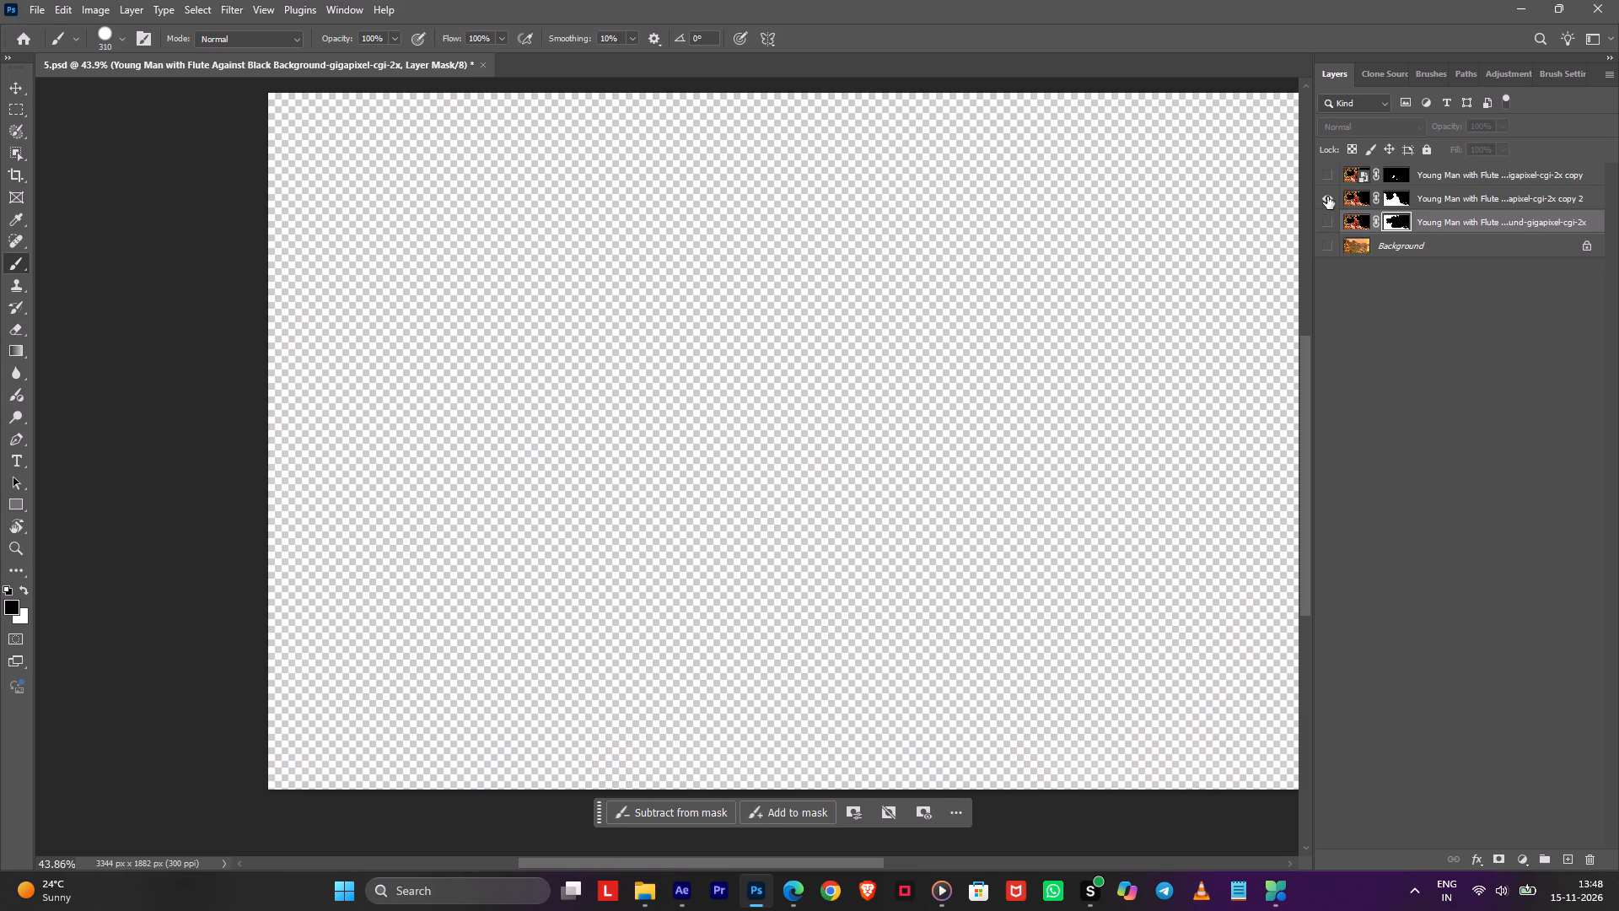
{"action": "left_click", "coordinate": [1385, 198]}
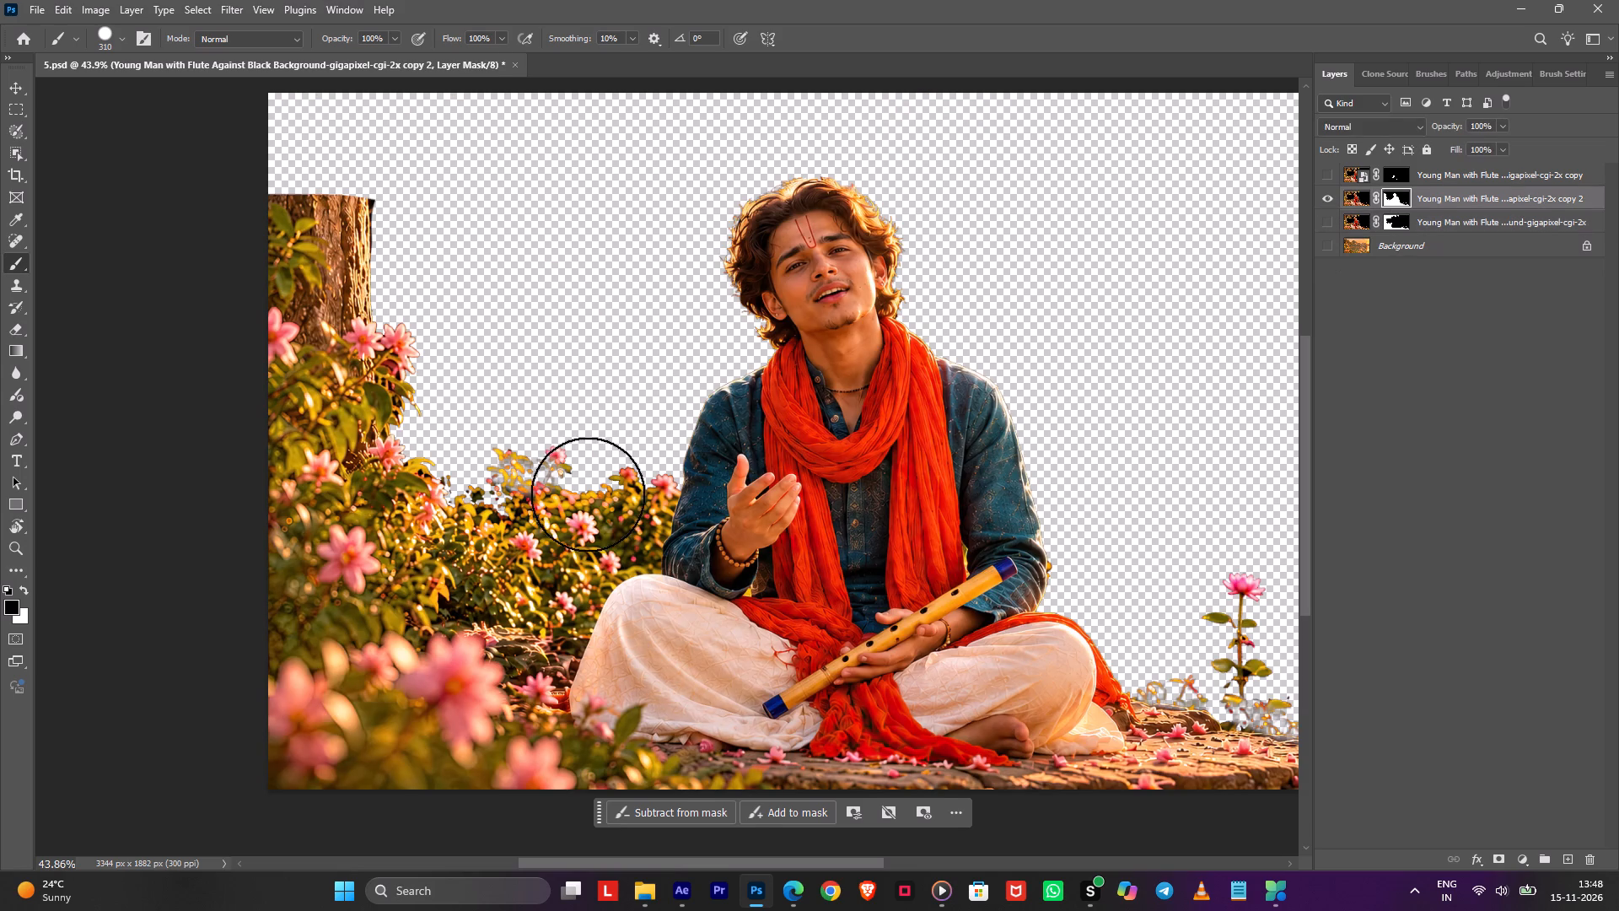
{"action": "left_click_drag", "start_coordinate": [605, 469], "coordinate": [575, 456]}
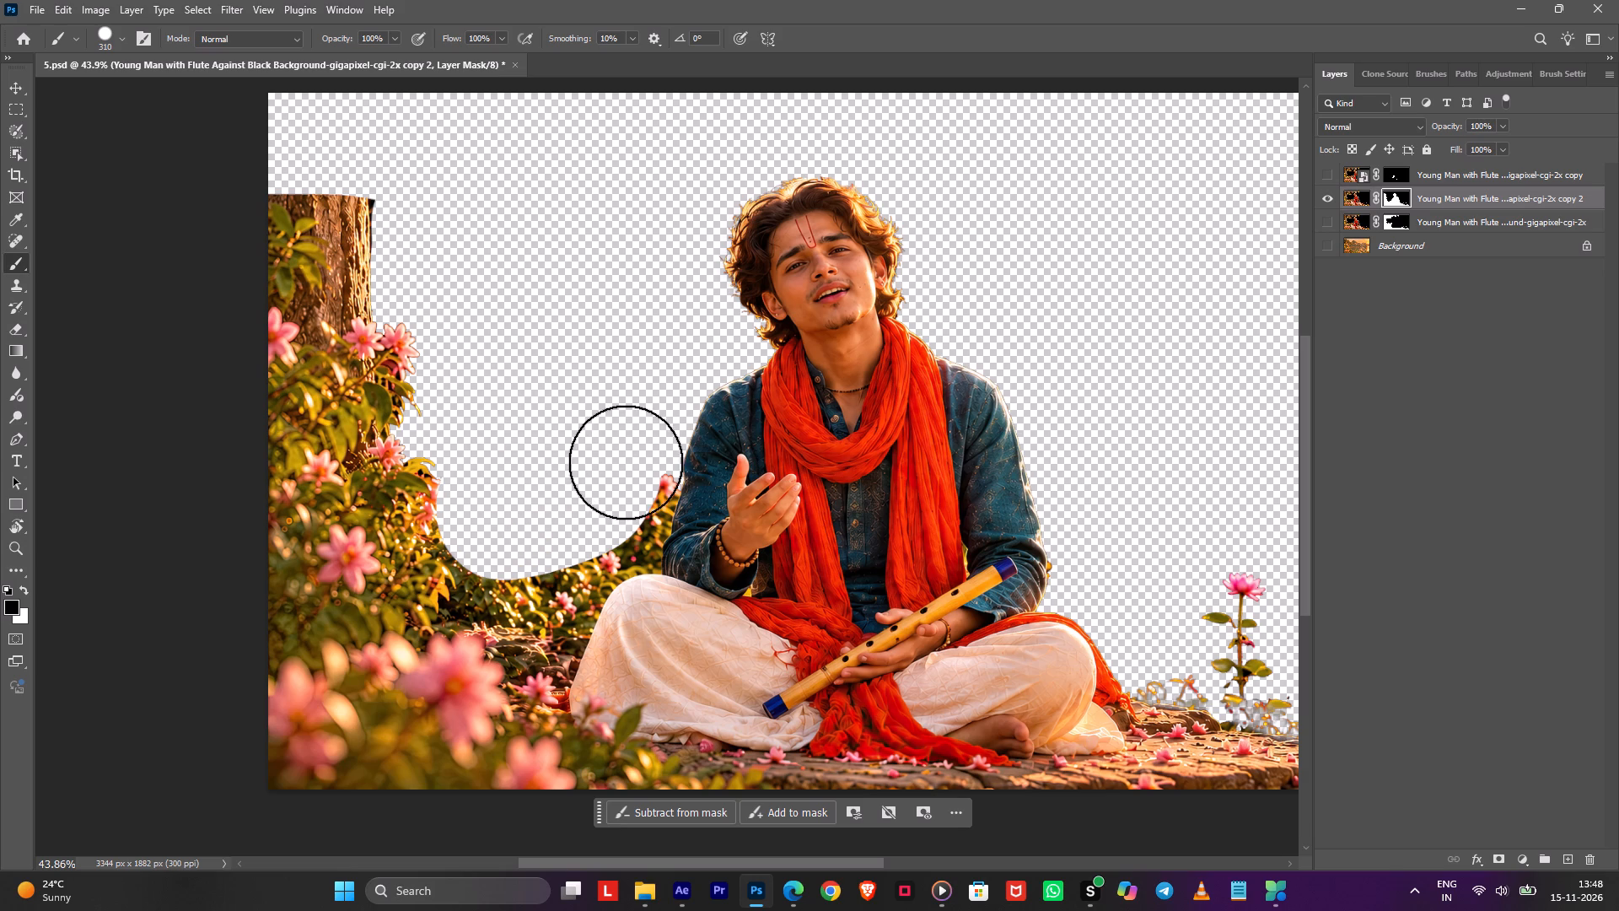
{"action": "left_click_drag", "start_coordinate": [620, 467], "coordinate": [241, 485]}
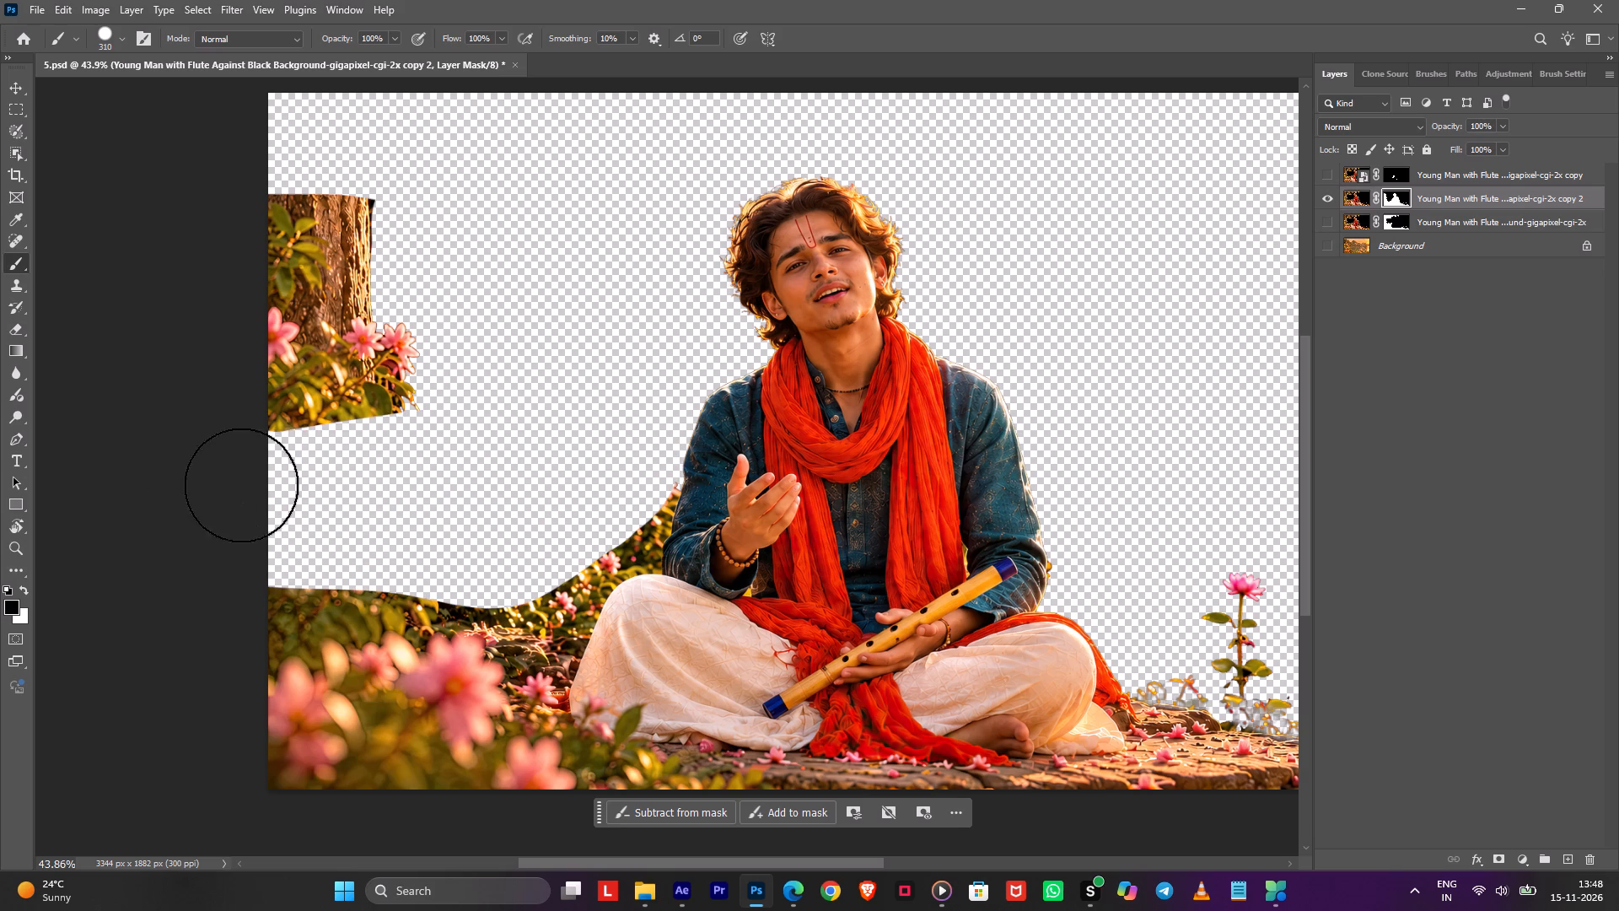
{"action": "left_click_drag", "start_coordinate": [241, 485], "coordinate": [363, 173]}
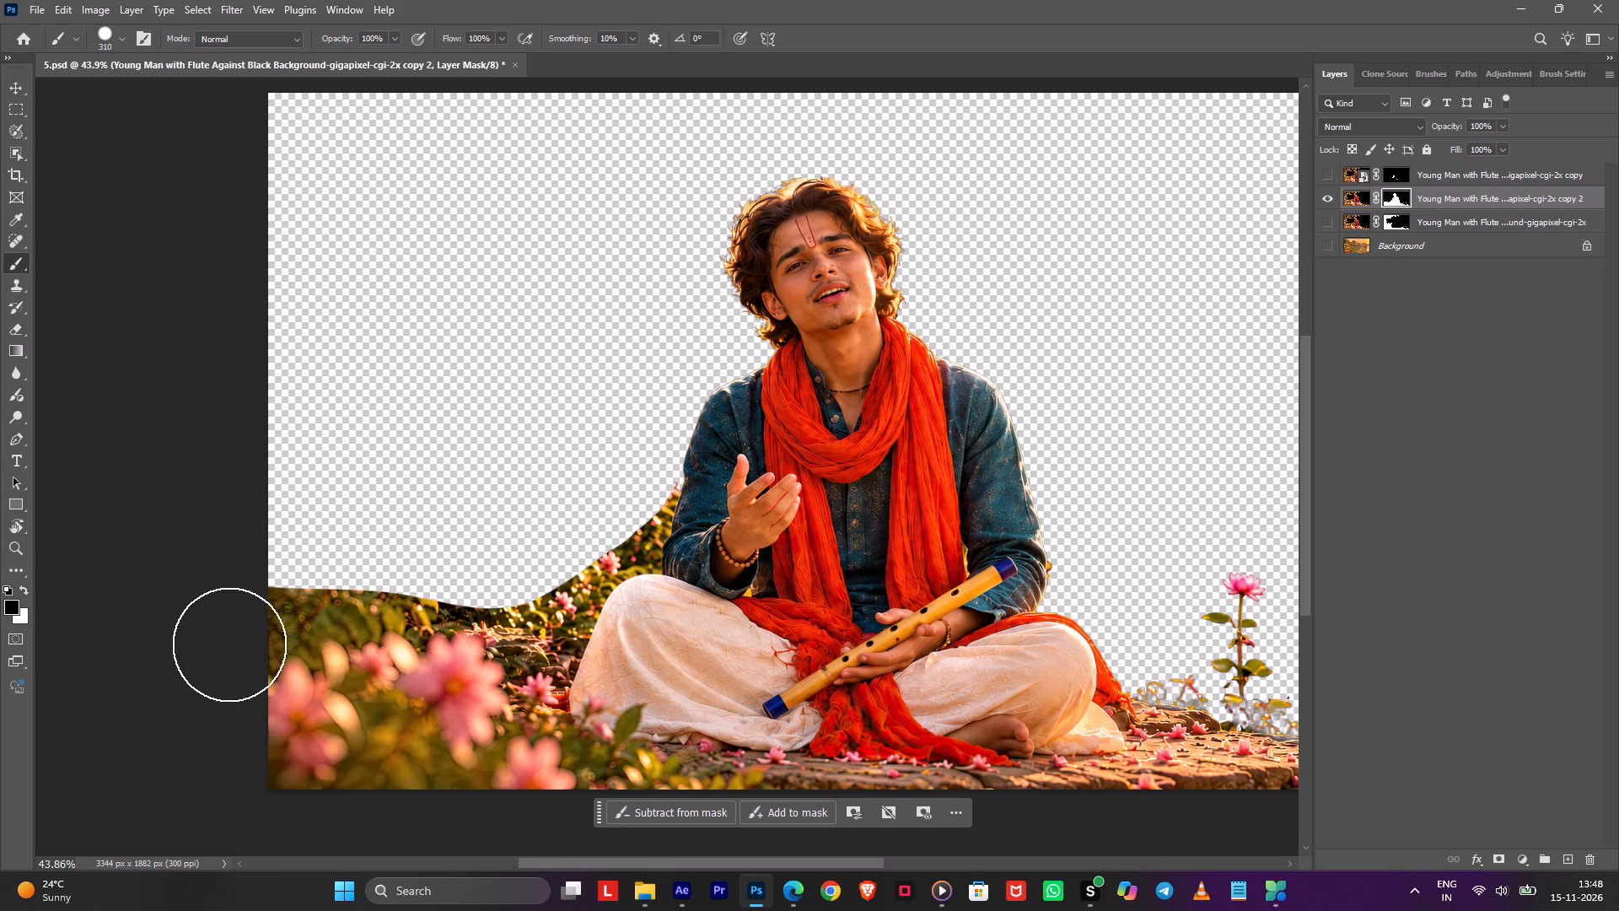
{"action": "left_click_drag", "start_coordinate": [250, 624], "coordinate": [429, 606]}
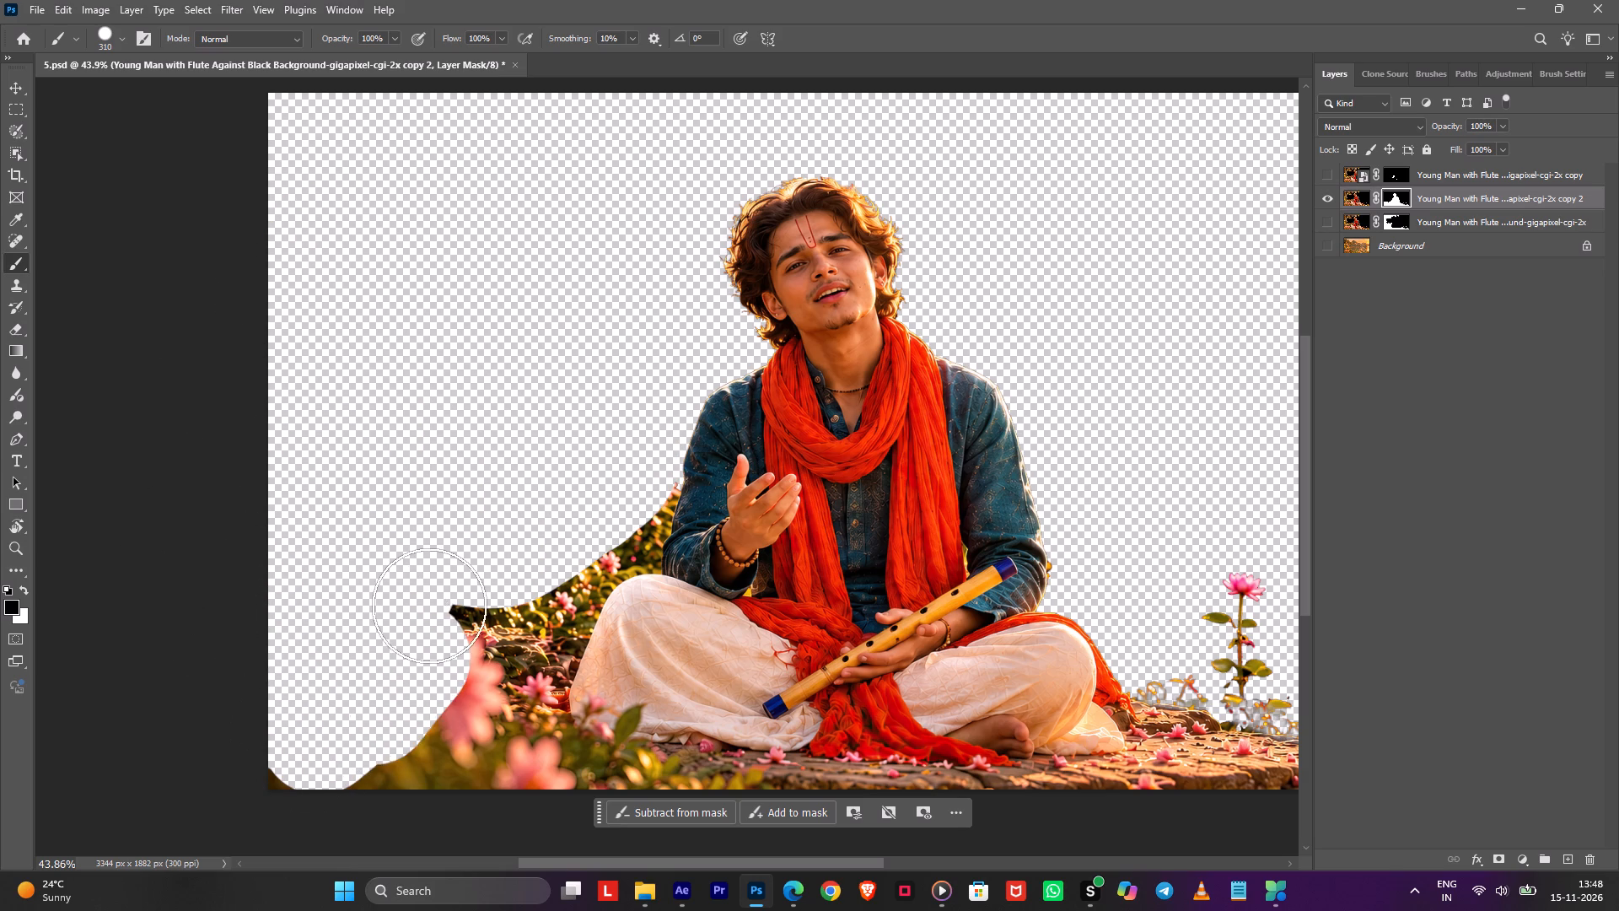
{"action": "left_click_drag", "start_coordinate": [429, 606], "coordinate": [296, 767]}
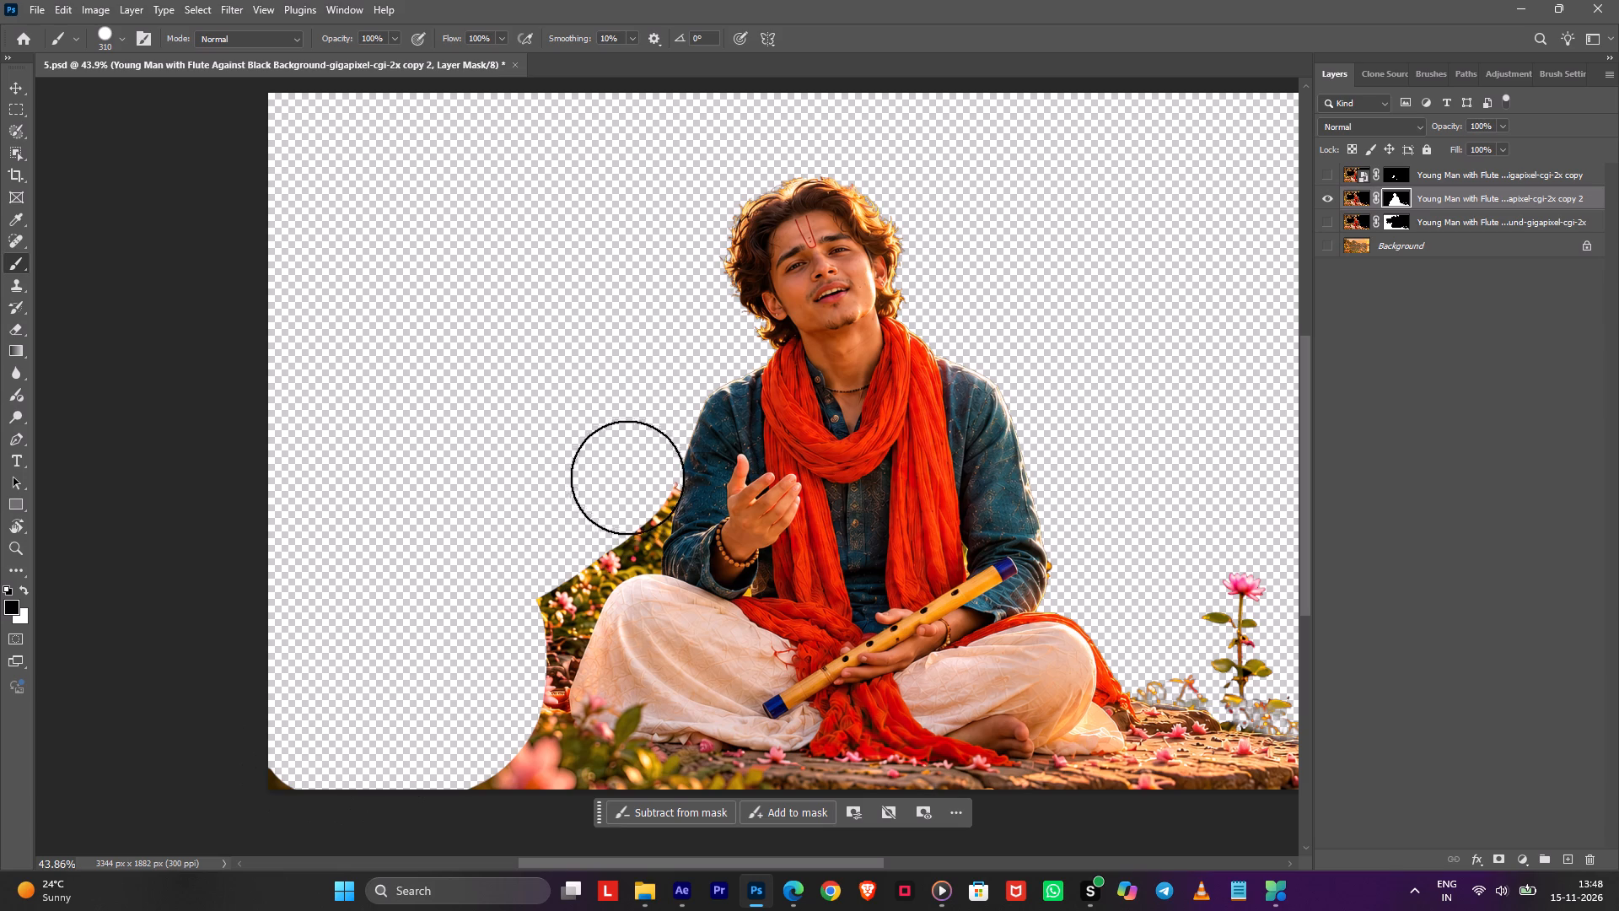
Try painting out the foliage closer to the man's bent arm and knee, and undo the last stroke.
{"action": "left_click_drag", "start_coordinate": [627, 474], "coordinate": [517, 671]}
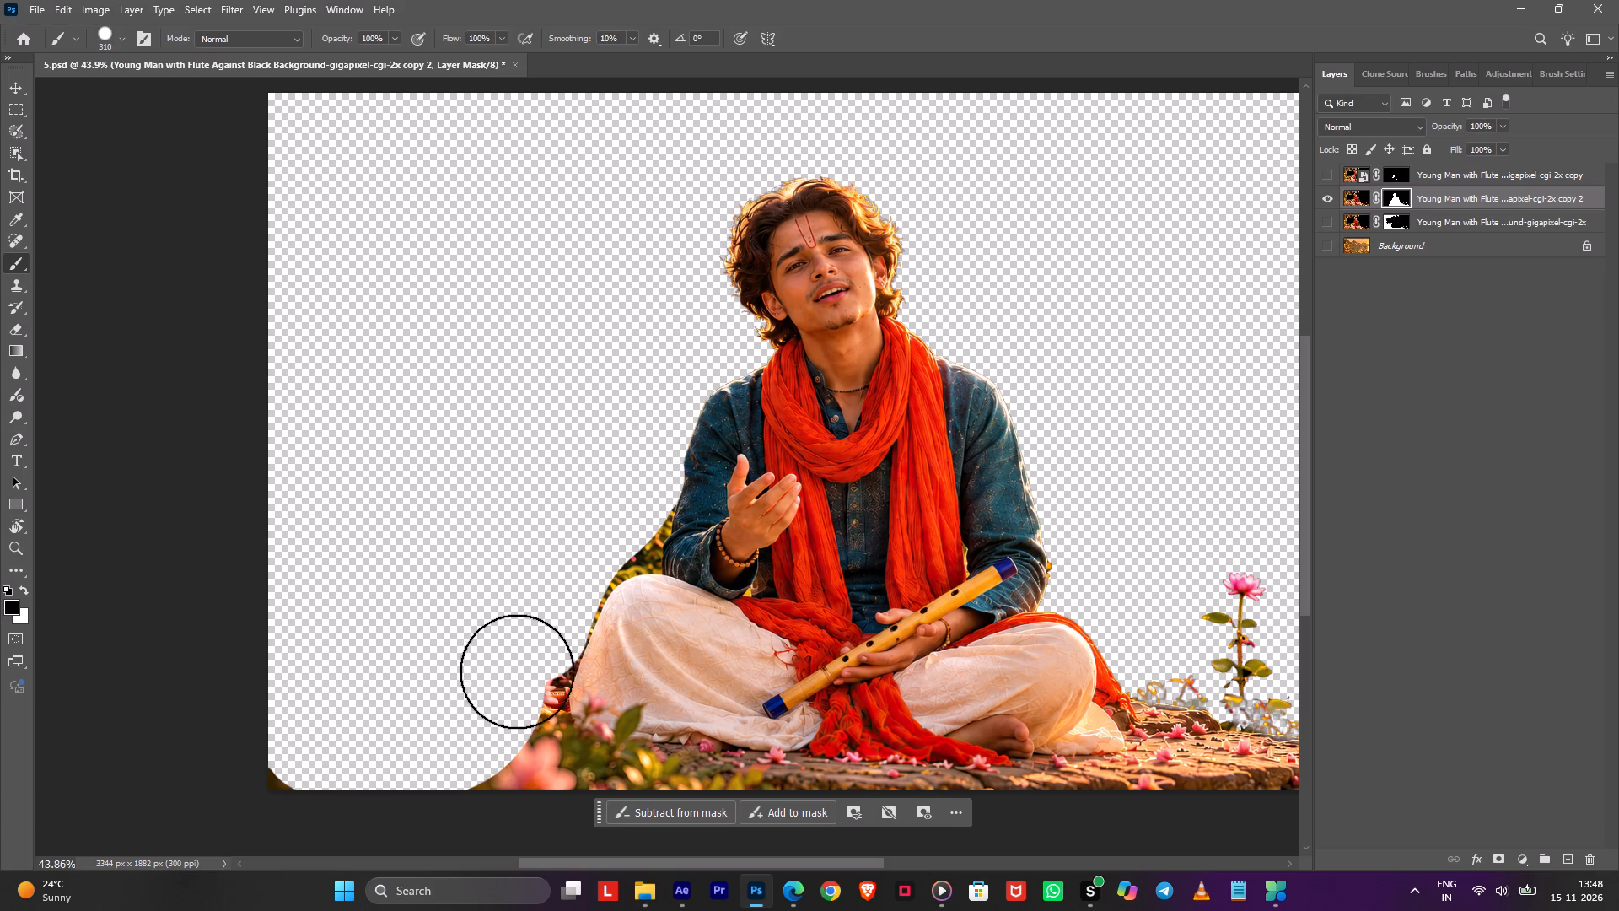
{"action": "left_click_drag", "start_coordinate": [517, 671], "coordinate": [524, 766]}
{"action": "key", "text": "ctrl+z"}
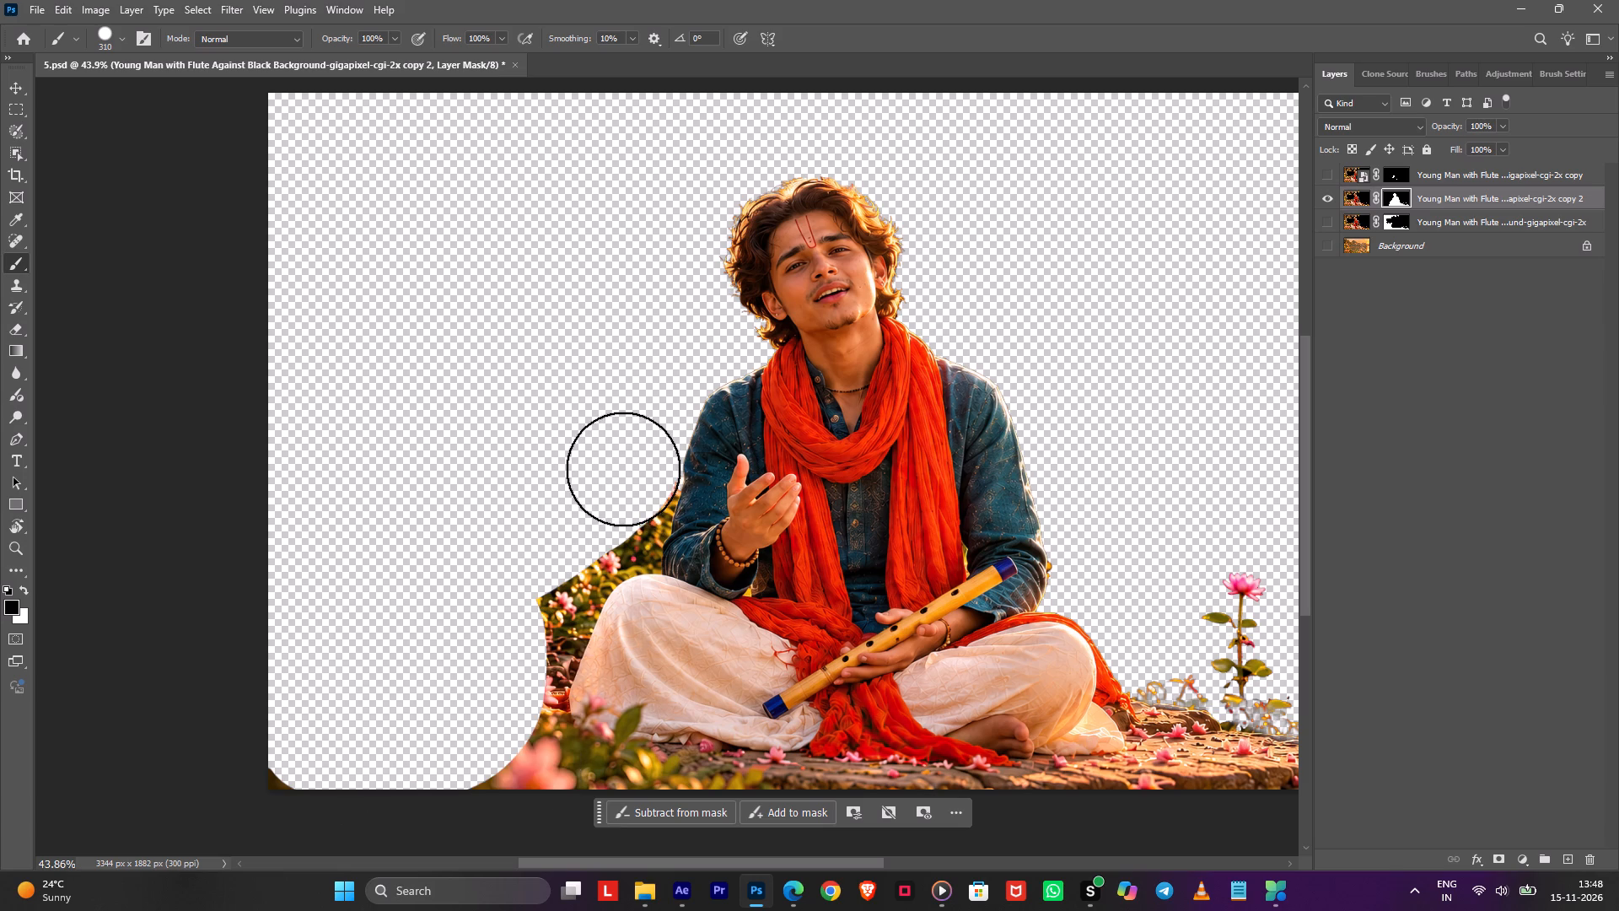
Paint out the foliage closer to the man's bent arm and knee in copy 2's mask with the size 310 black brush.
{"action": "left_click_drag", "start_coordinate": [622, 469], "coordinate": [459, 746]}
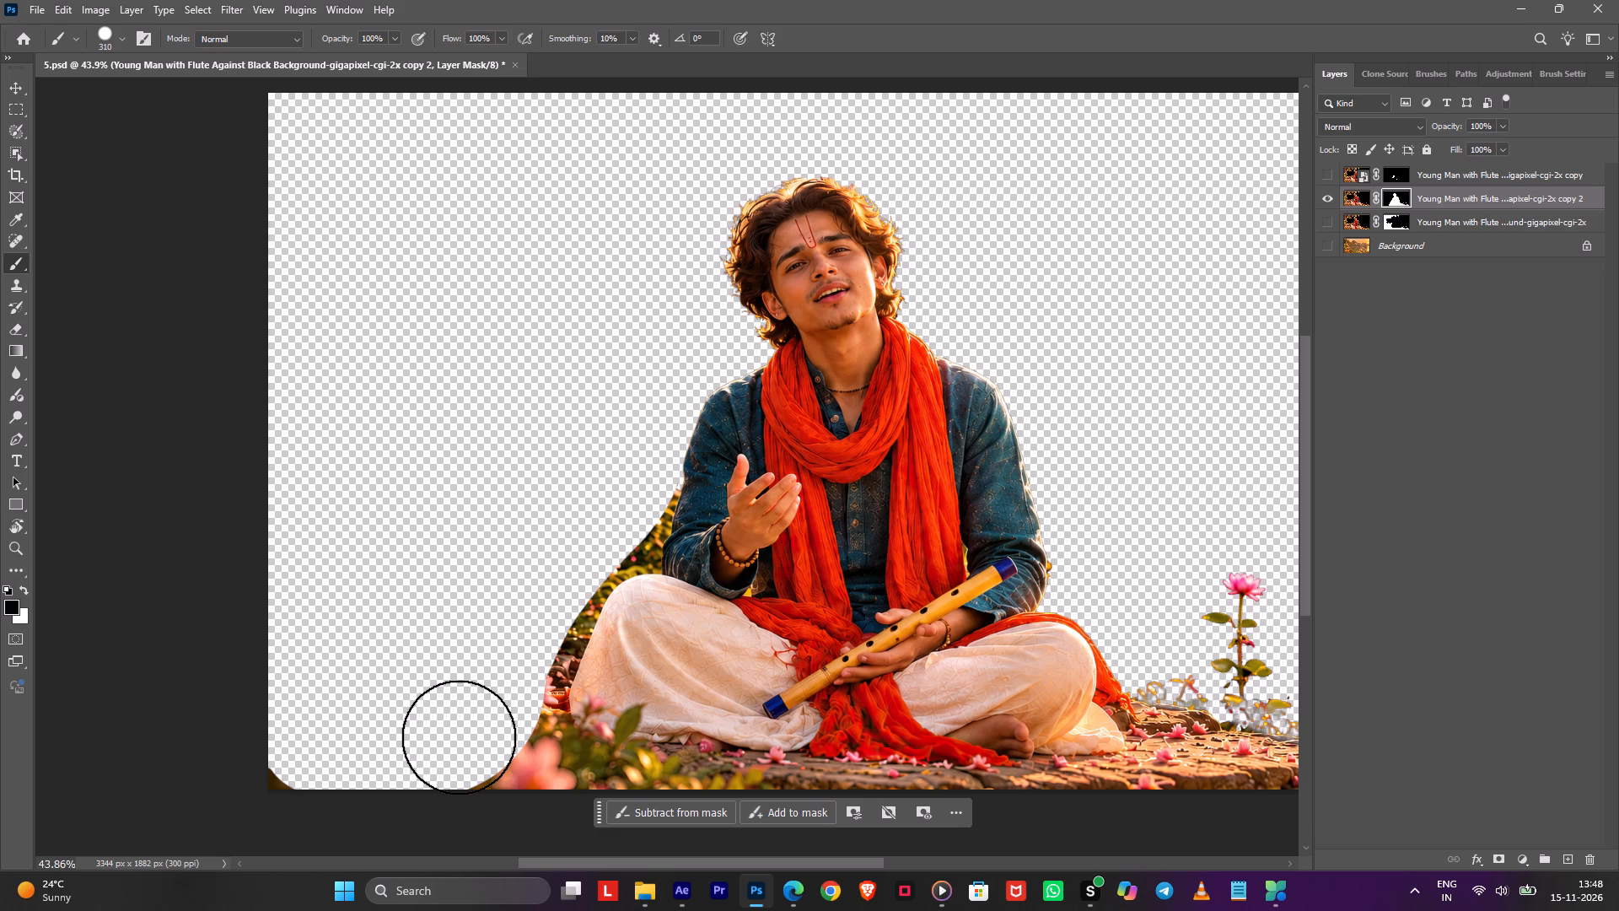
Paint out the lotus flowers, small plants and stone ground beyond the flute-side knee in copy 2's mask with the size 310 brush.
{"action": "key", "text": "space"}
{"action": "key", "text": "space"}
{"action": "key", "text": "space"}
{"action": "key", "text": "space"}
{"action": "key", "text": "space"}
{"action": "key", "text": "space"}
{"action": "key", "text": "space"}
{"action": "key", "text": "space"}
{"action": "key", "text": "space"}
{"action": "key", "text": "space"}
{"action": "key", "text": "space"}
{"action": "key", "text": "space"}
{"action": "key", "text": "space"}
{"action": "left_click_drag", "start_coordinate": [844, 536], "coordinate": [659, 526]}
{"action": "key", "text": "space"}
{"action": "key", "text": "space"}
{"action": "key", "text": "space"}
{"action": "left_click_drag", "start_coordinate": [1096, 524], "coordinate": [1078, 520]}
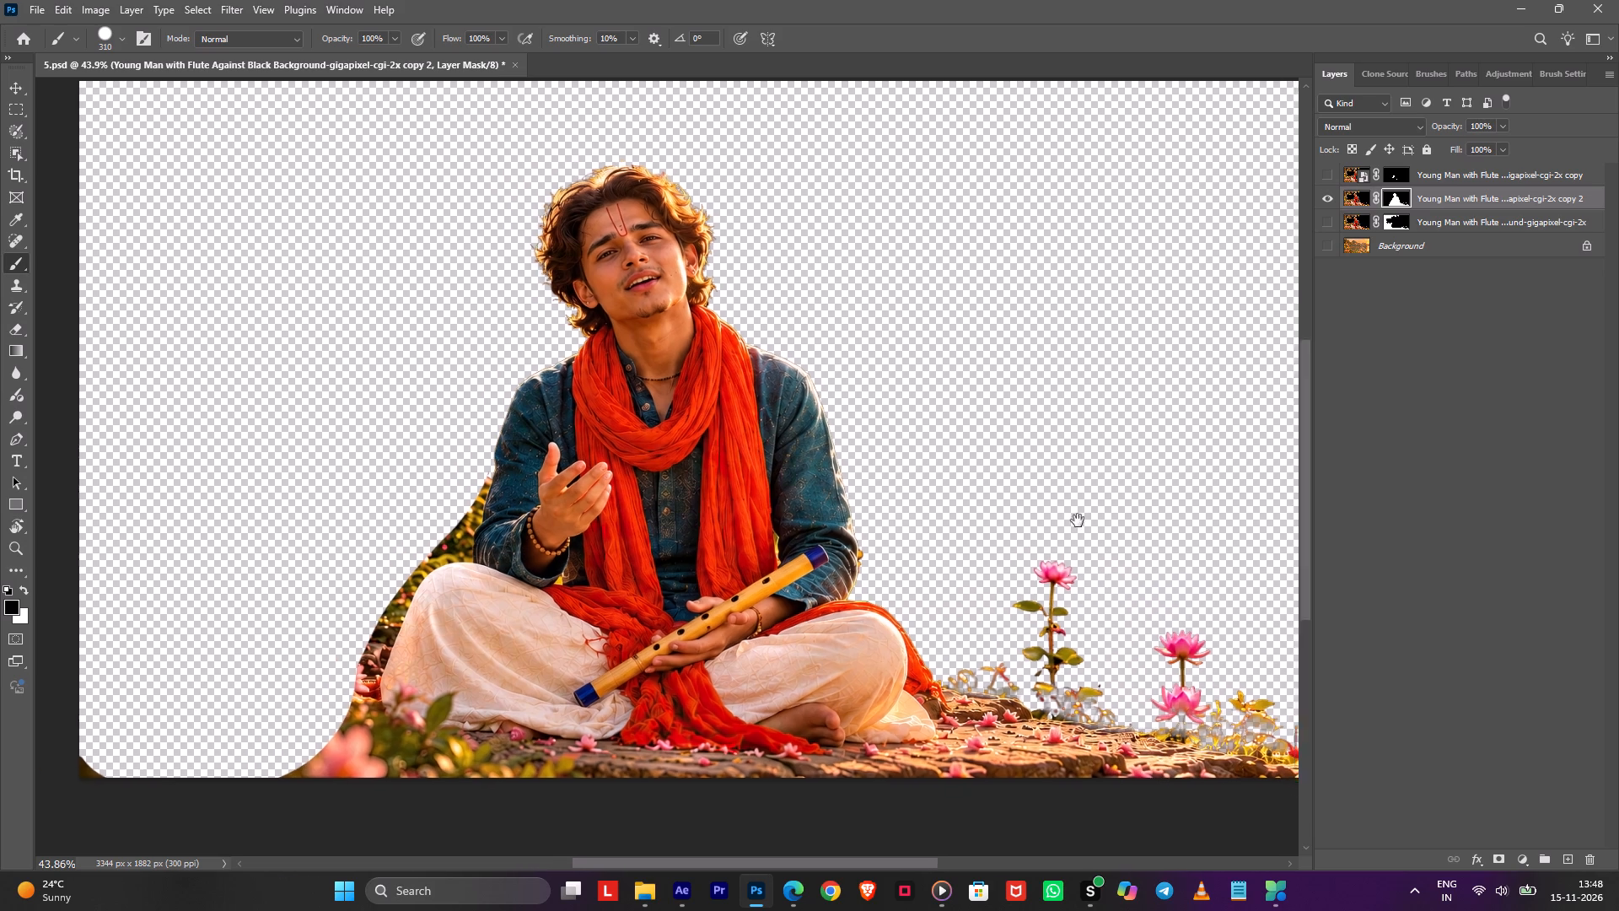
{"action": "left_click_drag", "start_coordinate": [1078, 520], "coordinate": [992, 506]}
{"action": "left_click_drag", "start_coordinate": [935, 554], "coordinate": [983, 706]}
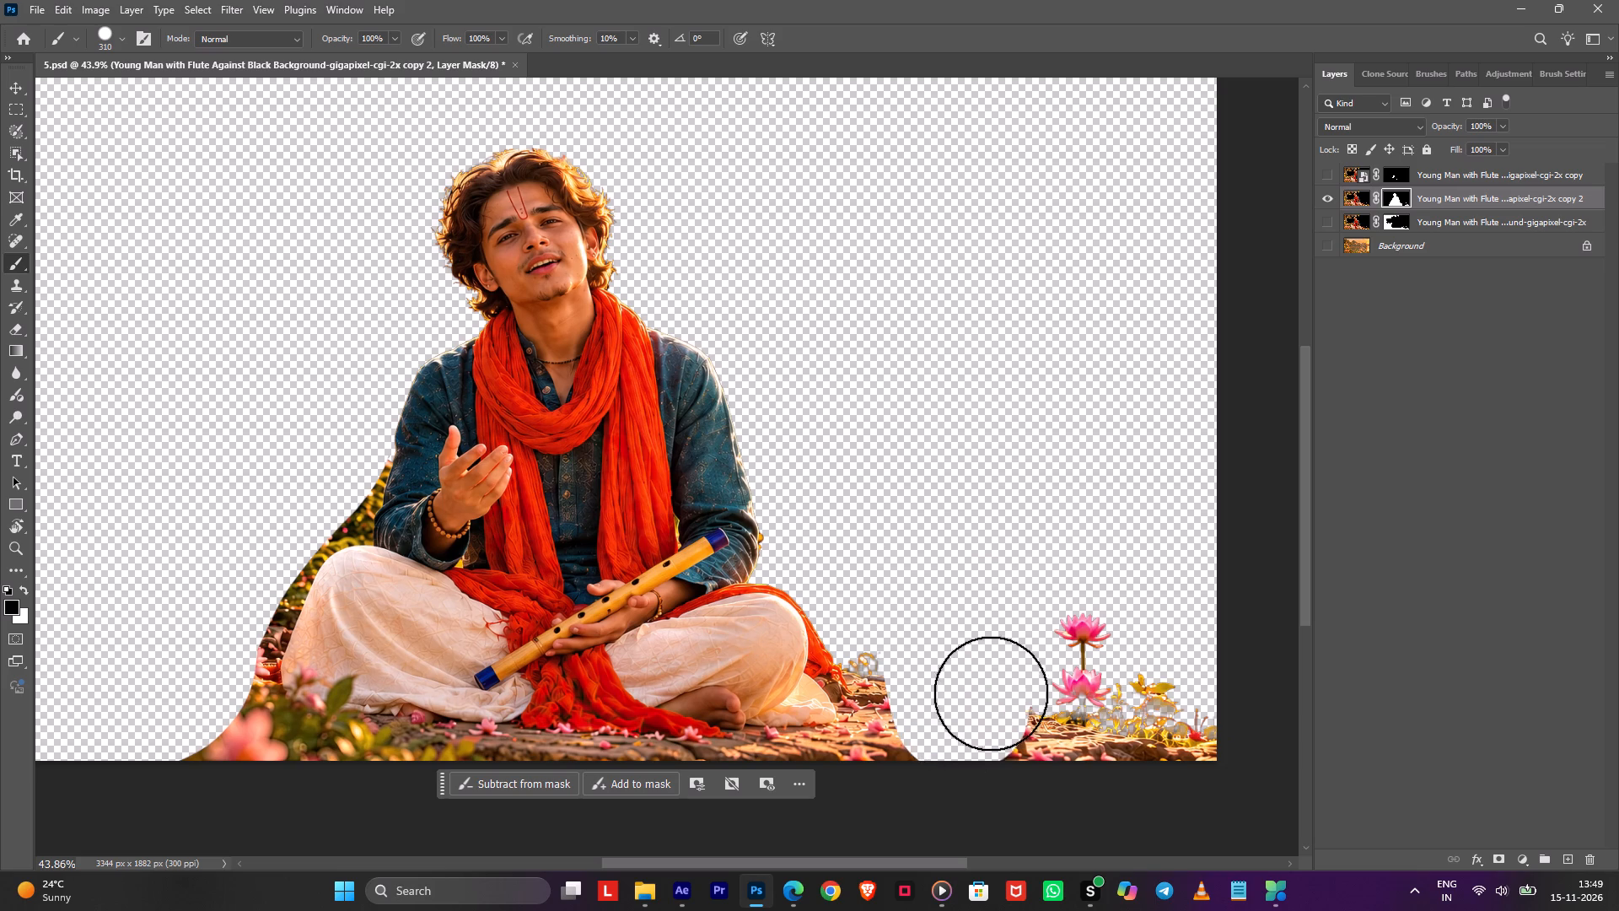
{"action": "key", "text": "ctrl+z"}
{"action": "left_click_drag", "start_coordinate": [885, 611], "coordinate": [1351, 695]}
{"action": "left_click", "coordinate": [1009, 563]}
{"action": "left_click_drag", "start_coordinate": [964, 554], "coordinate": [1019, 598]}
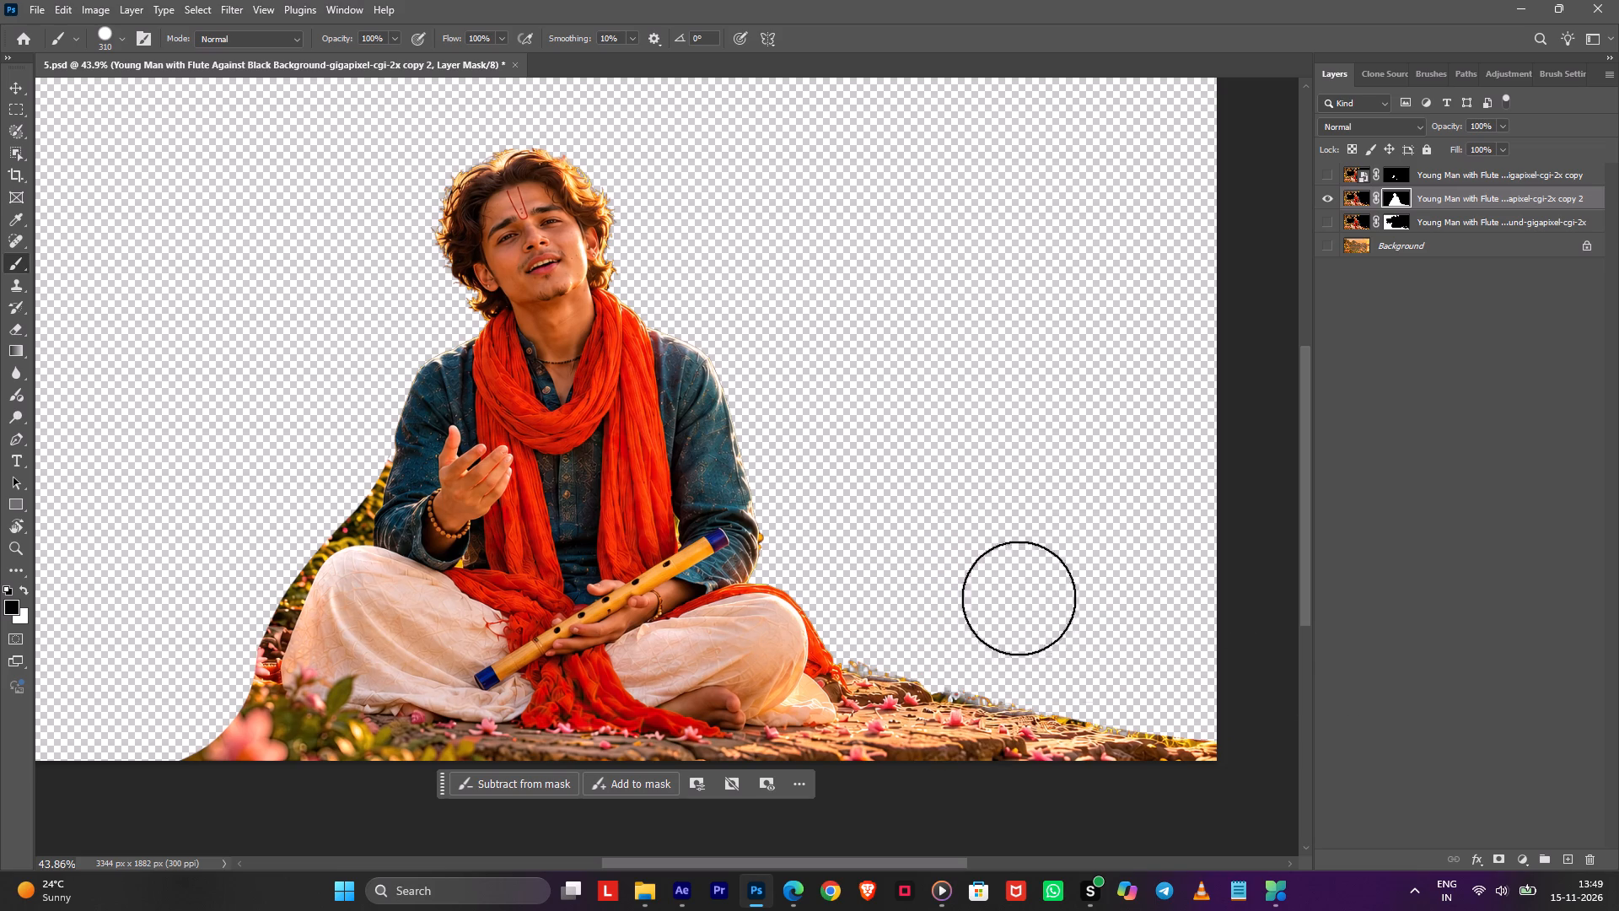
{"action": "left_click_drag", "start_coordinate": [1019, 598], "coordinate": [912, 663]}
{"action": "left_click_drag", "start_coordinate": [896, 650], "coordinate": [911, 669]}
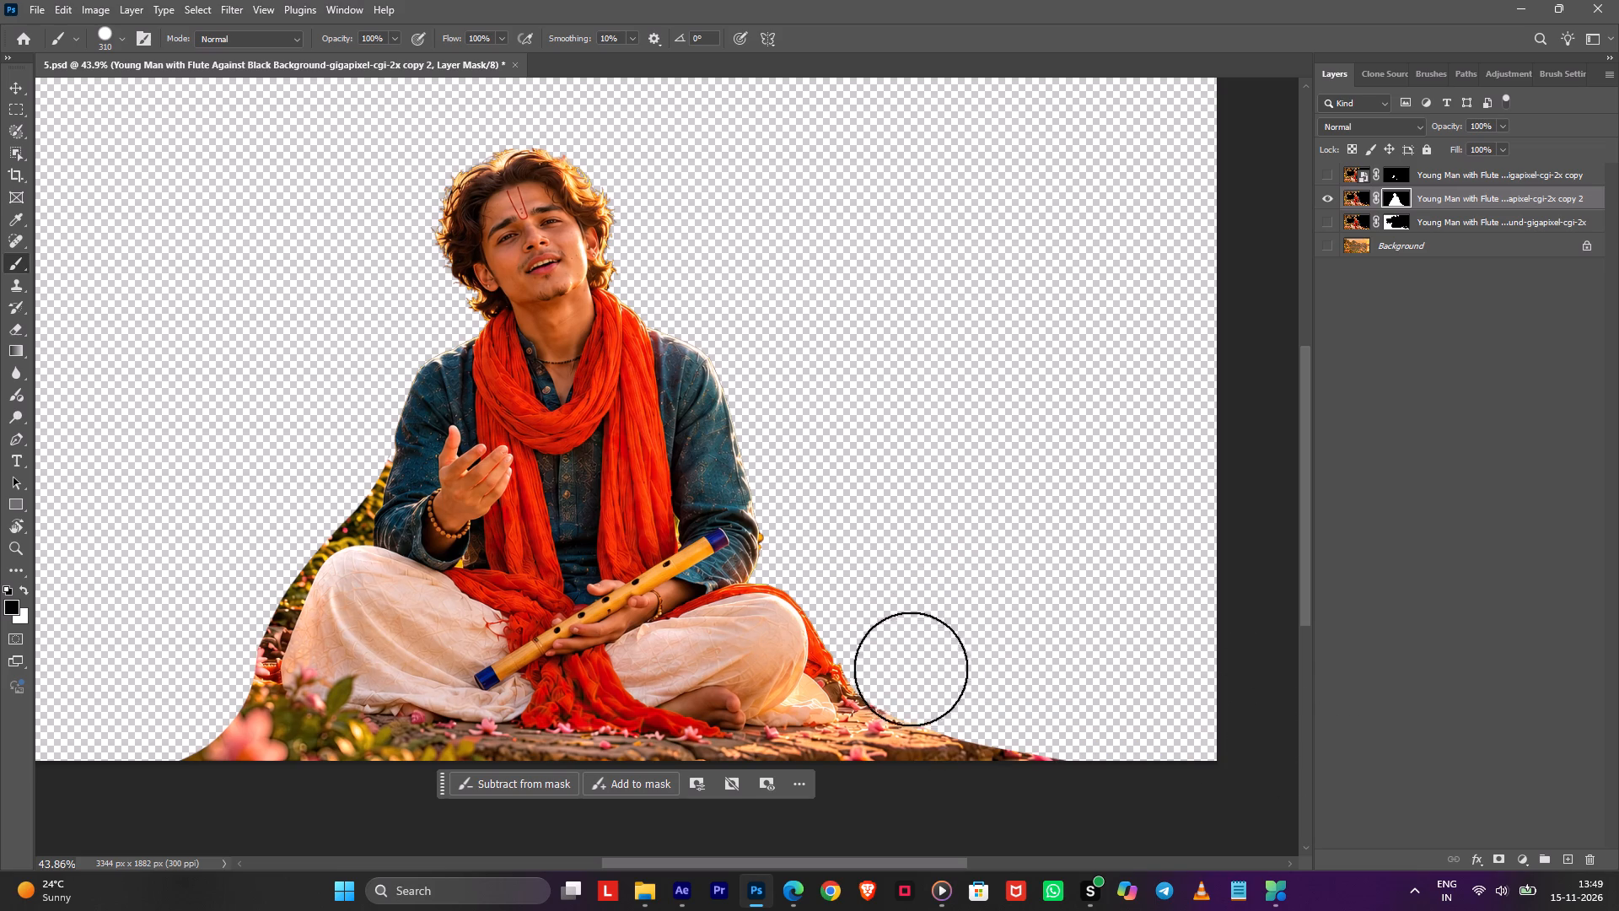
{"action": "left_click_drag", "start_coordinate": [911, 669], "coordinate": [1148, 746]}
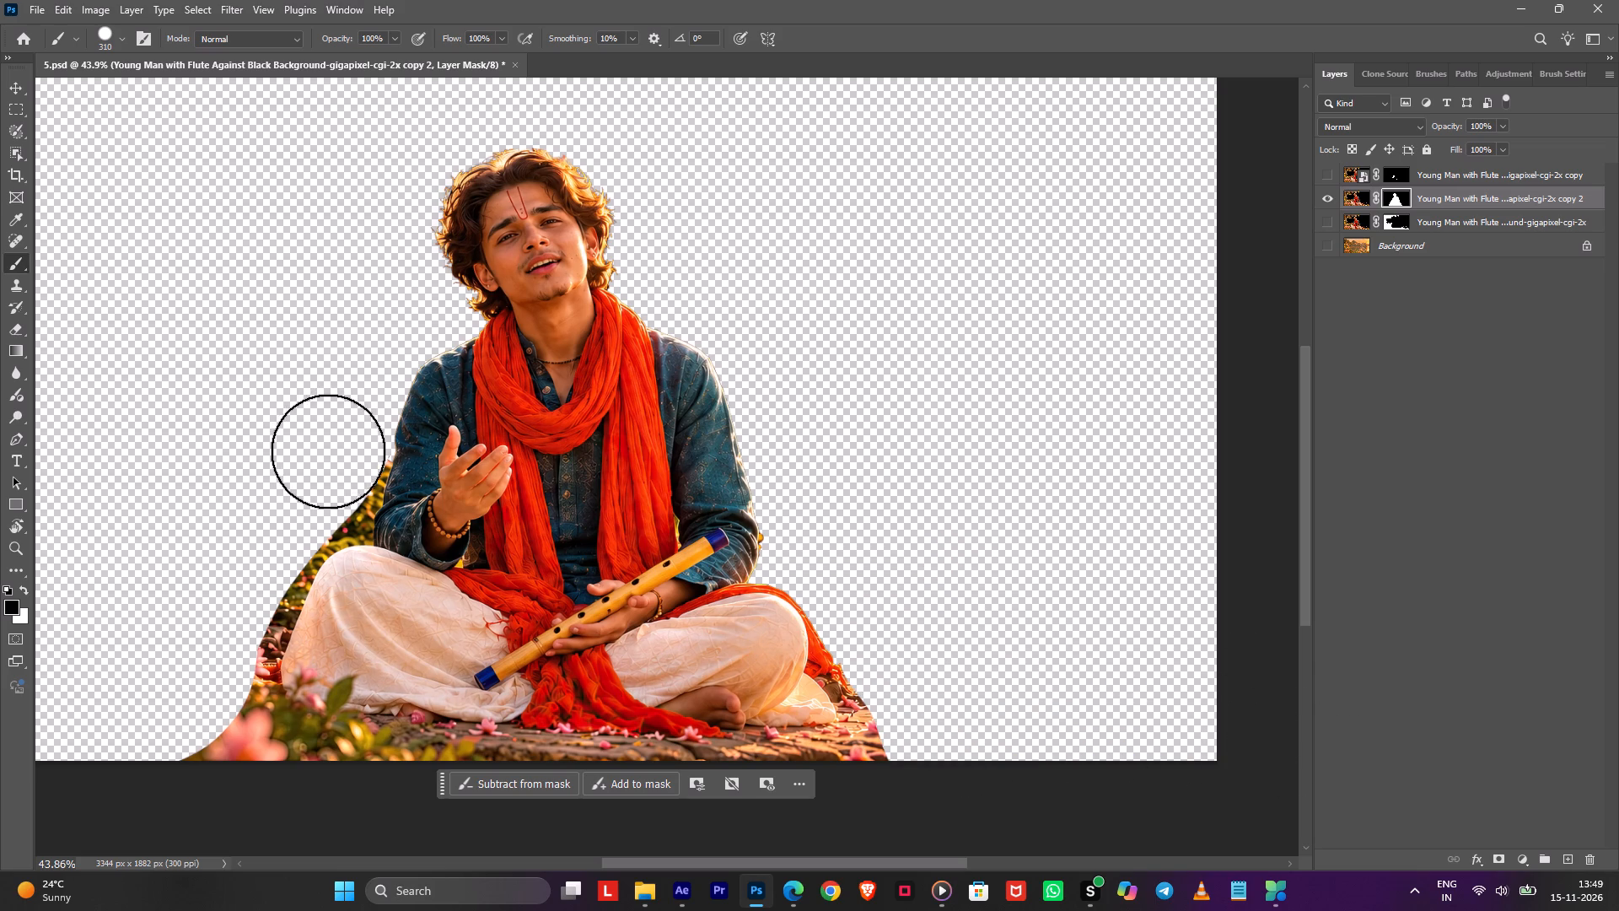
Paint out more of the foliage and pink flowers beside the raised-hand arm and knee in copy 2's mask.
{"action": "left_click_drag", "start_coordinate": [330, 453], "coordinate": [184, 682]}
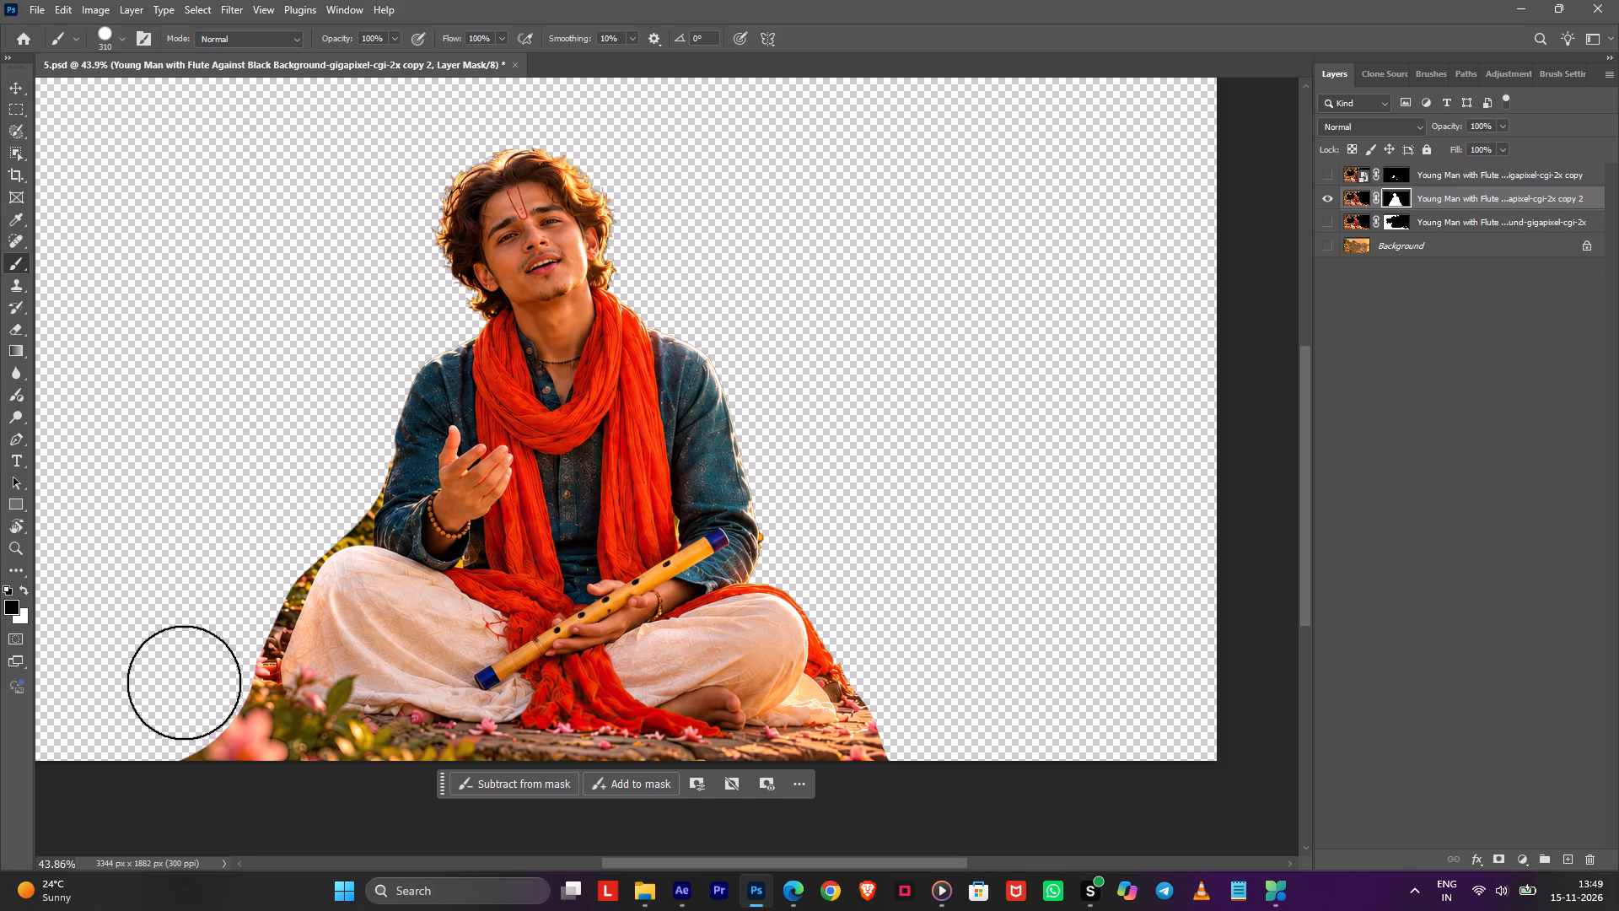
{"action": "left_click_drag", "start_coordinate": [184, 682], "coordinate": [156, 751]}
{"action": "left_click_drag", "start_coordinate": [264, 533], "coordinate": [180, 737]}
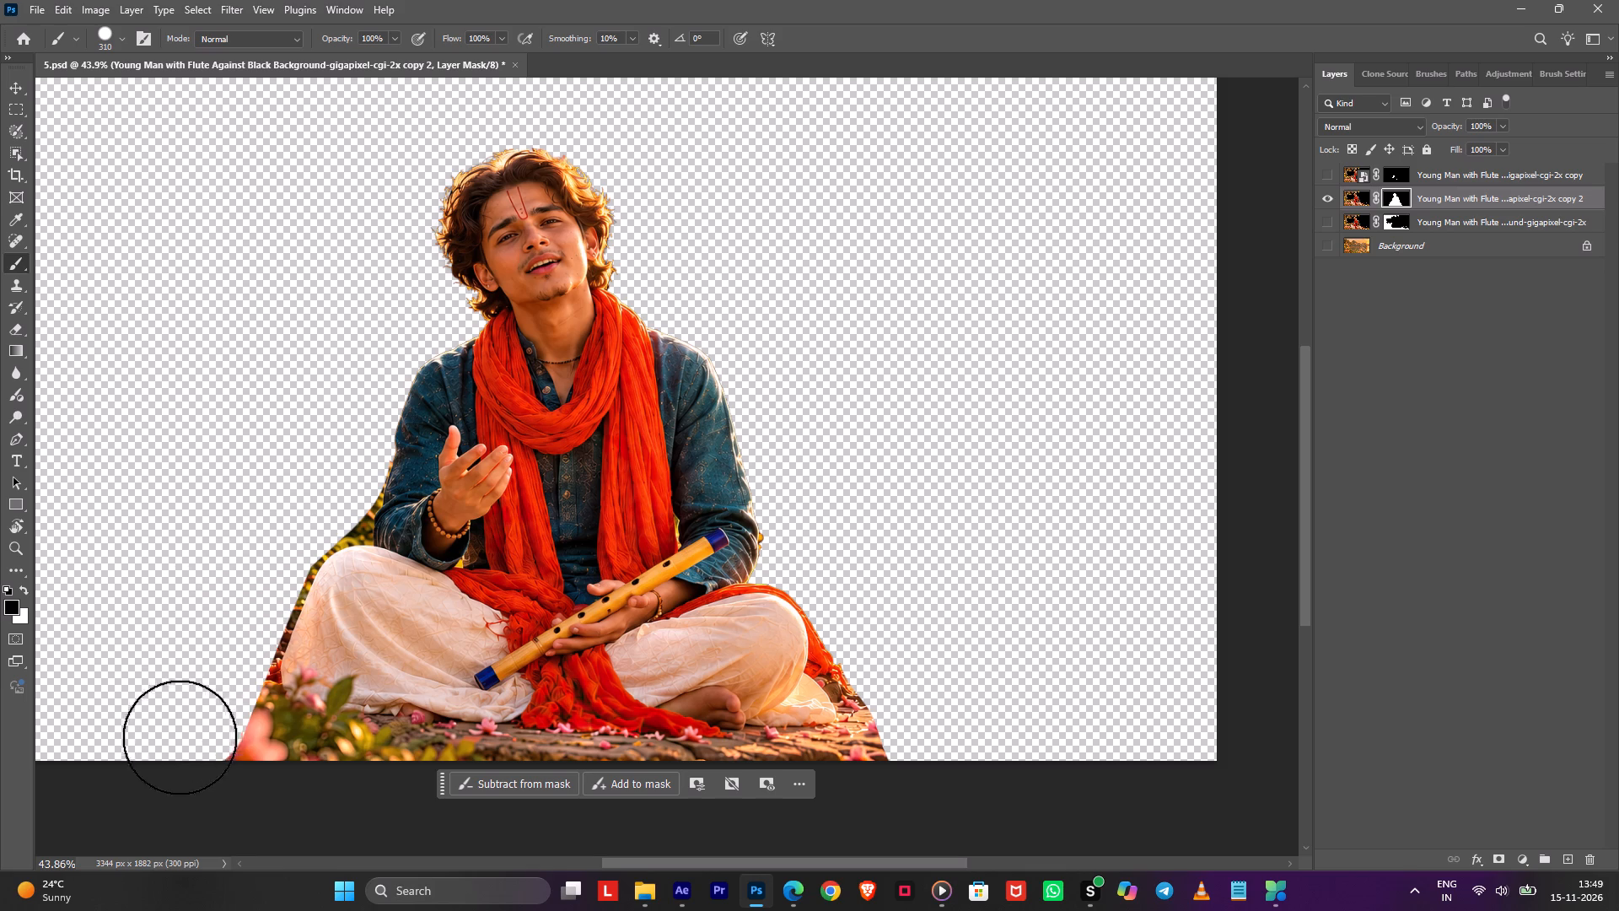
{"action": "left_click_drag", "start_coordinate": [180, 737], "coordinate": [177, 745]}
Quick-select the leftover foliage along the raised-hand arm, knee and foreground flowers, paint it out of copy 2's mask, and clear the selection.
{"action": "scroll", "coordinate": [266, 553], "scroll_direction": "up", "scroll_amount": 3, "text": "alt"}
{"action": "key", "text": "shift+w"}
{"action": "key", "text": "shift+w"}
{"action": "type", "text": "WWW"}
{"action": "right_click_drag", "start_coordinate": [332, 461], "coordinate": [366, 453], "text": "alt"}
{"action": "left_click_drag", "start_coordinate": [357, 444], "coordinate": [347, 496]}
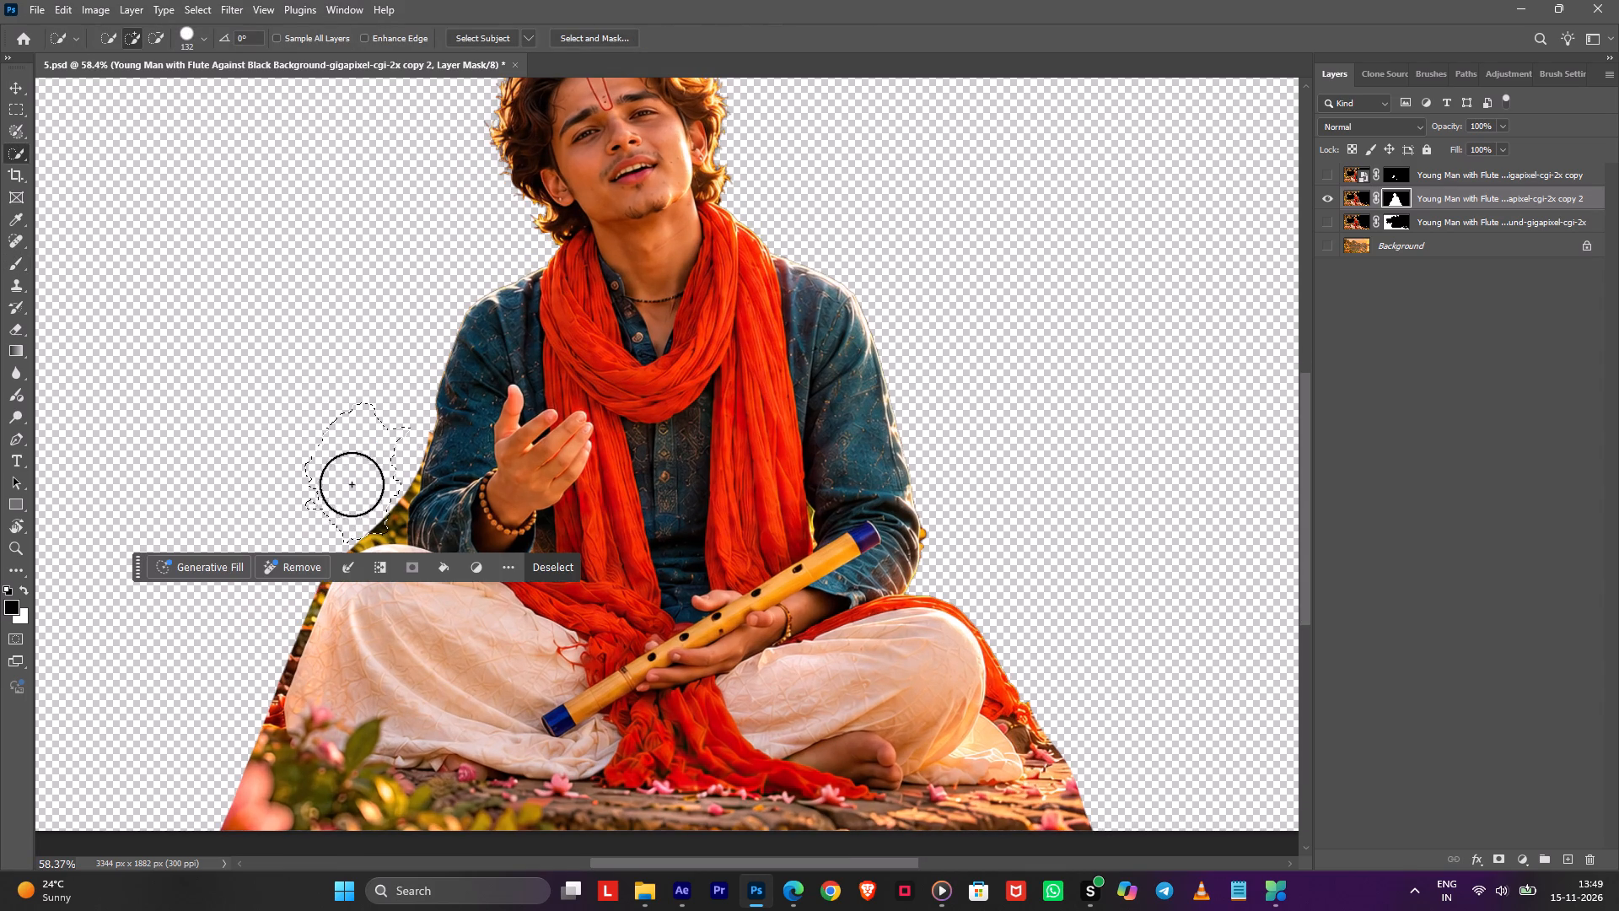
{"action": "left_click_drag", "start_coordinate": [384, 472], "coordinate": [384, 511]}
{"action": "key", "text": "ctrl+z"}
{"action": "scroll", "coordinate": [385, 450], "scroll_direction": "up", "scroll_amount": 4, "text": "alt"}
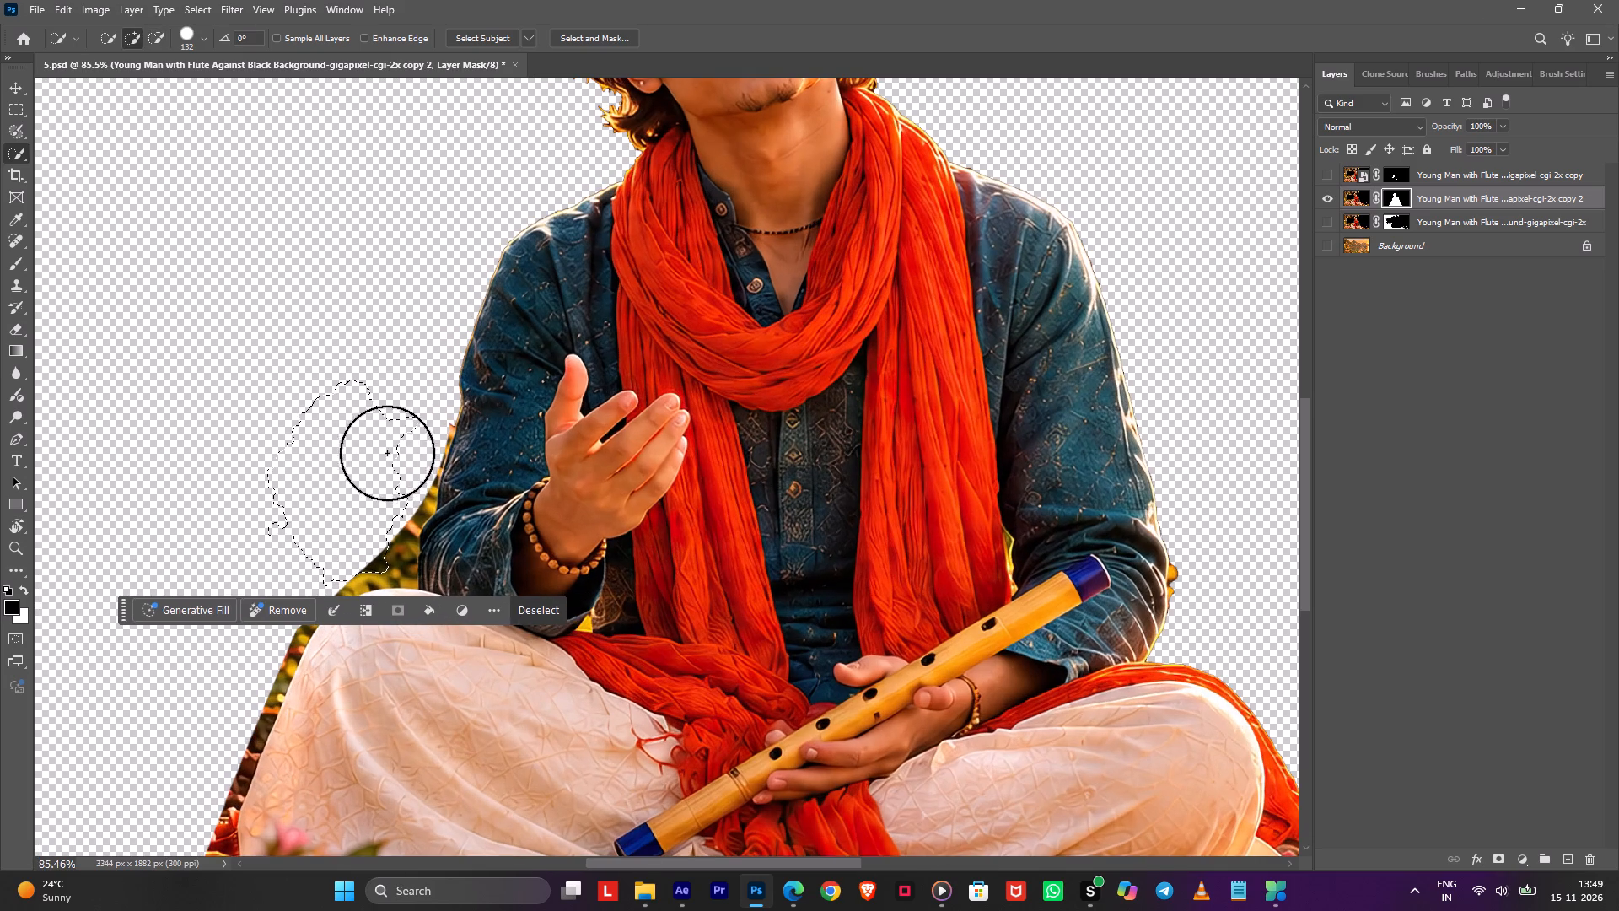
{"action": "left_click_drag", "start_coordinate": [385, 469], "coordinate": [371, 516]}
{"action": "left_click", "coordinate": [406, 430]}
{"action": "key", "text": "space"}
{"action": "key", "text": "space"}
{"action": "key", "text": "space"}
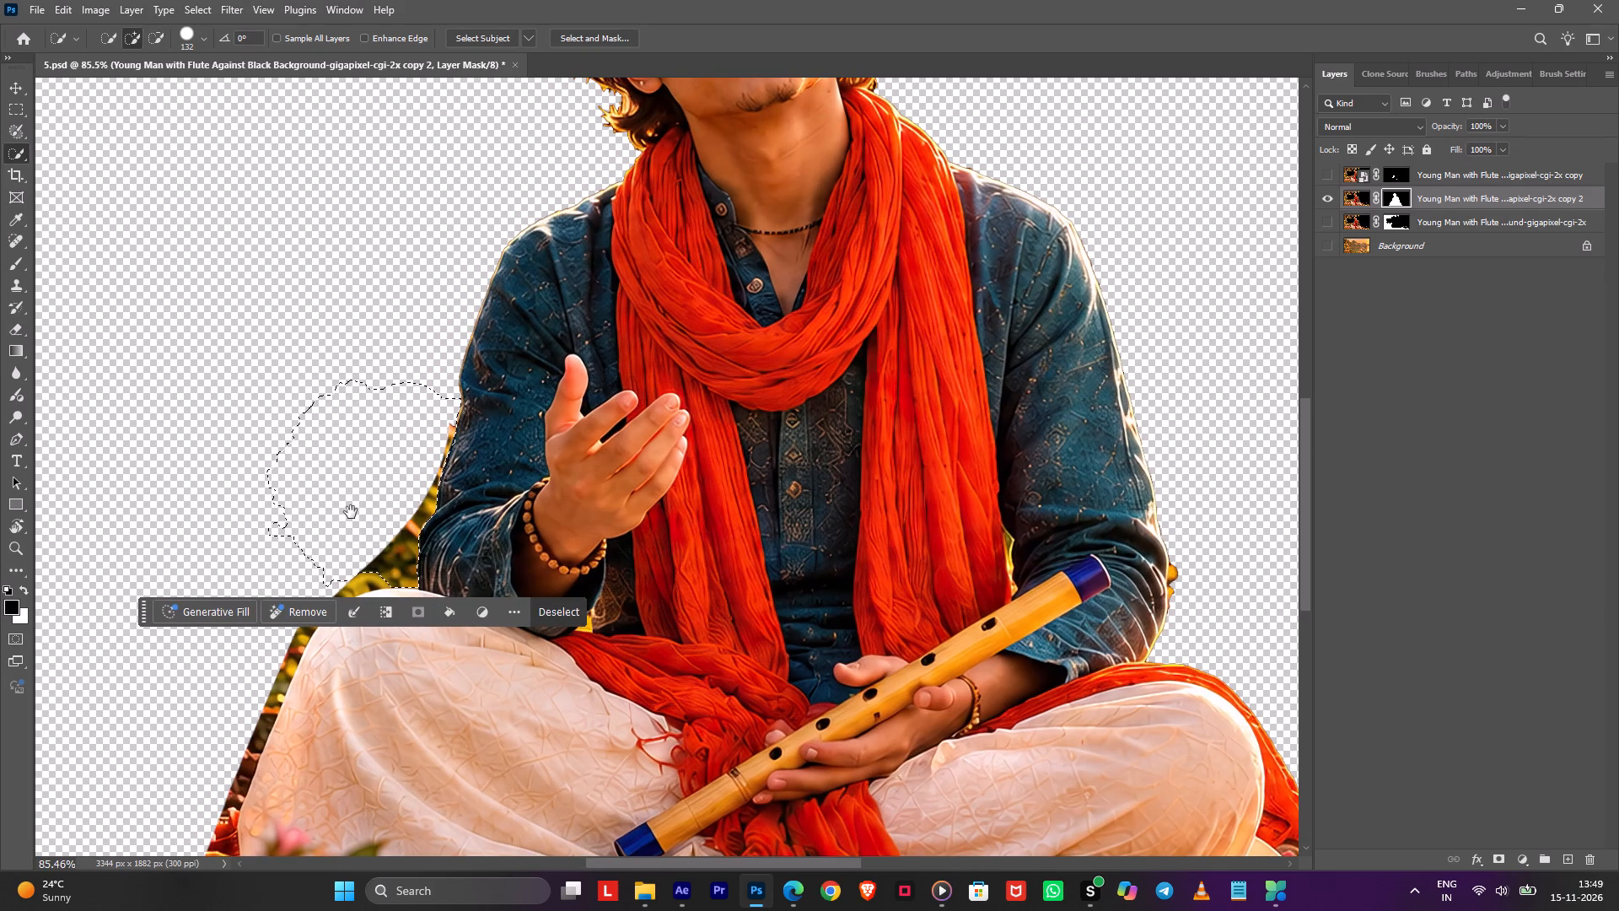
{"action": "left_click_drag", "start_coordinate": [352, 507], "coordinate": [446, 339]}
{"action": "left_click", "coordinate": [436, 377]}
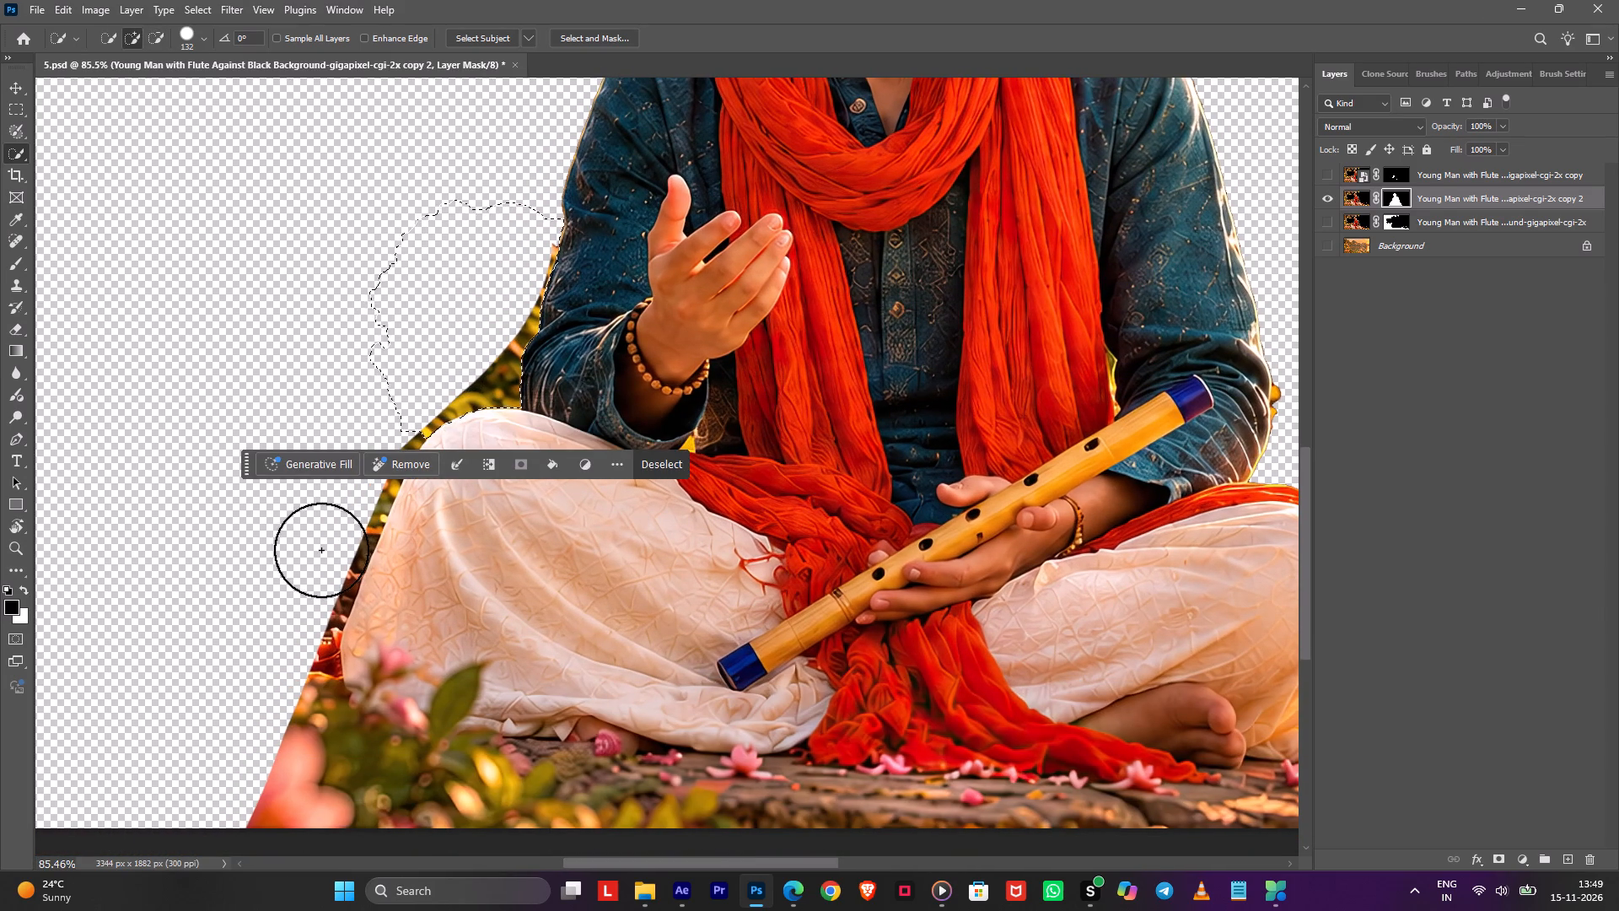
{"action": "left_click", "coordinate": [321, 550]}
{"action": "left_click", "coordinate": [366, 449]}
{"action": "left_click", "coordinate": [290, 609]}
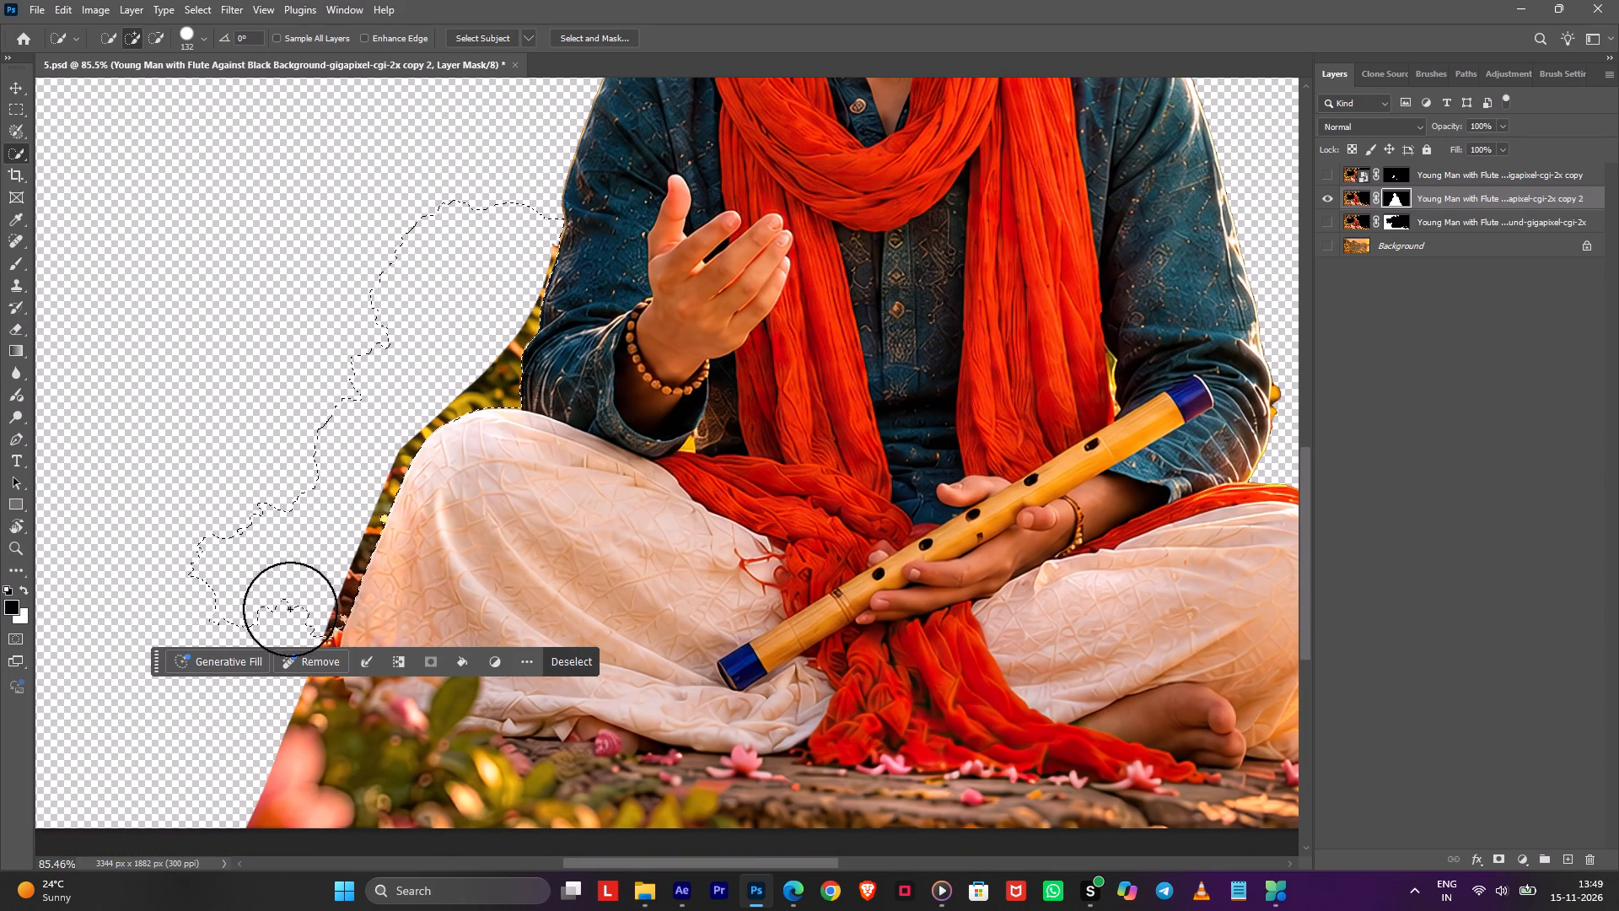
{"action": "key", "text": "space"}
{"action": "key", "text": "space"}
{"action": "key", "text": "space"}
{"action": "key", "text": "space"}
{"action": "key", "text": "space"}
{"action": "key", "text": "space"}
{"action": "left_click_drag", "start_coordinate": [289, 578], "coordinate": [336, 438]}
{"action": "left_click_drag", "start_coordinate": [336, 490], "coordinate": [331, 532]}
{"action": "left_click_drag", "start_coordinate": [331, 542], "coordinate": [331, 597]}
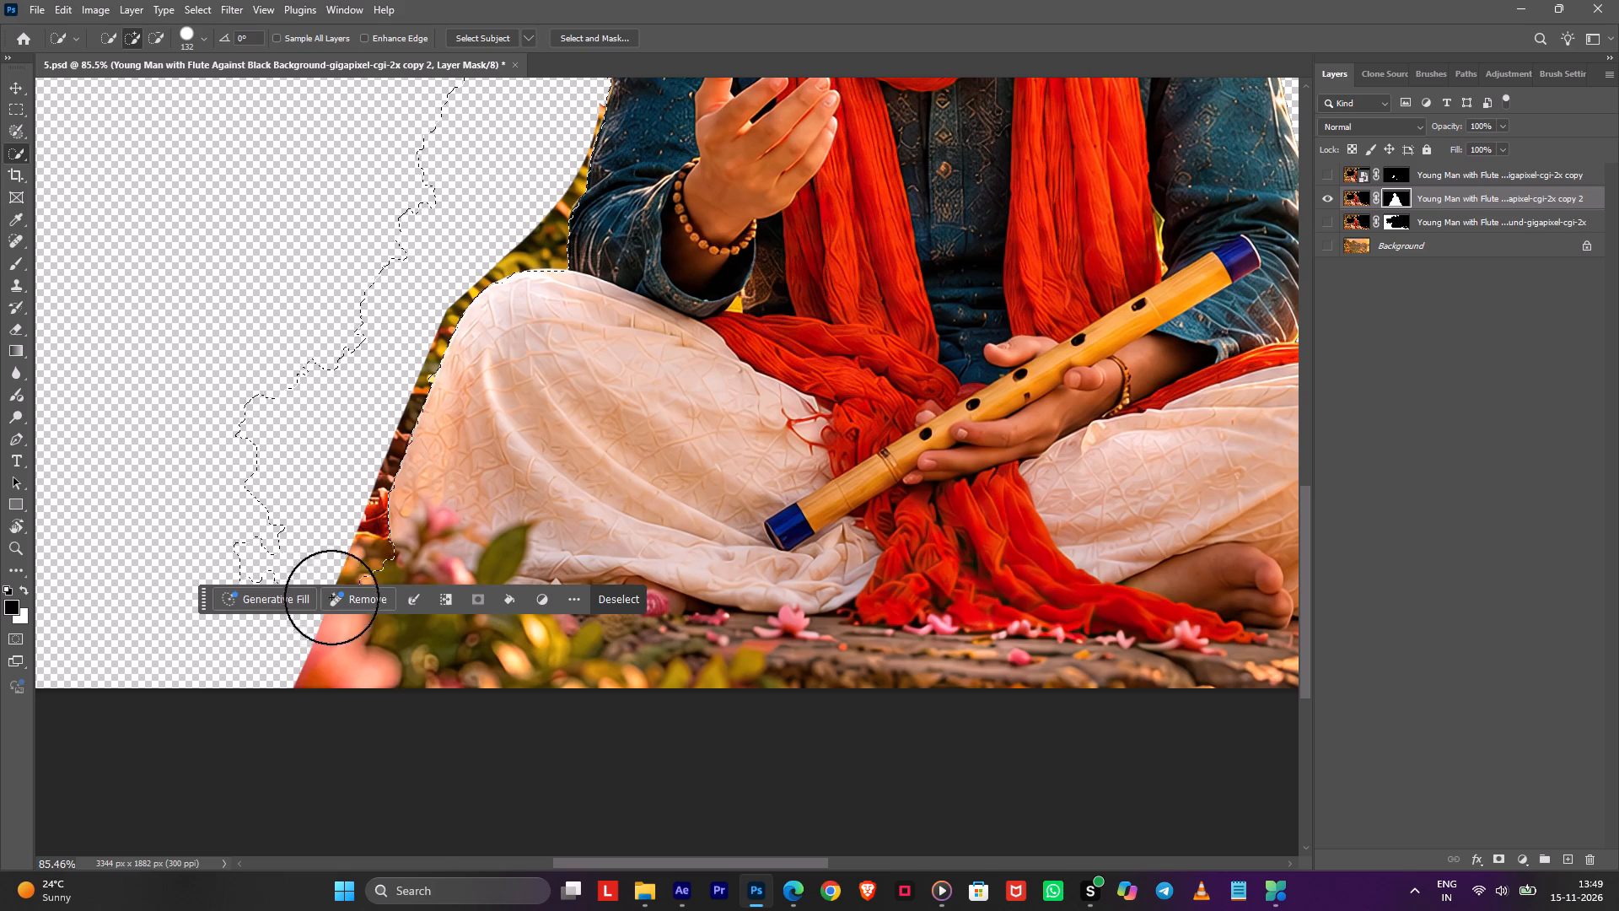
{"action": "left_click_drag", "start_coordinate": [331, 597], "coordinate": [332, 612]}
{"action": "key", "text": "b"}
{"action": "left_click_drag", "start_coordinate": [340, 548], "coordinate": [595, 167]}
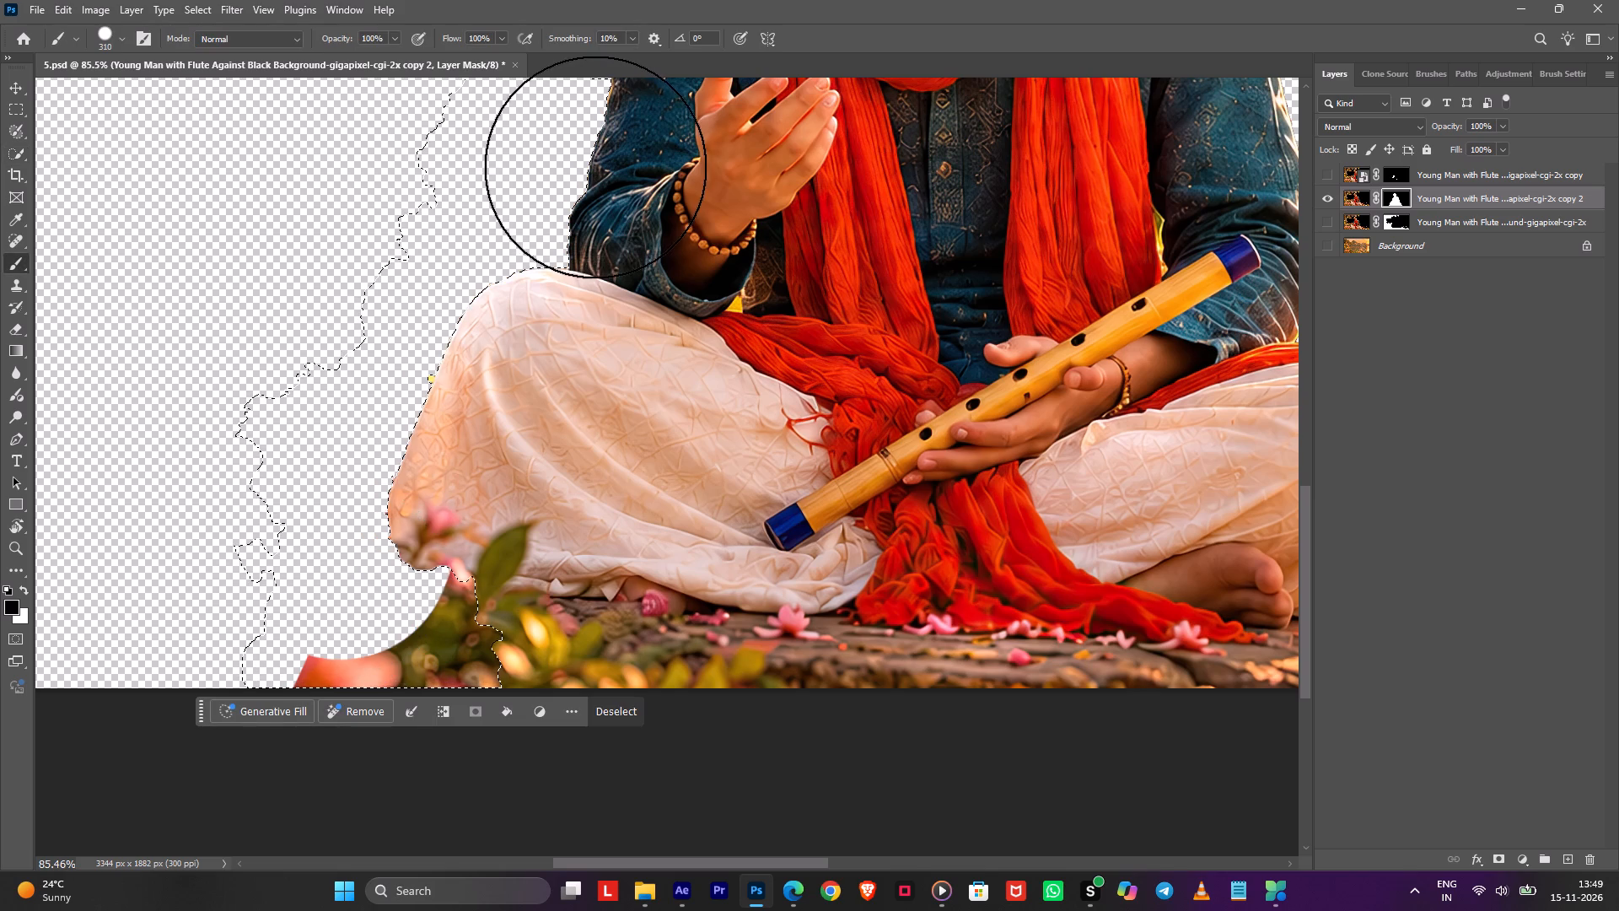
{"action": "left_click_drag", "start_coordinate": [595, 167], "coordinate": [286, 683]}
{"action": "left_click", "coordinate": [616, 722]}
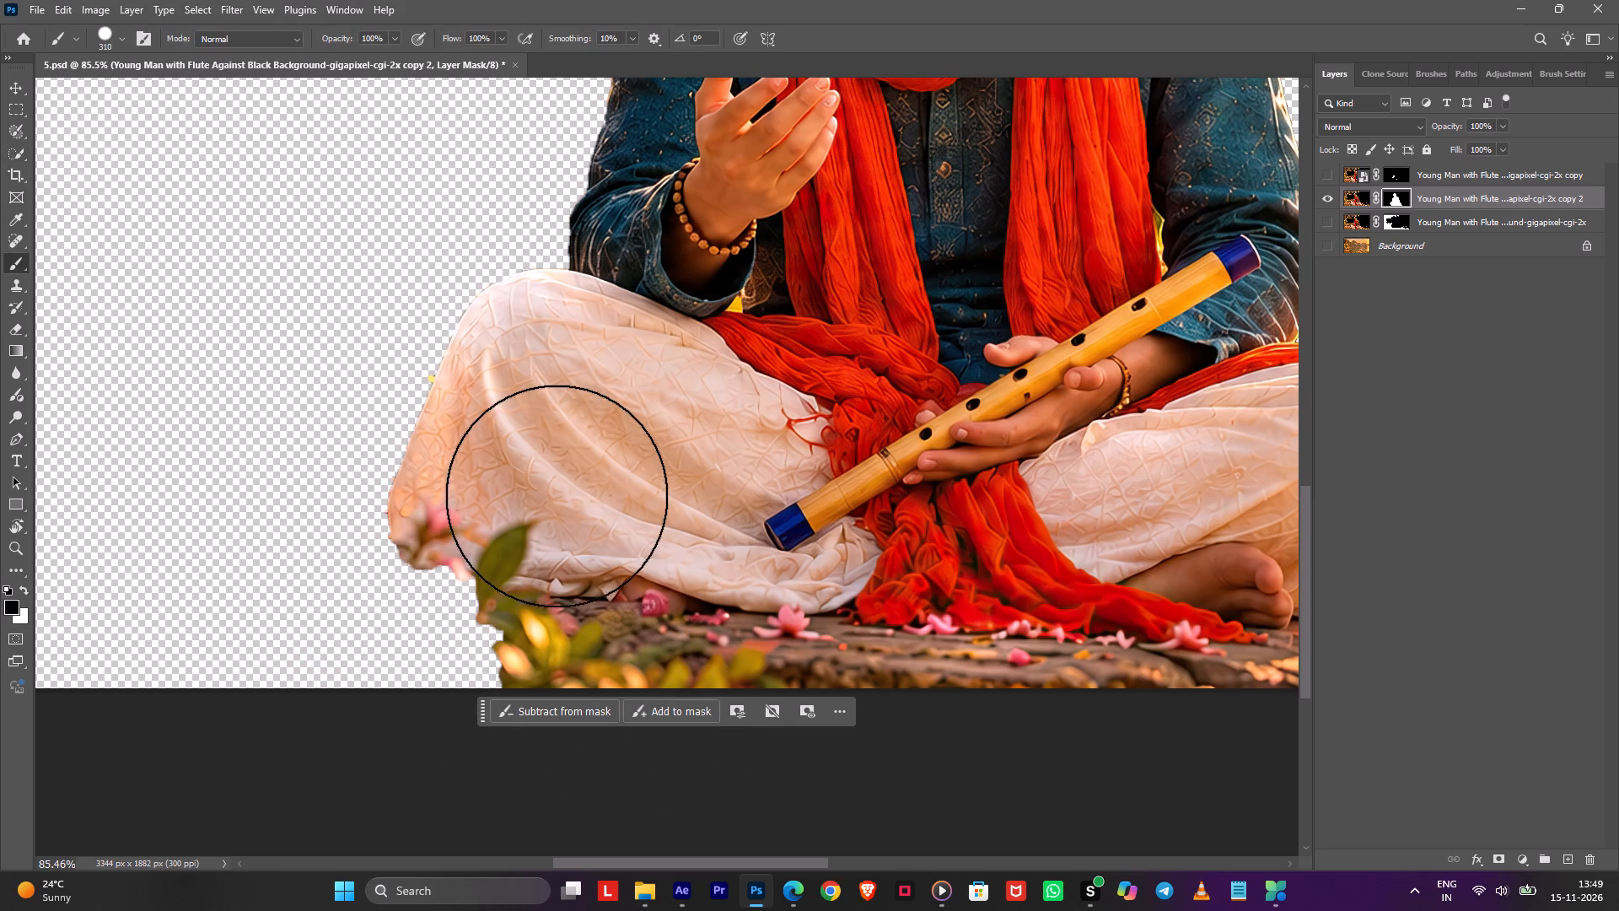
Reduce the black brush to size 103 and paint out the yellow leftover beside the flute-side elbow in copy 2's mask.
{"action": "right_click_drag", "start_coordinate": [553, 406], "coordinate": [496, 429], "text": "alt"}
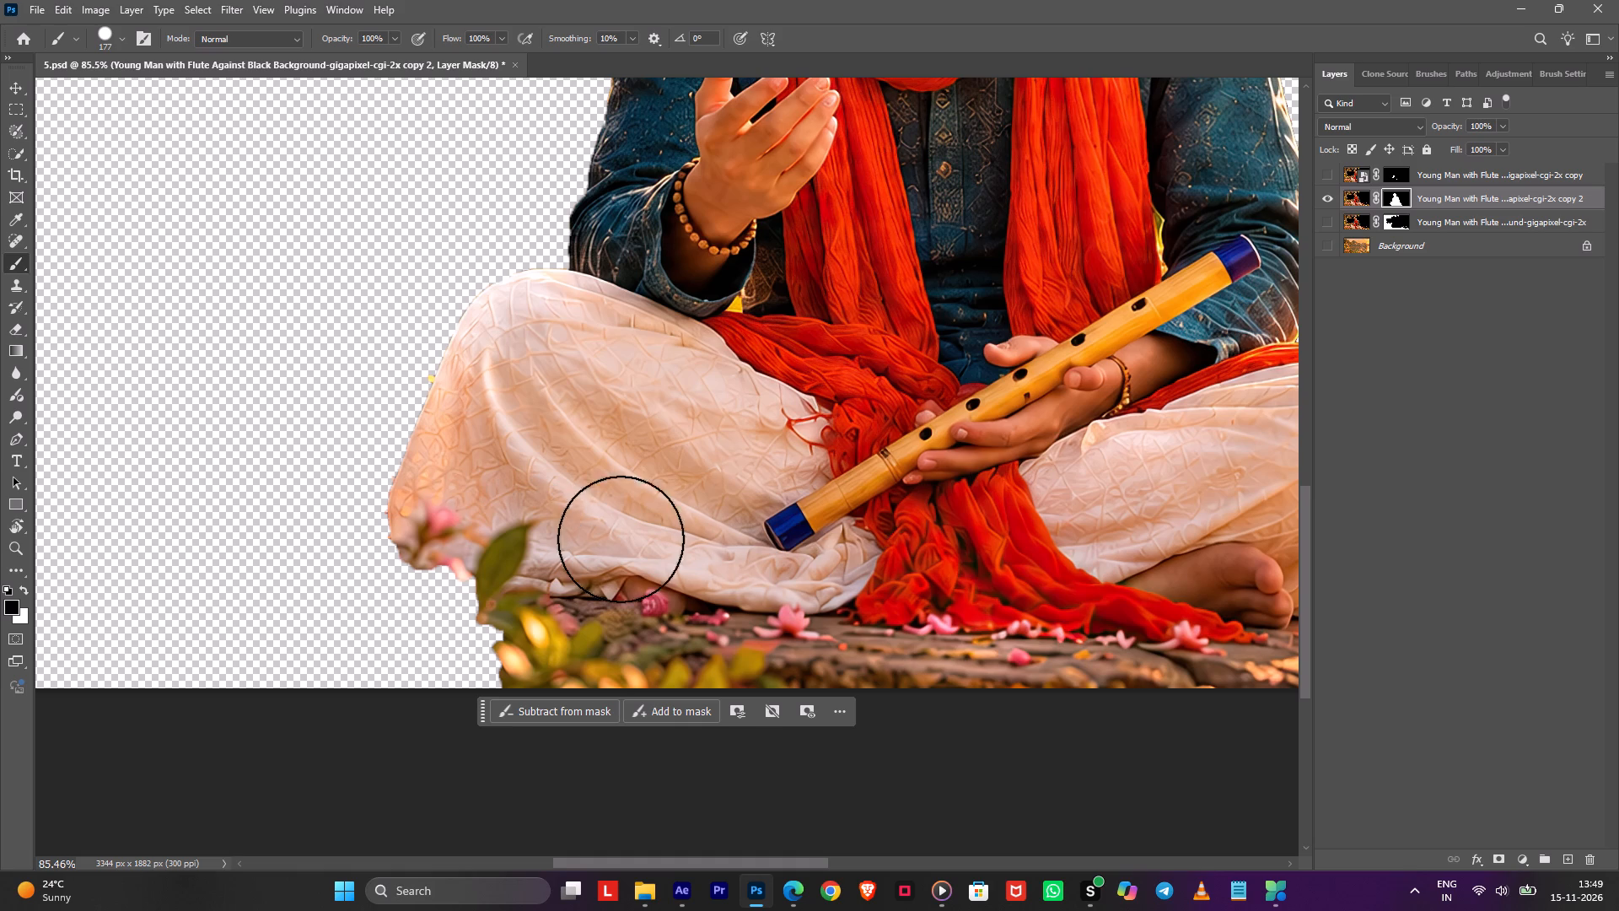
{"action": "key", "text": "space"}
{"action": "key", "text": "space"}
{"action": "key", "text": "space"}
{"action": "key", "text": "space"}
{"action": "key", "text": "space"}
{"action": "key", "text": "space"}
{"action": "key", "text": "space"}
{"action": "key", "text": "space"}
{"action": "key", "text": "space"}
{"action": "key", "text": "space"}
{"action": "key", "text": "space"}
{"action": "key", "text": "space"}
{"action": "key", "text": "space"}
{"action": "key", "text": "space"}
{"action": "key", "text": "space"}
{"action": "key", "text": "space"}
{"action": "key", "text": "space"}
{"action": "key", "text": "space"}
{"action": "key", "text": "space"}
{"action": "key", "text": "space"}
{"action": "left_click_drag", "start_coordinate": [909, 459], "coordinate": [538, 633]}
{"action": "scroll", "coordinate": [1010, 374], "scroll_direction": "up", "scroll_amount": 2, "text": "alt"}
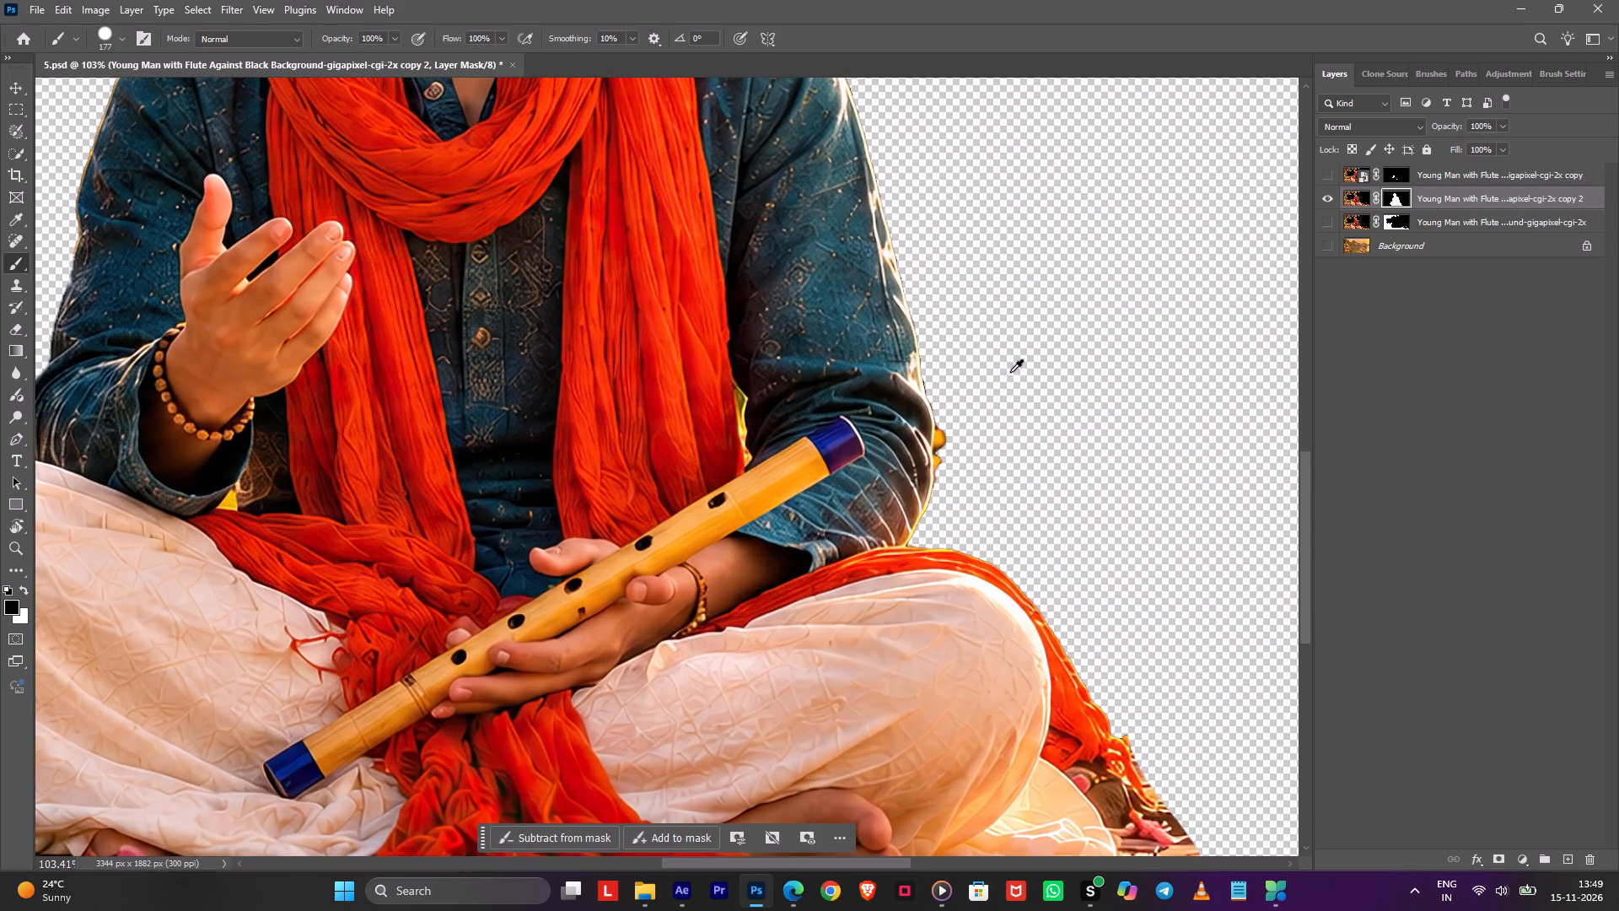
{"action": "key", "text": "x"}
{"action": "right_click_drag", "start_coordinate": [1019, 398], "coordinate": [982, 406], "text": "alt"}
{"action": "key", "text": "x"}
{"action": "left_click_drag", "start_coordinate": [982, 424], "coordinate": [983, 474]}
Quick-select the background beside the flute-side elbow, paint out the remaining yellow fringe within it in copy 2's mask, and clear the selection.
{"action": "key", "text": "shift+w"}
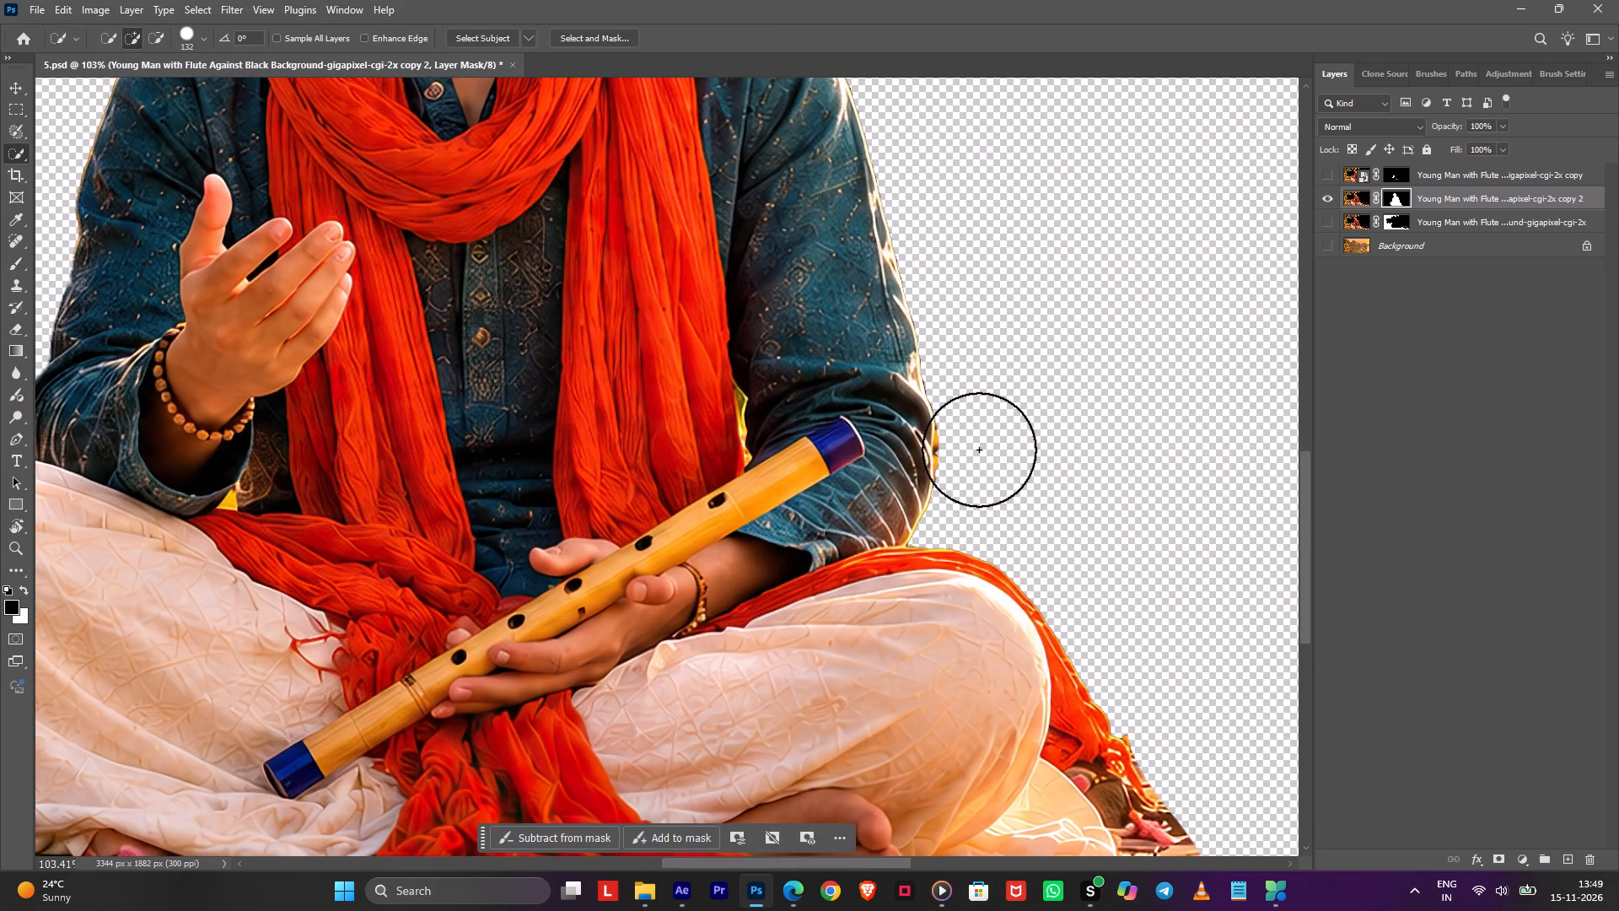
{"action": "left_click", "coordinate": [1003, 433]}
{"action": "left_click", "coordinate": [997, 450]}
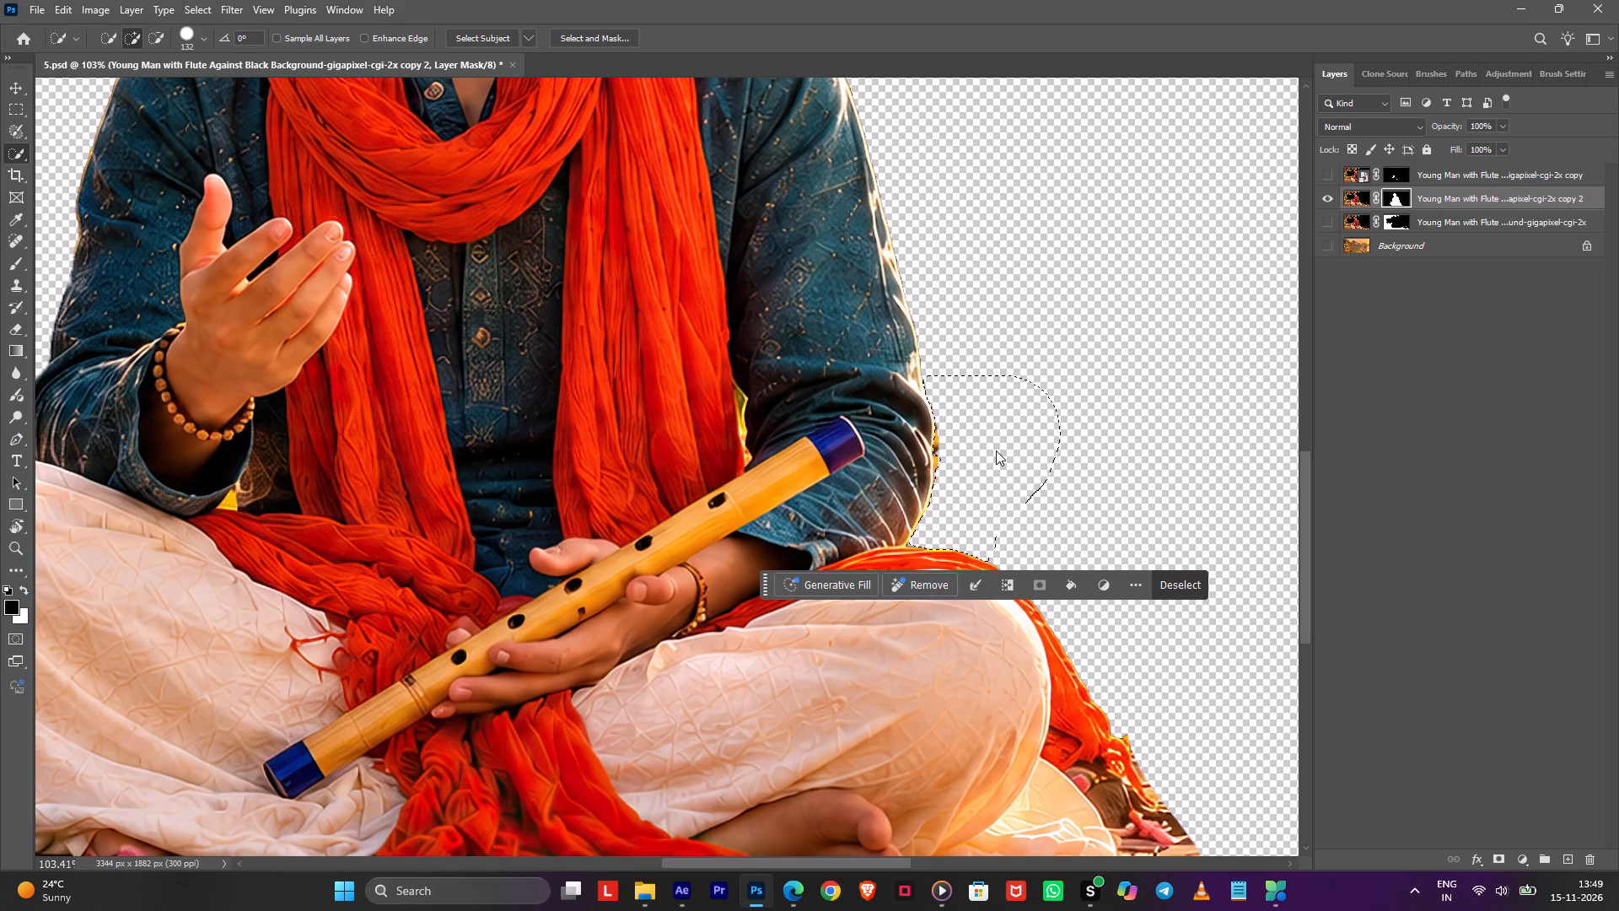
{"action": "key", "text": "b"}
{"action": "left_click_drag", "start_coordinate": [996, 429], "coordinate": [954, 509]}
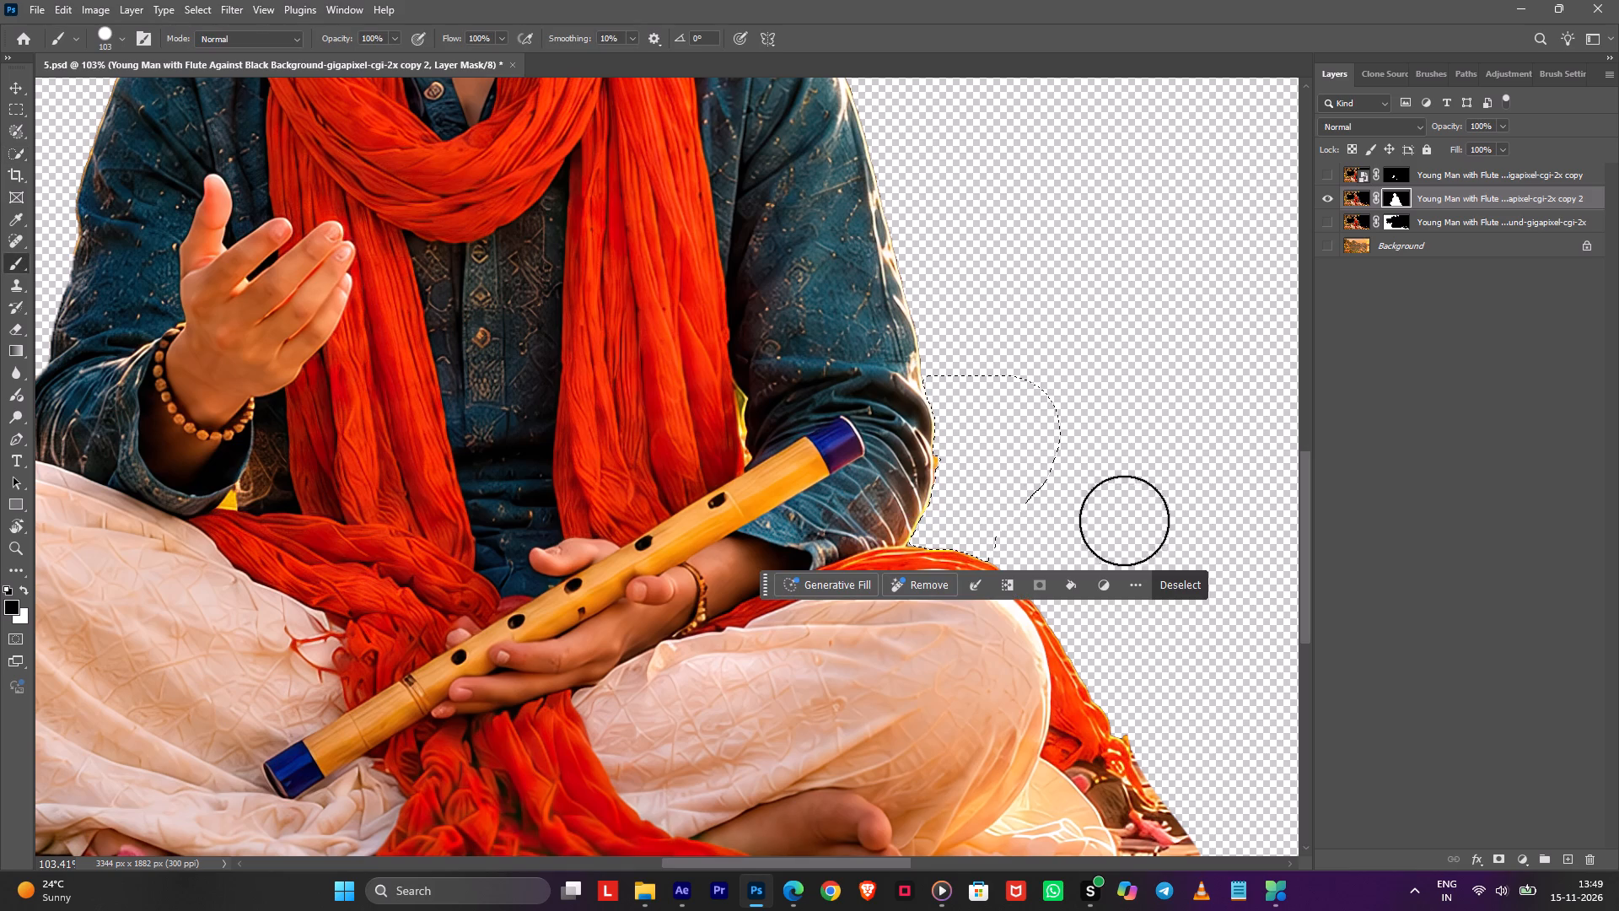
{"action": "left_click", "coordinate": [1183, 581]}
{"action": "scroll", "coordinate": [962, 439], "scroll_direction": "up", "scroll_amount": 5, "text": "alt"}
{"action": "key", "text": "shift+w"}
{"action": "left_click", "coordinate": [1019, 481]}
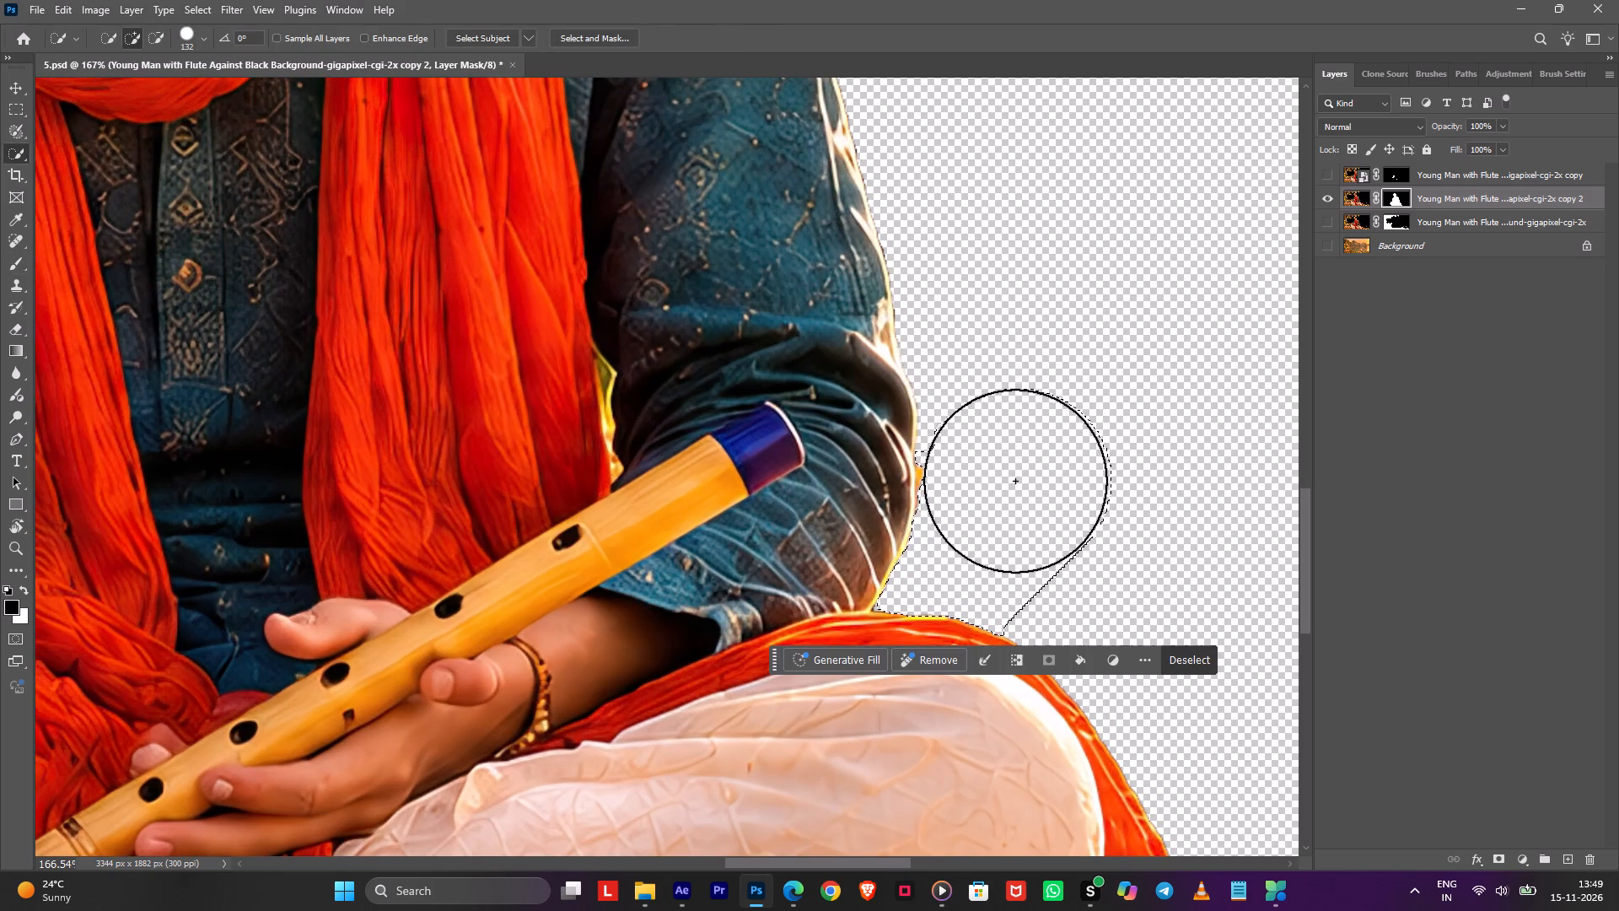
{"action": "left_click", "coordinate": [1010, 482]}
{"action": "key", "text": "b"}
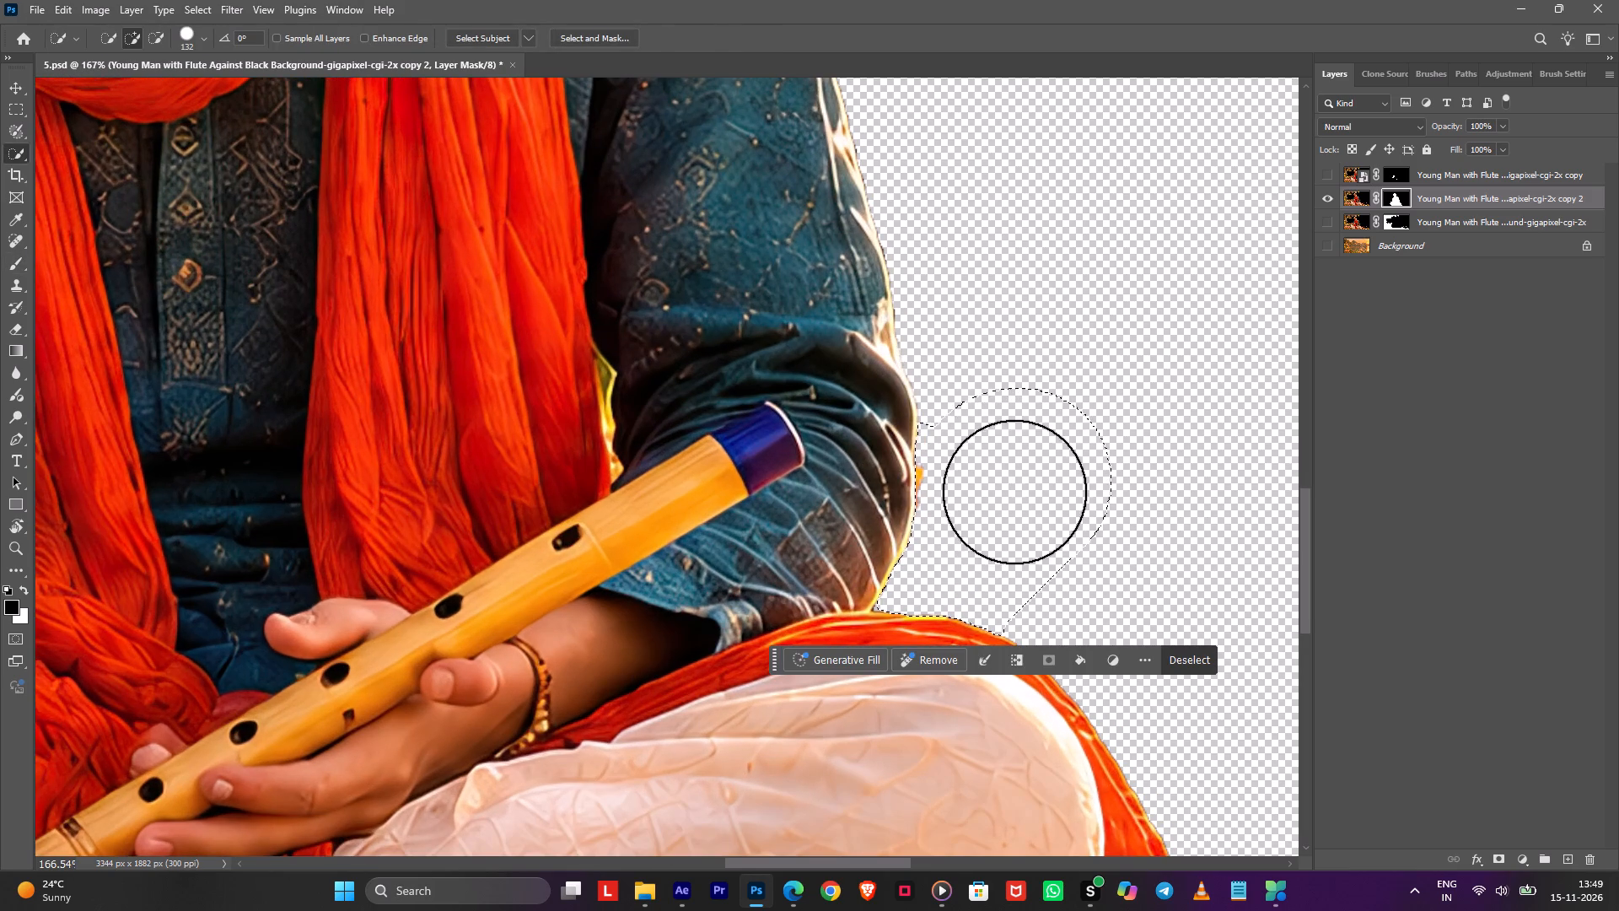
{"action": "left_click_drag", "start_coordinate": [1014, 489], "coordinate": [980, 564]}
{"action": "left_click", "coordinate": [1189, 660]}
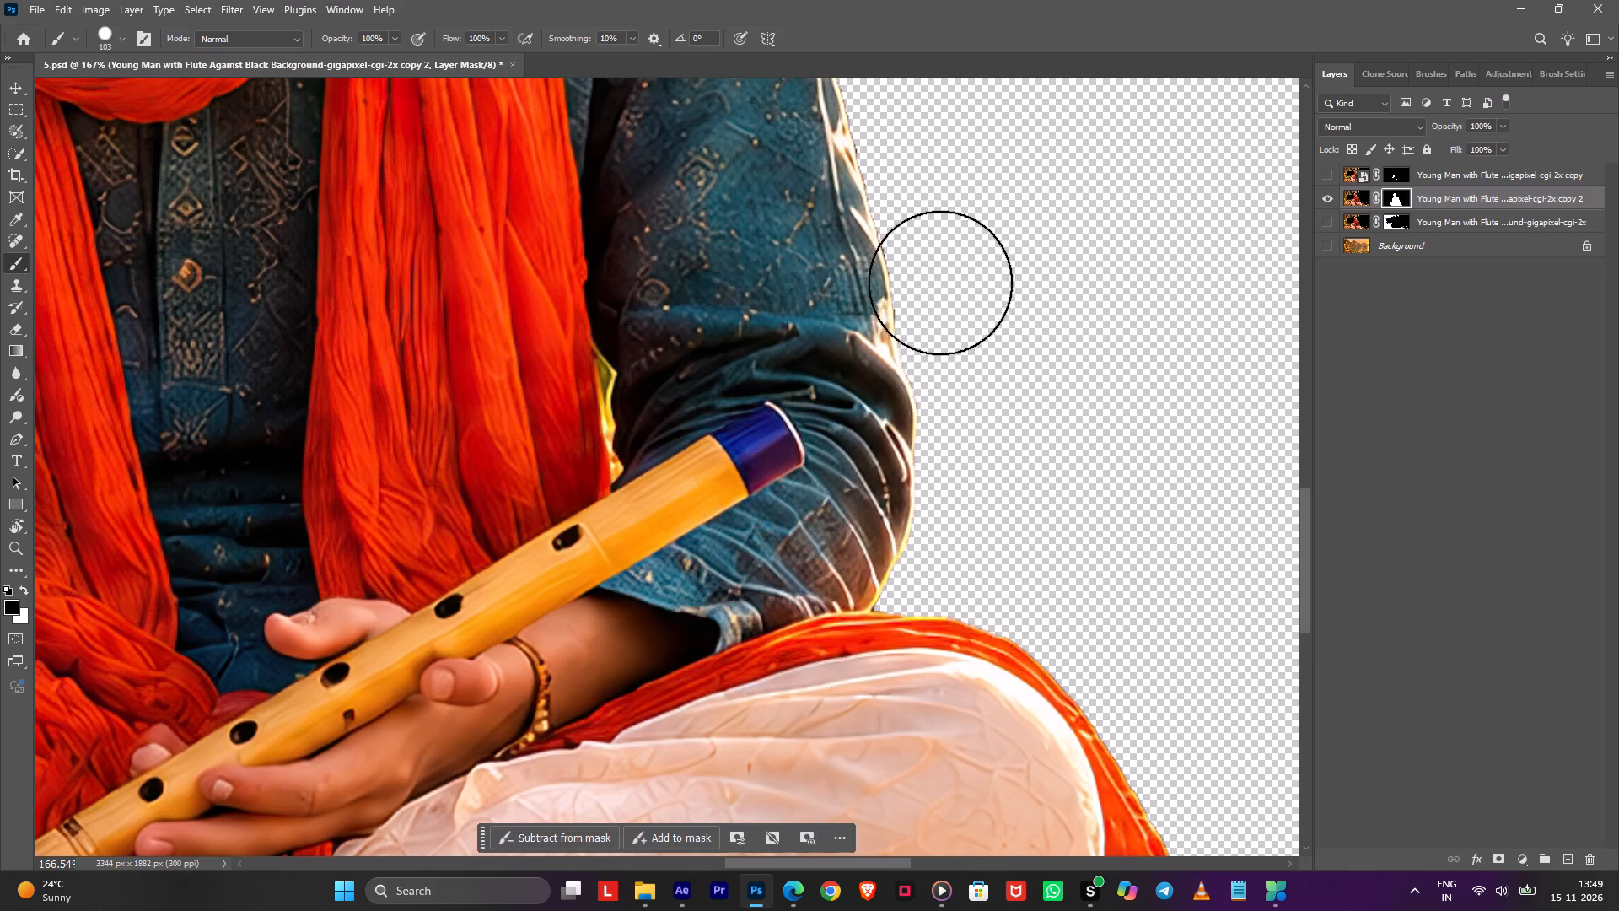
Quick-select the background along the flute-side sleeve and shoulder, paint out the edge fringe in copy 2's mask with the size 103 brush, and deselect.
{"action": "key", "text": "shift+w"}
{"action": "left_click", "coordinate": [980, 251]}
{"action": "key", "text": "space"}
{"action": "key", "text": "space"}
{"action": "key", "text": "space"}
{"action": "key", "text": "space"}
{"action": "key", "text": "space"}
{"action": "key", "text": "space"}
{"action": "left_click_drag", "start_coordinate": [986, 256], "coordinate": [1017, 421]}
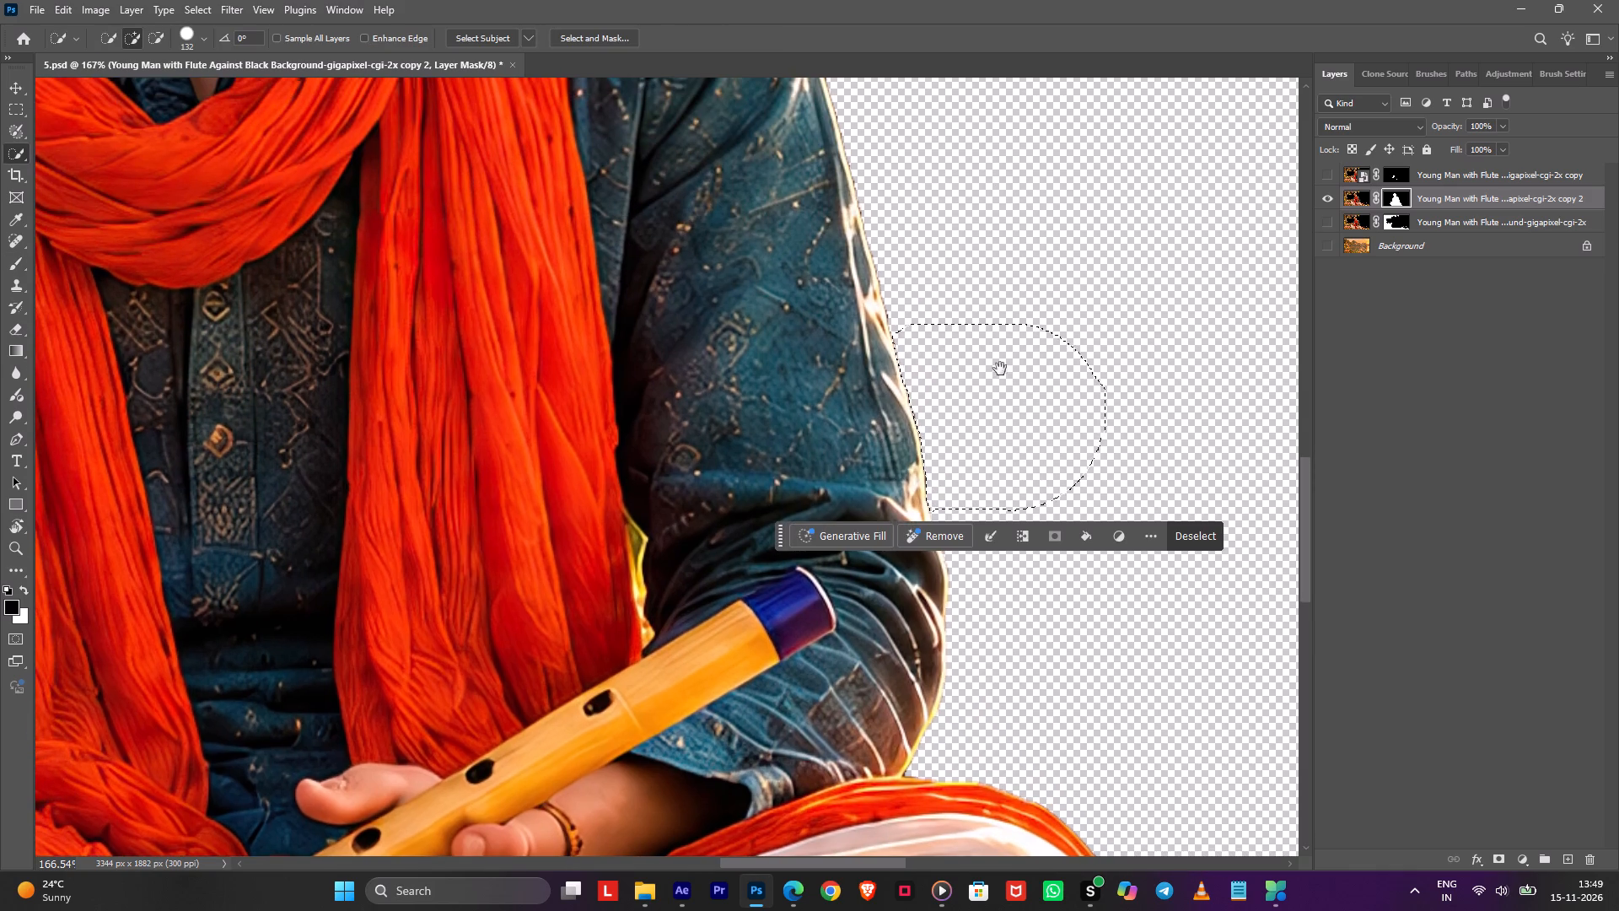
{"action": "left_click", "coordinate": [959, 202], "text": "shift"}
{"action": "key", "text": "space"}
{"action": "key", "text": "space"}
{"action": "key", "text": "space"}
{"action": "key", "text": "space"}
{"action": "key", "text": "space"}
{"action": "key", "text": "space"}
{"action": "key", "text": "space"}
{"action": "key", "text": "space"}
{"action": "key", "text": "space"}
{"action": "key", "text": "space"}
{"action": "key", "text": "space"}
{"action": "key", "text": "space"}
{"action": "key", "text": "space"}
{"action": "key", "text": "space"}
{"action": "left_click_drag", "start_coordinate": [982, 245], "coordinate": [1016, 383]}
{"action": "left_click_drag", "start_coordinate": [996, 283], "coordinate": [1008, 381]}
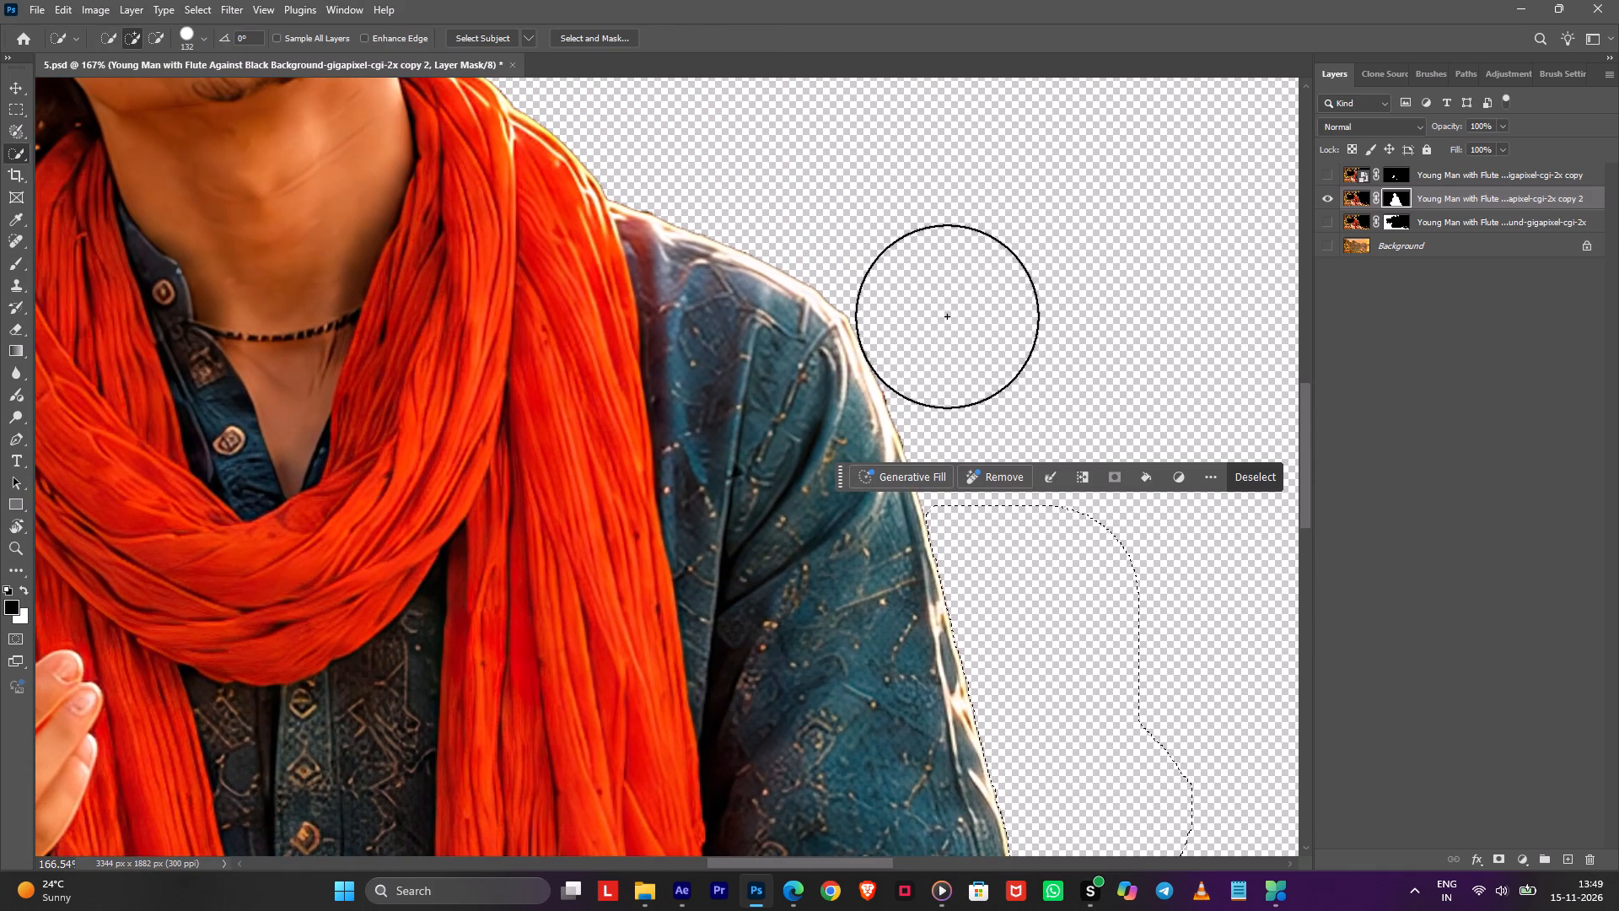
{"action": "left_click", "coordinate": [947, 306], "text": "shift"}
{"action": "left_click", "coordinate": [945, 311], "text": "shift"}
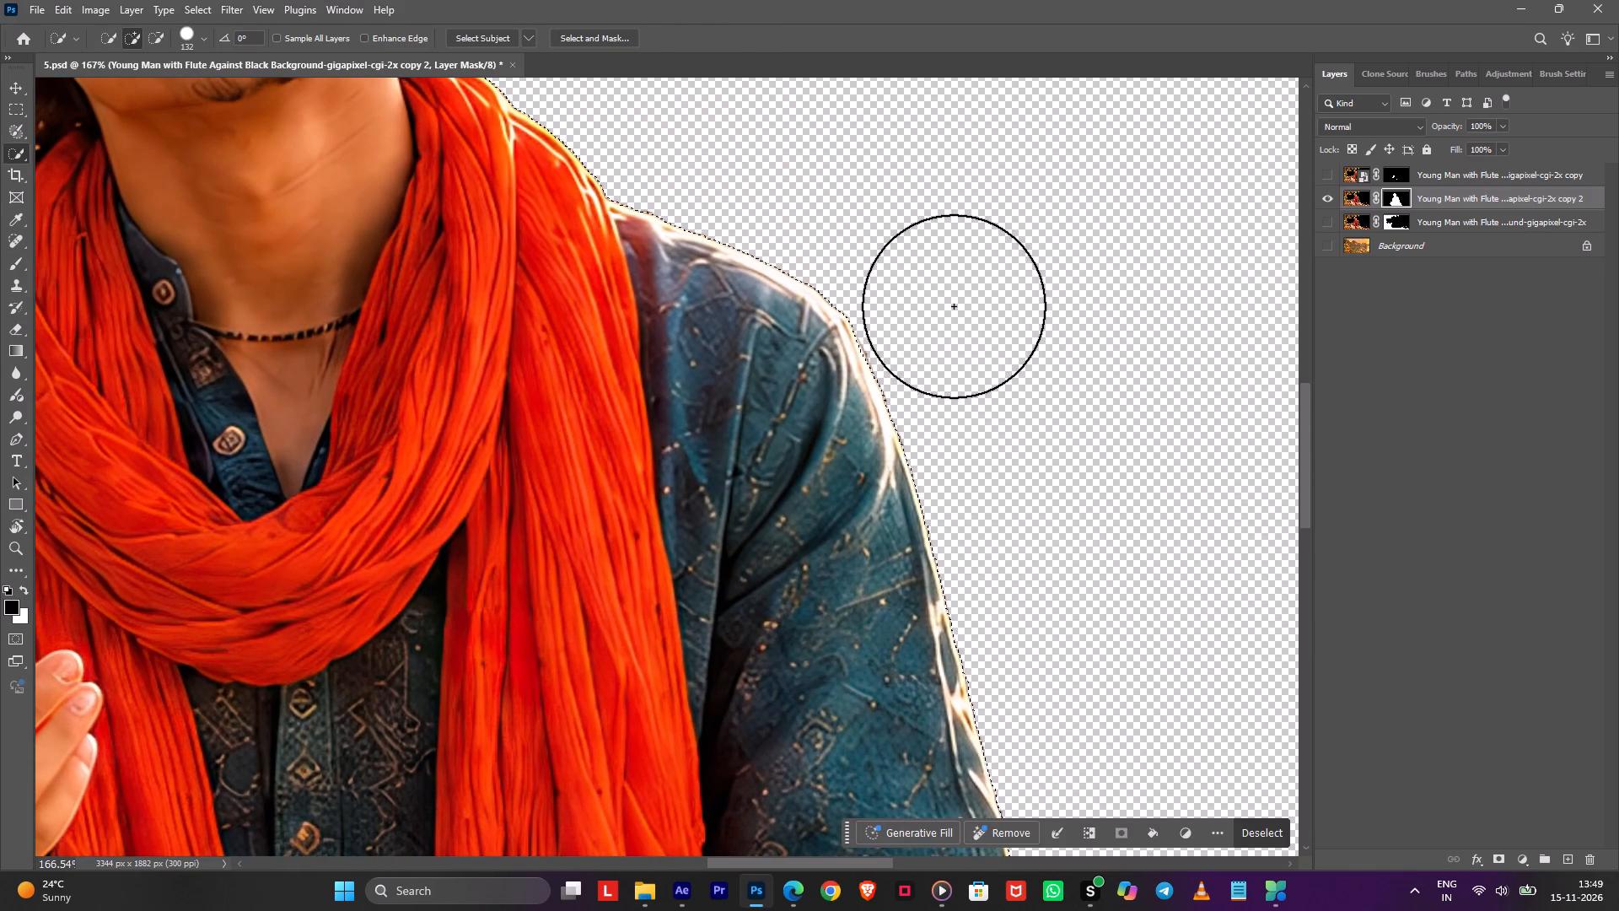
{"action": "key", "text": "b"}
{"action": "left_click_drag", "start_coordinate": [940, 290], "coordinate": [928, 488]}
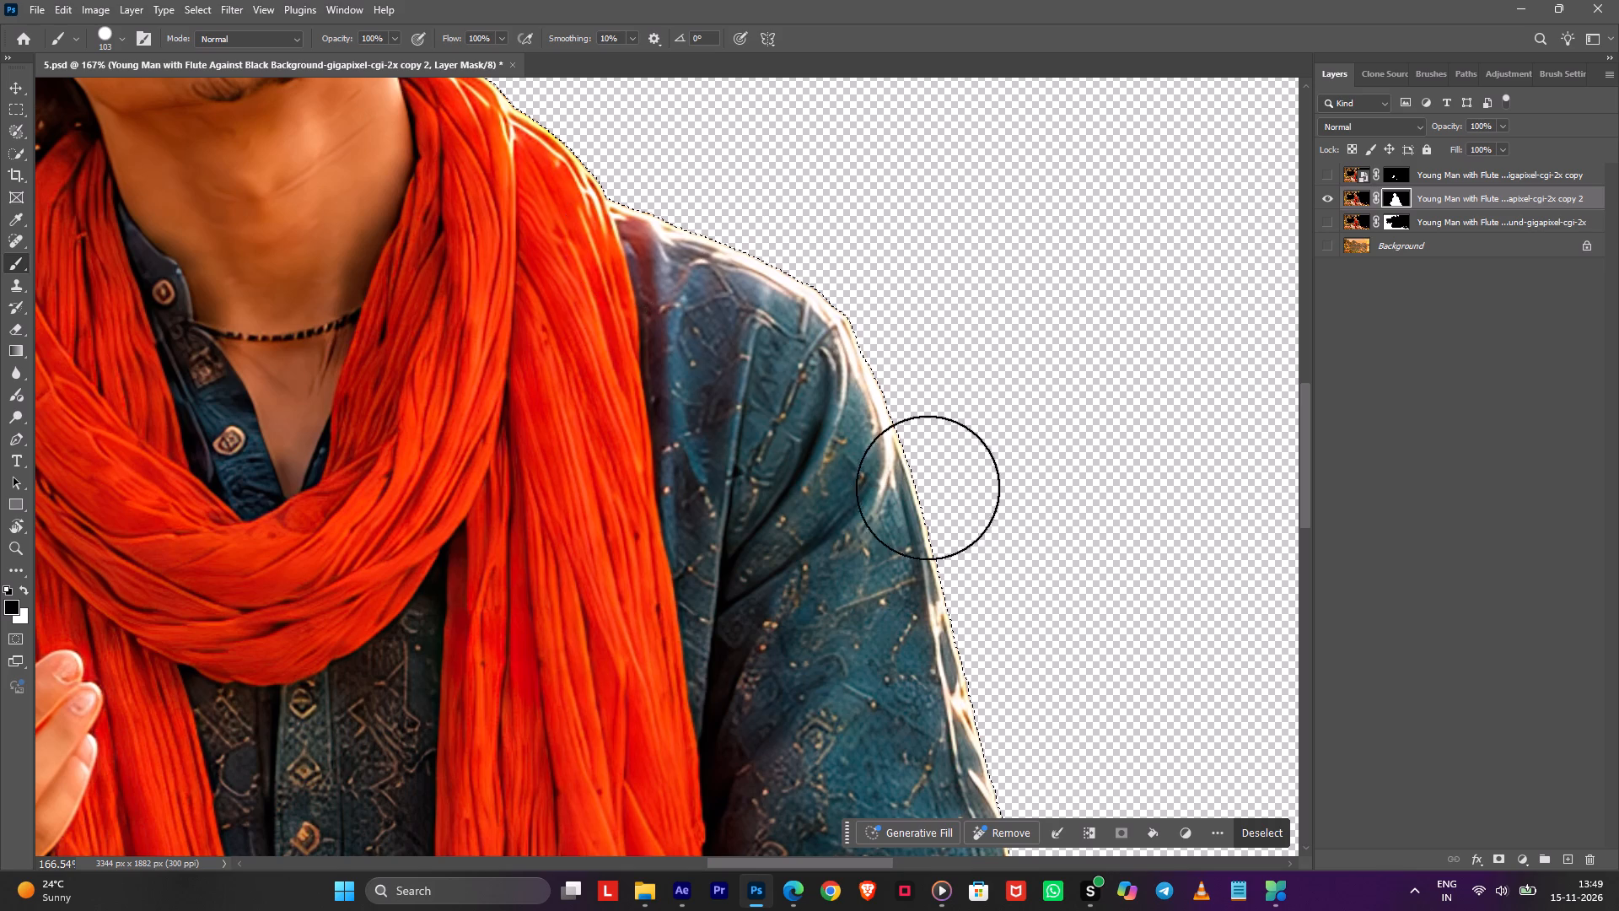
{"action": "left_click_drag", "start_coordinate": [928, 488], "coordinate": [1038, 780]}
{"action": "key", "text": "space"}
{"action": "key", "text": "space"}
{"action": "key", "text": "space"}
{"action": "key", "text": "space"}
{"action": "key", "text": "space"}
{"action": "key", "text": "space"}
{"action": "left_click_drag", "start_coordinate": [1034, 736], "coordinate": [971, 499]}
{"action": "left_click_drag", "start_coordinate": [926, 594], "coordinate": [948, 741]}
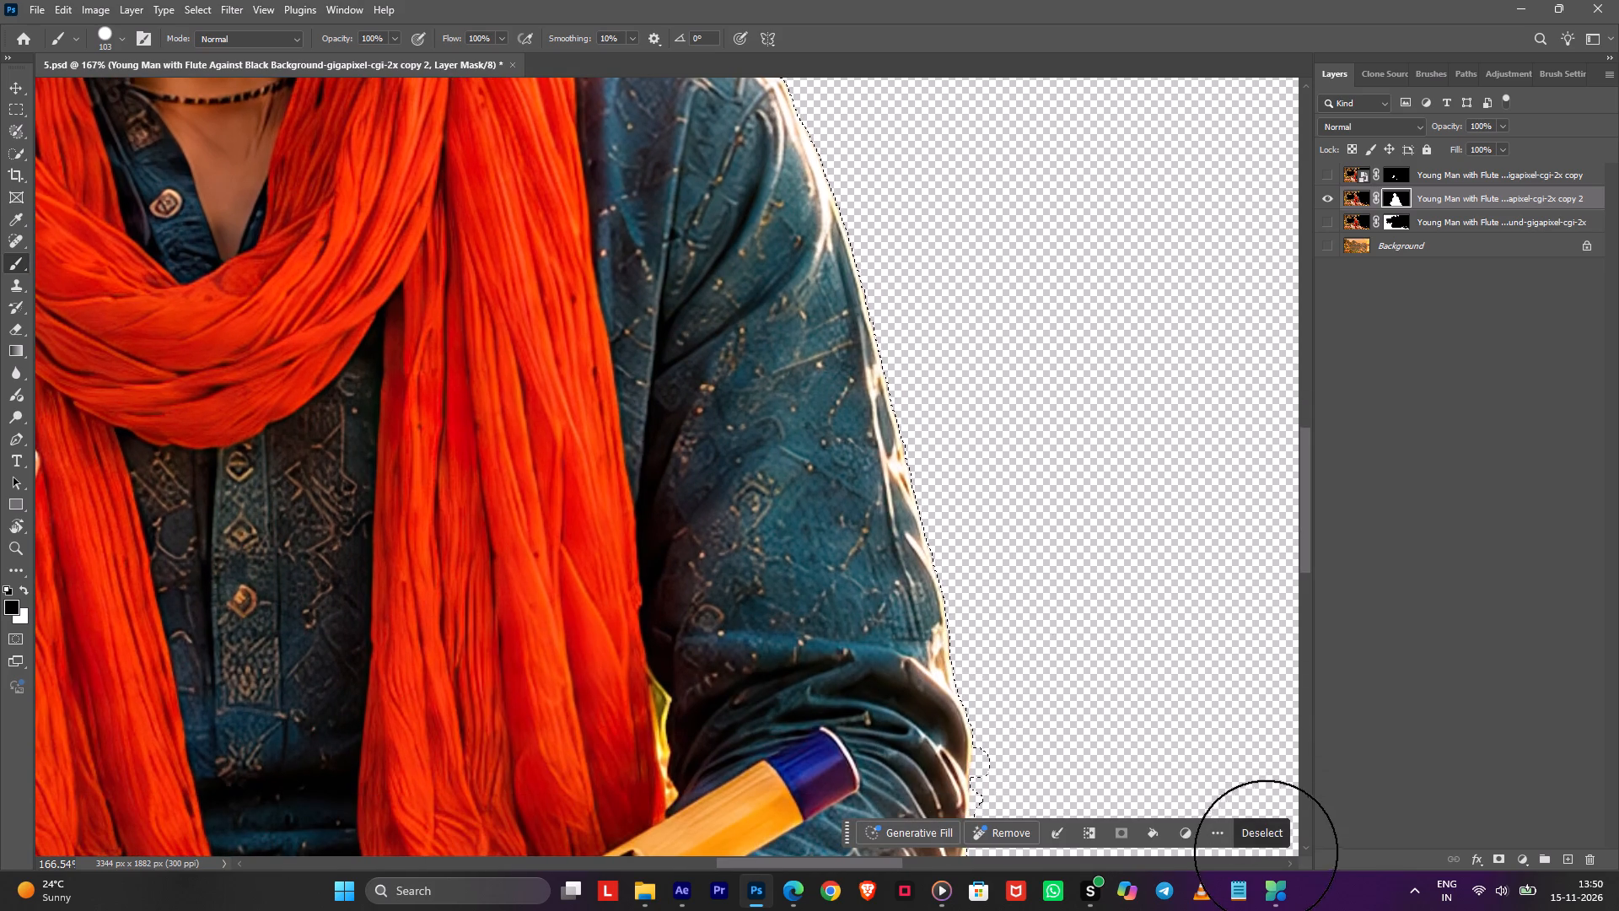
{"action": "left_click", "coordinate": [1267, 854]}
{"action": "left_click", "coordinate": [1256, 832]}
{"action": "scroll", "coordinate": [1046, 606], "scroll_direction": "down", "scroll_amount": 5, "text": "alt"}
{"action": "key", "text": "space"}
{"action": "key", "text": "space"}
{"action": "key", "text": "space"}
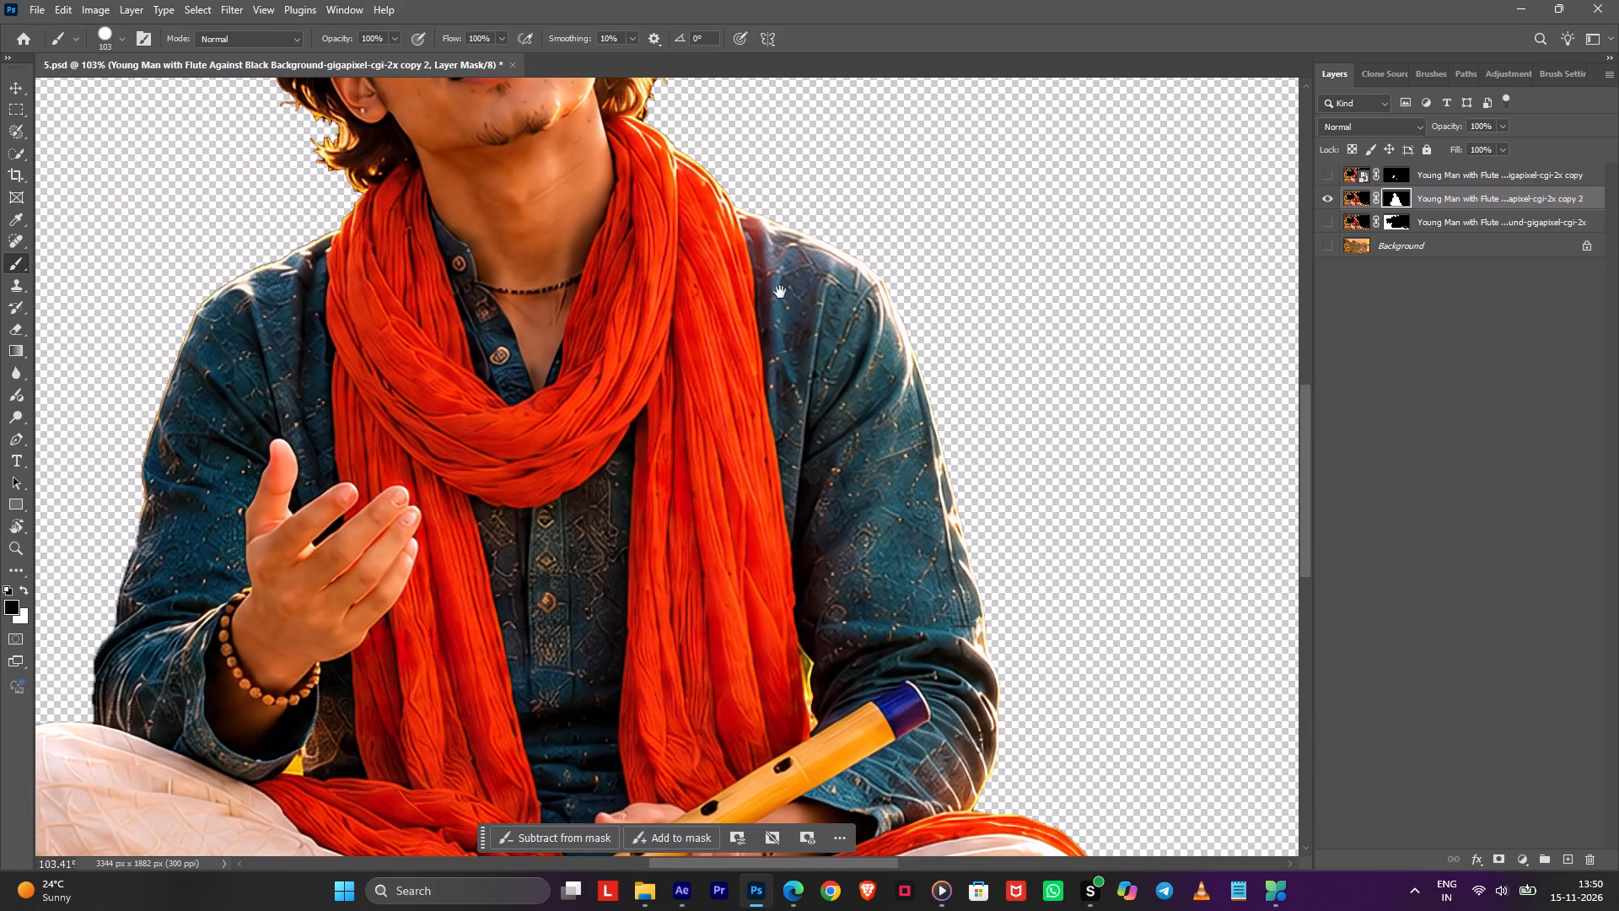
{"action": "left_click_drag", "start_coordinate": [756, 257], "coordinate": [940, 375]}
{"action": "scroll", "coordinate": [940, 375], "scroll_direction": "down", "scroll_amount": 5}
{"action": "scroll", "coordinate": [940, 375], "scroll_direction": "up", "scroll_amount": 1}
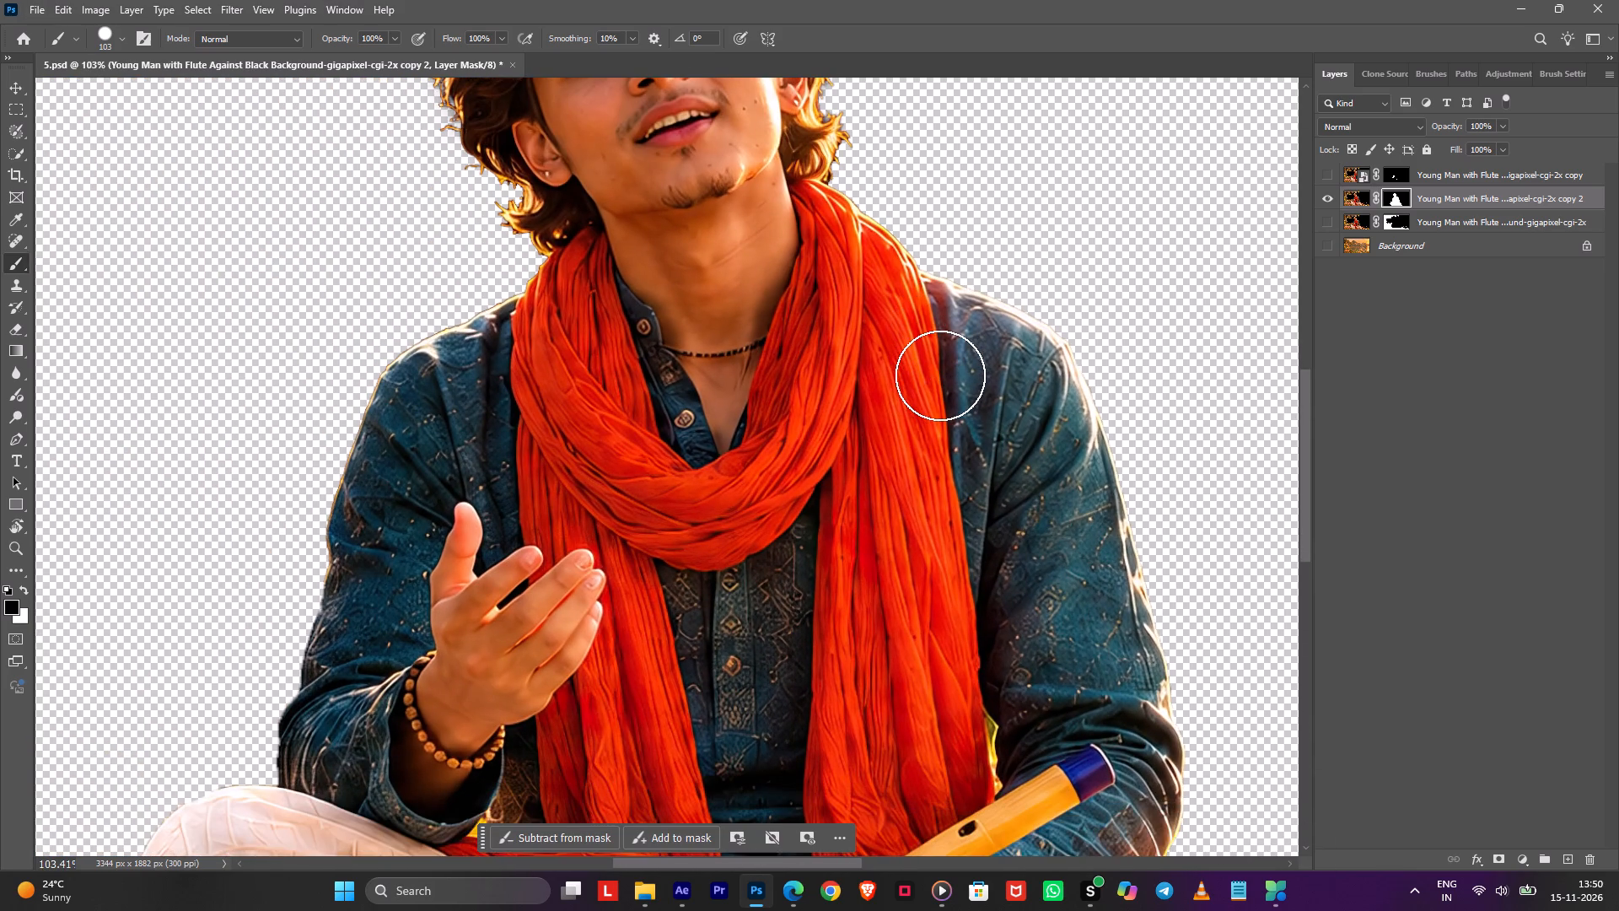
Paint out the yellow leftover beside the raised-hand-side knee in copy 2's mask with the size 103 black brush.
{"action": "scroll", "coordinate": [940, 375], "scroll_direction": "down", "scroll_amount": 5}
{"action": "scroll", "coordinate": [940, 375], "scroll_direction": "up", "scroll_amount": 1}
{"action": "scroll", "coordinate": [940, 375], "scroll_direction": "down", "scroll_amount": 1}
{"action": "scroll", "coordinate": [940, 375], "scroll_direction": "up", "scroll_amount": 1}
{"action": "scroll", "coordinate": [940, 375], "scroll_direction": "down", "scroll_amount": 3}
{"action": "scroll", "coordinate": [940, 375], "scroll_direction": "up", "scroll_amount": 1}
{"action": "scroll", "coordinate": [940, 375], "scroll_direction": "down", "scroll_amount": 13}
{"action": "scroll", "coordinate": [919, 395], "scroll_direction": "down", "scroll_amount": 6, "text": "alt"}
{"action": "key", "text": "space"}
{"action": "key", "text": "space"}
{"action": "left_click_drag", "start_coordinate": [401, 547], "coordinate": [615, 489]}
{"action": "scroll", "coordinate": [632, 472], "scroll_direction": "down", "scroll_amount": 1, "text": "alt"}
{"action": "scroll", "coordinate": [635, 466], "scroll_direction": "up", "scroll_amount": 15, "text": "alt"}
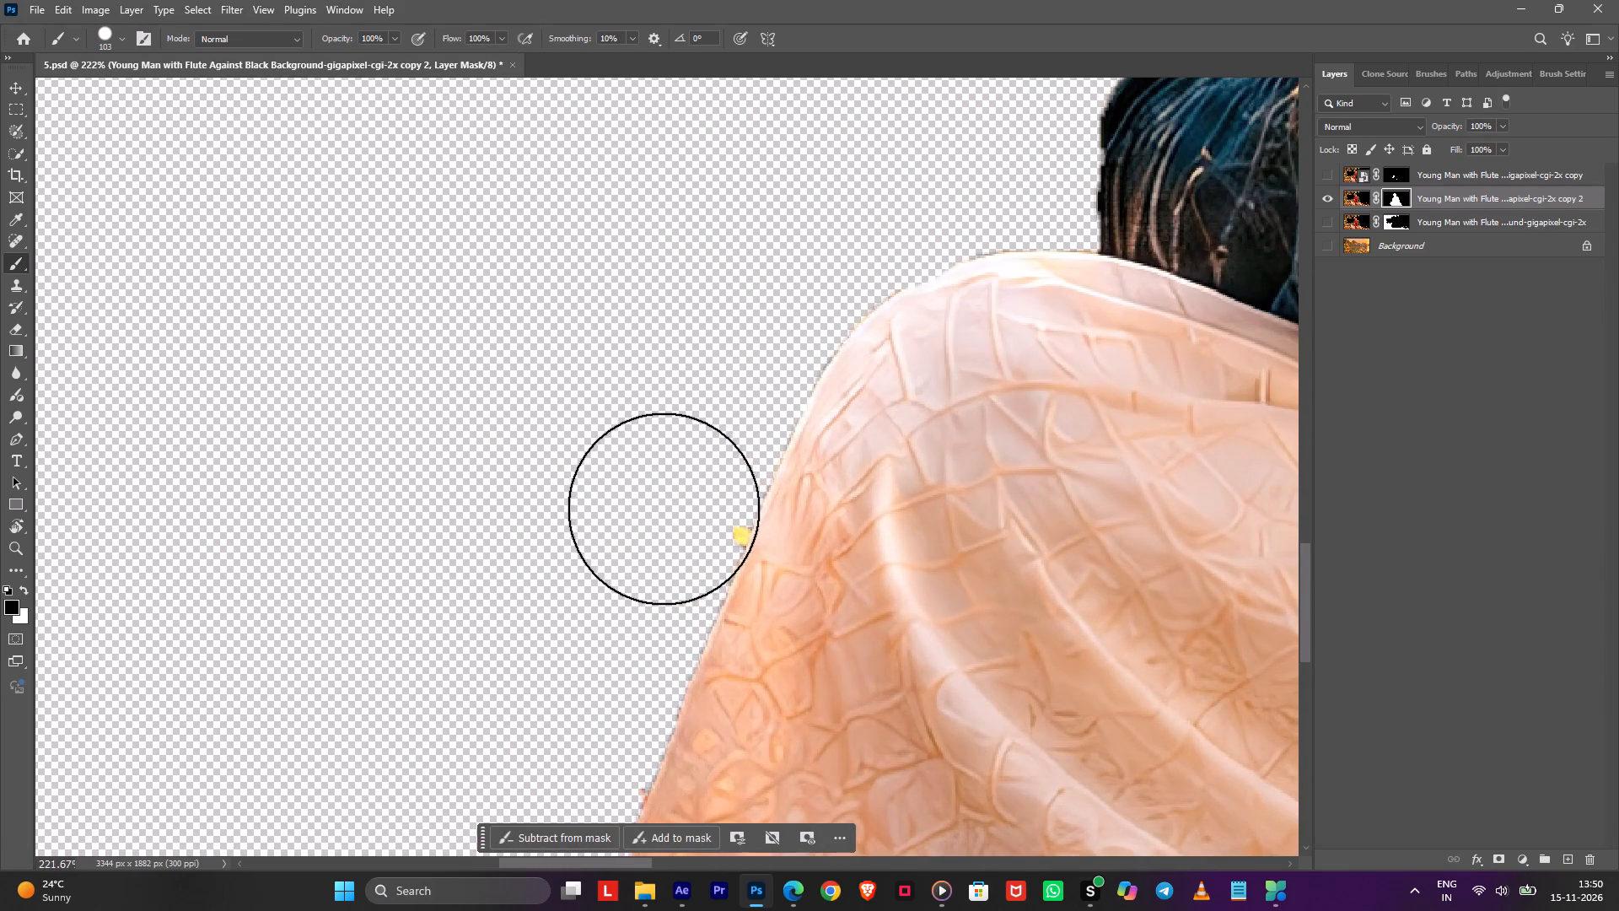
{"action": "left_click", "coordinate": [659, 508]}
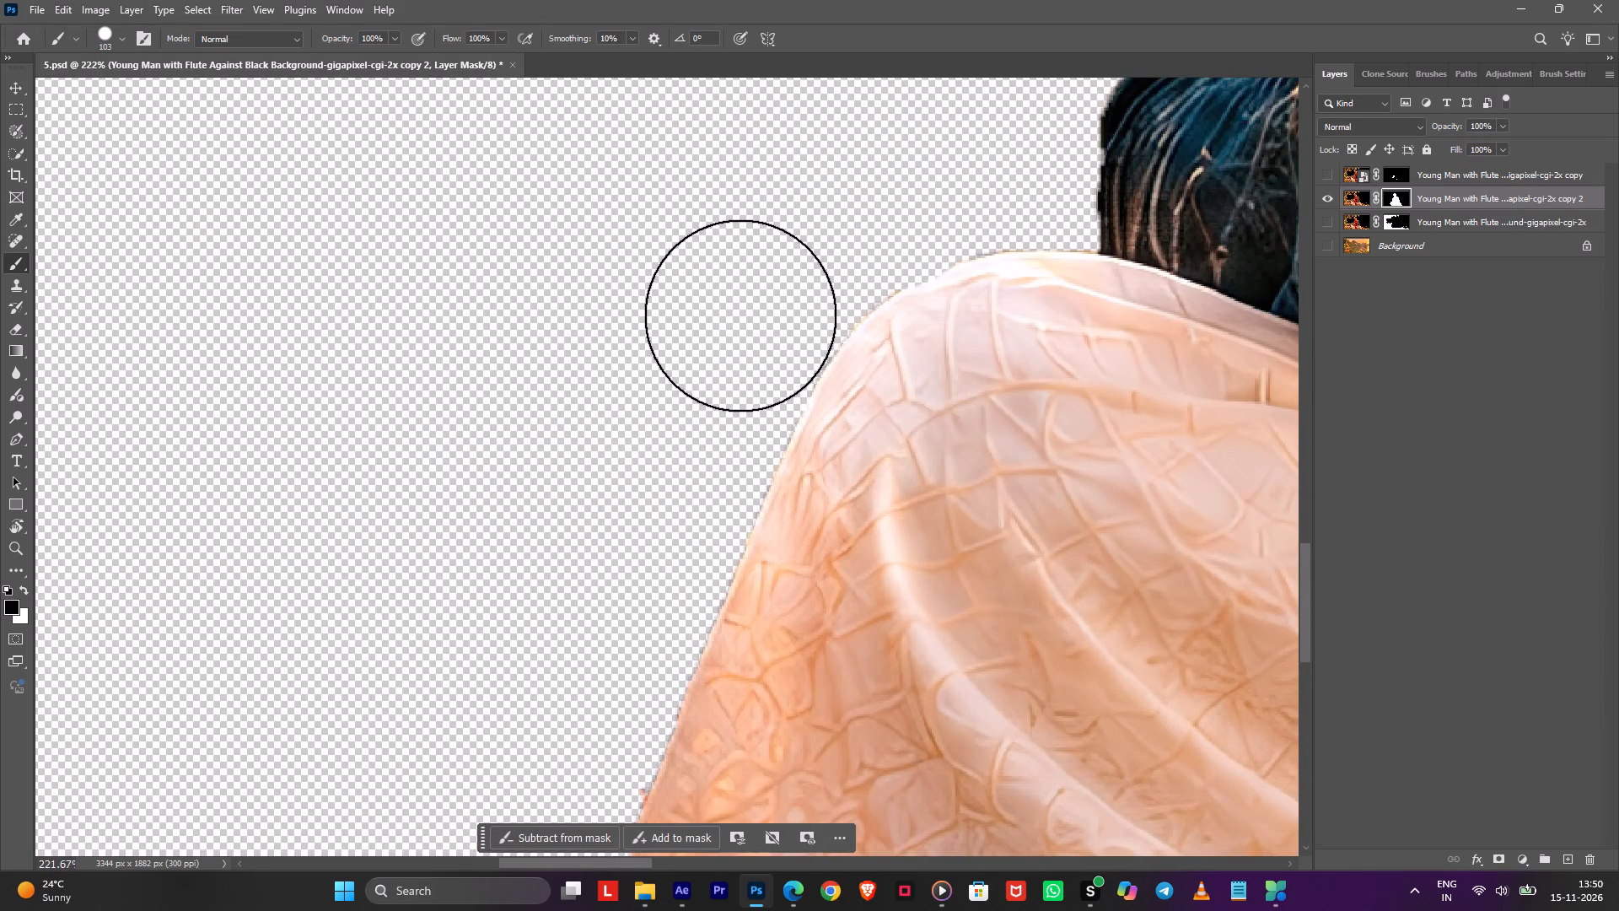
{"action": "left_click", "coordinate": [742, 313], "text": "shift"}
Restore the dark sleeve edge just above the knee in copy 2's mask with a size 45 white brush.
{"action": "right_click_drag", "start_coordinate": [805, 288], "coordinate": [741, 304], "text": "alt"}
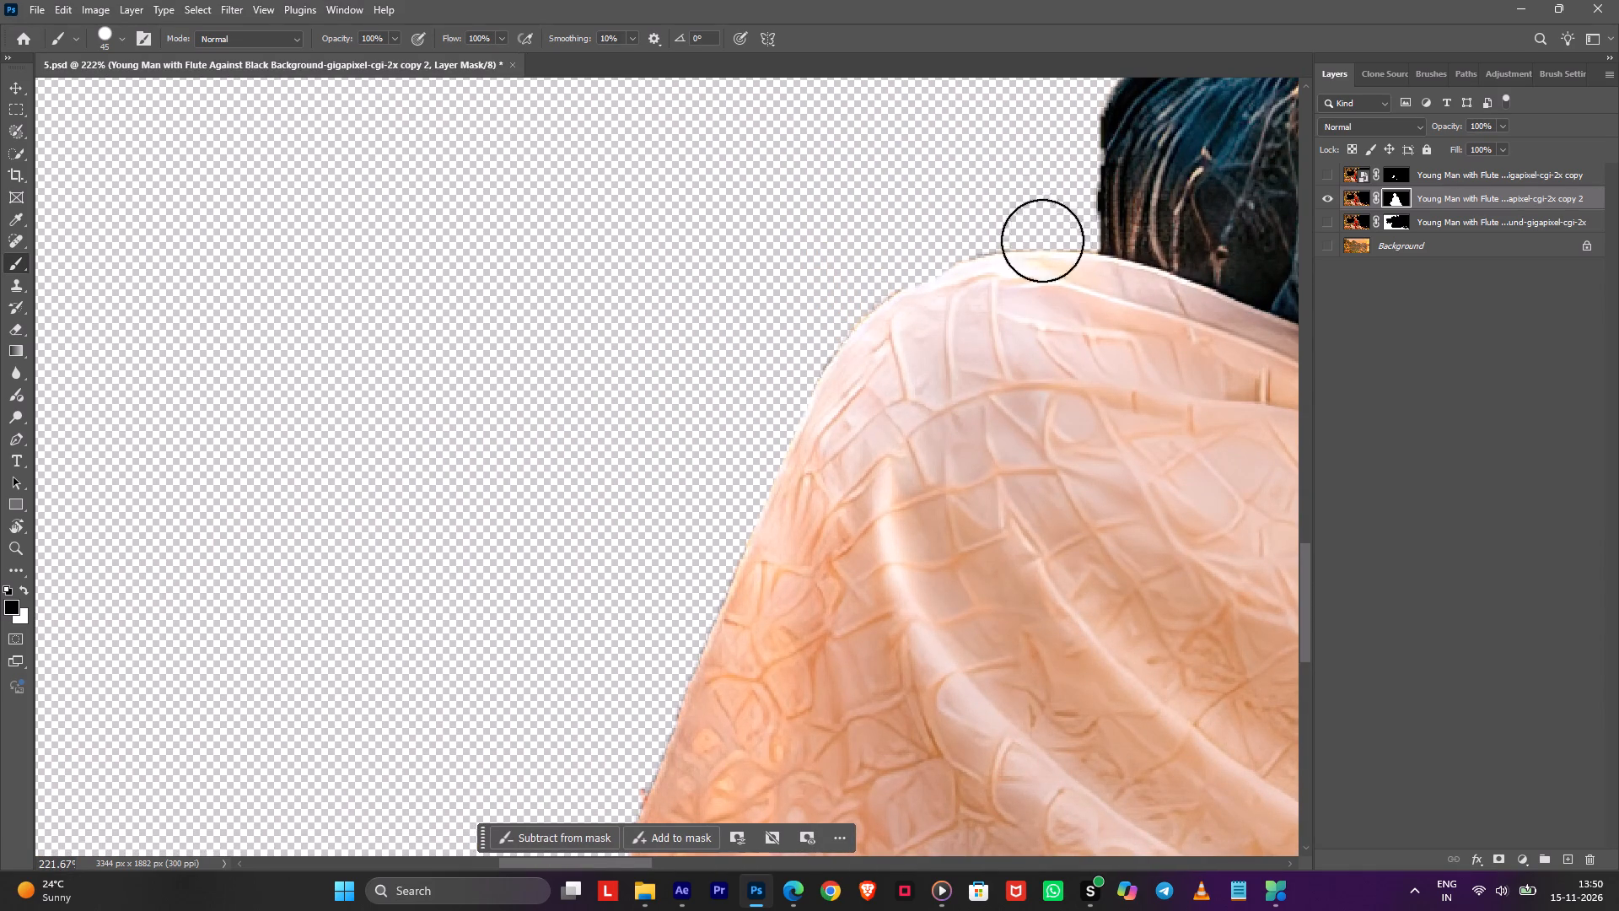
{"action": "key", "text": "x"}
{"action": "left_click_drag", "start_coordinate": [1140, 149], "coordinate": [1158, 296]}
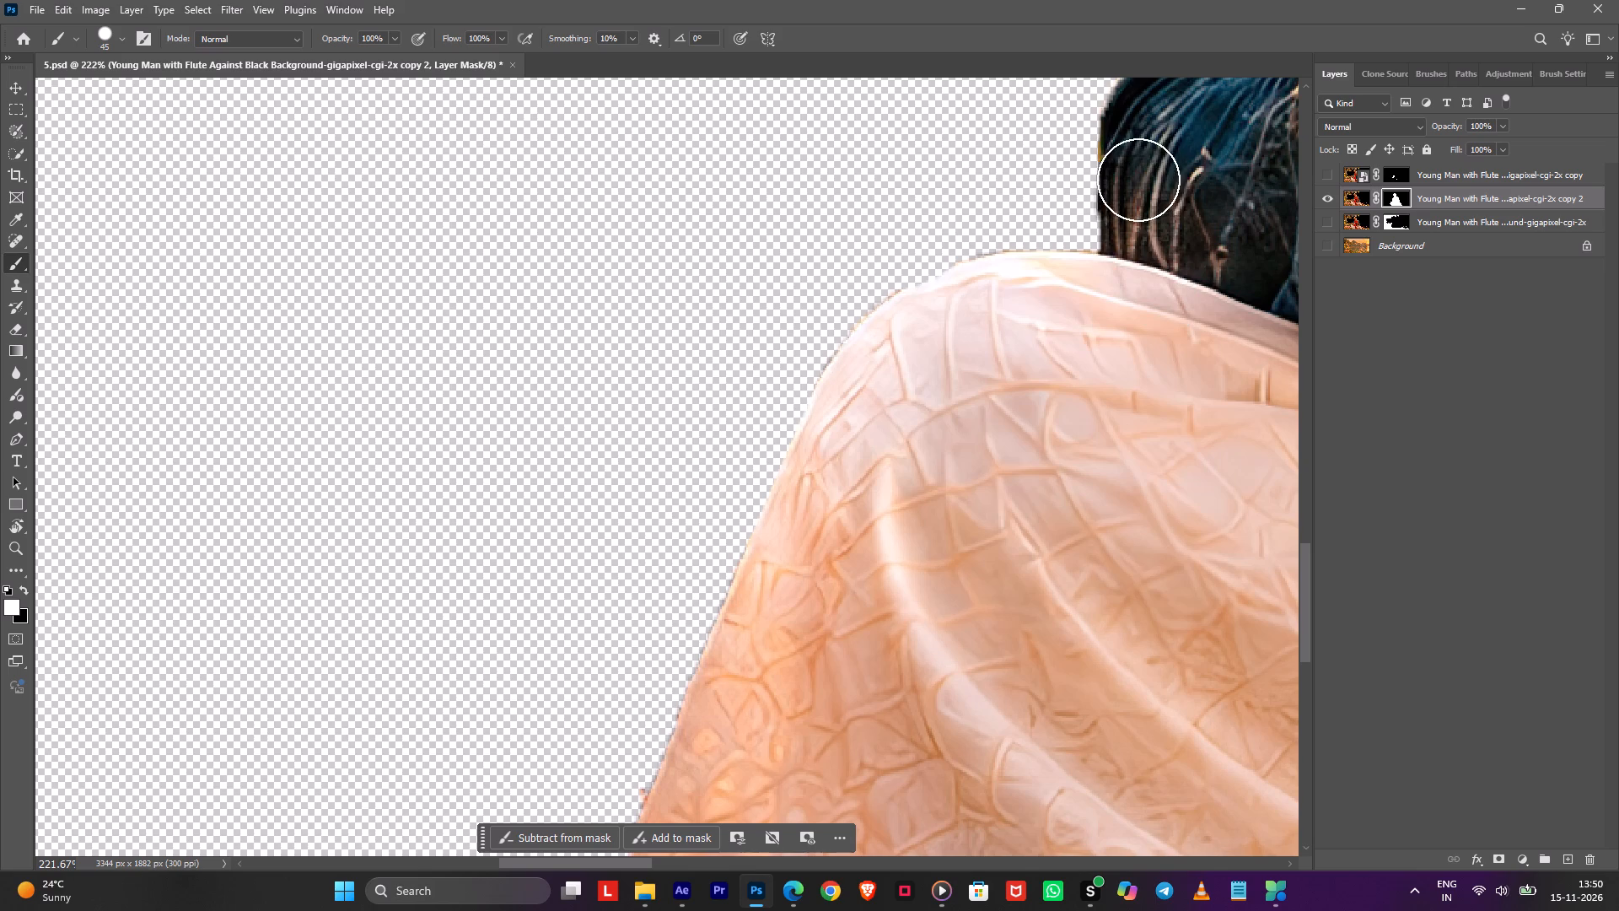
{"action": "left_click_drag", "start_coordinate": [1138, 166], "coordinate": [1146, 324]}
Paint out the fringe along the top and upper outer curve of the knee in copy 2's mask with a size 18 black brush.
{"action": "key", "text": "x"}
{"action": "right_click_drag", "start_coordinate": [1076, 214], "coordinate": [1046, 227], "text": "alt"}
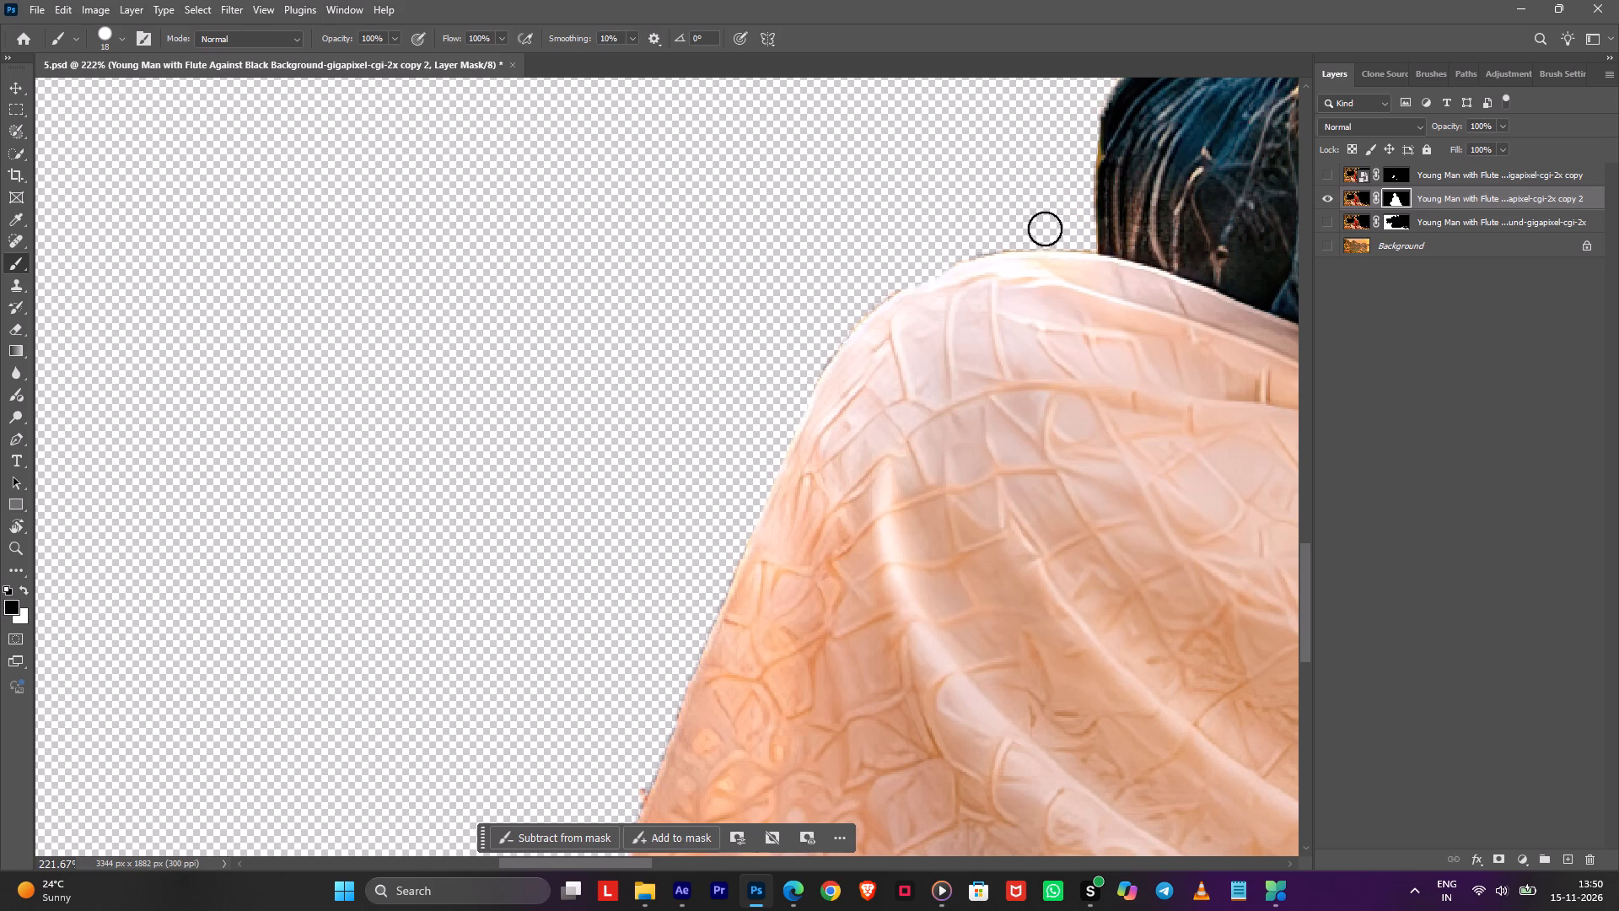
{"action": "left_click_drag", "start_coordinate": [1058, 234], "coordinate": [980, 241]}
{"action": "left_click_drag", "start_coordinate": [980, 241], "coordinate": [822, 343]}
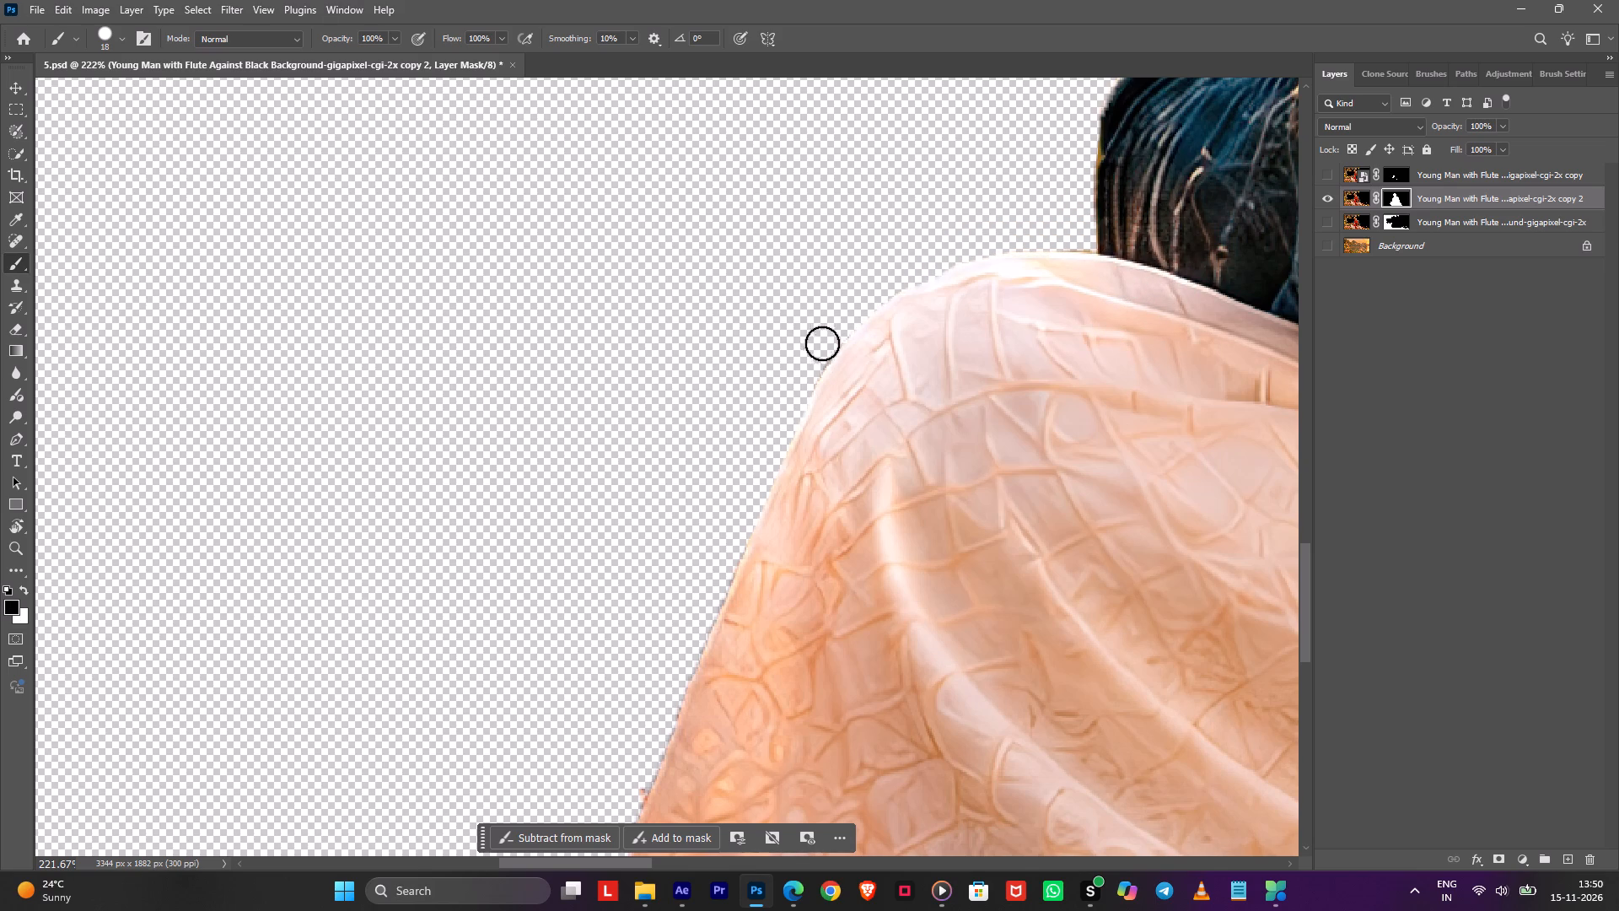
{"action": "left_click_drag", "start_coordinate": [822, 343], "coordinate": [770, 437]}
Paint out the fringe and stray specks along the trouser's outer edge, from the knee down to the foreground flower, in copy 2's mask.
{"action": "key", "text": "space"}
{"action": "key", "text": "space"}
{"action": "key", "text": "space"}
{"action": "key", "text": "space"}
{"action": "key", "text": "space"}
{"action": "key", "text": "space"}
{"action": "key", "text": "space"}
{"action": "key", "text": "space"}
{"action": "key", "text": "space"}
{"action": "key", "text": "space"}
{"action": "key", "text": "space"}
{"action": "key", "text": "space"}
{"action": "key", "text": "space"}
{"action": "left_click_drag", "start_coordinate": [771, 409], "coordinate": [808, 235]}
{"action": "left_click", "coordinate": [802, 314]}
{"action": "key", "text": "space"}
{"action": "key", "text": "space"}
{"action": "key", "text": "space"}
{"action": "key", "text": "space"}
{"action": "left_click_drag", "start_coordinate": [819, 237], "coordinate": [809, 375]}
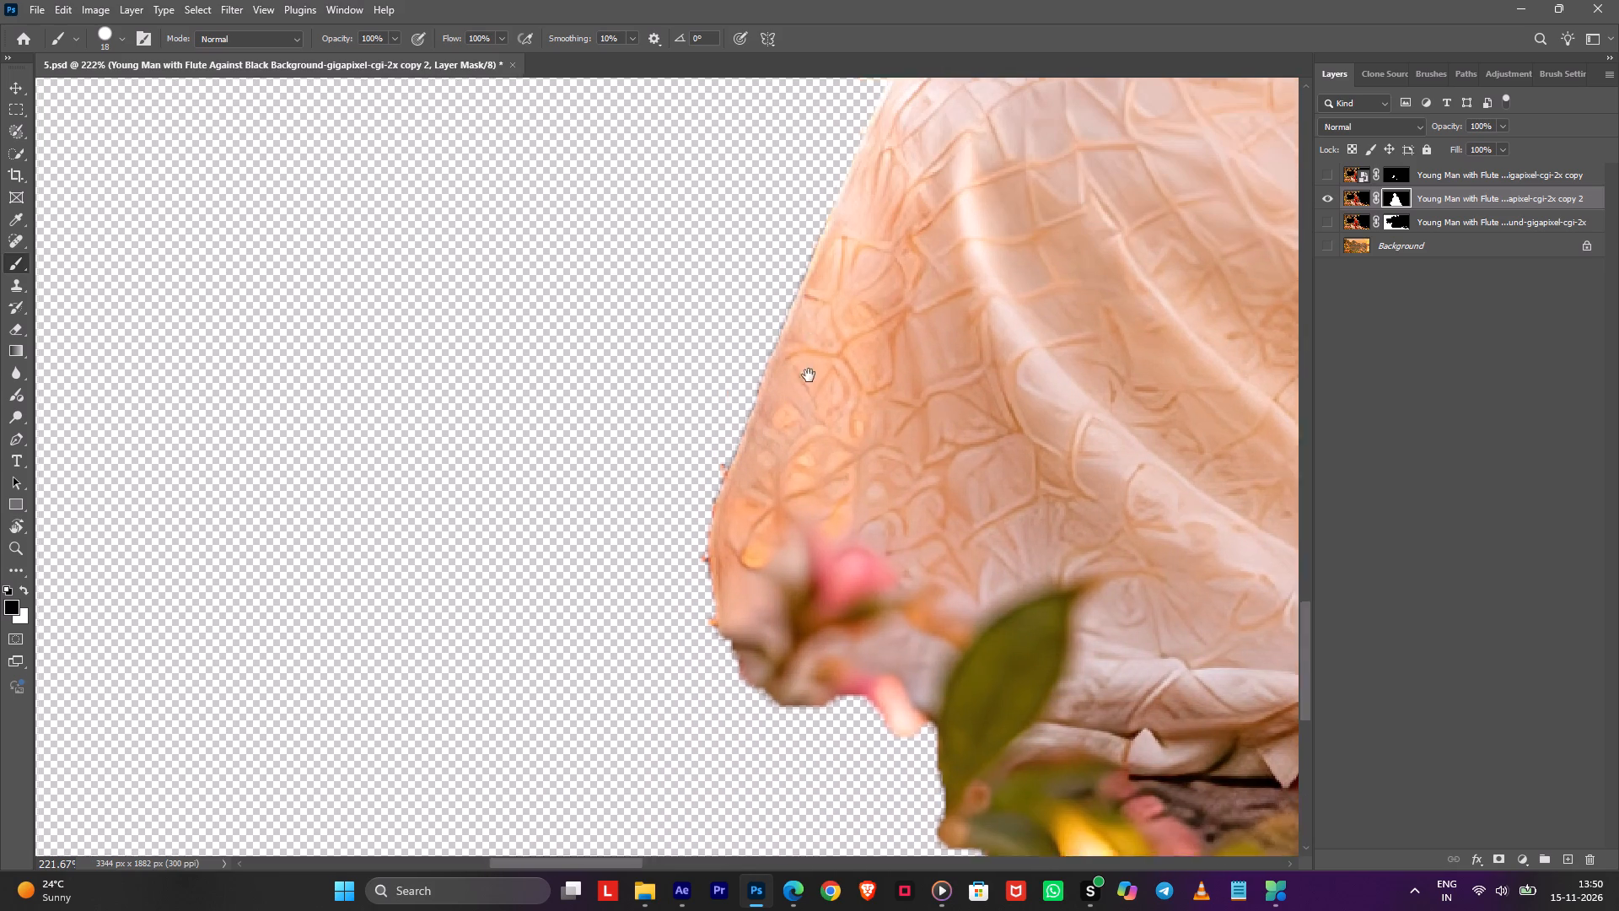
{"action": "left_click_drag", "start_coordinate": [809, 375], "coordinate": [809, 379]}
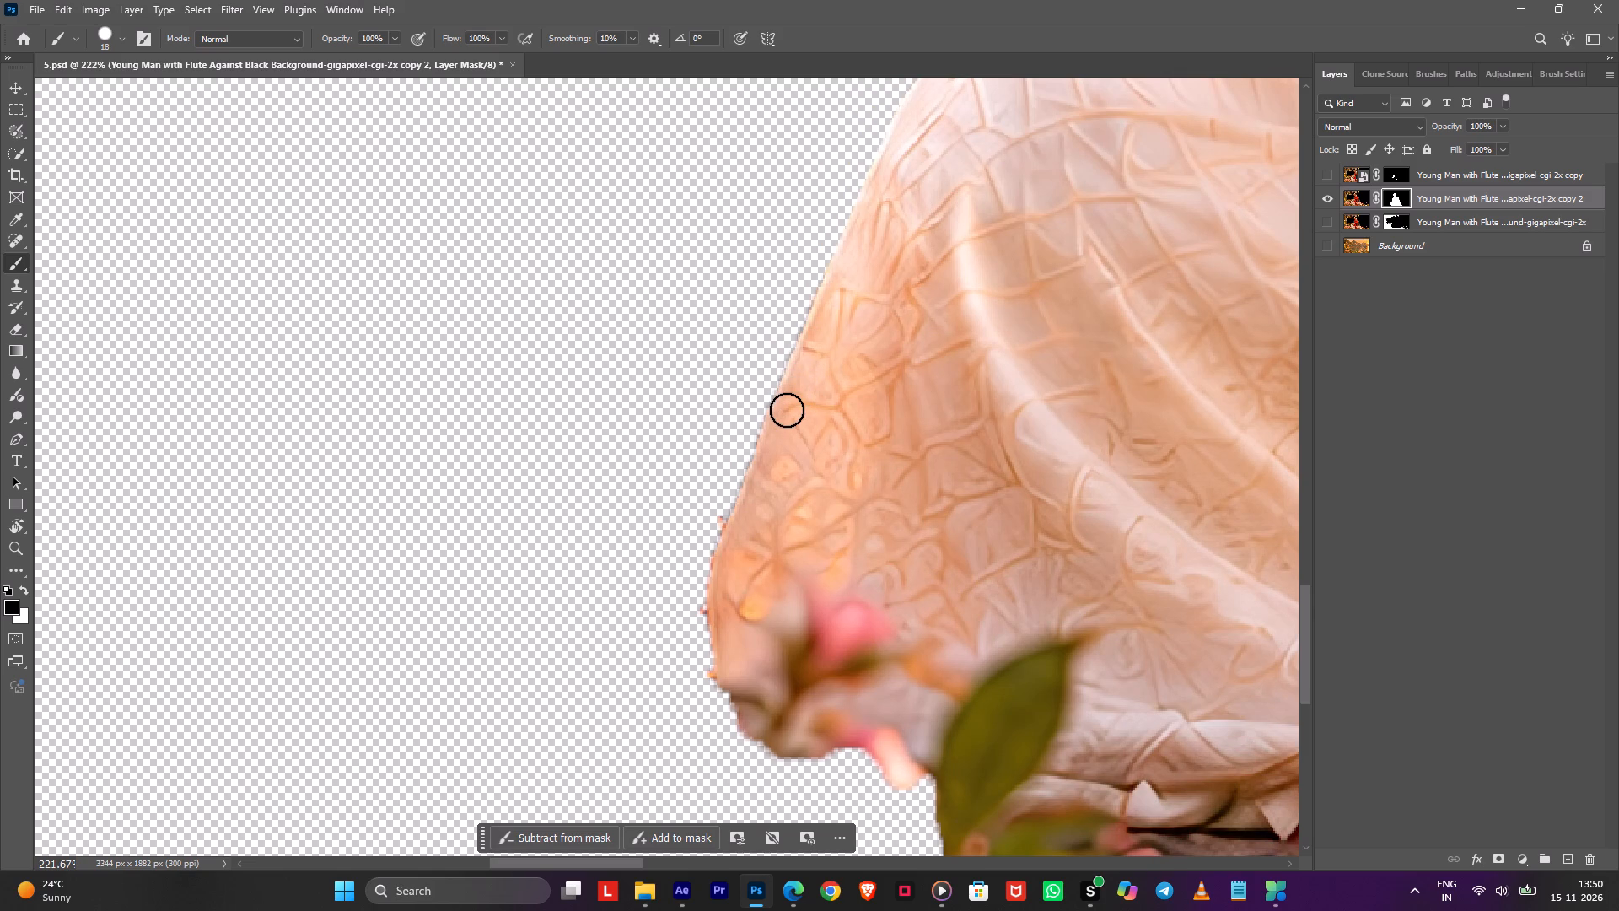
{"action": "left_click", "coordinate": [806, 263]}
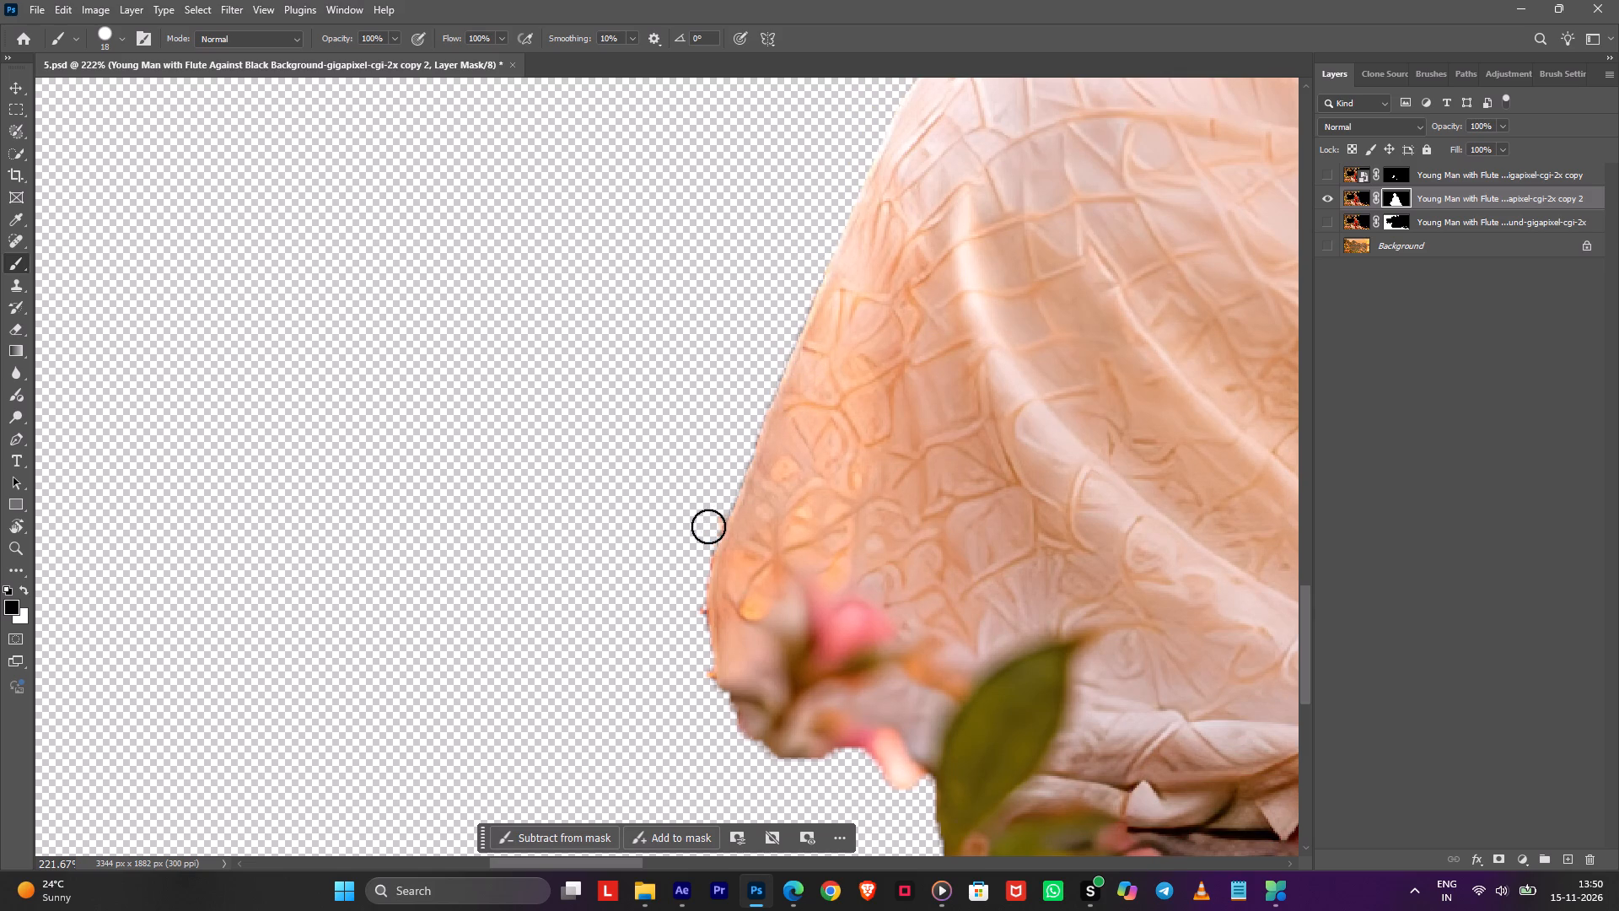
{"action": "left_click", "coordinate": [706, 526], "text": "shift"}
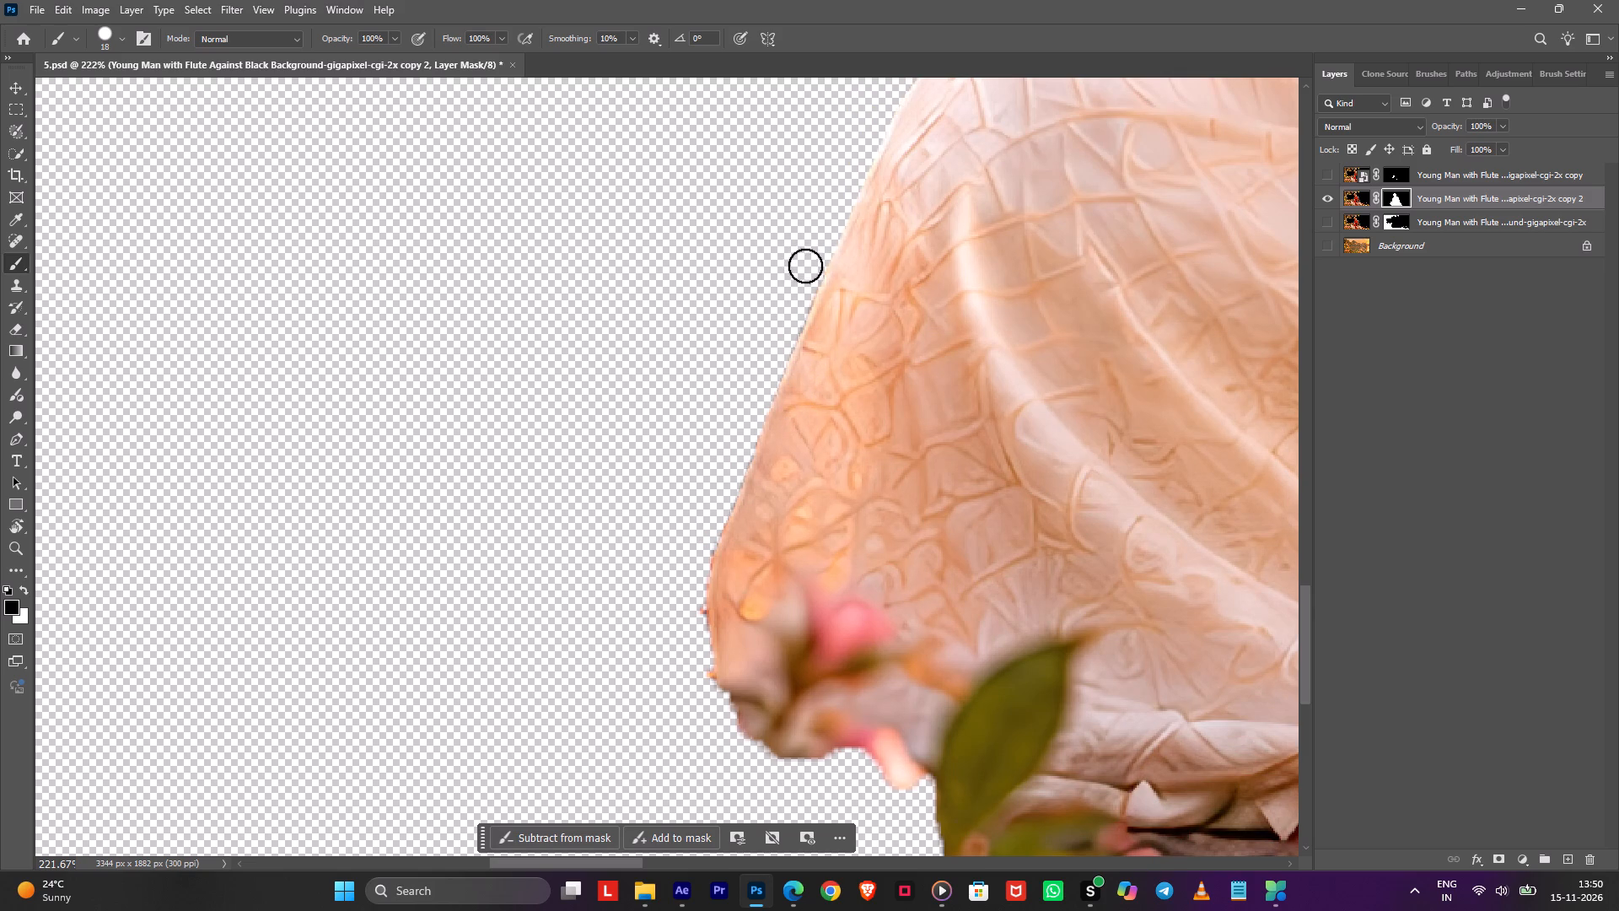
{"action": "left_click", "coordinate": [807, 269], "text": "shift"}
{"action": "left_click_drag", "start_coordinate": [709, 517], "coordinate": [707, 526]}
{"action": "left_click_drag", "start_coordinate": [707, 526], "coordinate": [693, 650]}
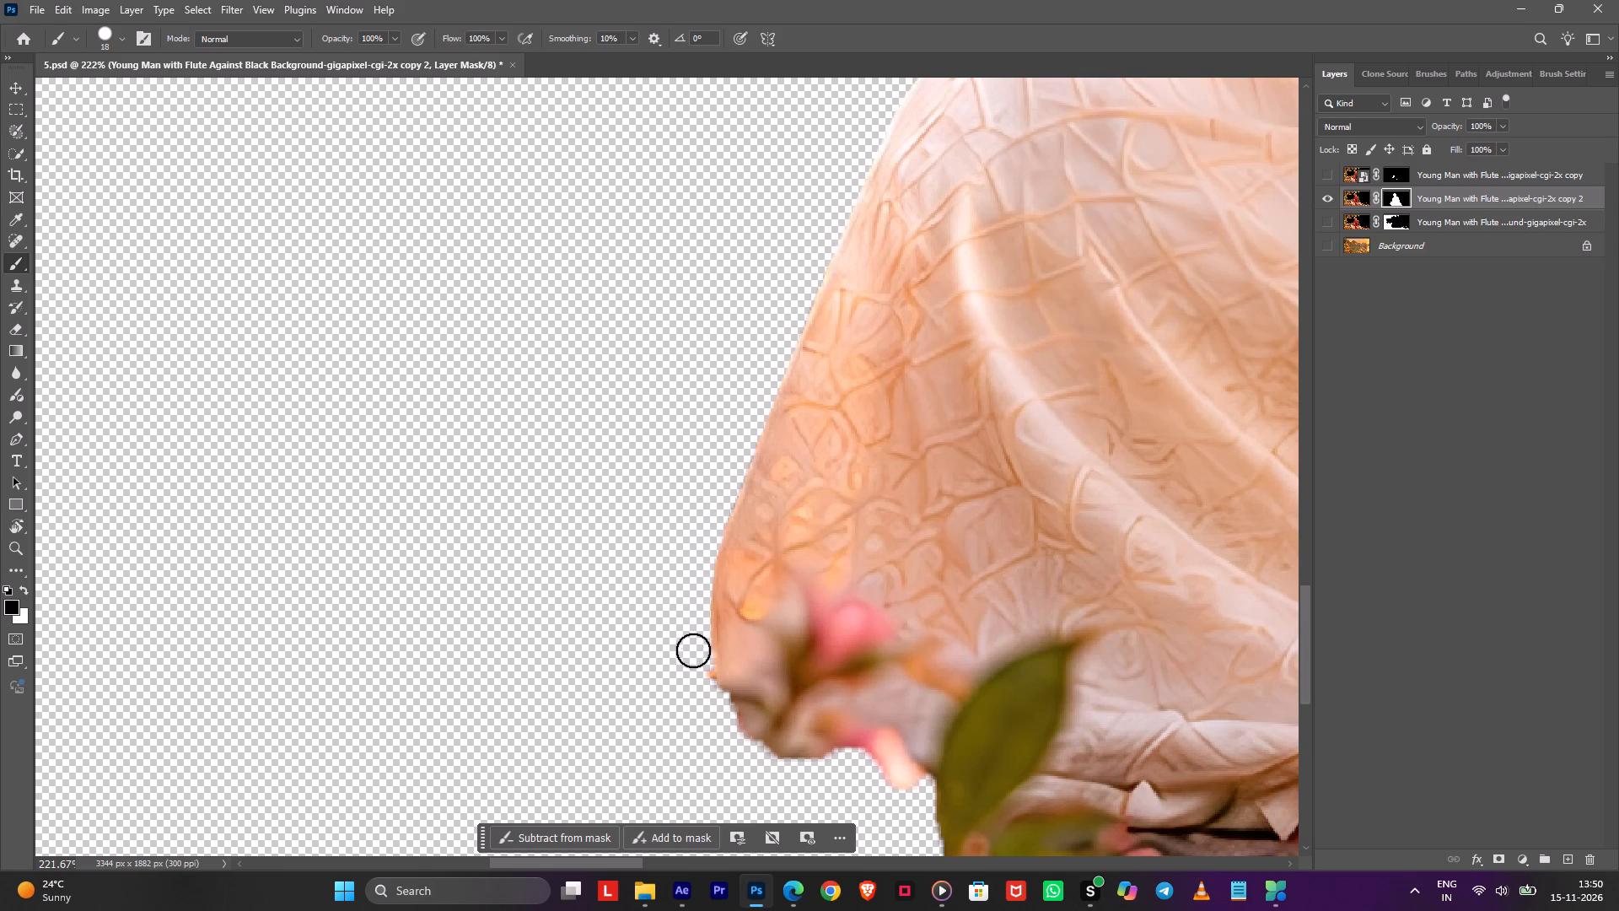
{"action": "left_click_drag", "start_coordinate": [693, 650], "coordinate": [691, 692]}
Open copy 2's mask in Select and Mask and refine the flute-side hair edge beside the ear, enlarging the refine brush to size 62.
{"action": "scroll", "coordinate": [777, 516], "scroll_direction": "down", "scroll_amount": 12, "text": "alt"}
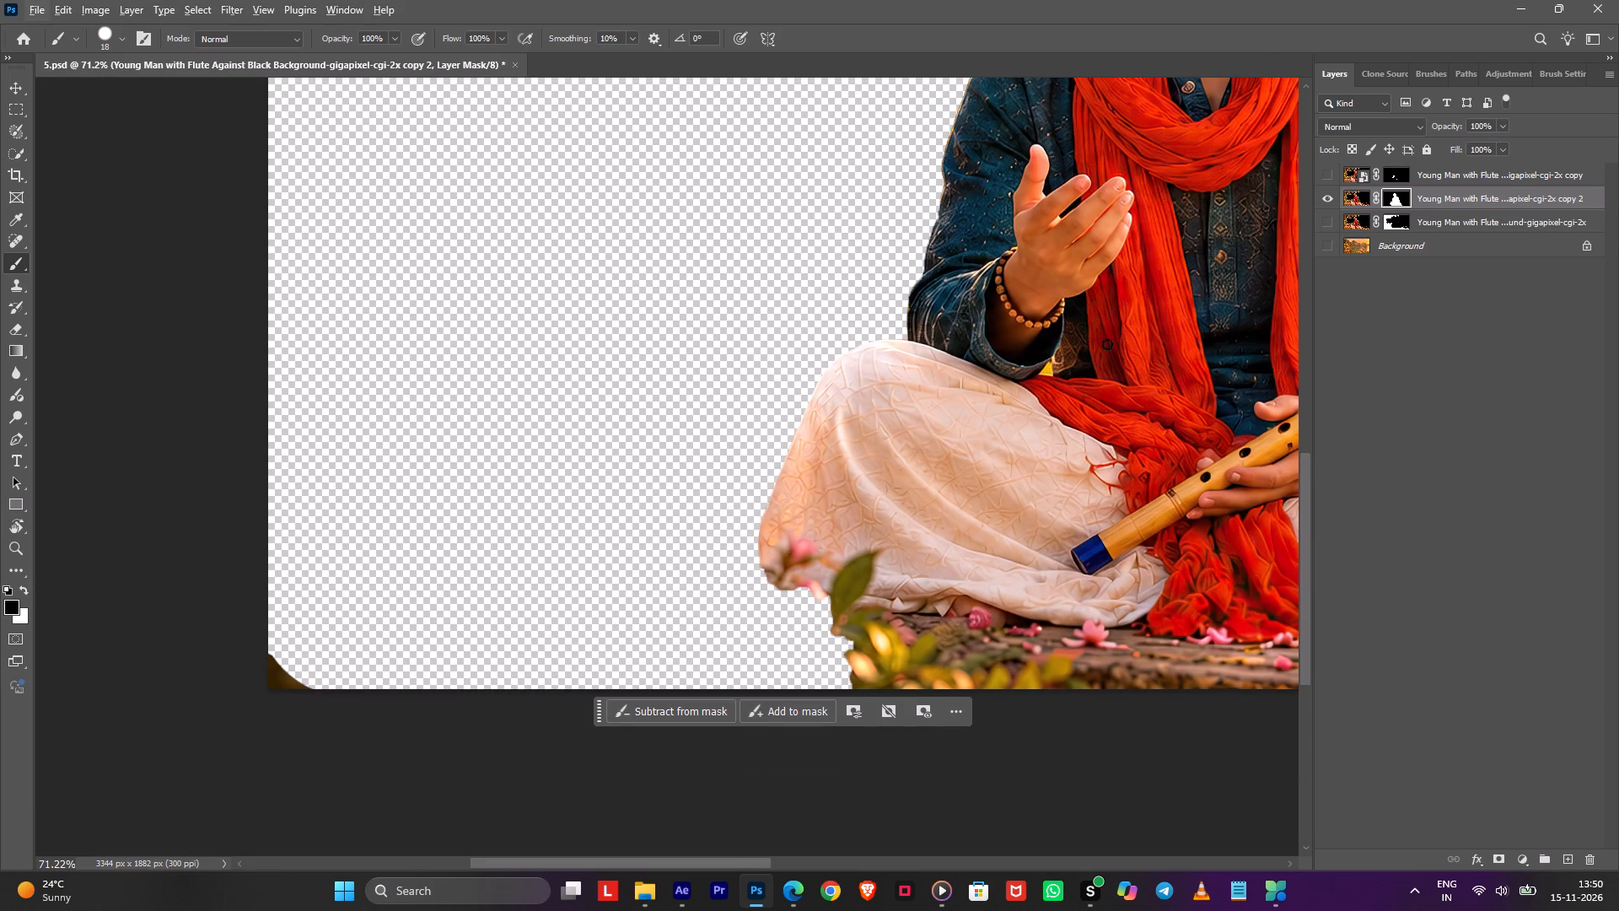
{"action": "key", "text": "space"}
{"action": "key", "text": "space"}
{"action": "key", "text": "space"}
{"action": "key", "text": "space"}
{"action": "key", "text": "space"}
{"action": "key", "text": "space"}
{"action": "key", "text": "space"}
{"action": "key", "text": "space"}
{"action": "key", "text": "space"}
{"action": "key", "text": "space"}
{"action": "key", "text": "space"}
{"action": "key", "text": "space"}
{"action": "key", "text": "space"}
{"action": "key", "text": "space"}
{"action": "key", "text": "space"}
{"action": "key", "text": "space"}
{"action": "key", "text": "space"}
{"action": "left_click_drag", "start_coordinate": [1110, 331], "coordinate": [821, 383]}
{"action": "left_click_drag", "start_coordinate": [874, 350], "coordinate": [900, 391]}
{"action": "key", "text": "space"}
{"action": "key", "text": "space"}
{"action": "key", "text": "space"}
{"action": "key", "text": "space"}
{"action": "key", "text": "space"}
{"action": "key", "text": "space"}
{"action": "key", "text": "space"}
{"action": "key", "text": "space"}
{"action": "key", "text": "space"}
{"action": "key", "text": "space"}
{"action": "key", "text": "space"}
{"action": "key", "text": "space"}
{"action": "key", "text": "space"}
{"action": "key", "text": "space"}
{"action": "key", "text": "space"}
{"action": "key", "text": "space"}
{"action": "key", "text": "space"}
{"action": "key", "text": "space"}
{"action": "key", "text": "space"}
{"action": "key", "text": "space"}
{"action": "left_click_drag", "start_coordinate": [754, 377], "coordinate": [793, 433]}
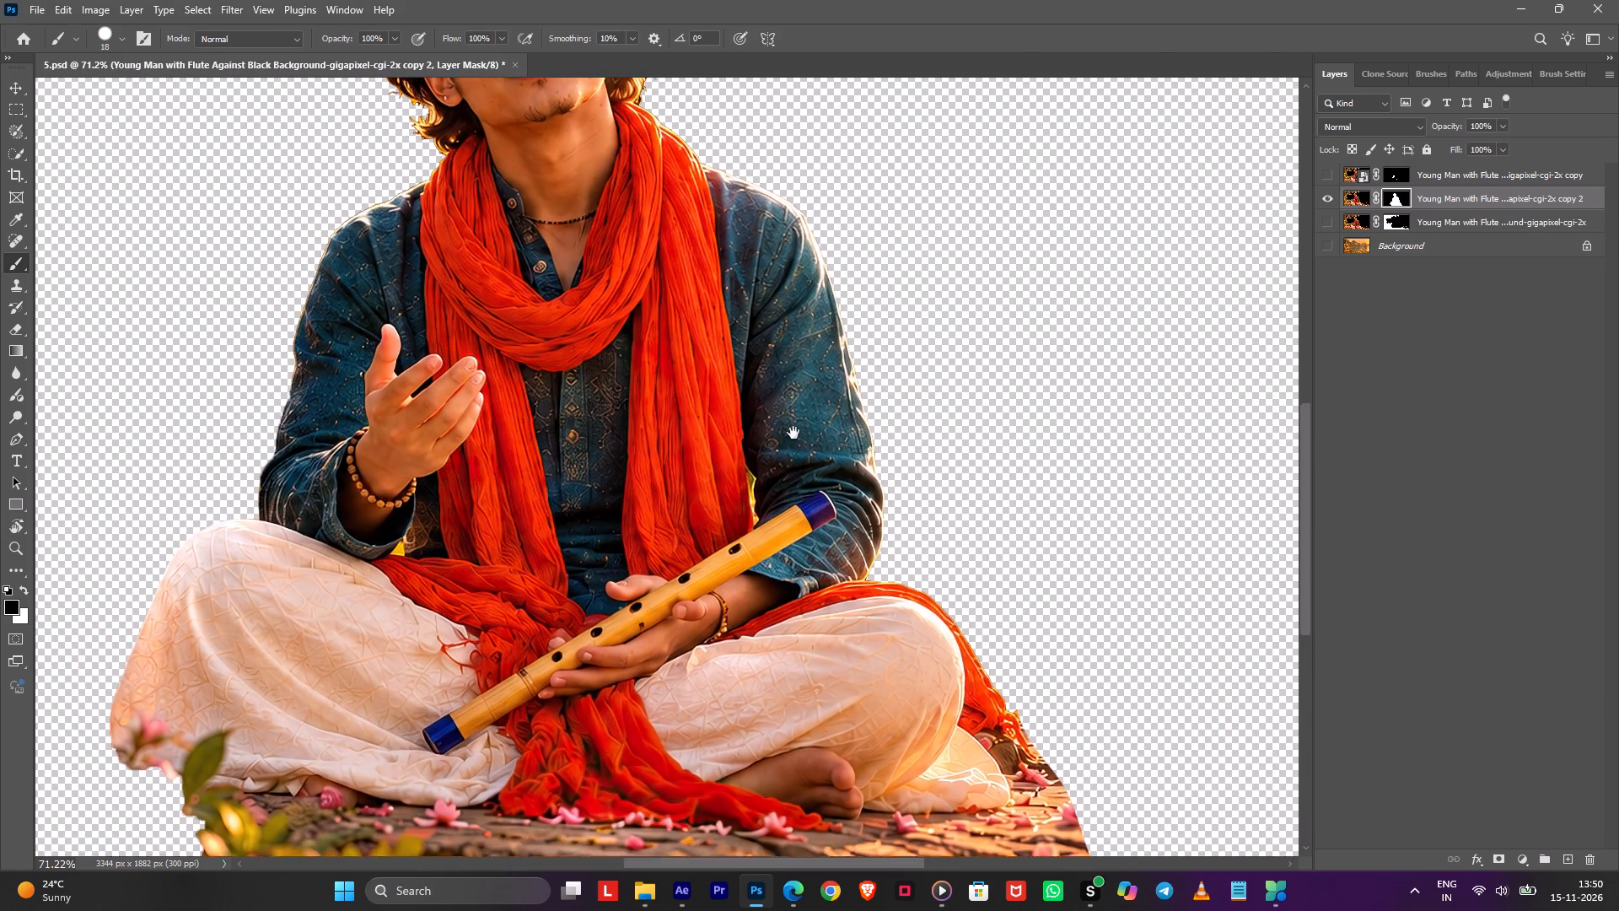
{"action": "left_click_drag", "start_coordinate": [793, 433], "coordinate": [892, 673]}
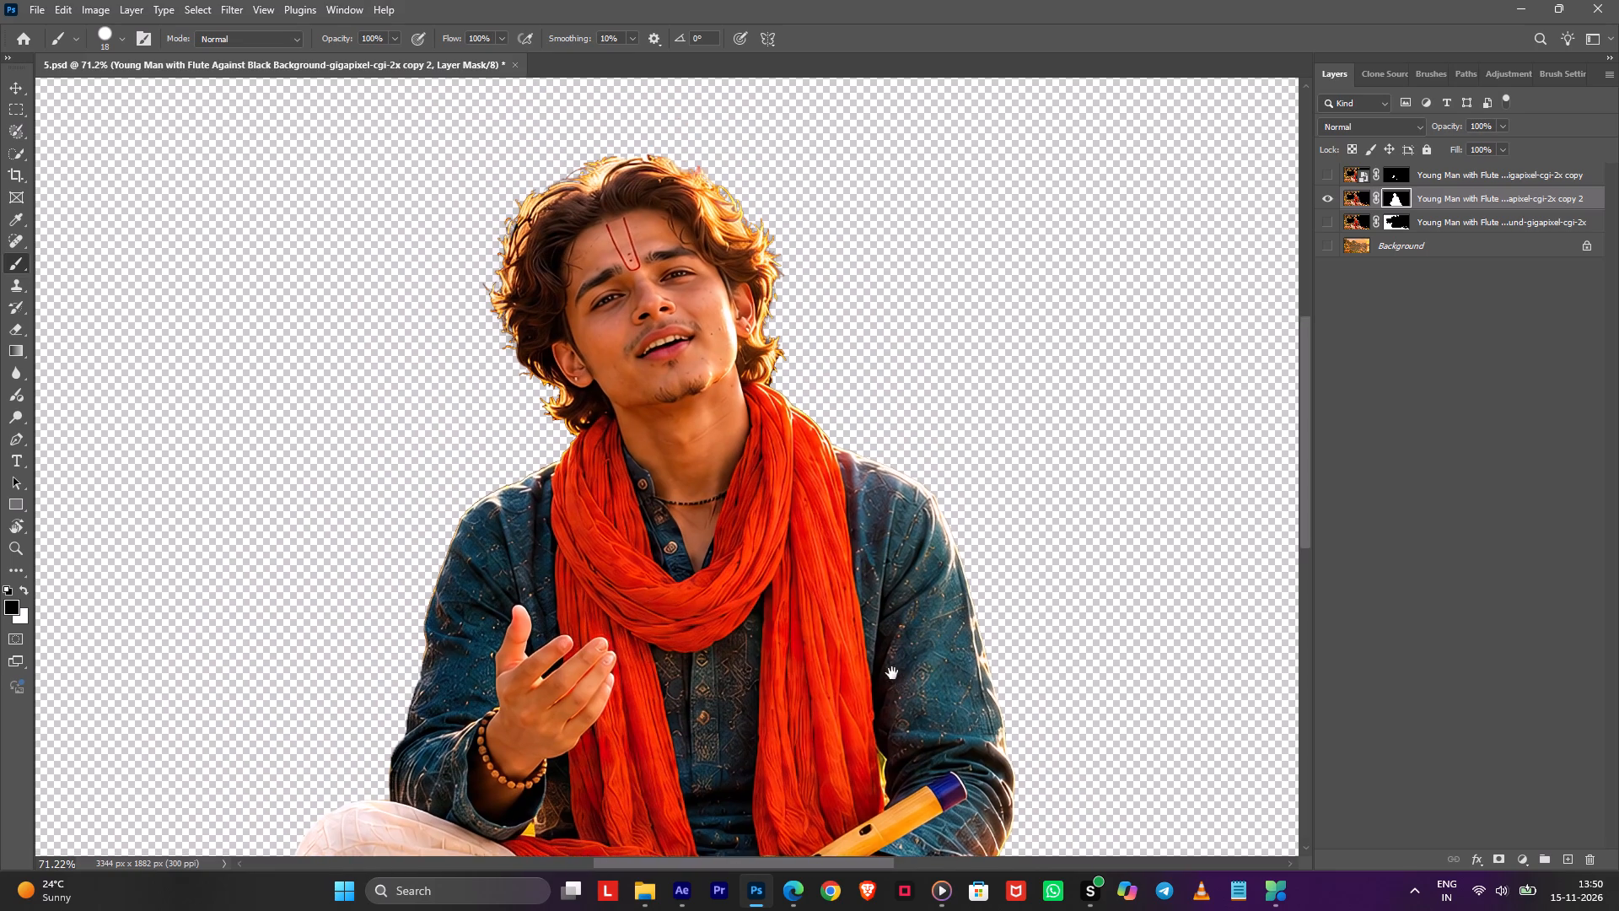
{"action": "left_click_drag", "start_coordinate": [892, 673], "coordinate": [893, 673]}
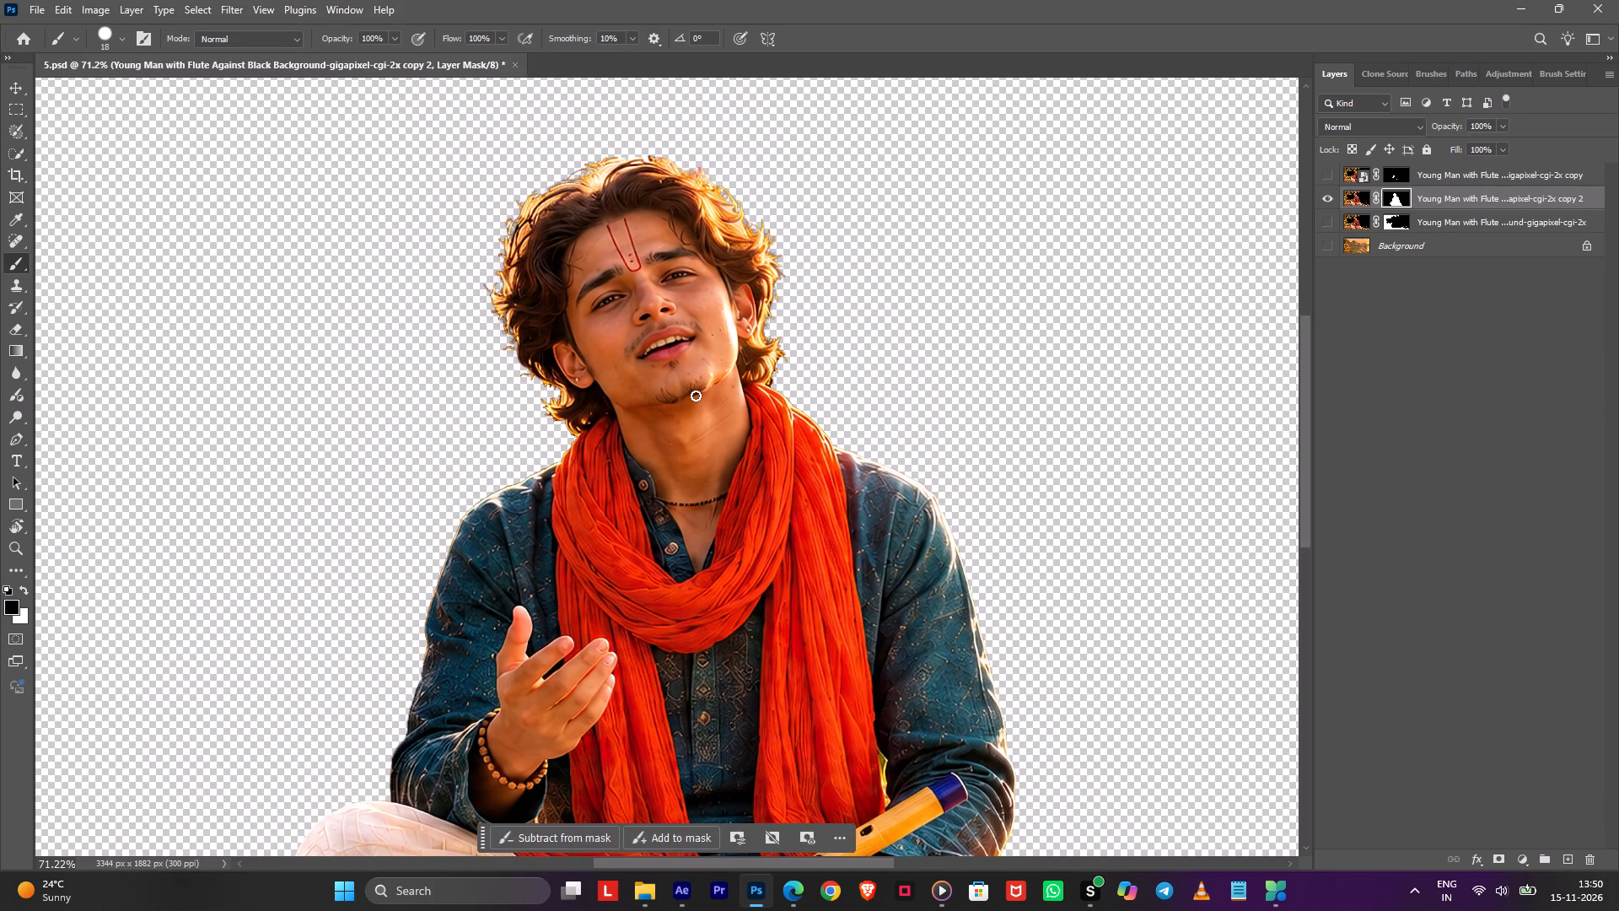
{"action": "scroll", "coordinate": [718, 309], "scroll_direction": "up", "scroll_amount": 9, "text": "alt"}
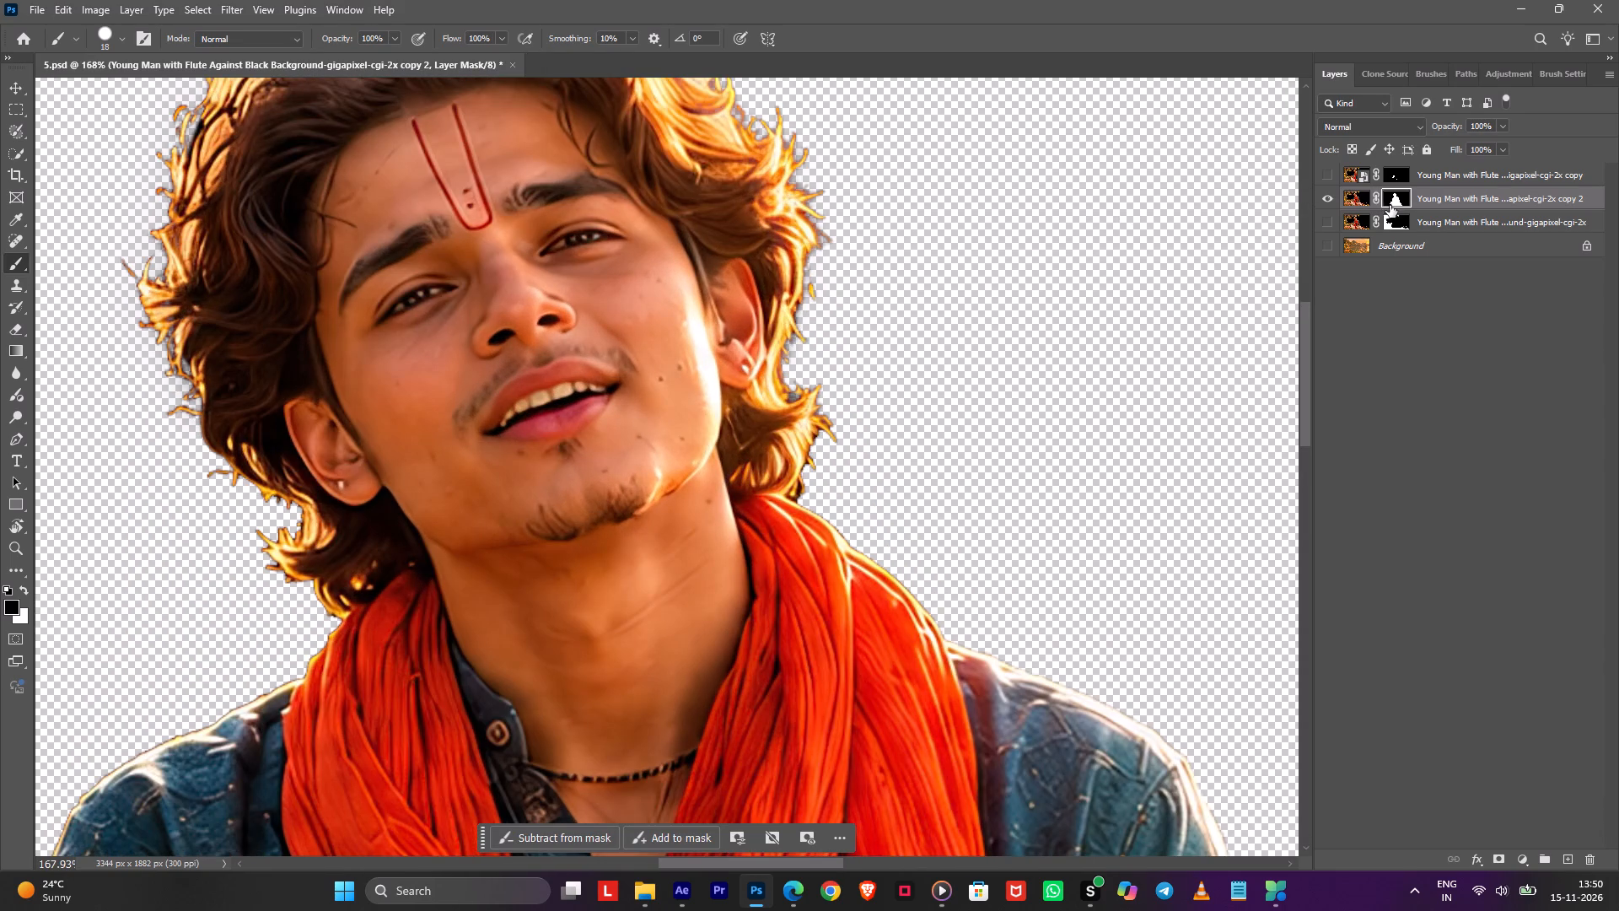
{"action": "double_click", "coordinate": [1394, 201]}
{"action": "left_click_drag", "start_coordinate": [805, 371], "coordinate": [803, 391]}
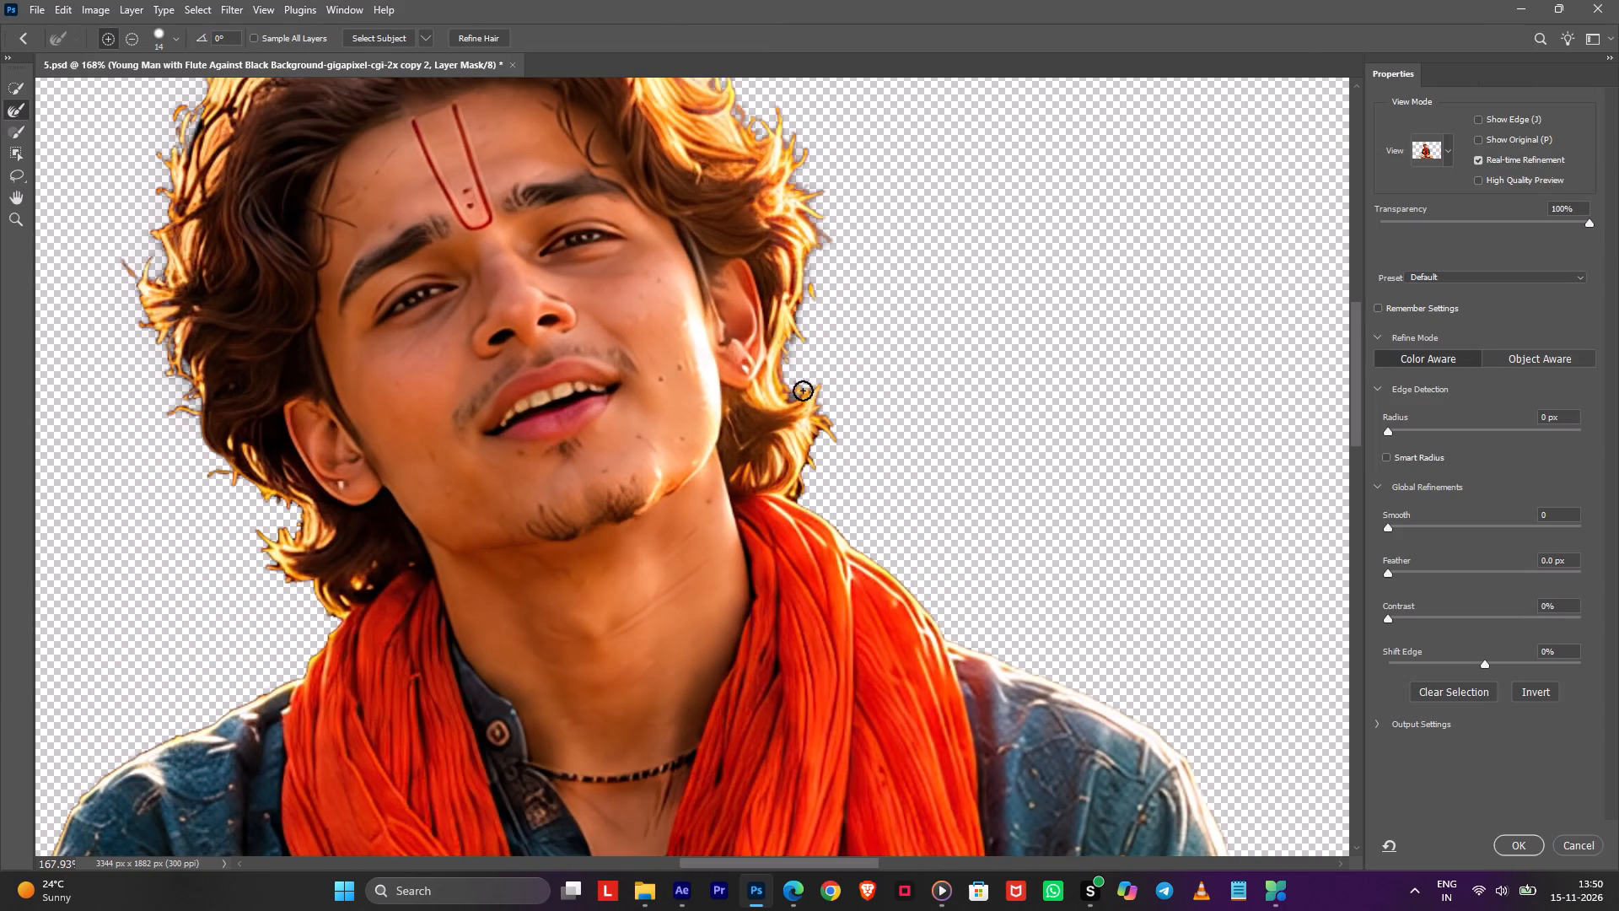
{"action": "left_click_drag", "start_coordinate": [803, 391], "coordinate": [872, 500]}
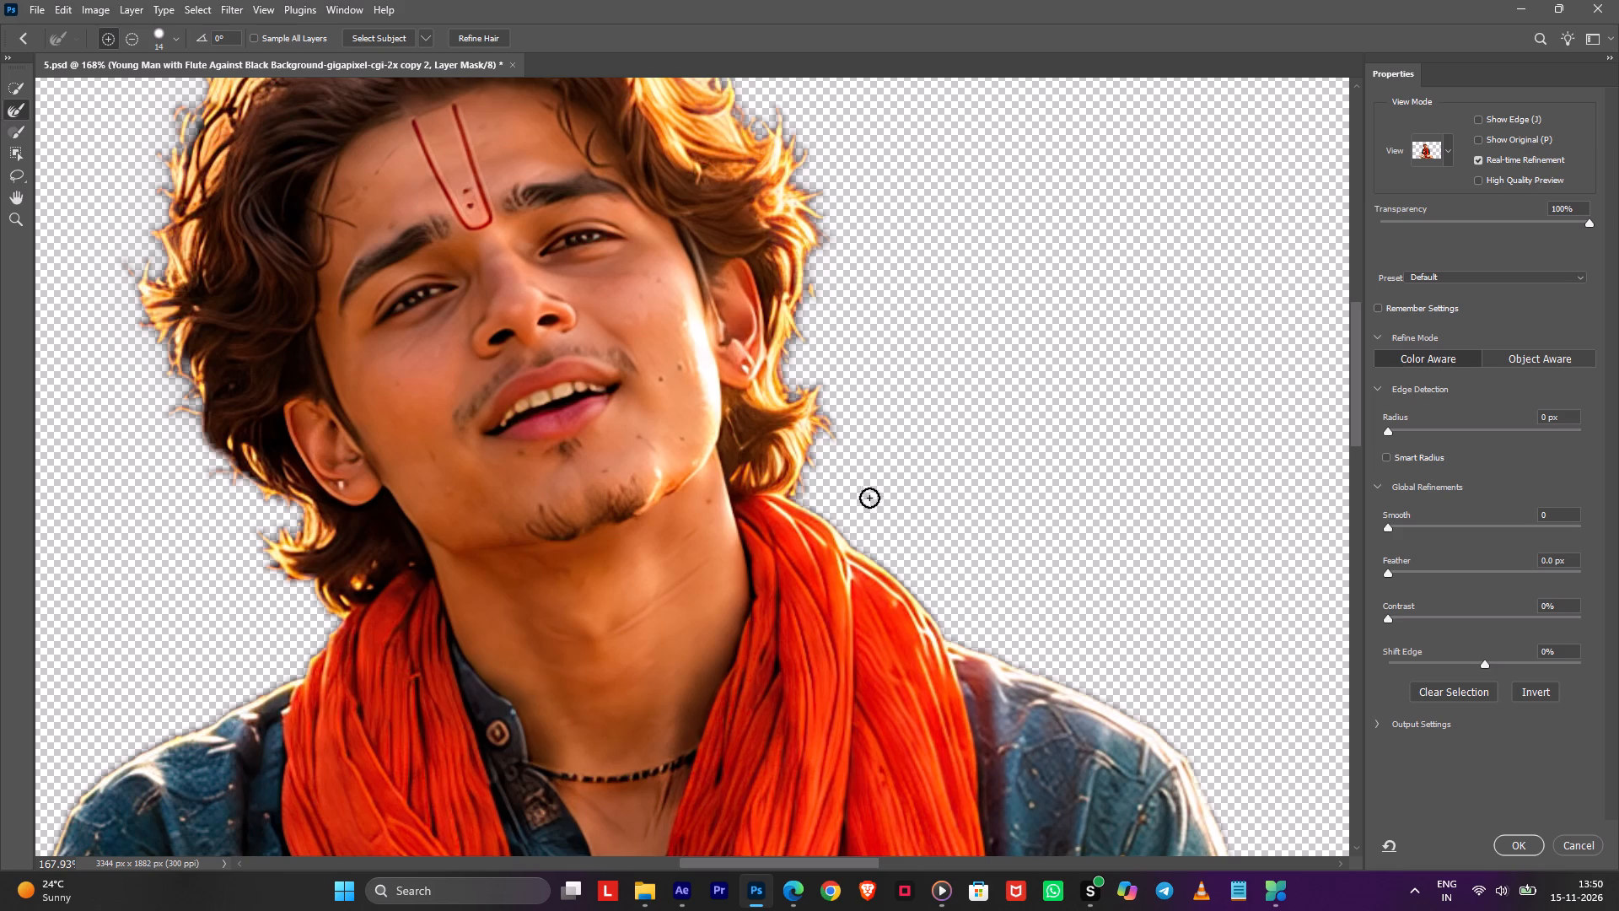
{"action": "key", "text": "space"}
{"action": "key", "text": "space"}
{"action": "left_click_drag", "start_coordinate": [869, 307], "coordinate": [957, 420]}
{"action": "right_click_drag", "start_coordinate": [898, 336], "coordinate": [934, 331], "text": "alt"}
{"action": "left_click_drag", "start_coordinate": [918, 264], "coordinate": [944, 396]}
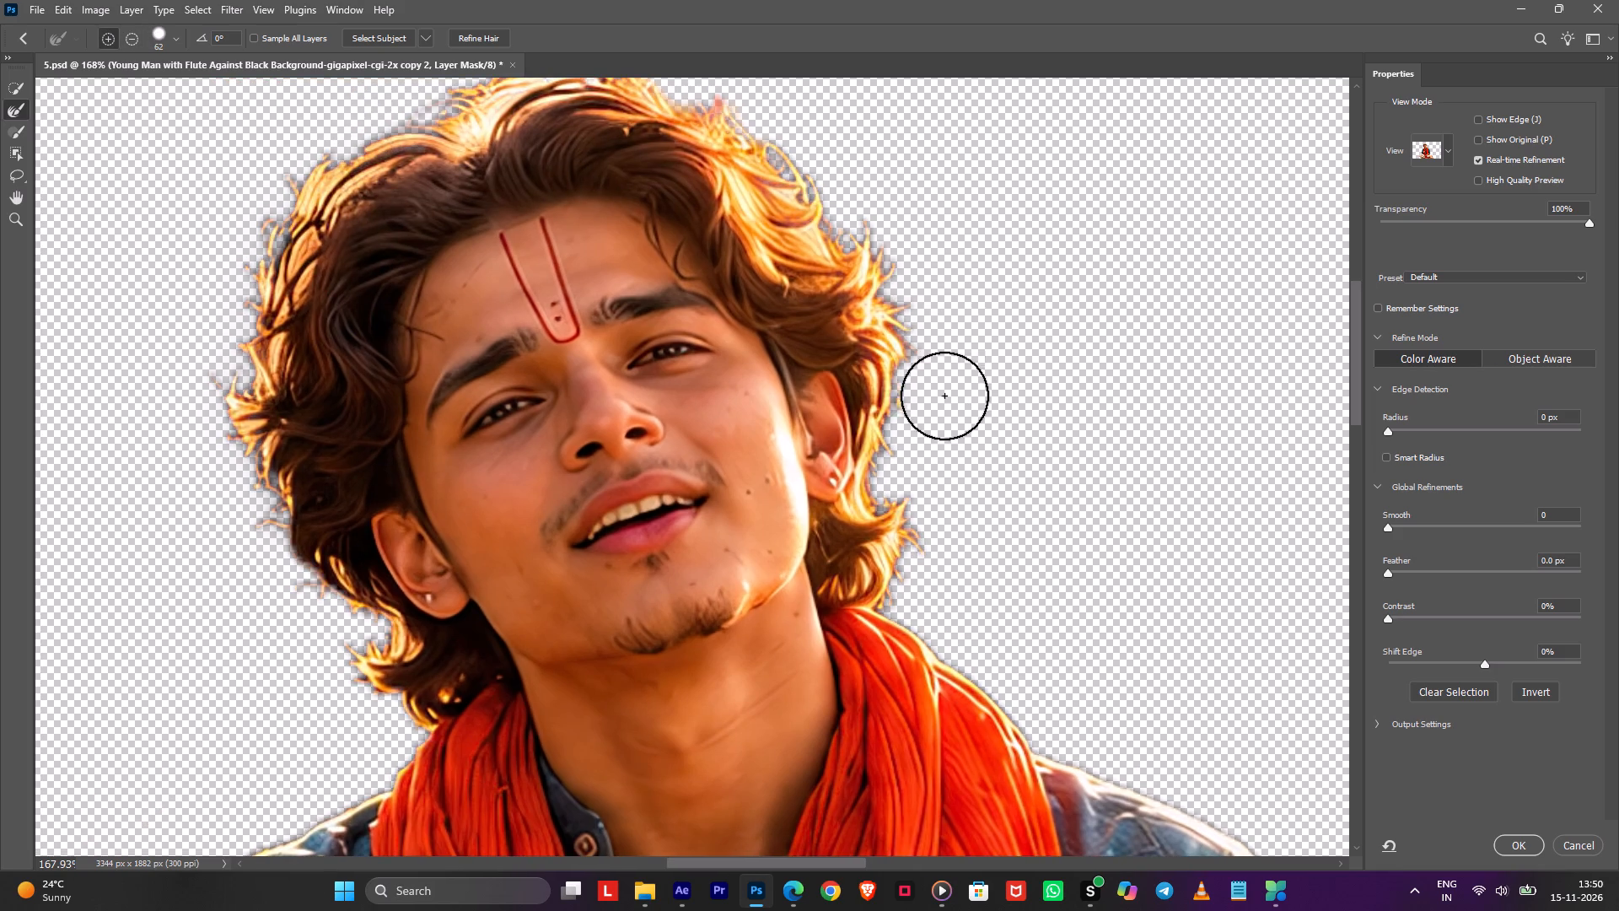
{"action": "left_click_drag", "start_coordinate": [944, 396], "coordinate": [944, 409]}
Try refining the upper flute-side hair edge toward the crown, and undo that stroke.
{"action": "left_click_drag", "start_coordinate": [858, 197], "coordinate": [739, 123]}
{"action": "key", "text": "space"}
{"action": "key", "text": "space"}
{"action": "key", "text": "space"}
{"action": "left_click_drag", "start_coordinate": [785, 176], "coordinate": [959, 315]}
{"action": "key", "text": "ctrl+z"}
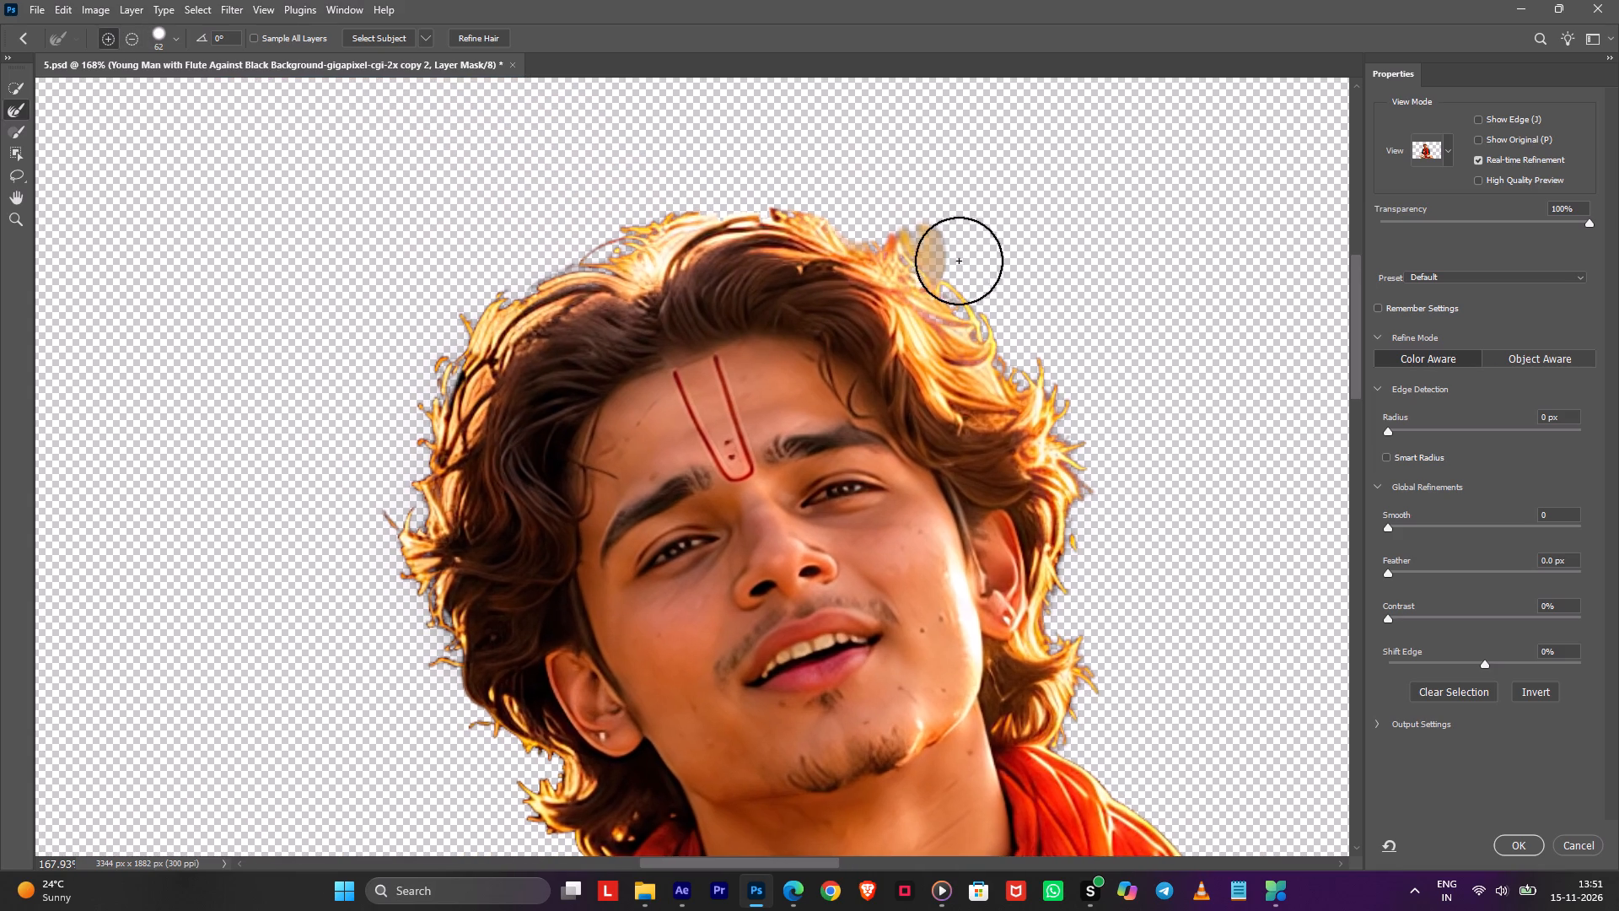
Refine the hair edge over the crown and down the raised-hand side with the size 62 refine brush.
{"action": "left_click_drag", "start_coordinate": [673, 202], "coordinate": [475, 307]}
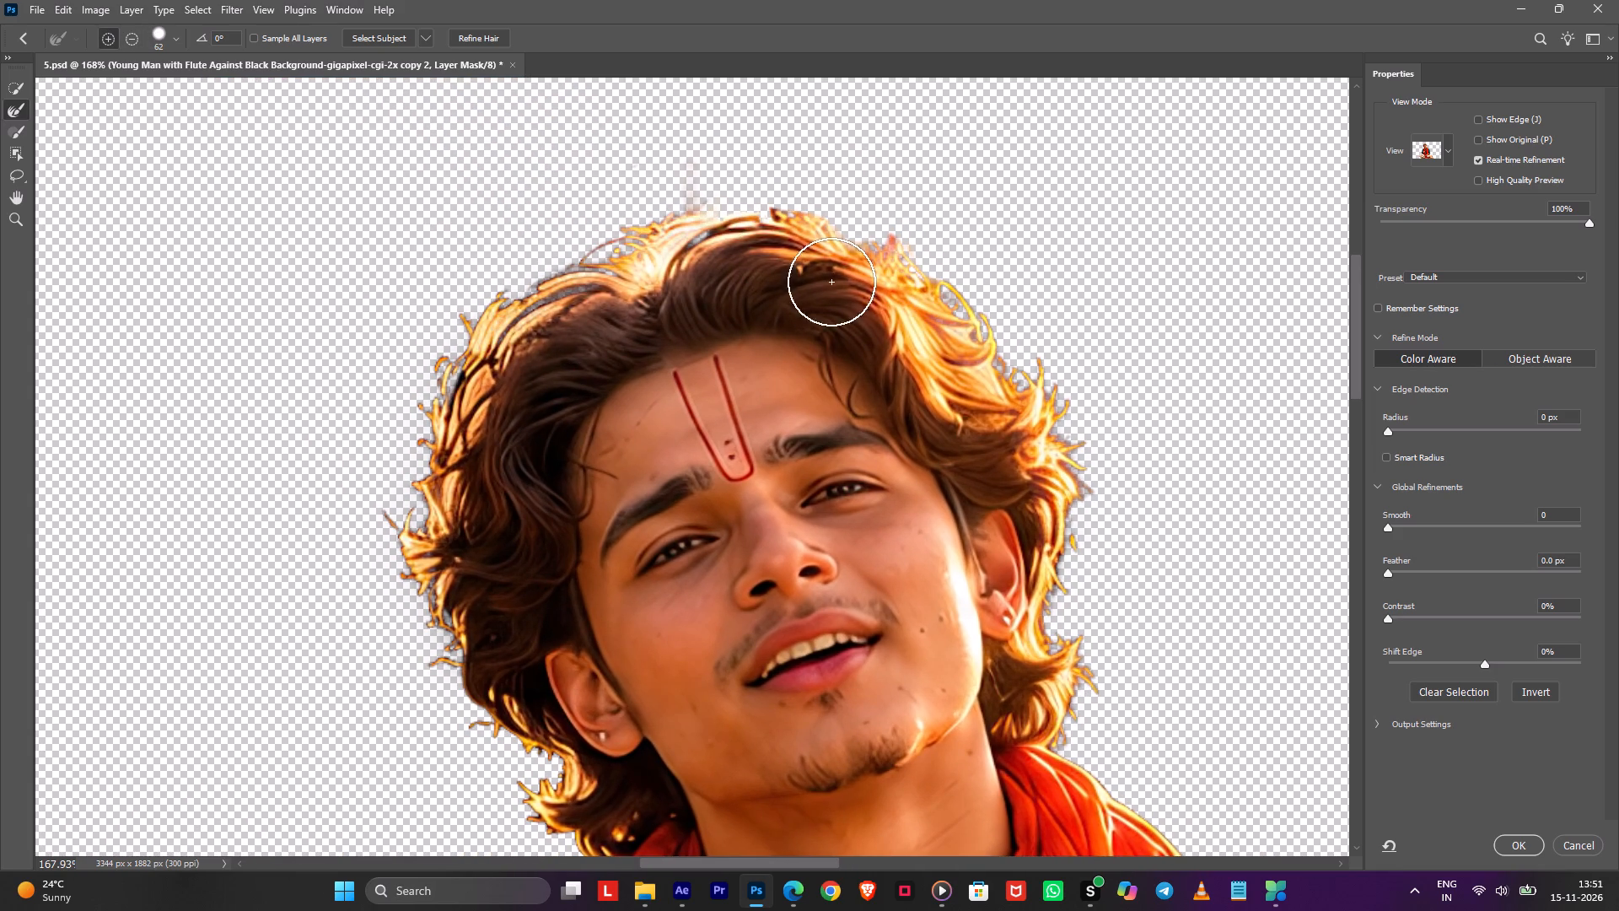
{"action": "left_click_drag", "start_coordinate": [436, 445], "coordinate": [532, 779]}
Subtract the refinement from the faded patches inside the hair around the raised-hand-side ear, and apply the refined mask.
{"action": "key", "text": "space"}
{"action": "key", "text": "space"}
{"action": "key", "text": "space"}
{"action": "key", "text": "space"}
{"action": "left_click_drag", "start_coordinate": [578, 632], "coordinate": [582, 424]}
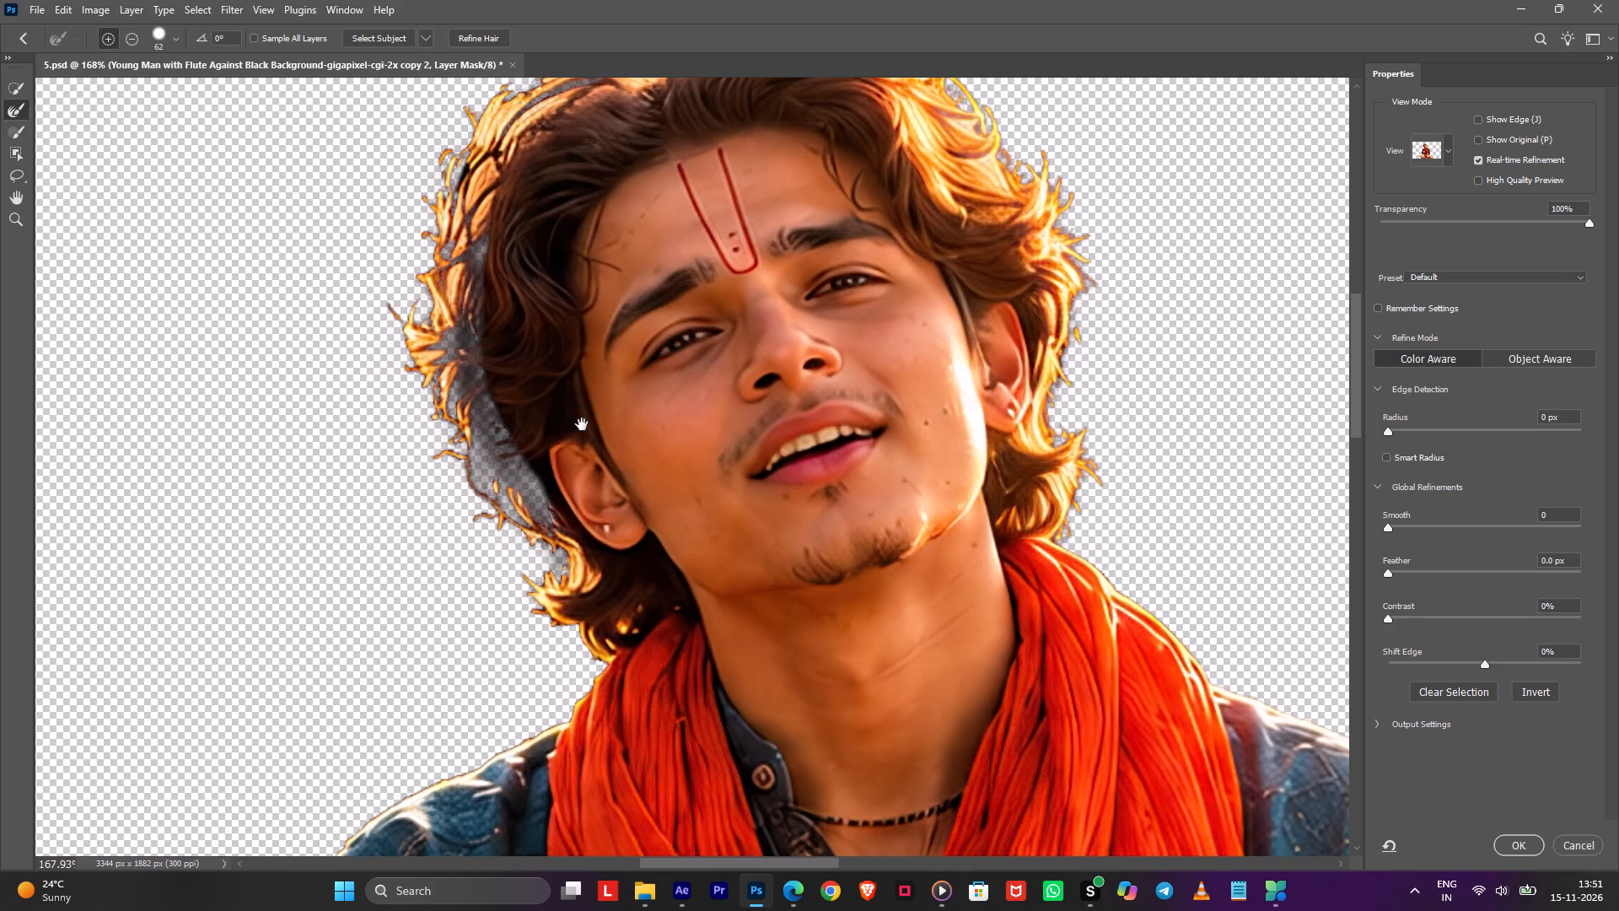
{"action": "left_click_drag", "start_coordinate": [516, 282], "coordinate": [680, 503], "text": "alt"}
{"action": "left_click_drag", "start_coordinate": [515, 453], "coordinate": [703, 524], "text": "alt"}
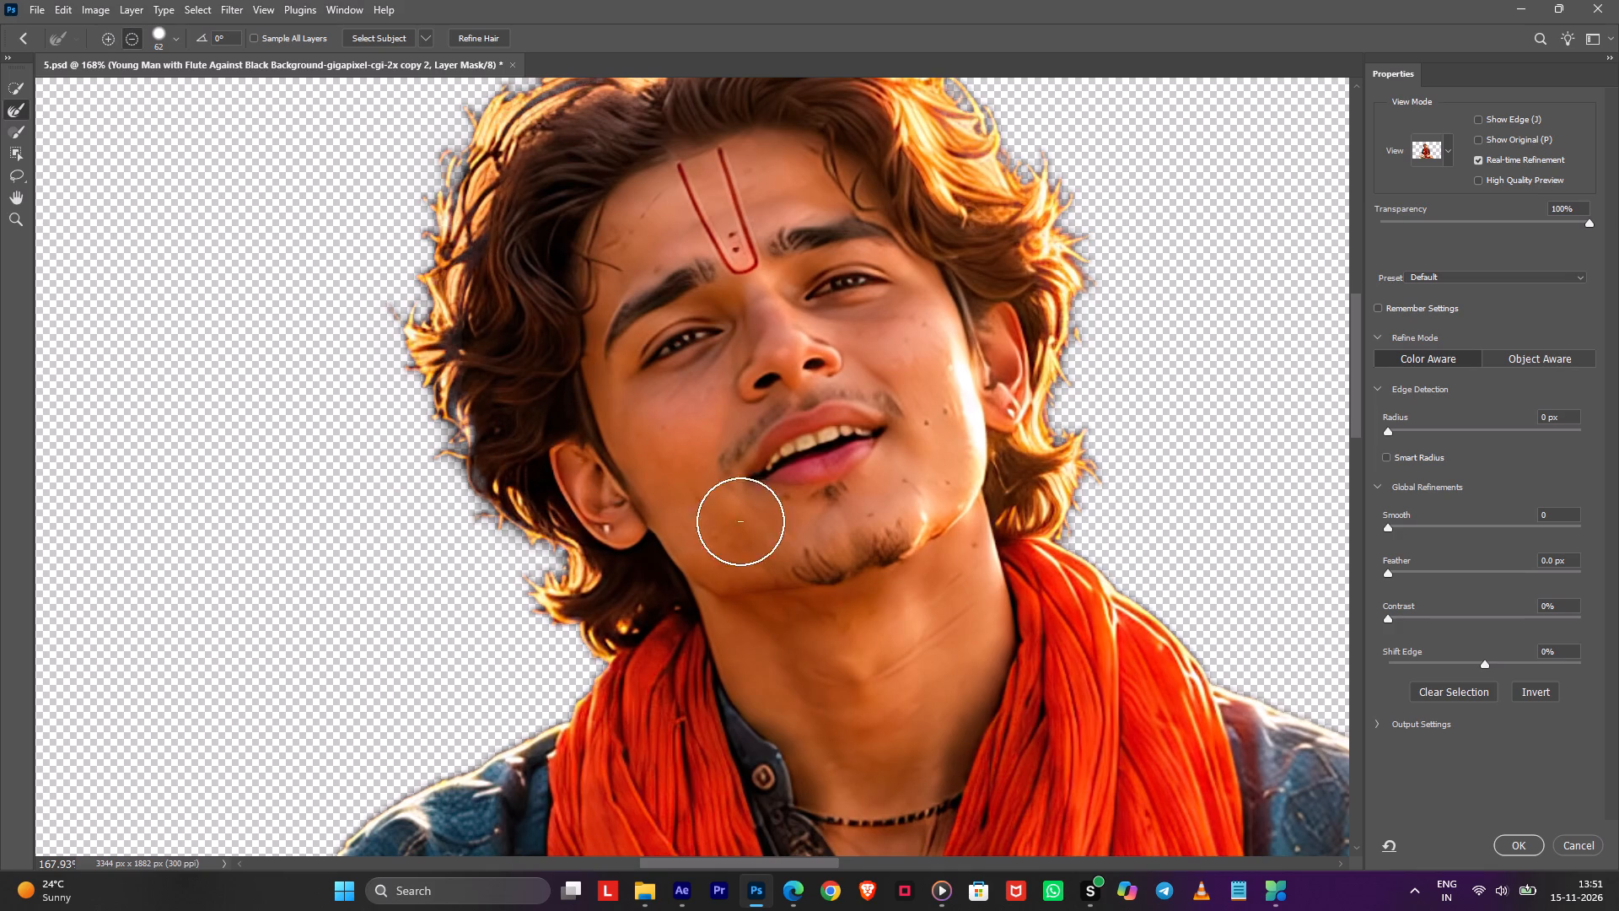
{"action": "left_click", "coordinate": [553, 585]}
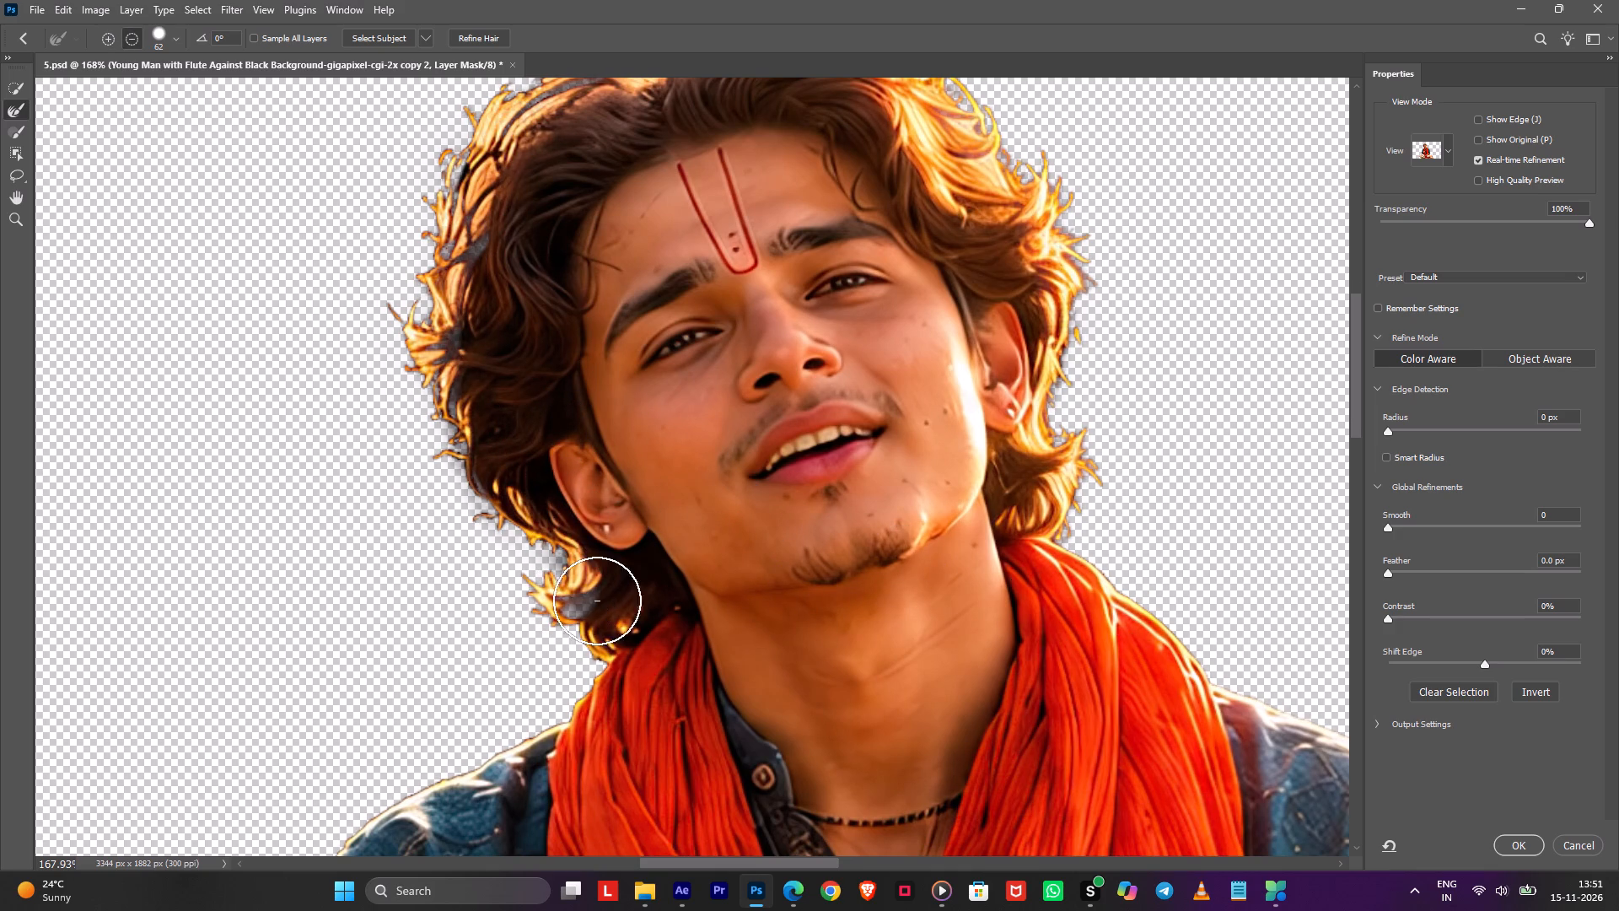
{"action": "left_click_drag", "start_coordinate": [605, 601], "coordinate": [747, 584], "text": "alt"}
{"action": "left_click", "coordinate": [1508, 843]}
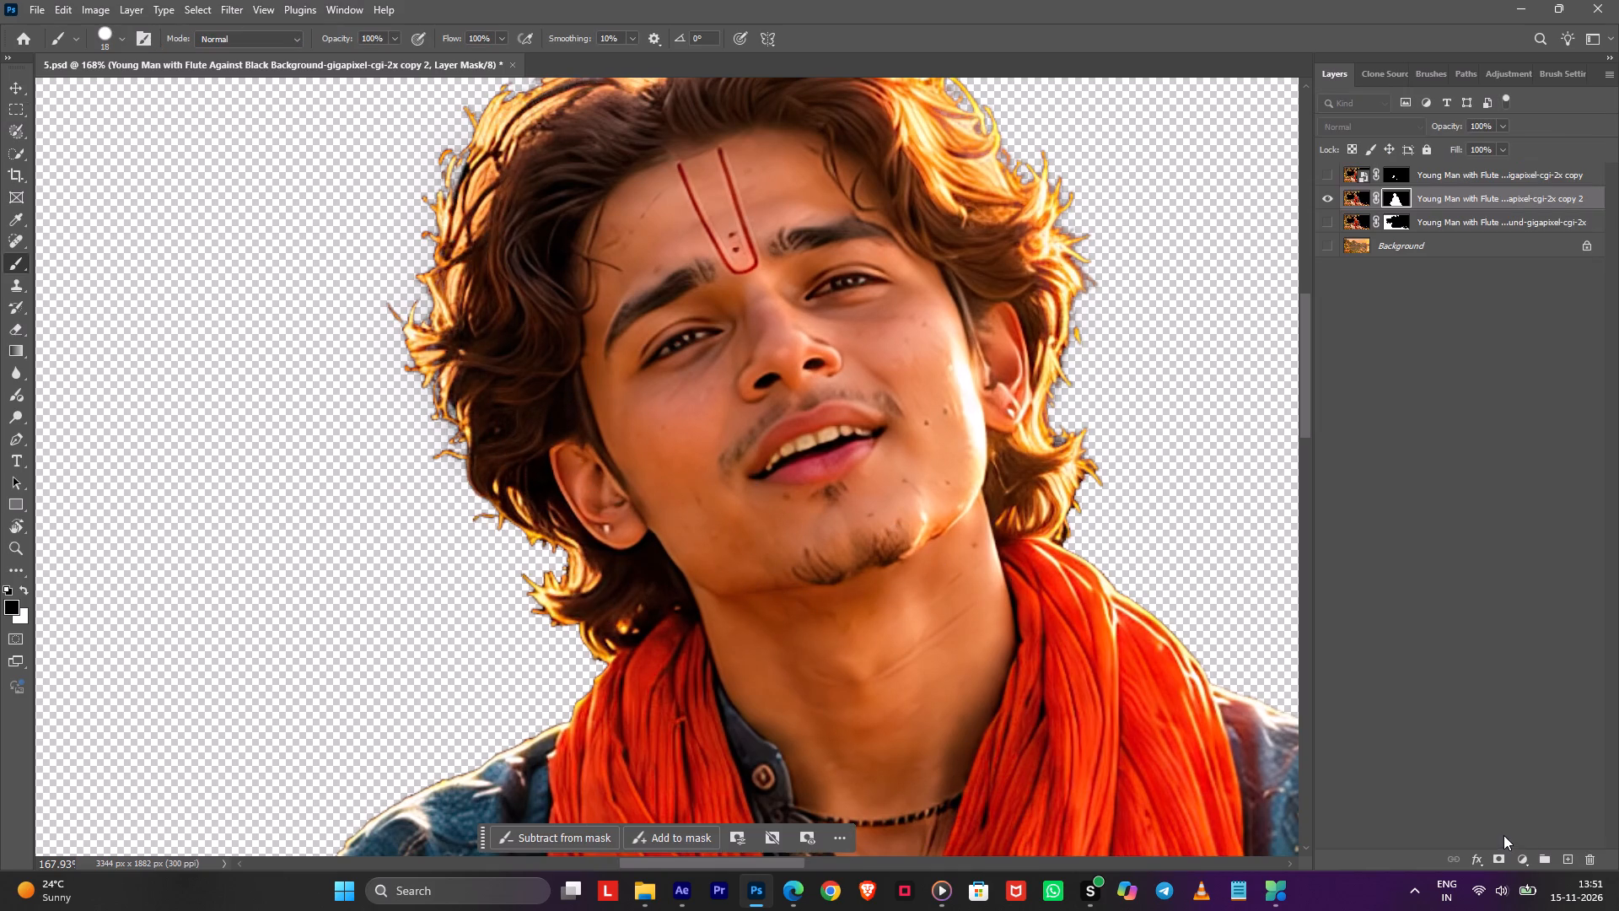
{"action": "scroll", "coordinate": [1143, 564], "scroll_direction": "down", "scroll_amount": 9, "text": "alt"}
{"action": "key", "text": "space"}
{"action": "key", "text": "space"}
{"action": "key", "text": "space"}
{"action": "key", "text": "space"}
{"action": "key", "text": "space"}
{"action": "key", "text": "space"}
{"action": "key", "text": "space"}
{"action": "key", "text": "space"}
{"action": "key", "text": "space"}
{"action": "key", "text": "space"}
{"action": "key", "text": "space"}
{"action": "left_click_drag", "start_coordinate": [1134, 450], "coordinate": [908, 258]}
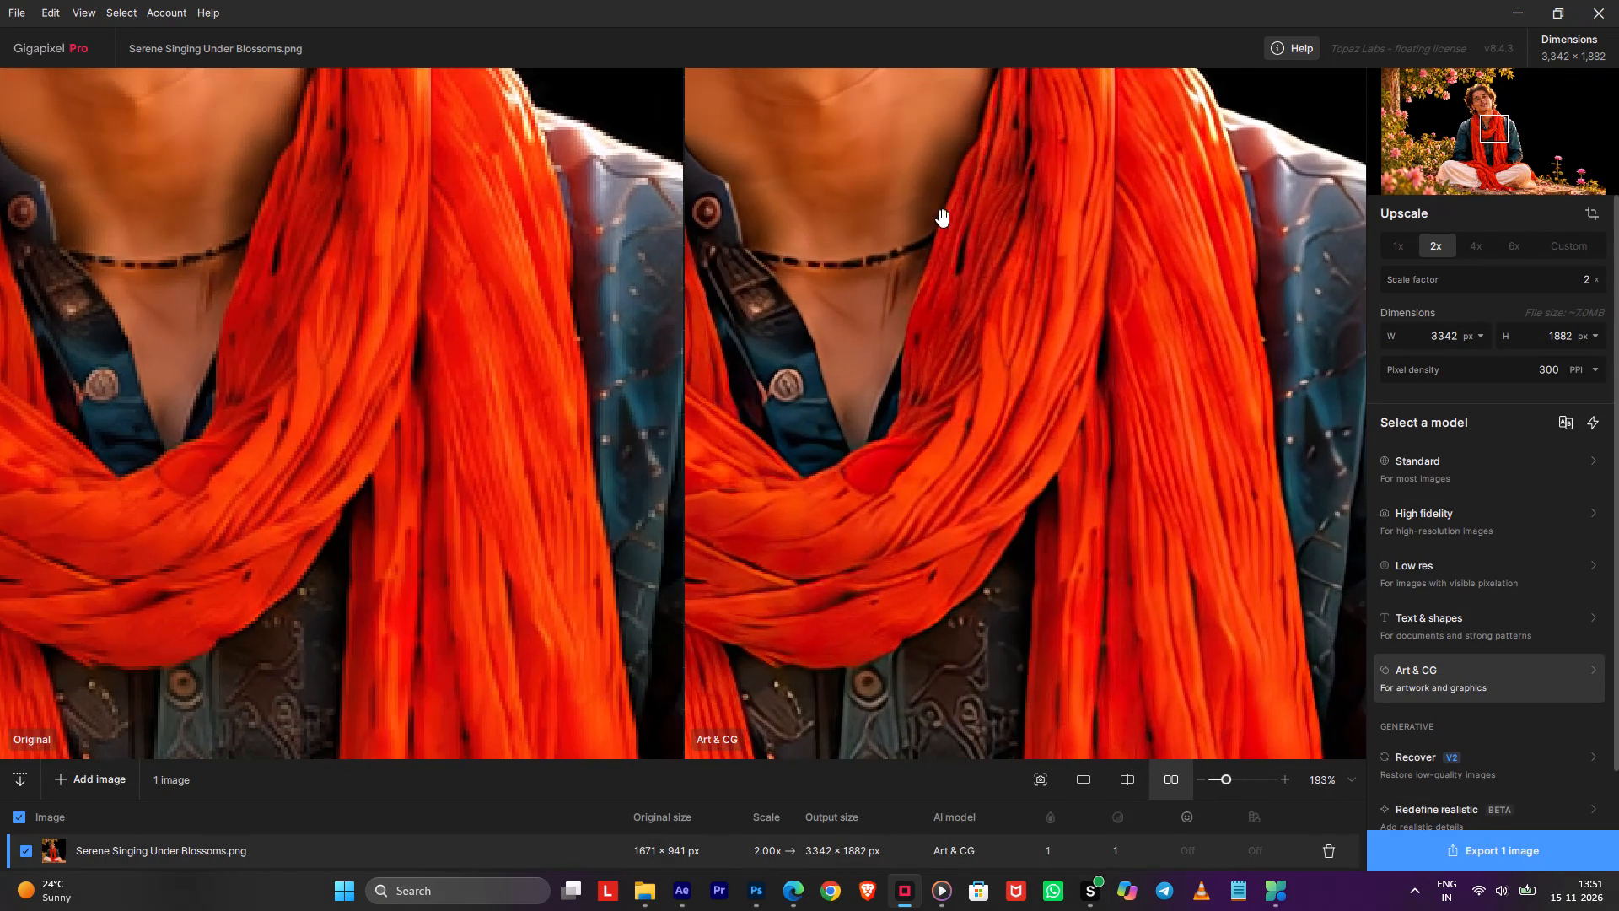
{"action": "middle_click", "coordinate": [969, 420]}
{"action": "left_click_drag", "start_coordinate": [952, 386], "coordinate": [992, 704]}
{"action": "left_click_drag", "start_coordinate": [952, 478], "coordinate": [1041, 742]}
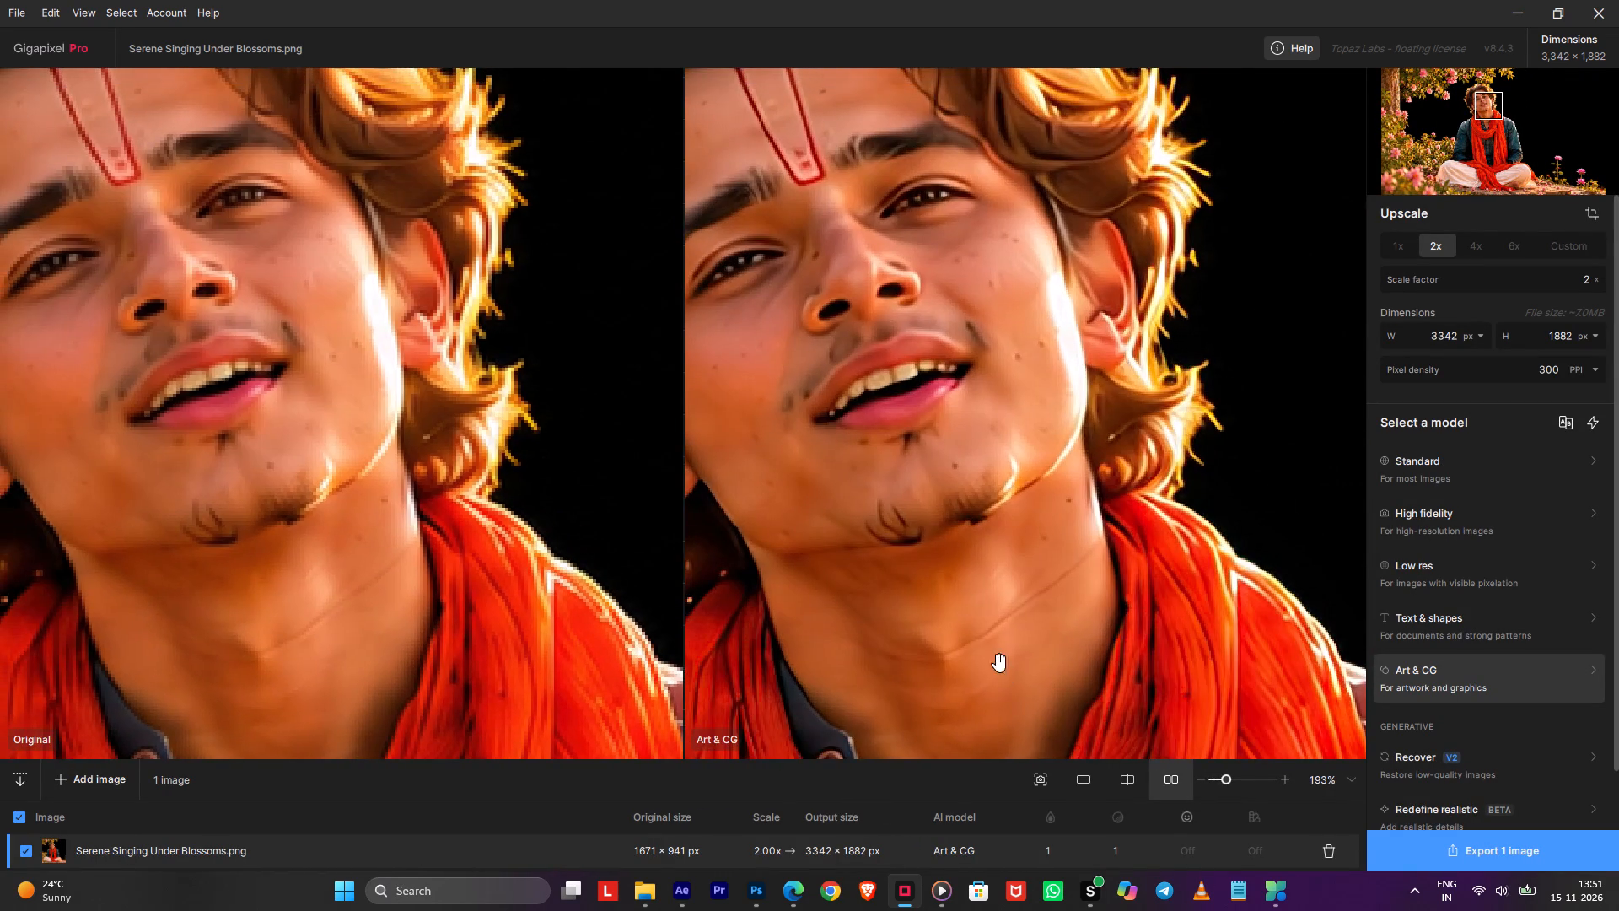
{"action": "scroll", "coordinate": [1022, 336], "scroll_direction": "up", "scroll_amount": 11}
{"action": "scroll", "coordinate": [1014, 311], "scroll_direction": "down", "scroll_amount": 1}
{"action": "scroll", "coordinate": [1014, 311], "scroll_direction": "up", "scroll_amount": 9}
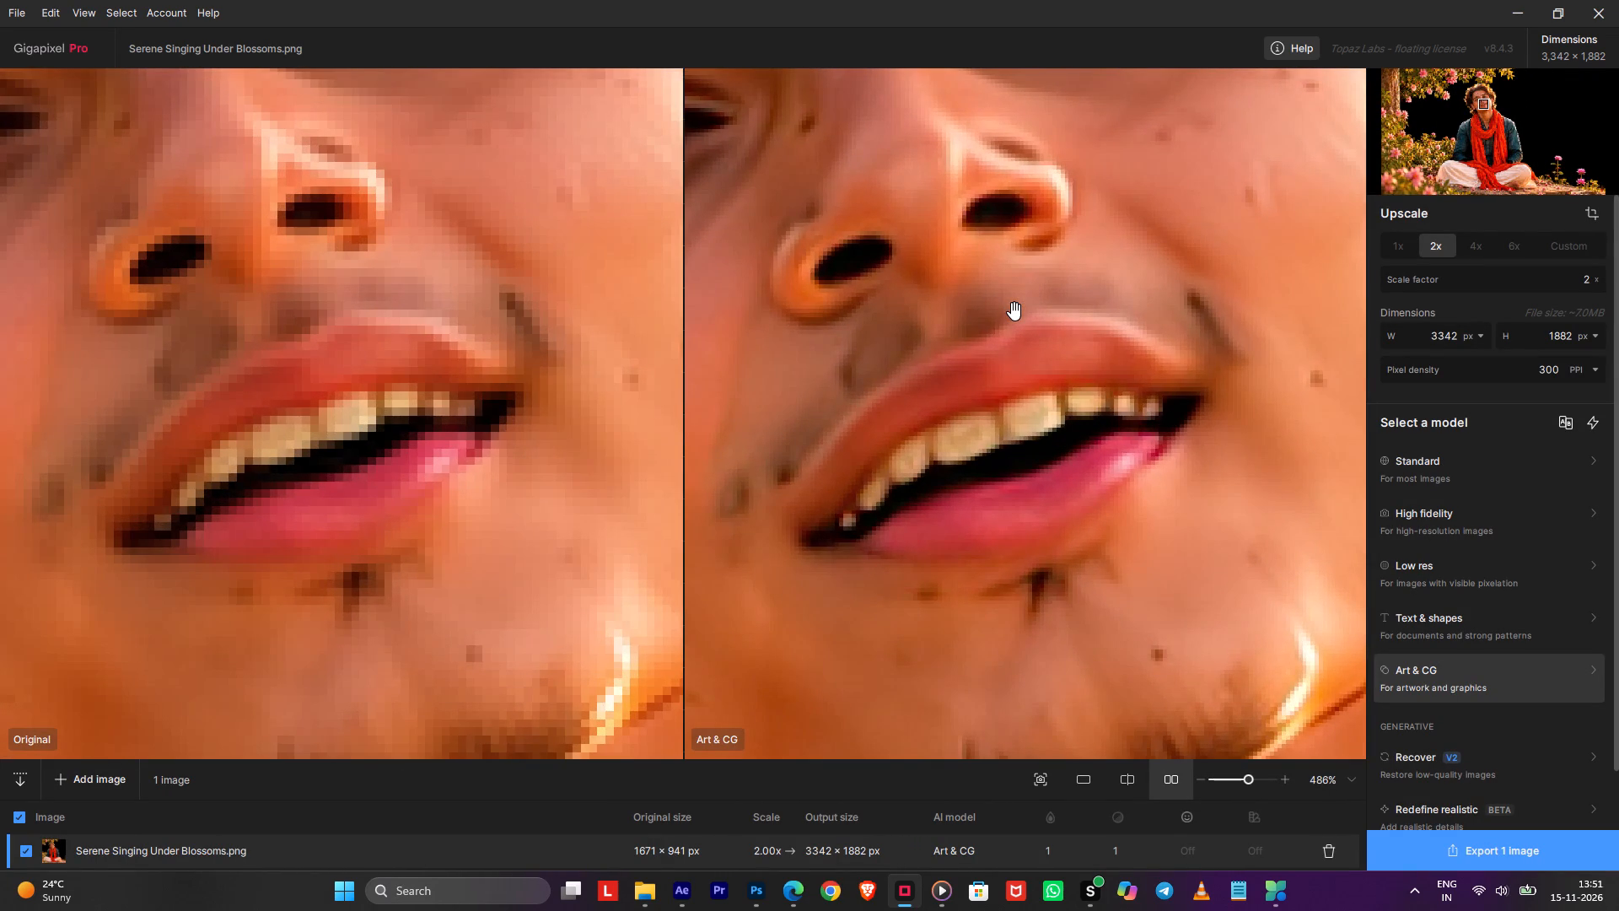
{"action": "scroll", "coordinate": [1014, 311], "scroll_direction": "down", "scroll_amount": 18}
{"action": "scroll", "coordinate": [1014, 314], "scroll_direction": "up", "scroll_amount": 1}
{"action": "scroll", "coordinate": [1014, 314], "scroll_direction": "down", "scroll_amount": 10}
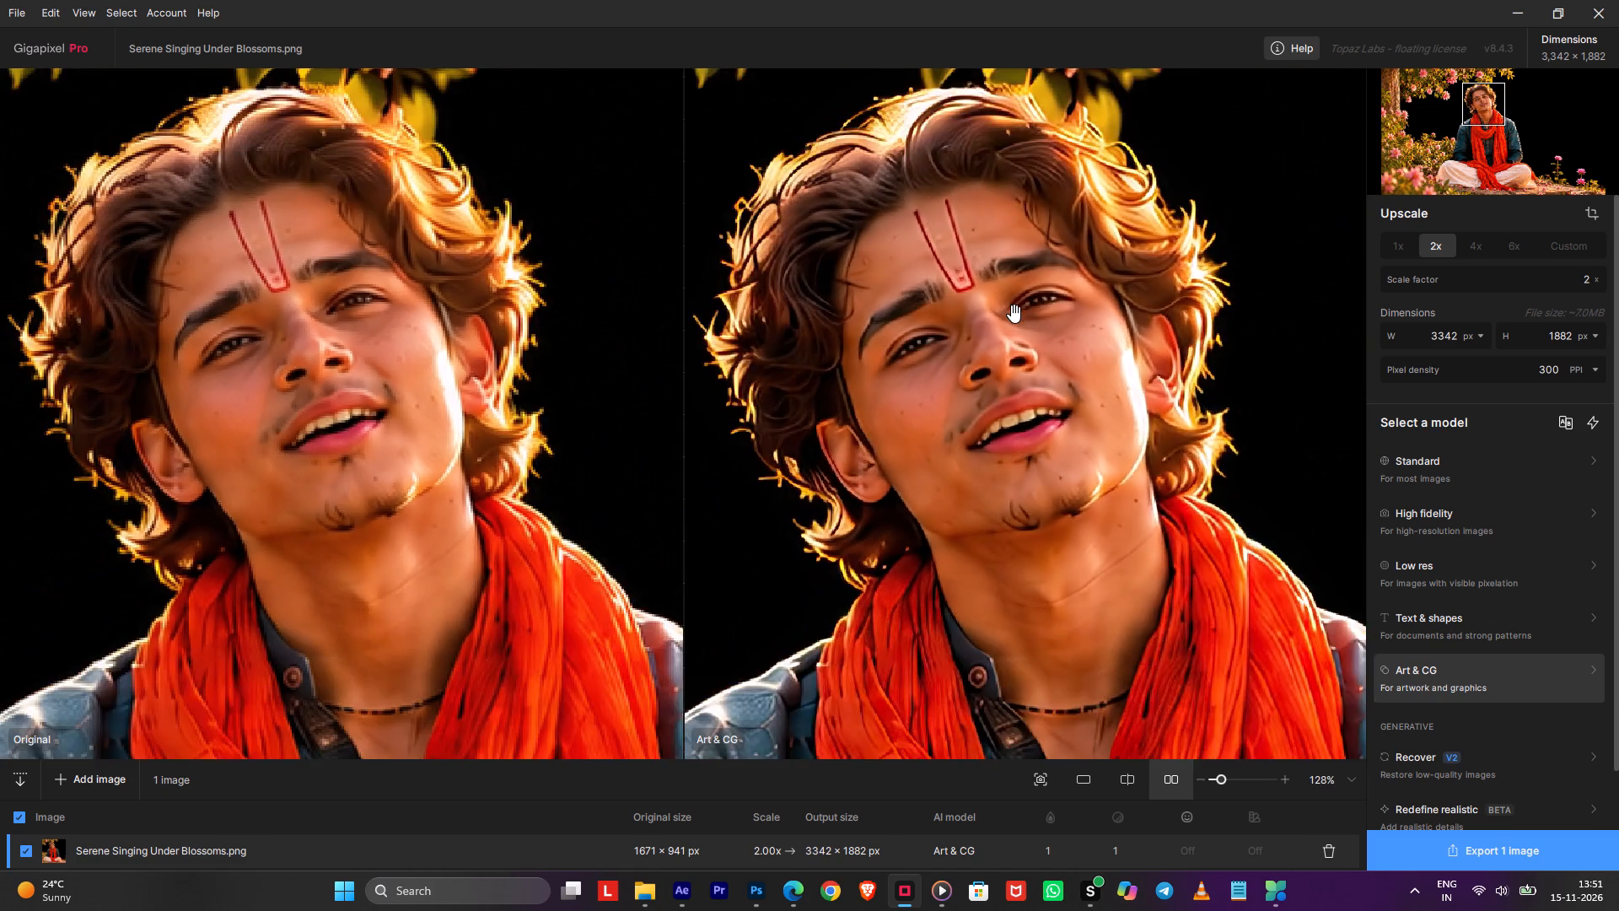
{"action": "scroll", "coordinate": [1014, 314], "scroll_direction": "down", "scroll_amount": 4}
{"action": "scroll", "coordinate": [1014, 314], "scroll_direction": "up", "scroll_amount": 1}
{"action": "scroll", "coordinate": [1014, 314], "scroll_direction": "down", "scroll_amount": 17}
Switch to Photoshop and place the Serene Singing Under Blossoms-gigapixel-cgi-2x image from Downloads into 5.psd, aligned to the canvas.
{"action": "left_click", "coordinate": [757, 899]}
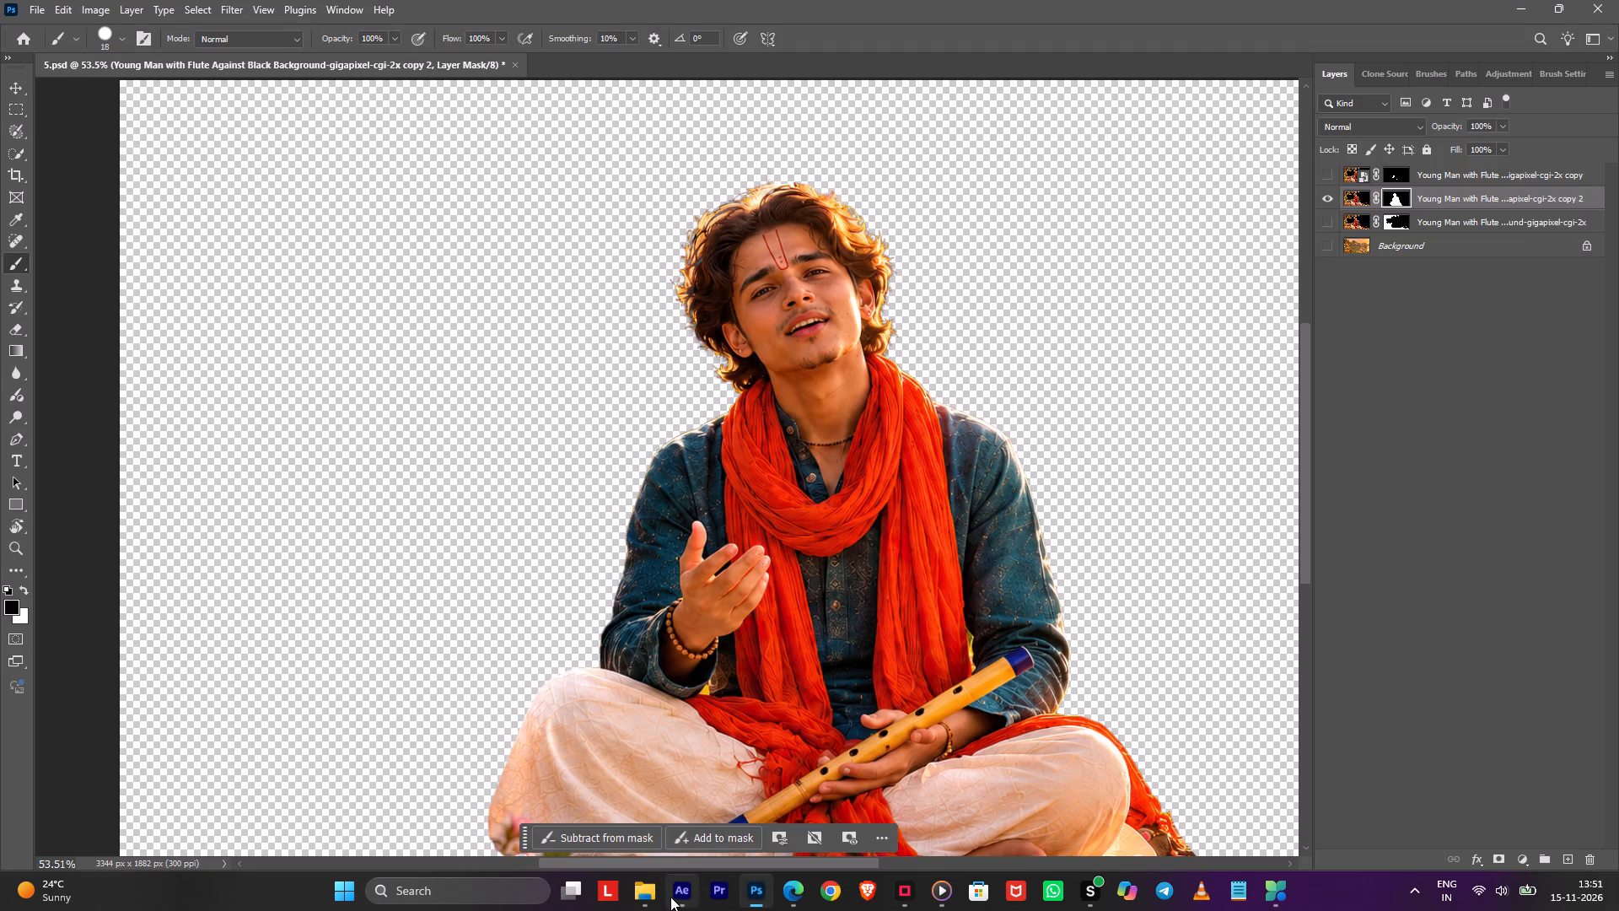
{"action": "left_click", "coordinate": [640, 896]}
{"action": "left_click", "coordinate": [143, 40]}
{"action": "left_click", "coordinate": [297, 255]}
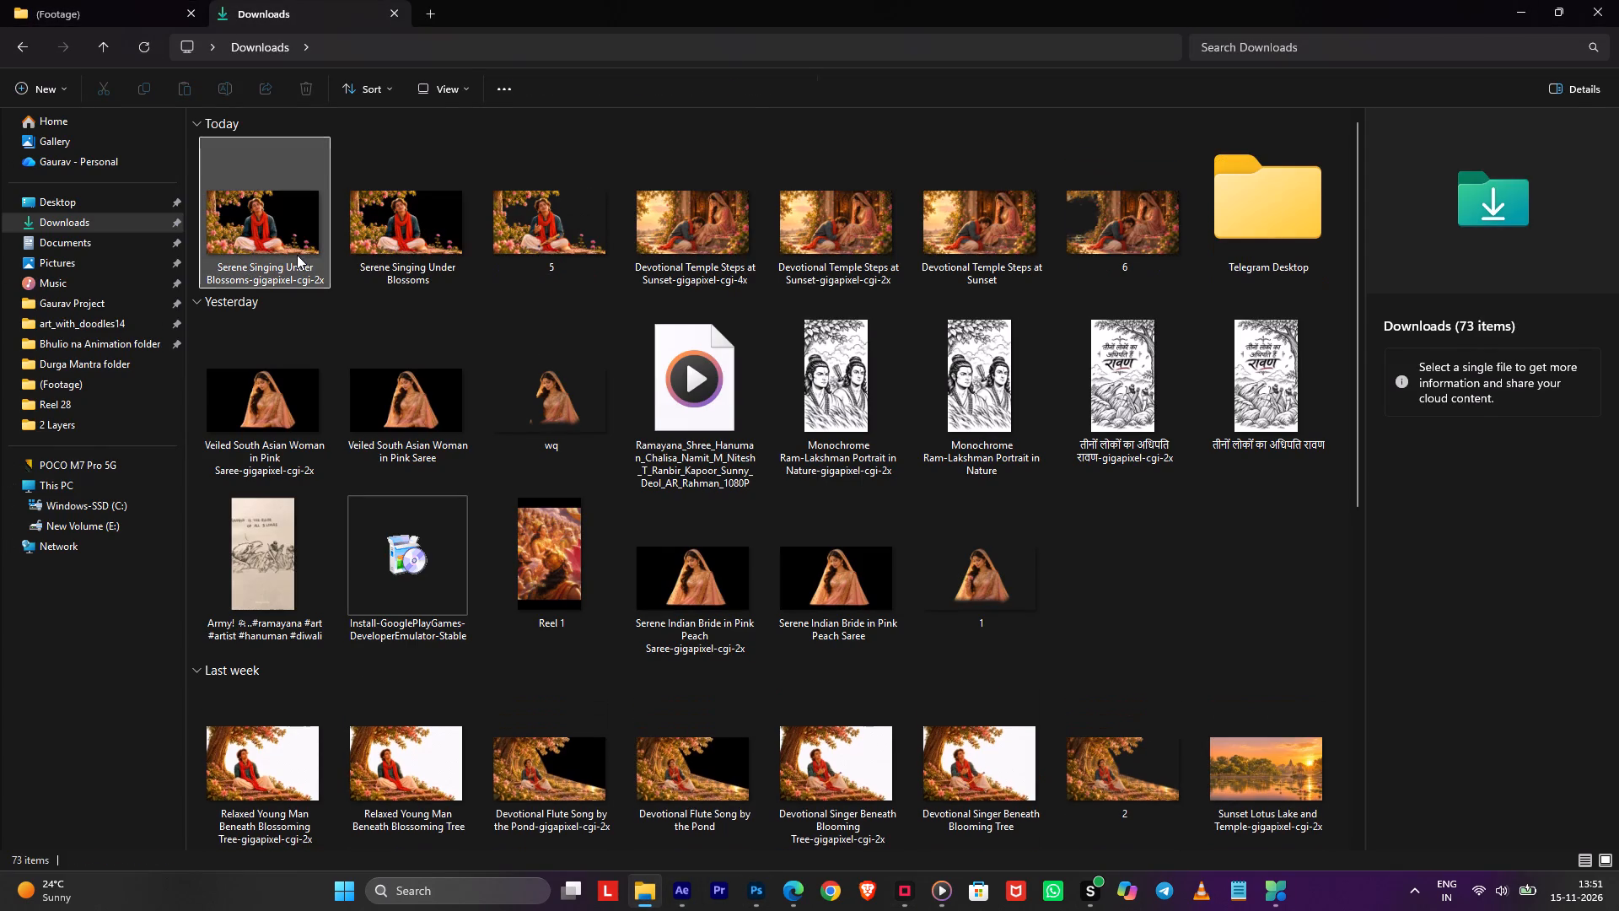
{"action": "left_click_drag", "start_coordinate": [263, 218], "coordinate": [809, 569]}
{"action": "key", "text": "alt+Tab"}
{"action": "scroll", "coordinate": [794, 535], "scroll_direction": "down", "scroll_amount": 6, "text": "alt"}
{"action": "left_click_drag", "start_coordinate": [720, 597], "coordinate": [832, 649]}
{"action": "left_click_drag", "start_coordinate": [750, 602], "coordinate": [838, 626]}
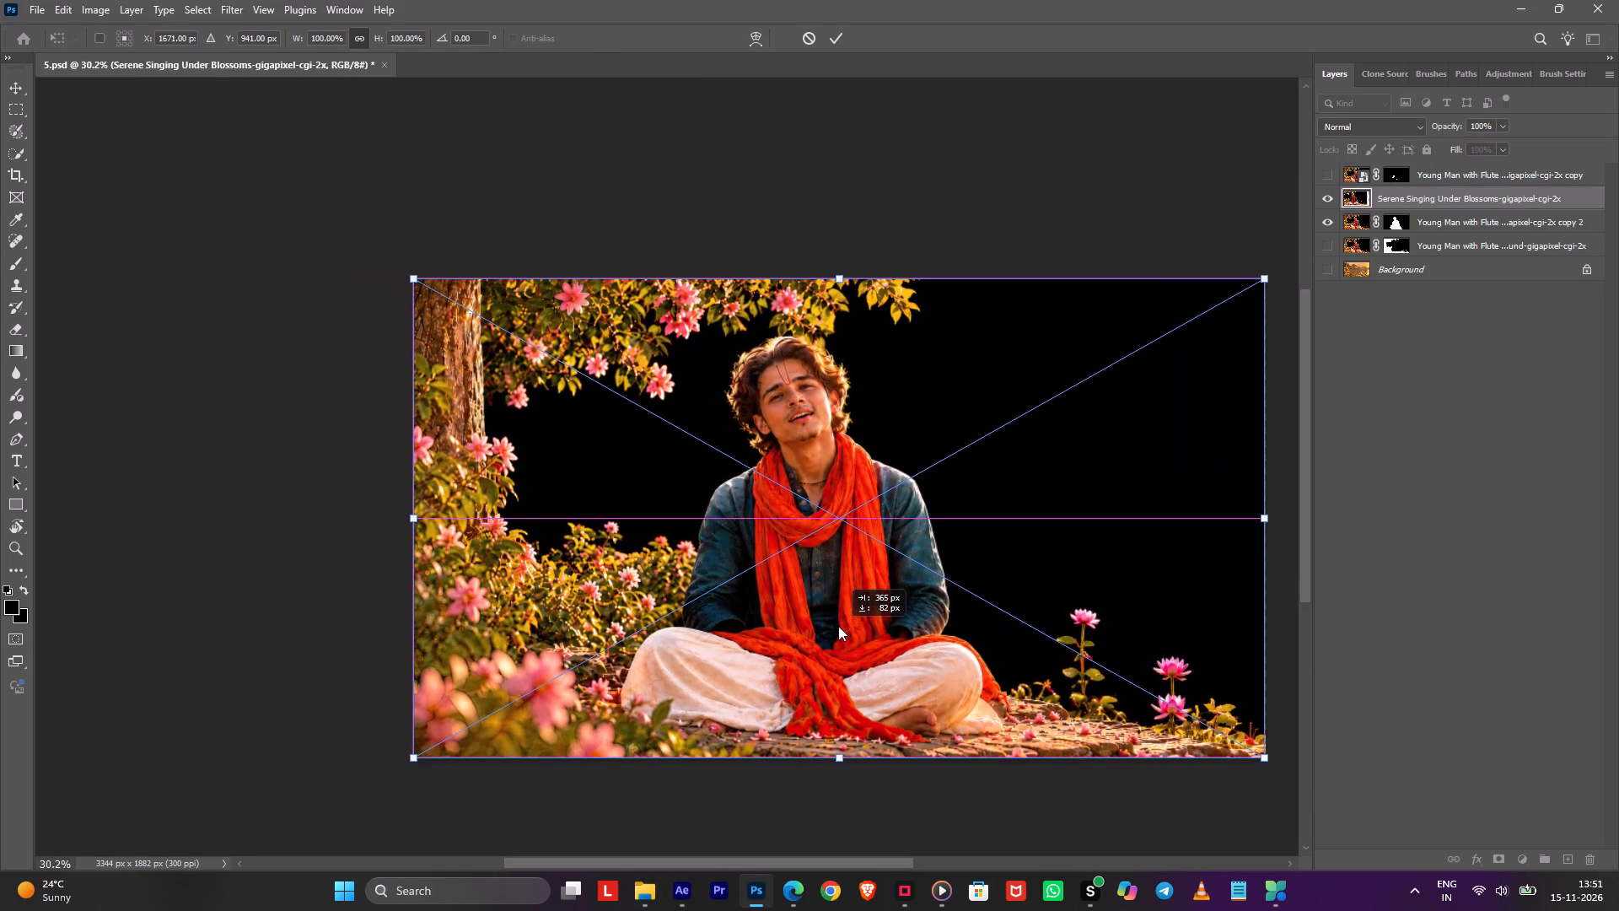
{"action": "left_click_drag", "start_coordinate": [838, 626], "coordinate": [838, 623]}
{"action": "left_click", "coordinate": [1405, 405]}
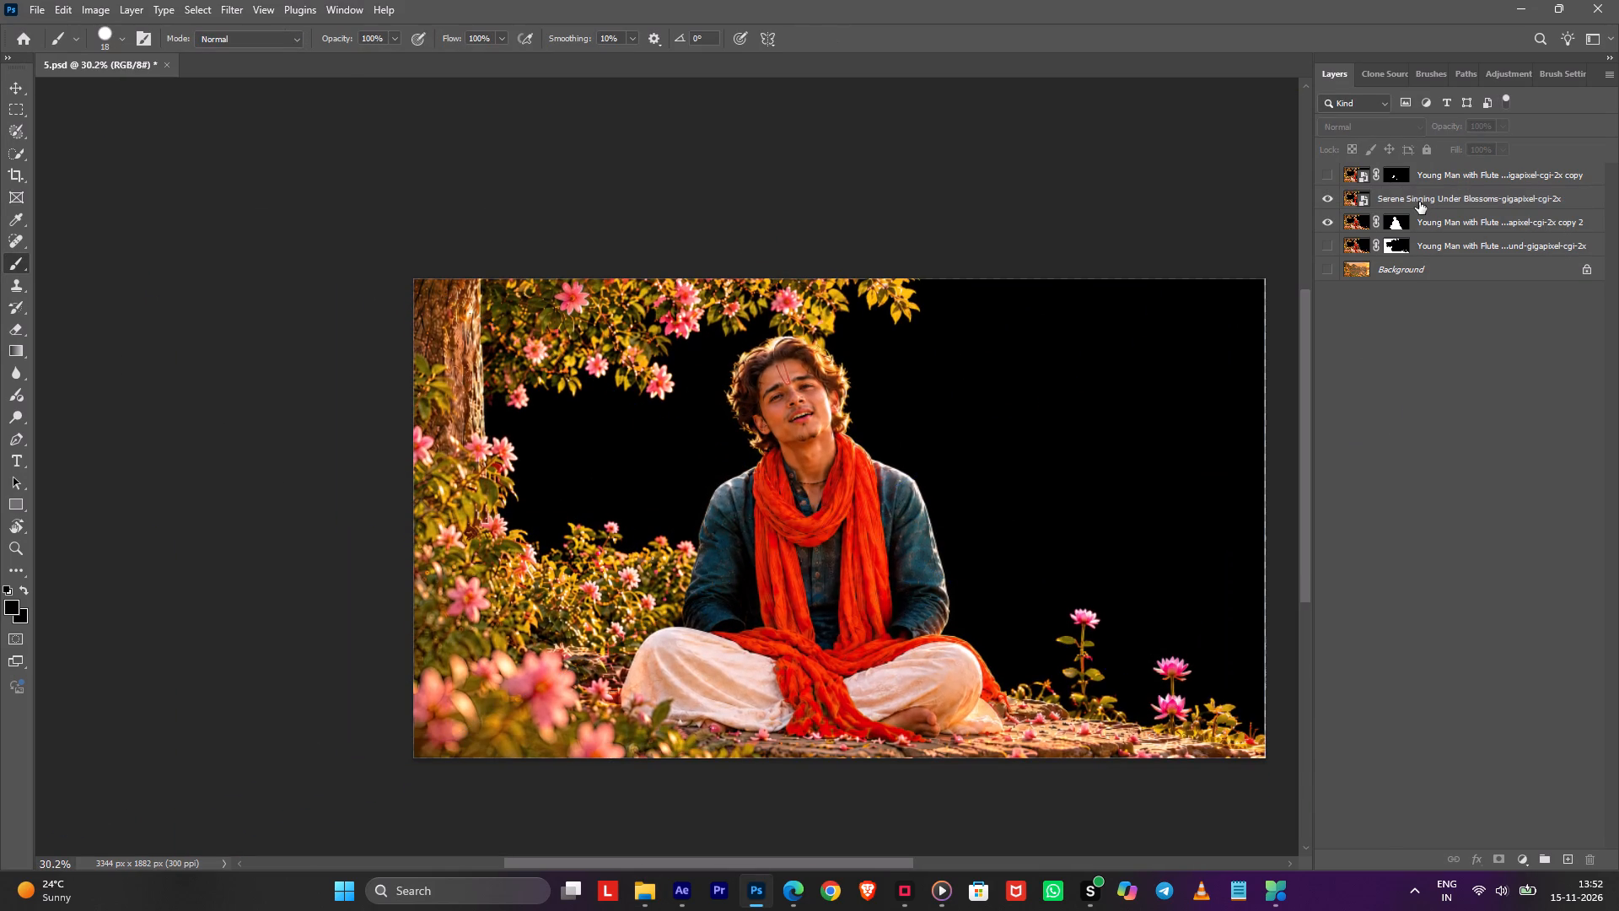
Quick-select the man's kurta, scarf and neck on the Serene Singing Under Blossoms layer and turn the selection into a layer mask.
{"action": "left_click", "coordinate": [1419, 202]}
{"action": "key", "text": "shift+w"}
{"action": "left_click_drag", "start_coordinate": [771, 484], "coordinate": [764, 579]}
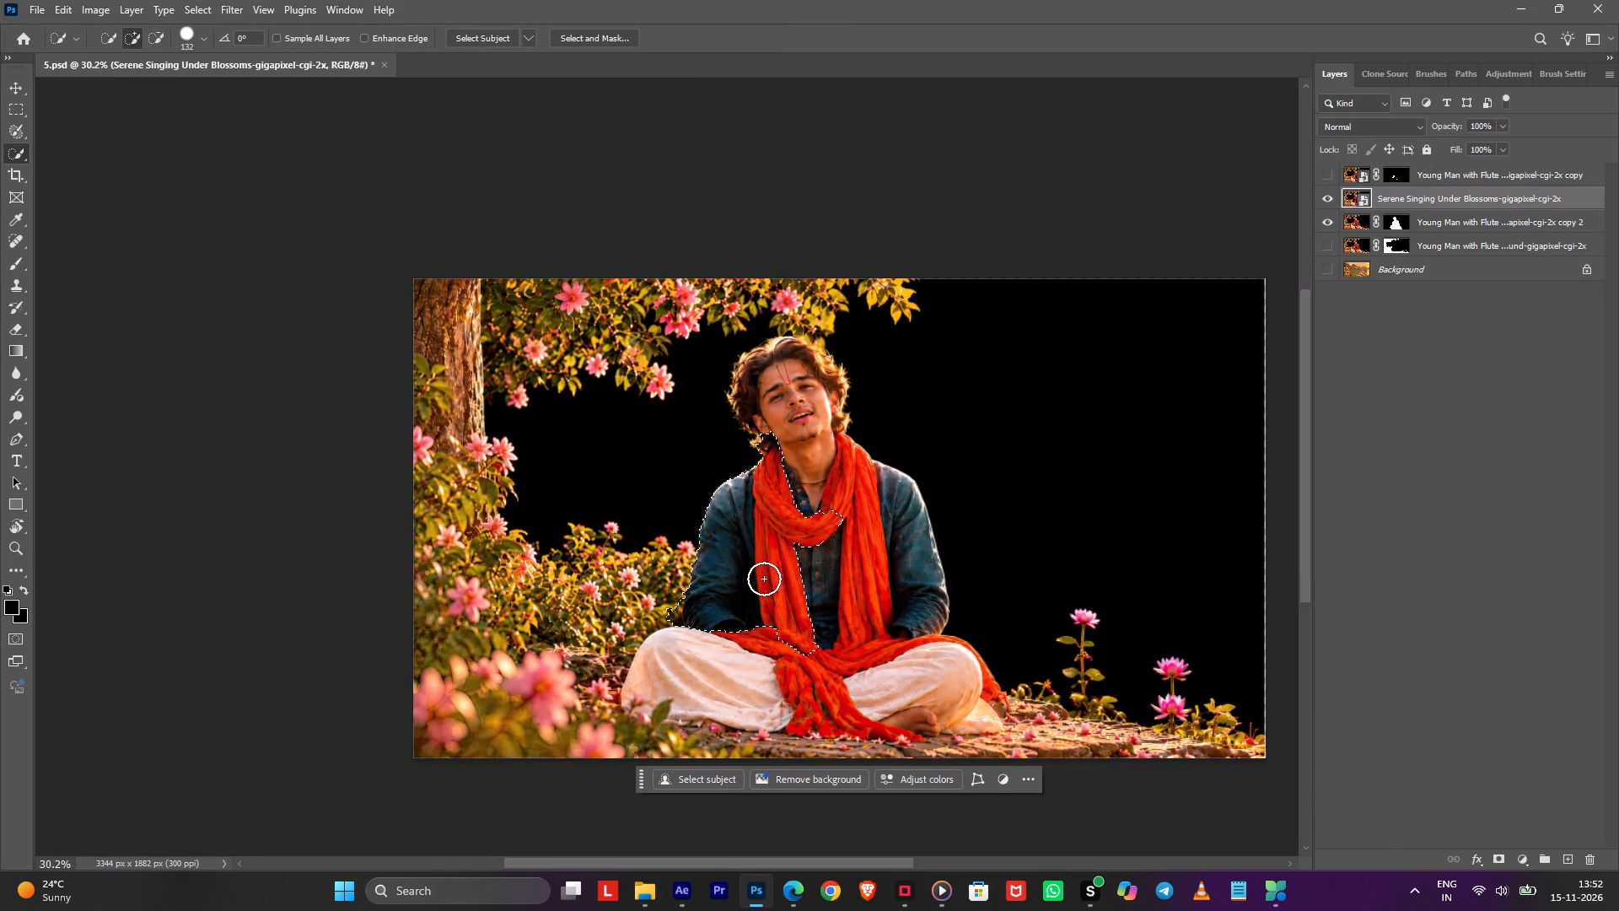
{"action": "left_click_drag", "start_coordinate": [764, 579], "coordinate": [899, 596]}
{"action": "left_click_drag", "start_coordinate": [819, 506], "coordinate": [817, 478]}
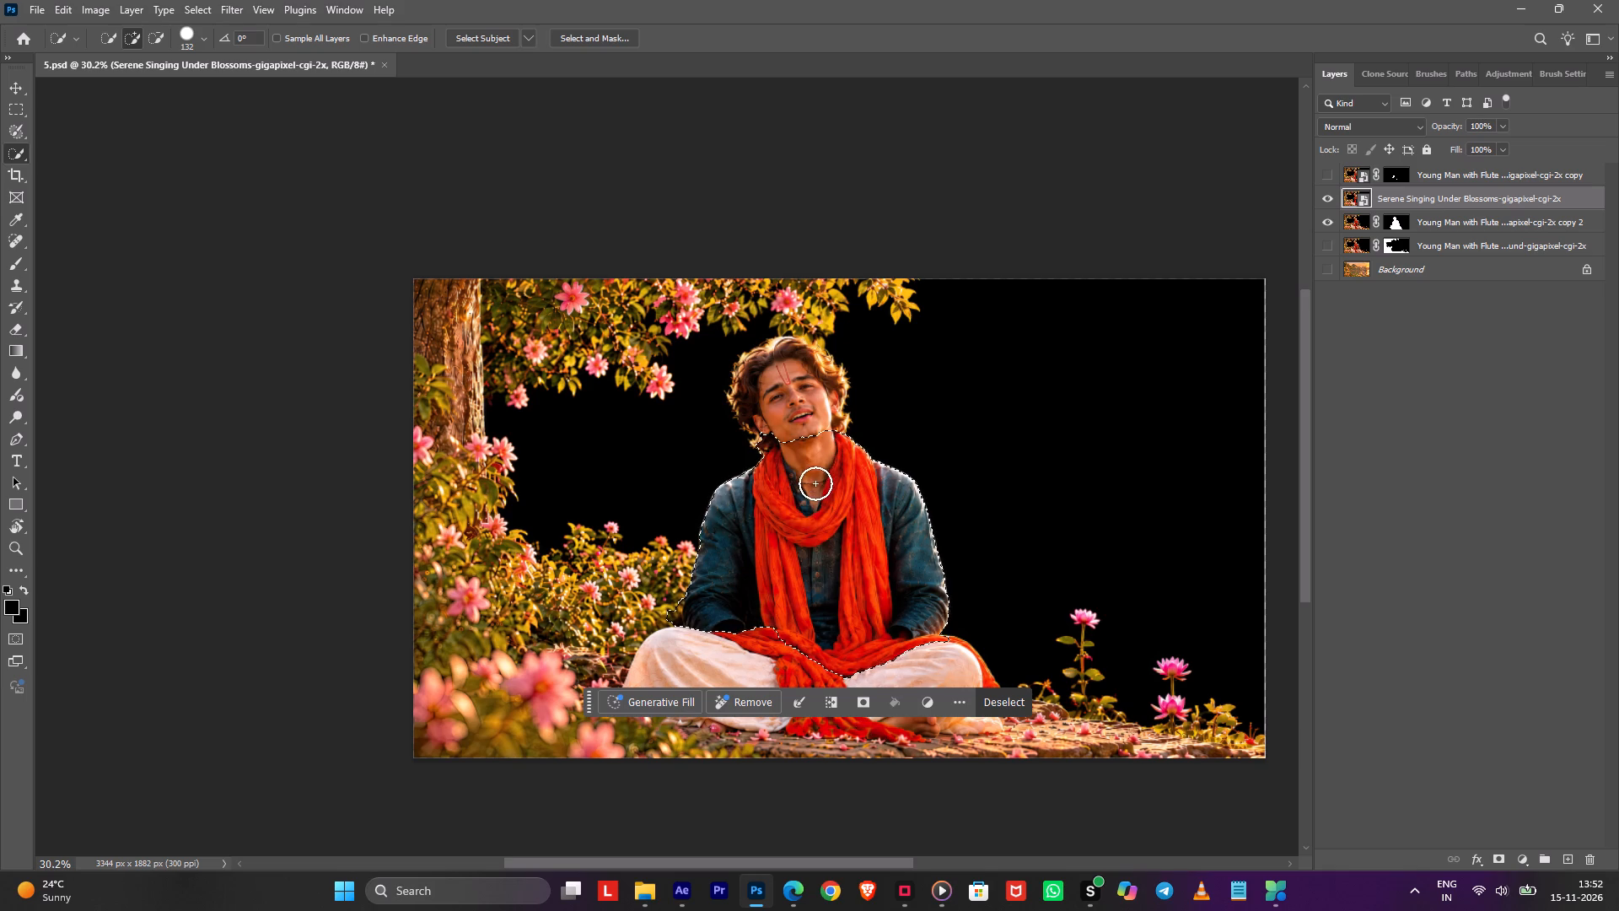
{"action": "left_click", "coordinate": [857, 711]}
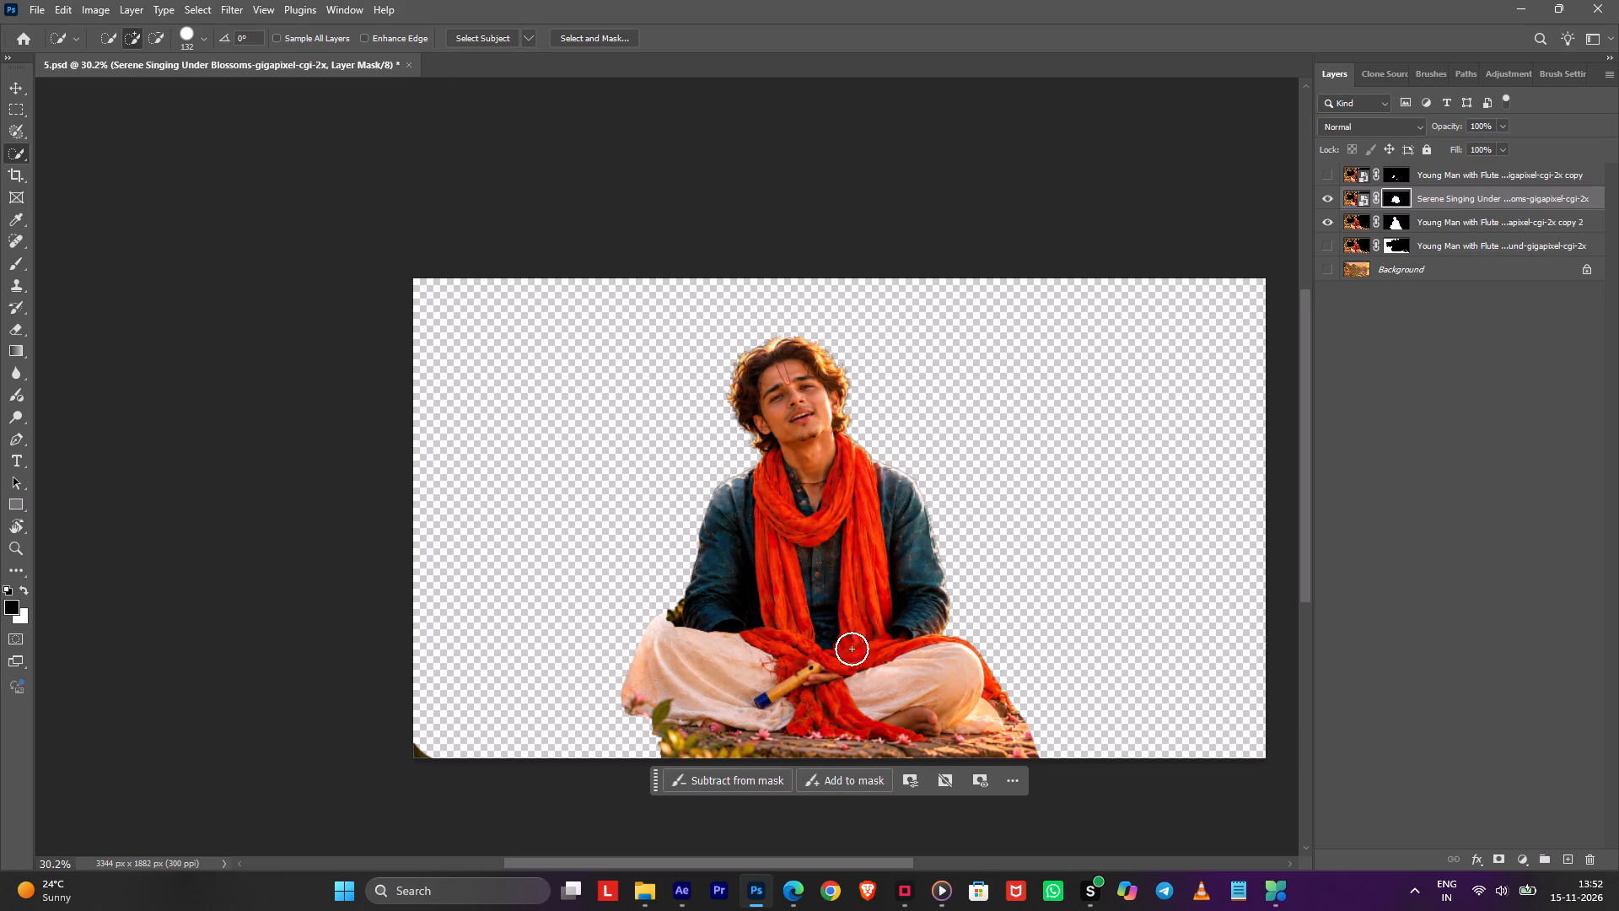
Paint white on the new mask with a 257 px brush over the lap, both knees and sleeves, covering the remaining hand and flute.
{"action": "key", "text": "b"}
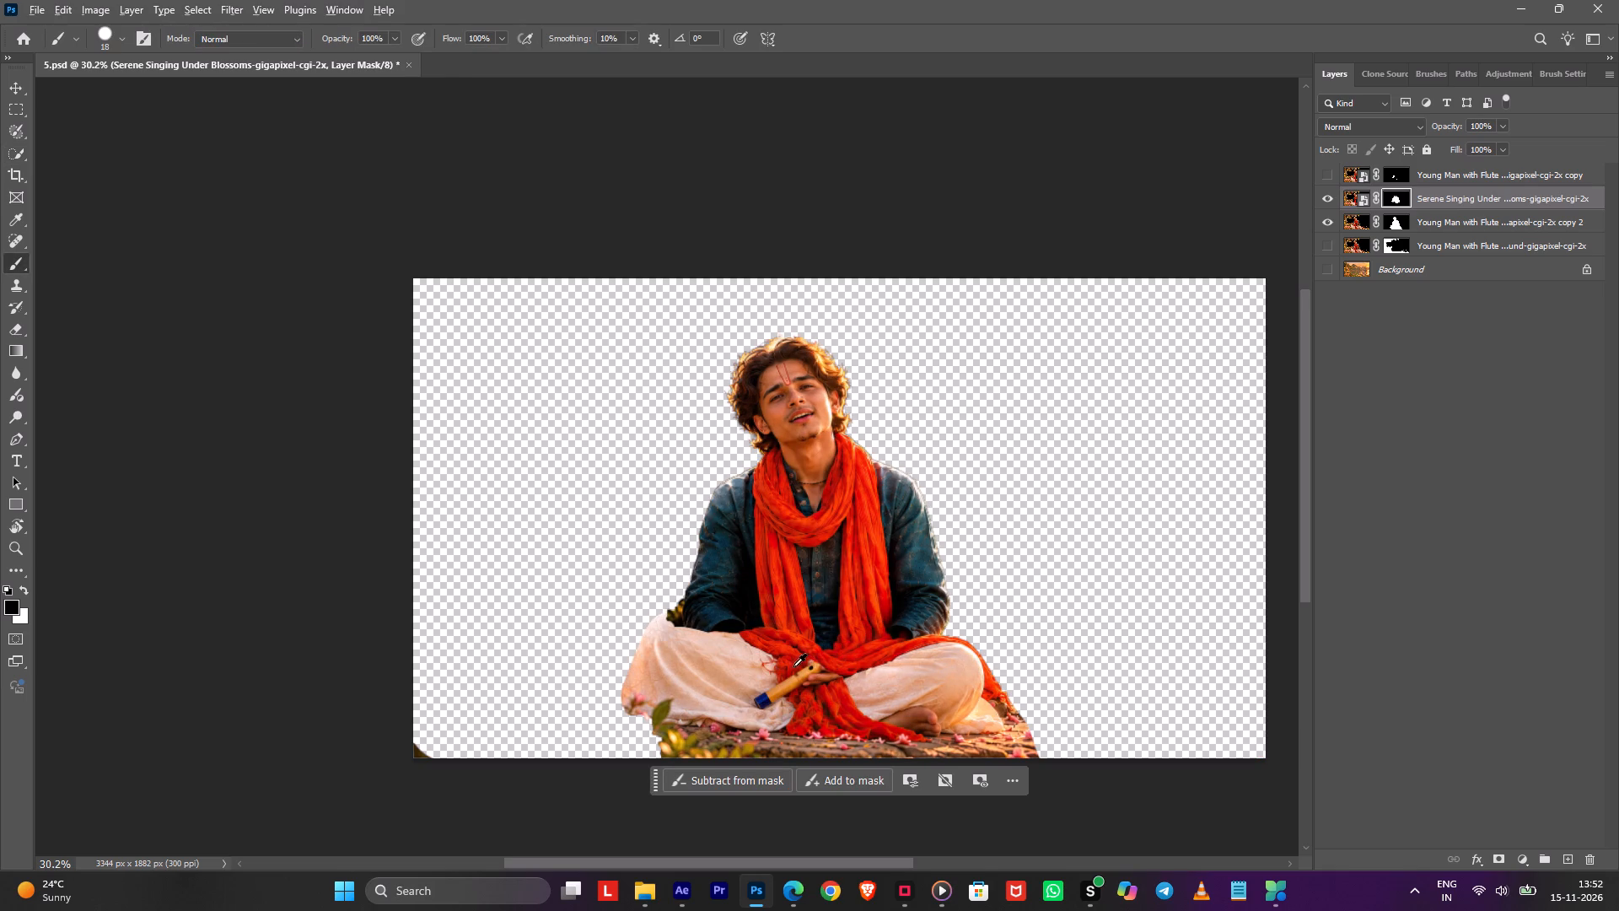
{"action": "right_click_drag", "start_coordinate": [804, 667], "coordinate": [834, 666], "text": "alt"}
{"action": "key", "text": "x"}
{"action": "left_click_drag", "start_coordinate": [809, 680], "coordinate": [790, 696]}
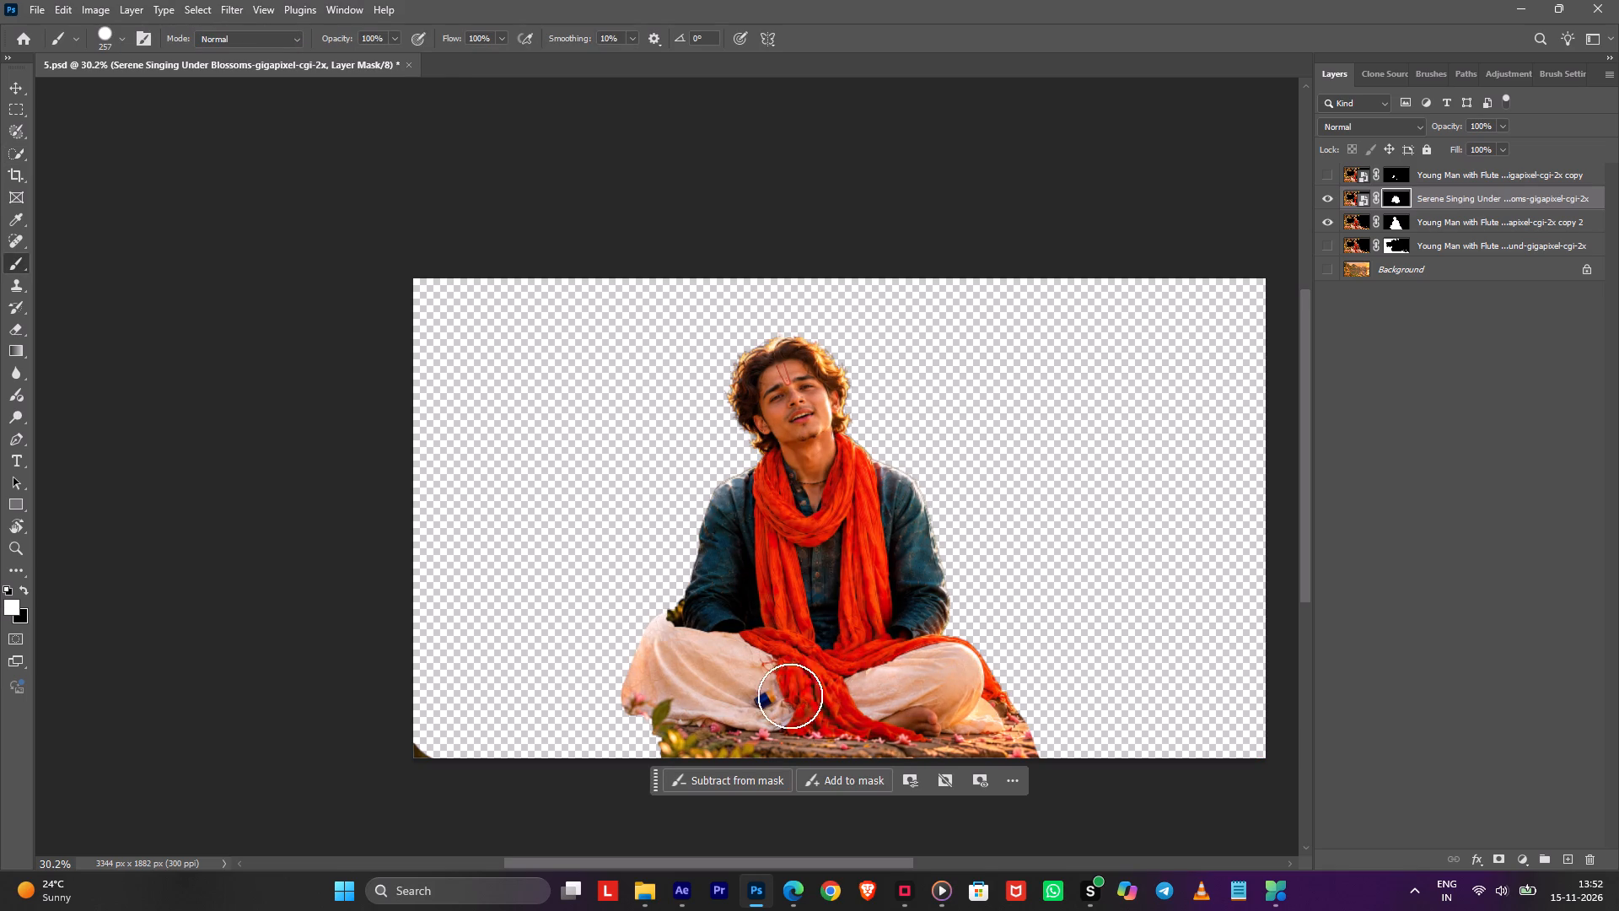
{"action": "left_click_drag", "start_coordinate": [790, 696], "coordinate": [954, 673]}
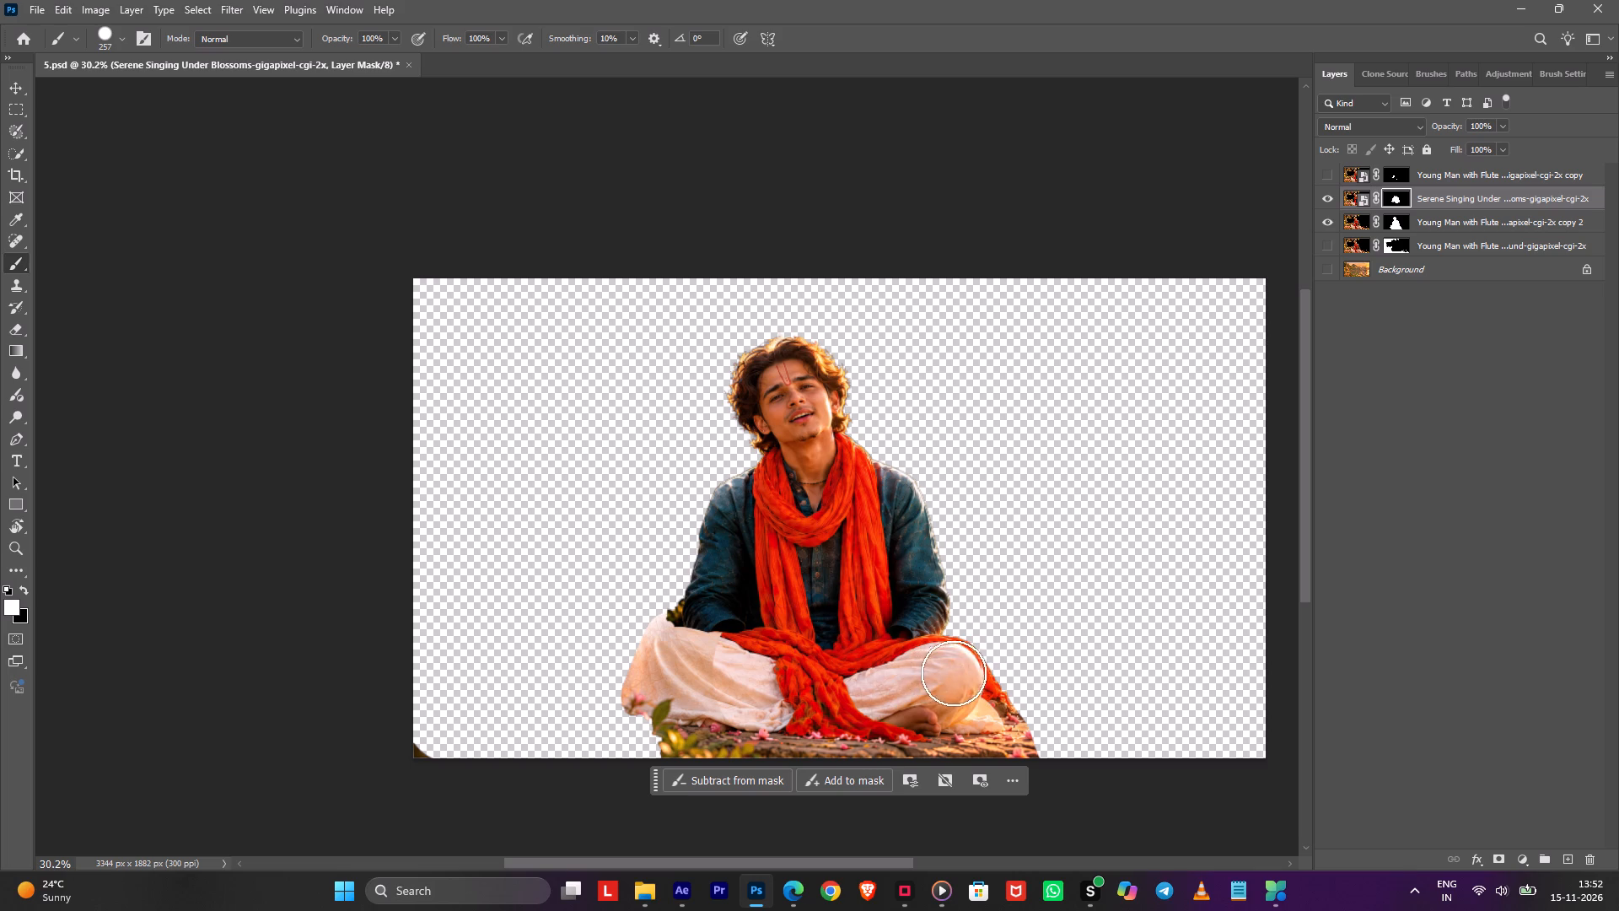
{"action": "left_click_drag", "start_coordinate": [954, 673], "coordinate": [753, 628]}
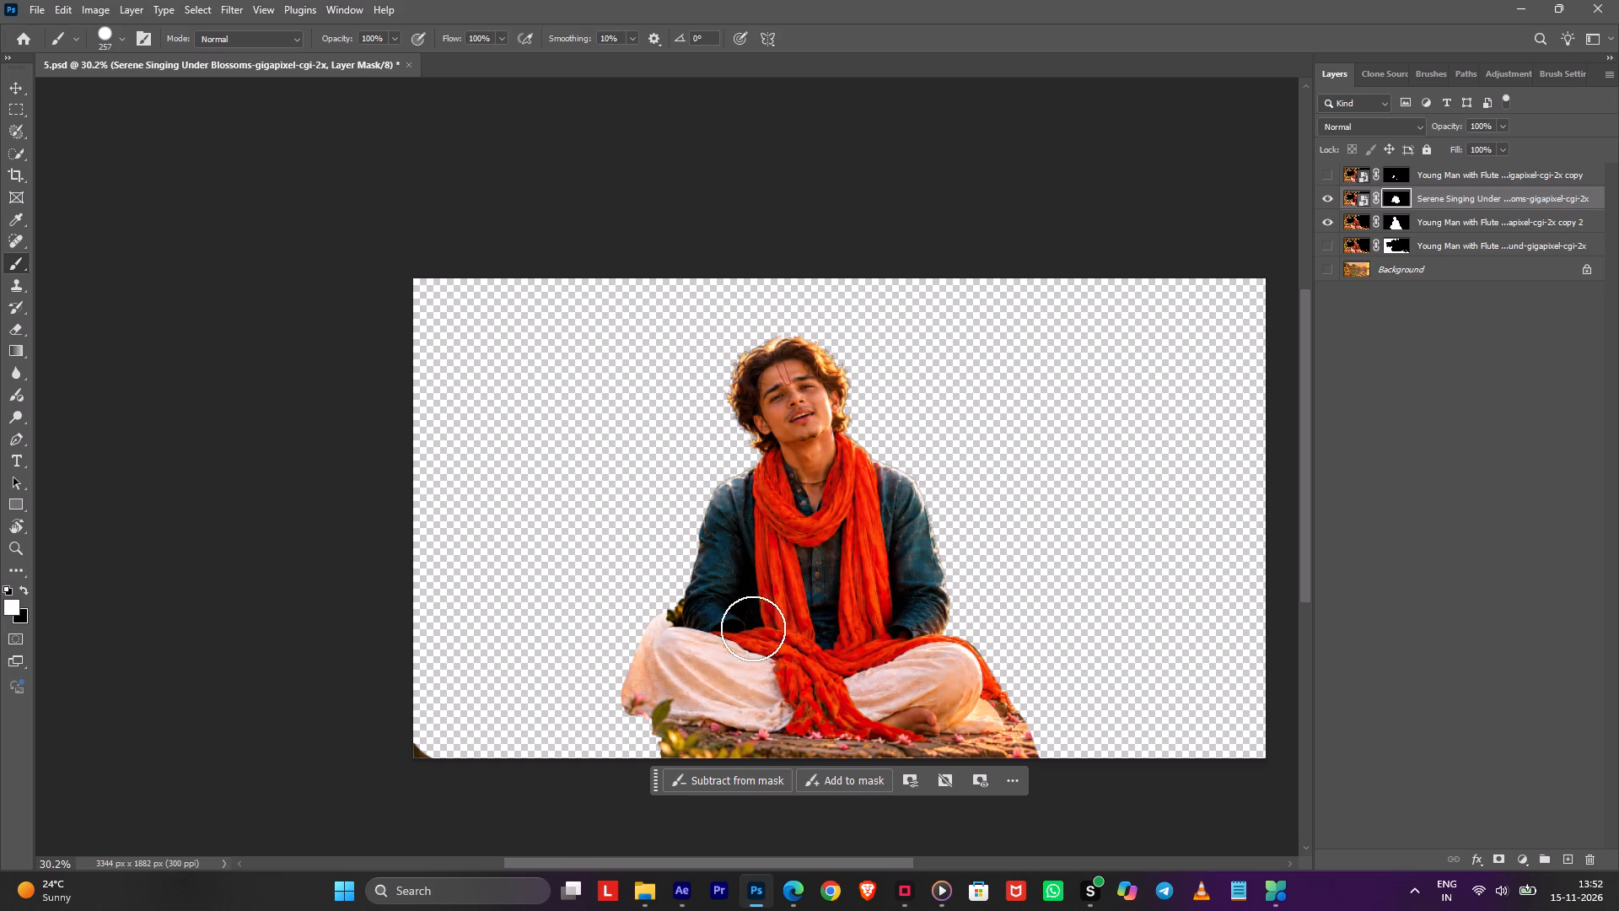
{"action": "left_click_drag", "start_coordinate": [753, 628], "coordinate": [670, 659]}
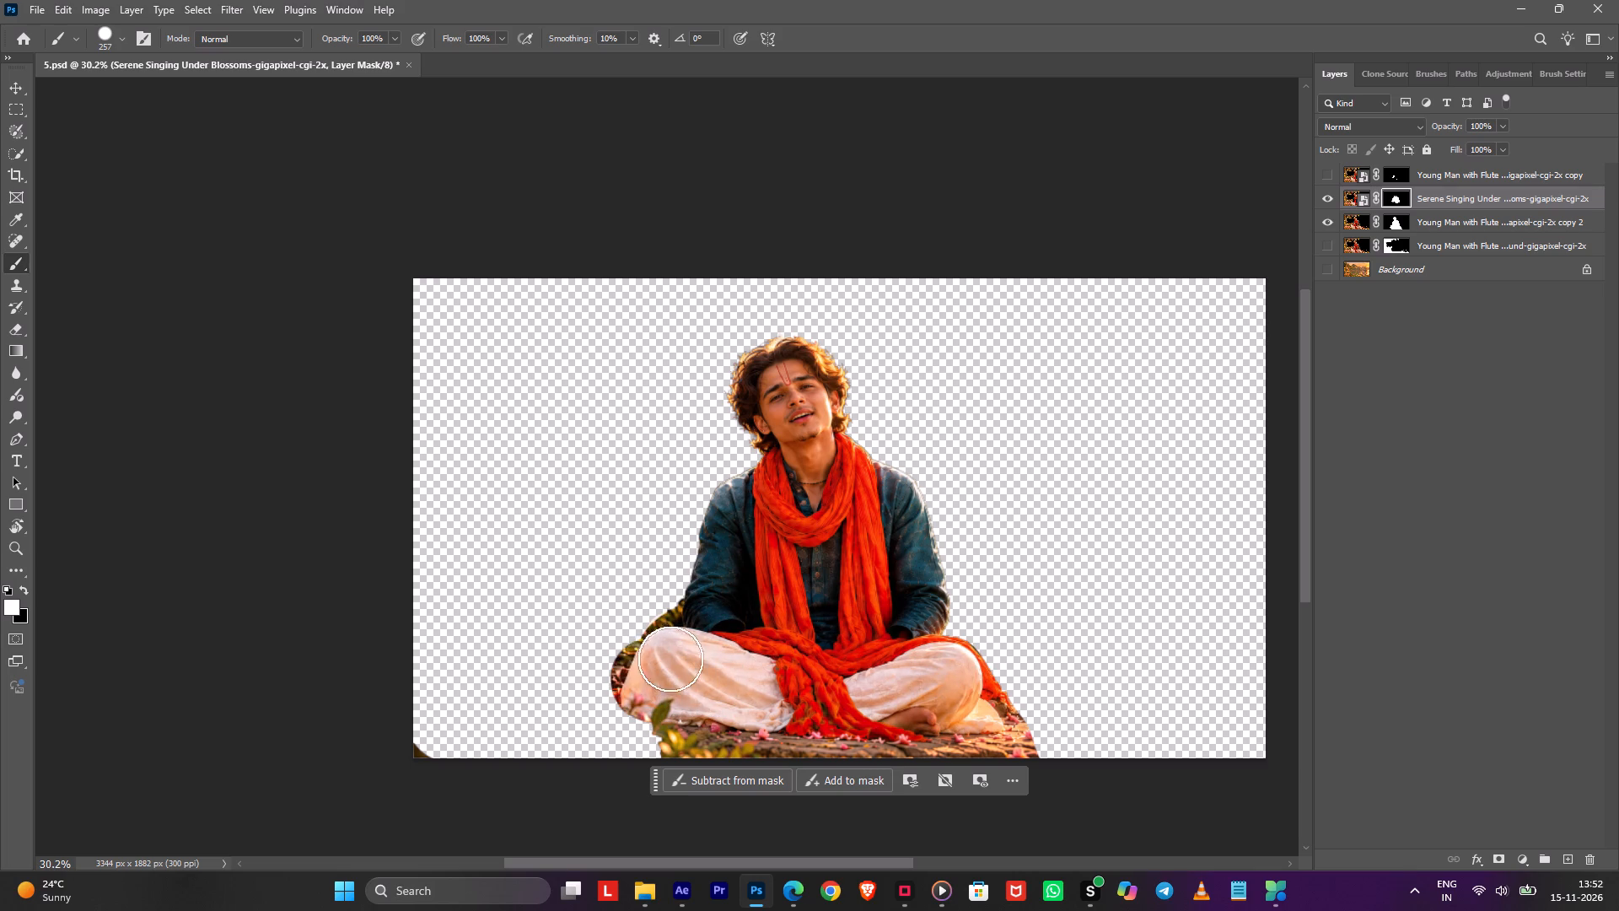
{"action": "left_click_drag", "start_coordinate": [670, 659], "coordinate": [729, 659]}
Paint white on the mask over the shoulder-side scarf, lower face and neck to reveal the handless version there.
{"action": "scroll", "coordinate": [691, 555], "scroll_direction": "up", "scroll_amount": 7, "text": "alt"}
{"action": "key", "text": "x"}
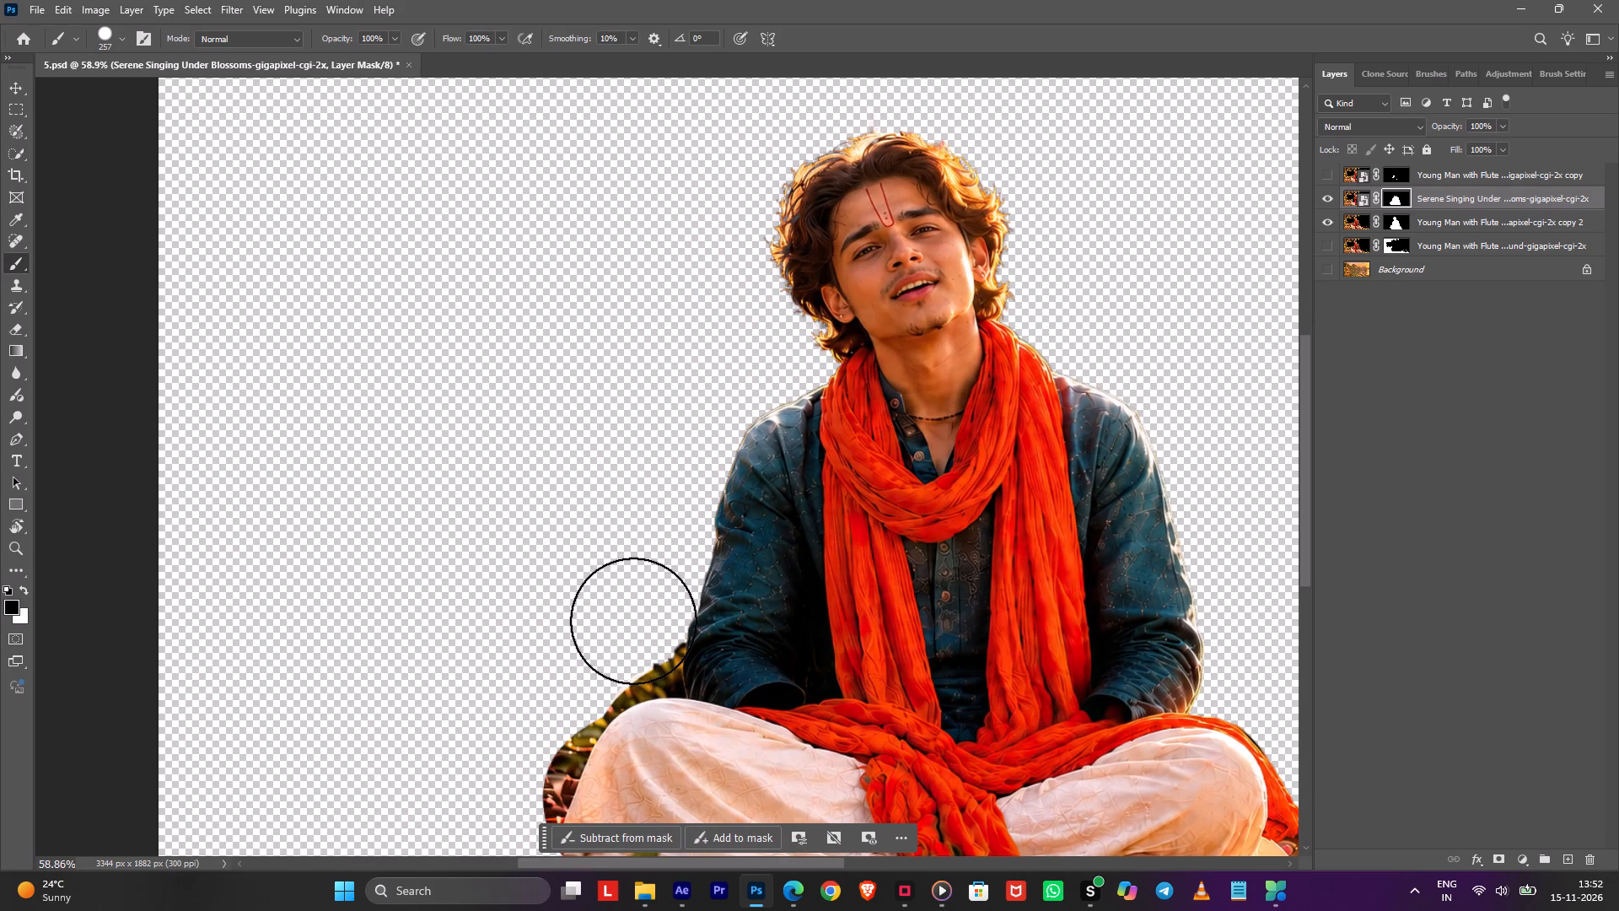
{"action": "key", "text": "x"}
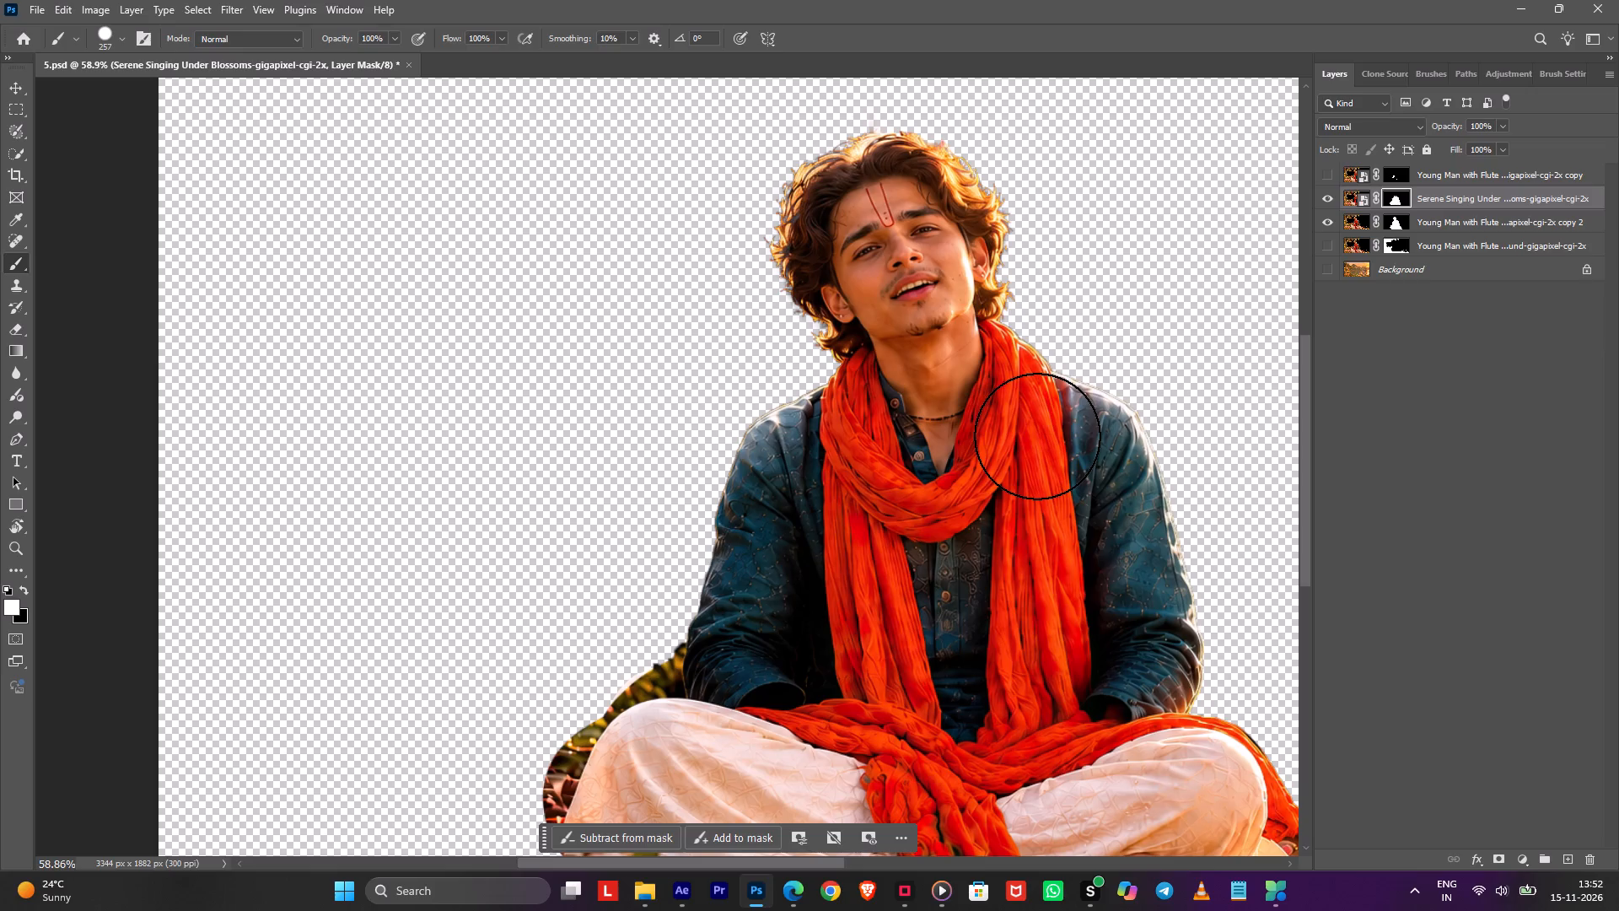
{"action": "left_click_drag", "start_coordinate": [1041, 436], "coordinate": [1092, 516]}
{"action": "left_click_drag", "start_coordinate": [890, 261], "coordinate": [926, 321]}
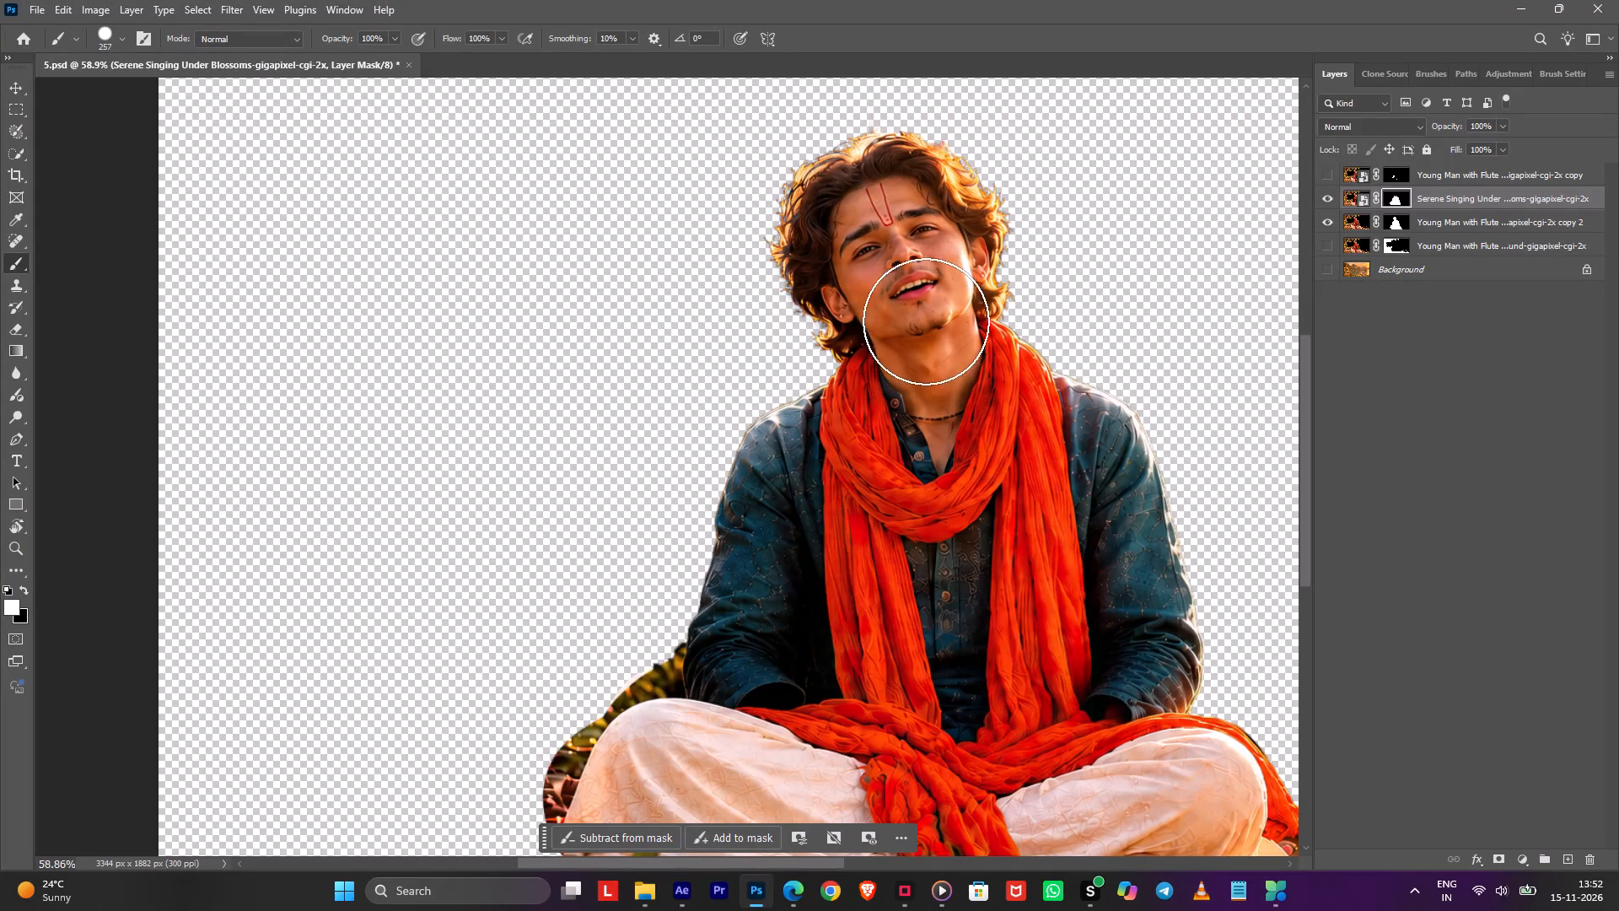
{"action": "left_click_drag", "start_coordinate": [926, 321], "coordinate": [933, 363]}
{"action": "scroll", "coordinate": [911, 299], "scroll_direction": "up", "scroll_amount": 3, "text": "alt"}
{"action": "scroll", "coordinate": [910, 293], "scroll_direction": "down", "scroll_amount": 2, "text": "alt"}
{"action": "scroll", "coordinate": [910, 293], "scroll_direction": "up", "scroll_amount": 3, "text": "alt"}
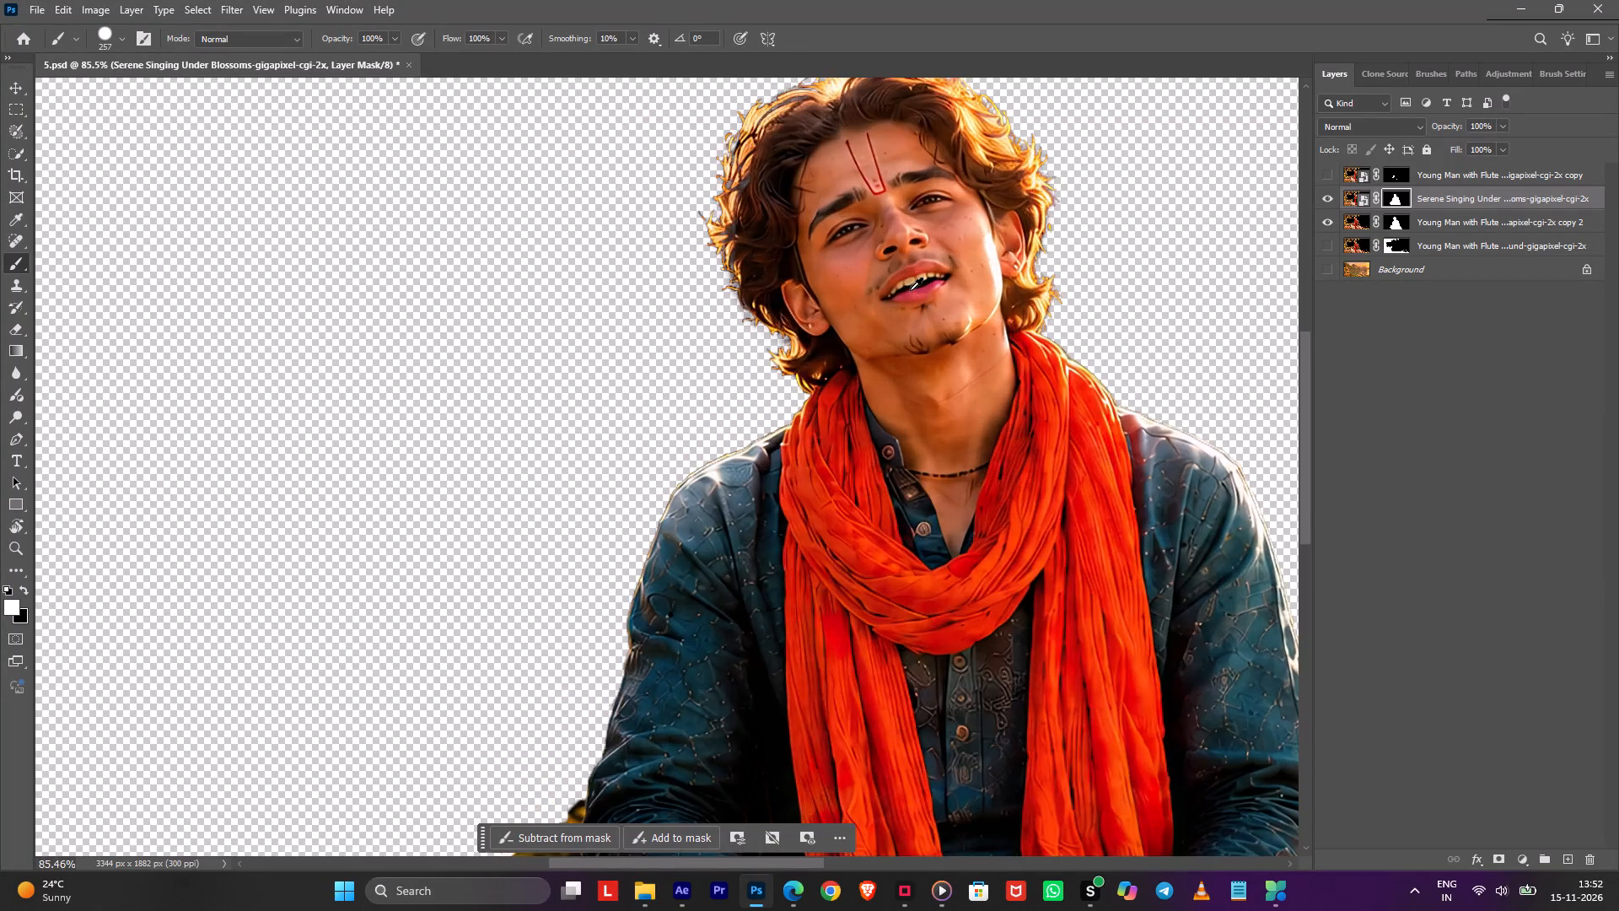
Paint white on the mask with a 136 px brush over both cheeks and the mouth area to reveal the new face.
{"action": "scroll", "coordinate": [910, 290], "scroll_direction": "up", "scroll_amount": 5, "text": "alt"}
{"action": "right_click_drag", "start_coordinate": [971, 240], "coordinate": [912, 158], "text": "alt"}
{"action": "left_click_drag", "start_coordinate": [975, 181], "coordinate": [992, 283]}
{"action": "left_click_drag", "start_coordinate": [1000, 183], "coordinate": [1004, 202]}
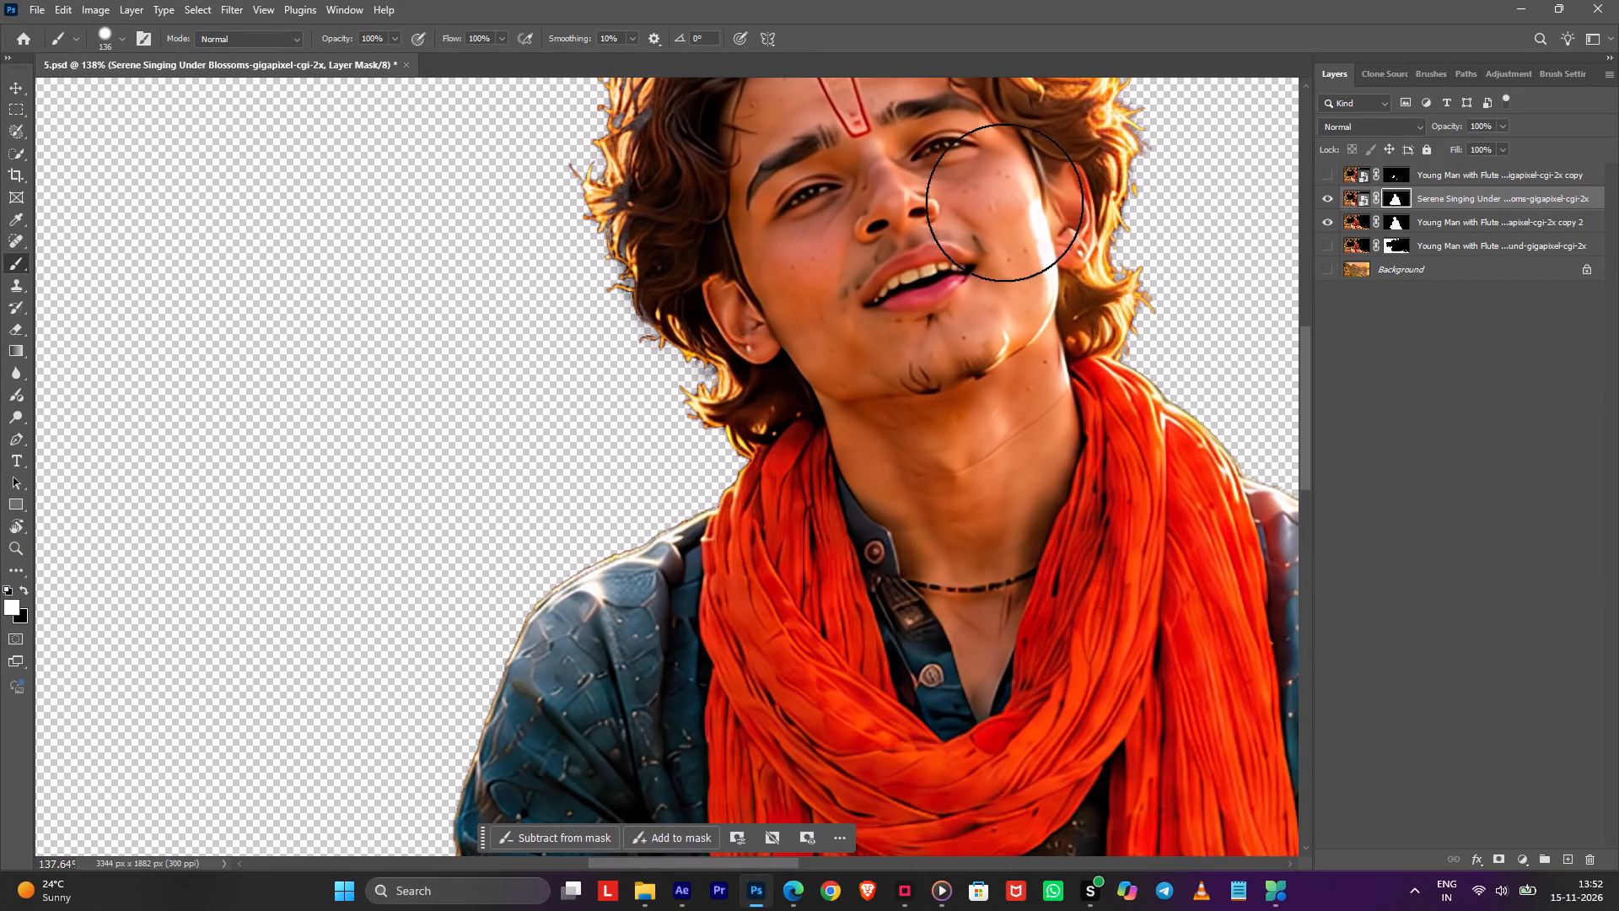
{"action": "left_click_drag", "start_coordinate": [1004, 202], "coordinate": [999, 294]}
{"action": "left_click_drag", "start_coordinate": [1022, 195], "coordinate": [1025, 233]}
{"action": "left_click_drag", "start_coordinate": [1025, 213], "coordinate": [992, 281]}
{"action": "left_click_drag", "start_coordinate": [738, 278], "coordinate": [826, 321]}
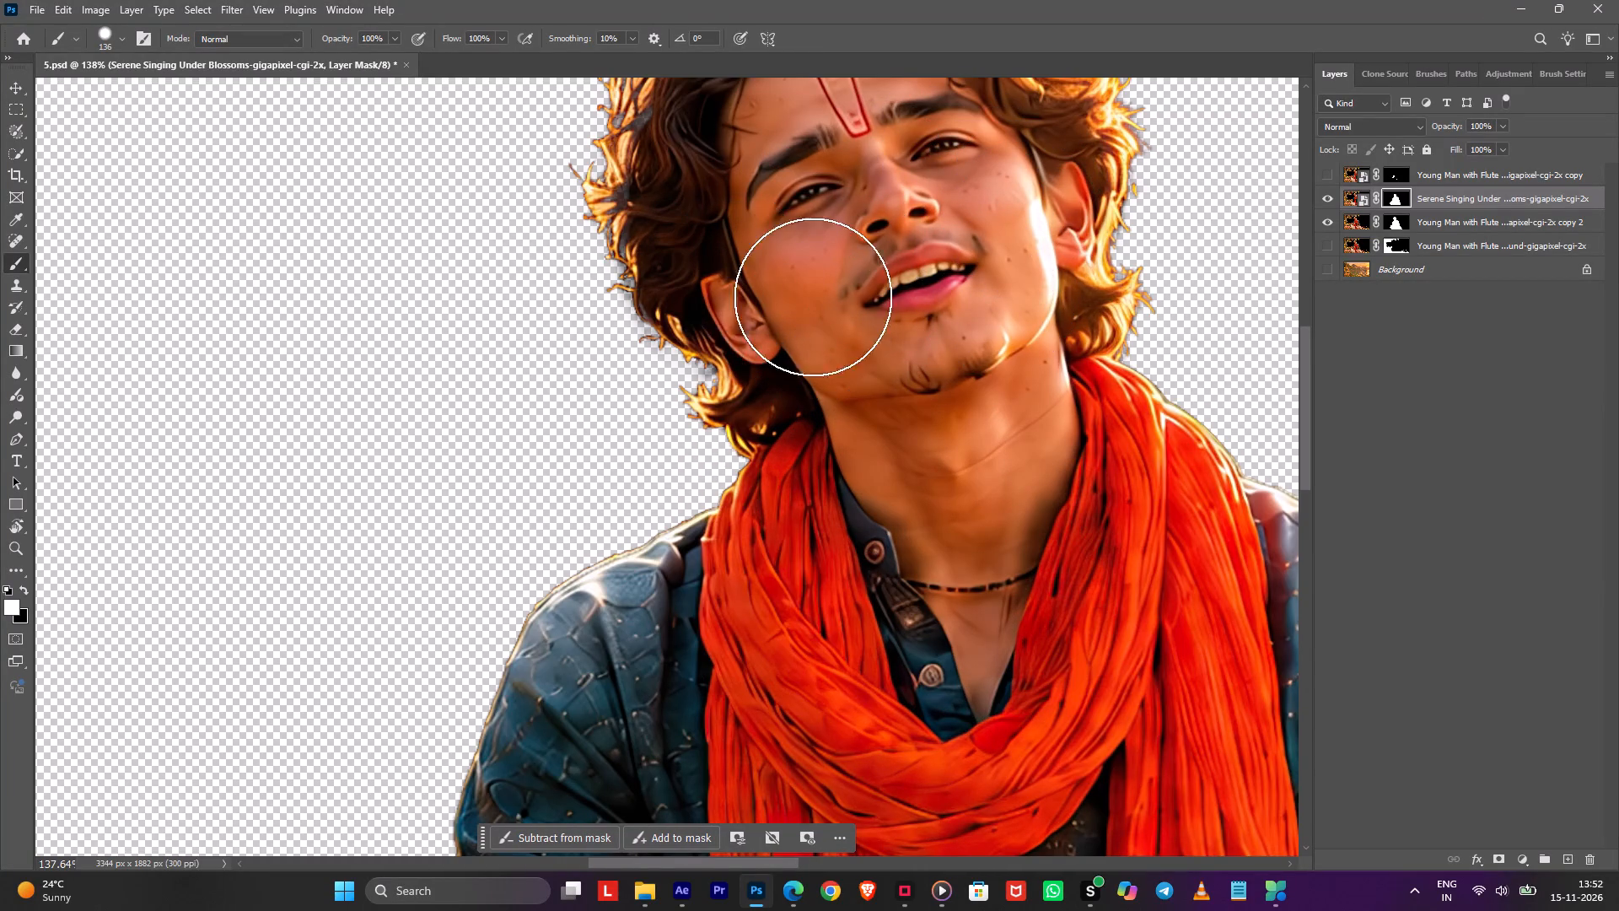
{"action": "left_click_drag", "start_coordinate": [777, 281], "coordinate": [813, 289]}
Rasterize the Serene Singing Under Blossoms layer while keeping its mask.
{"action": "right_click_drag", "start_coordinate": [933, 294], "coordinate": [854, 300], "text": "alt"}
{"action": "scroll", "coordinate": [961, 259], "scroll_direction": "up", "scroll_amount": 5, "text": "alt"}
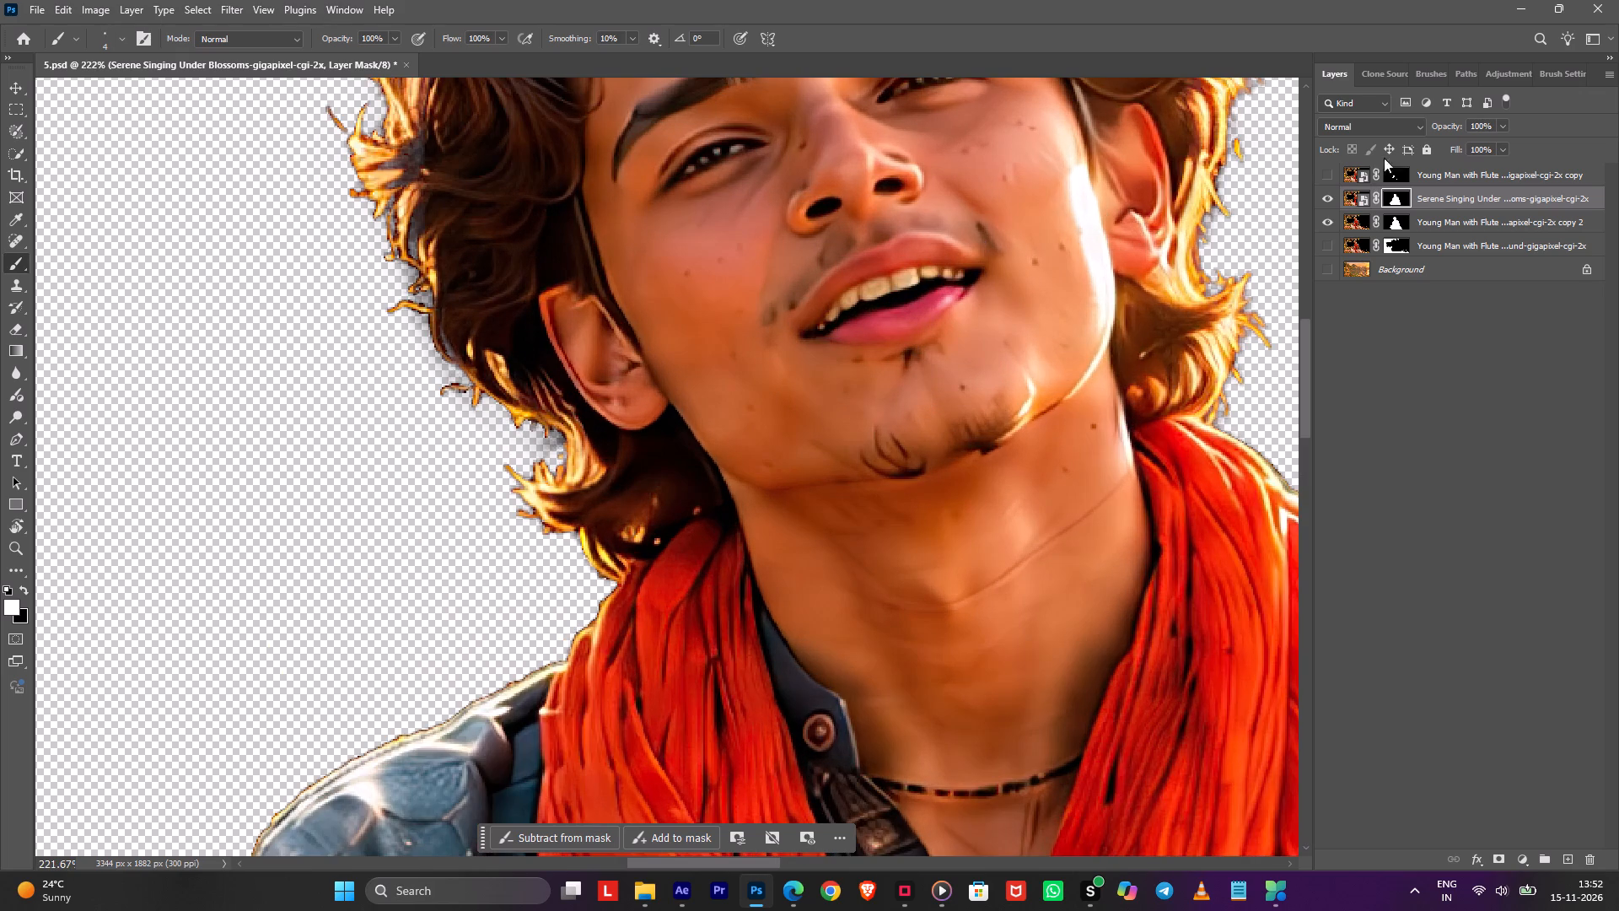
{"action": "left_click", "coordinate": [1440, 205]}
{"action": "right_click", "coordinate": [1441, 200]}
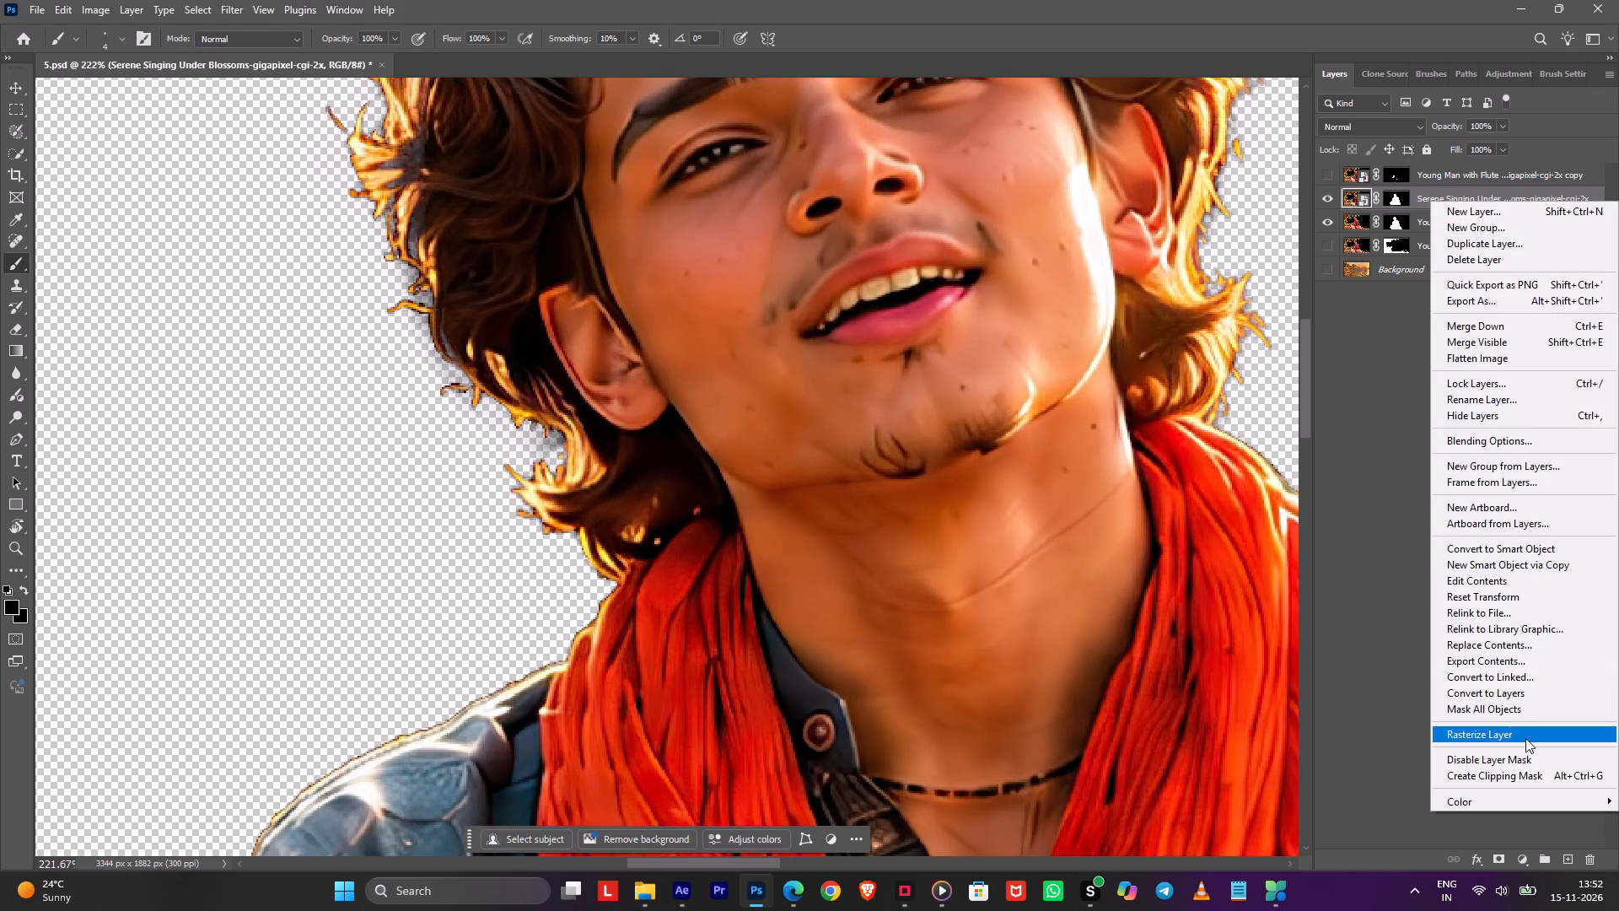
{"action": "left_click", "coordinate": [1525, 738]}
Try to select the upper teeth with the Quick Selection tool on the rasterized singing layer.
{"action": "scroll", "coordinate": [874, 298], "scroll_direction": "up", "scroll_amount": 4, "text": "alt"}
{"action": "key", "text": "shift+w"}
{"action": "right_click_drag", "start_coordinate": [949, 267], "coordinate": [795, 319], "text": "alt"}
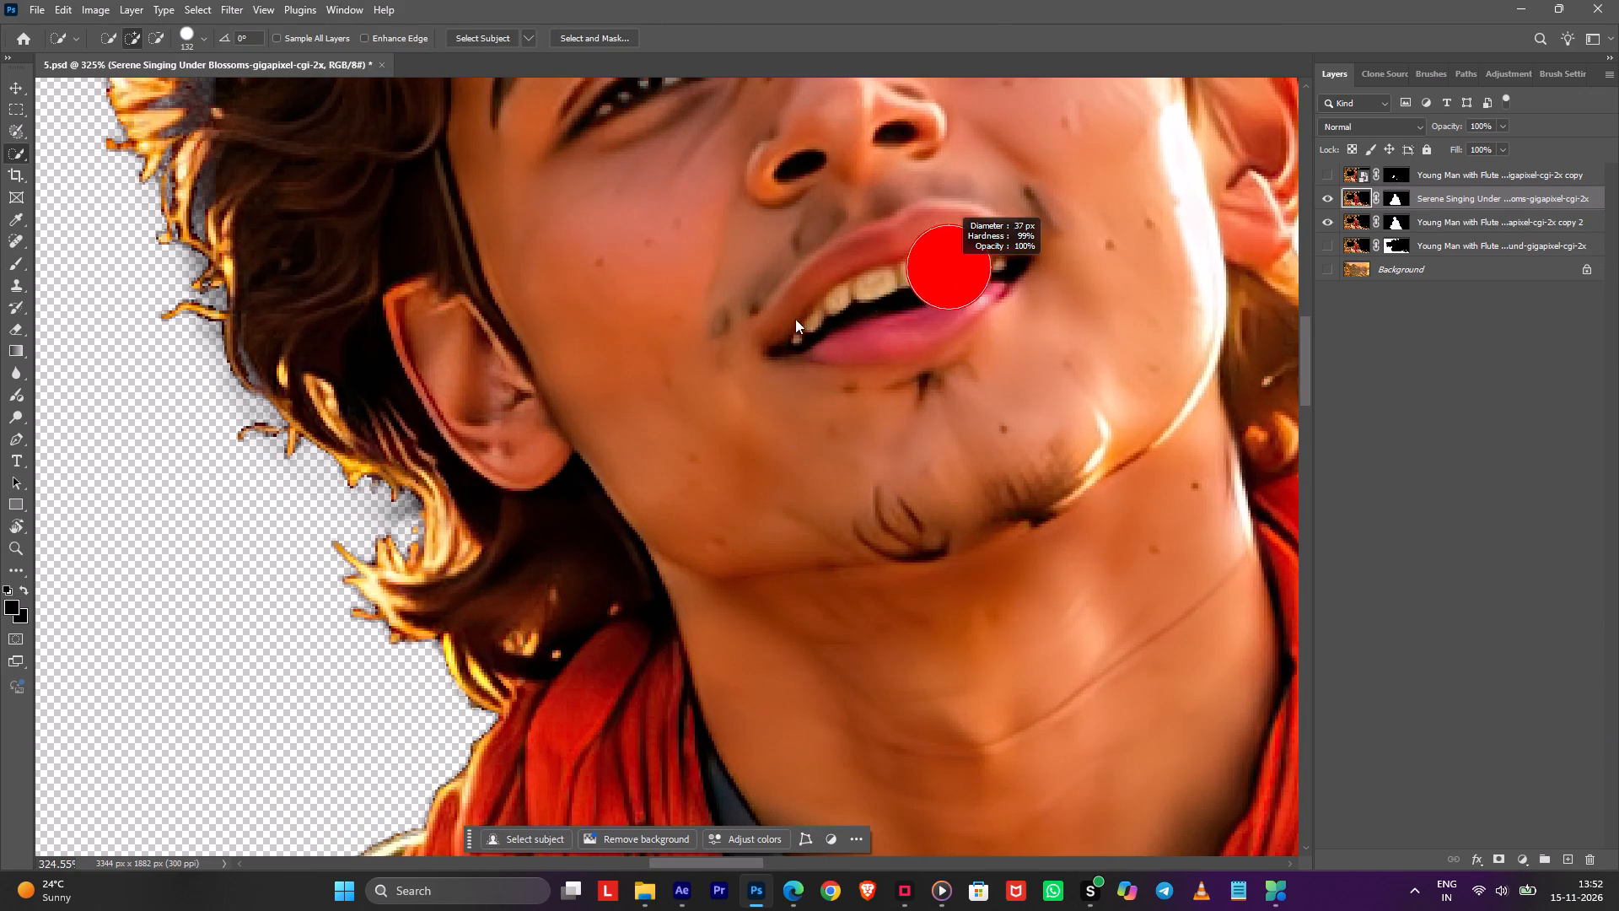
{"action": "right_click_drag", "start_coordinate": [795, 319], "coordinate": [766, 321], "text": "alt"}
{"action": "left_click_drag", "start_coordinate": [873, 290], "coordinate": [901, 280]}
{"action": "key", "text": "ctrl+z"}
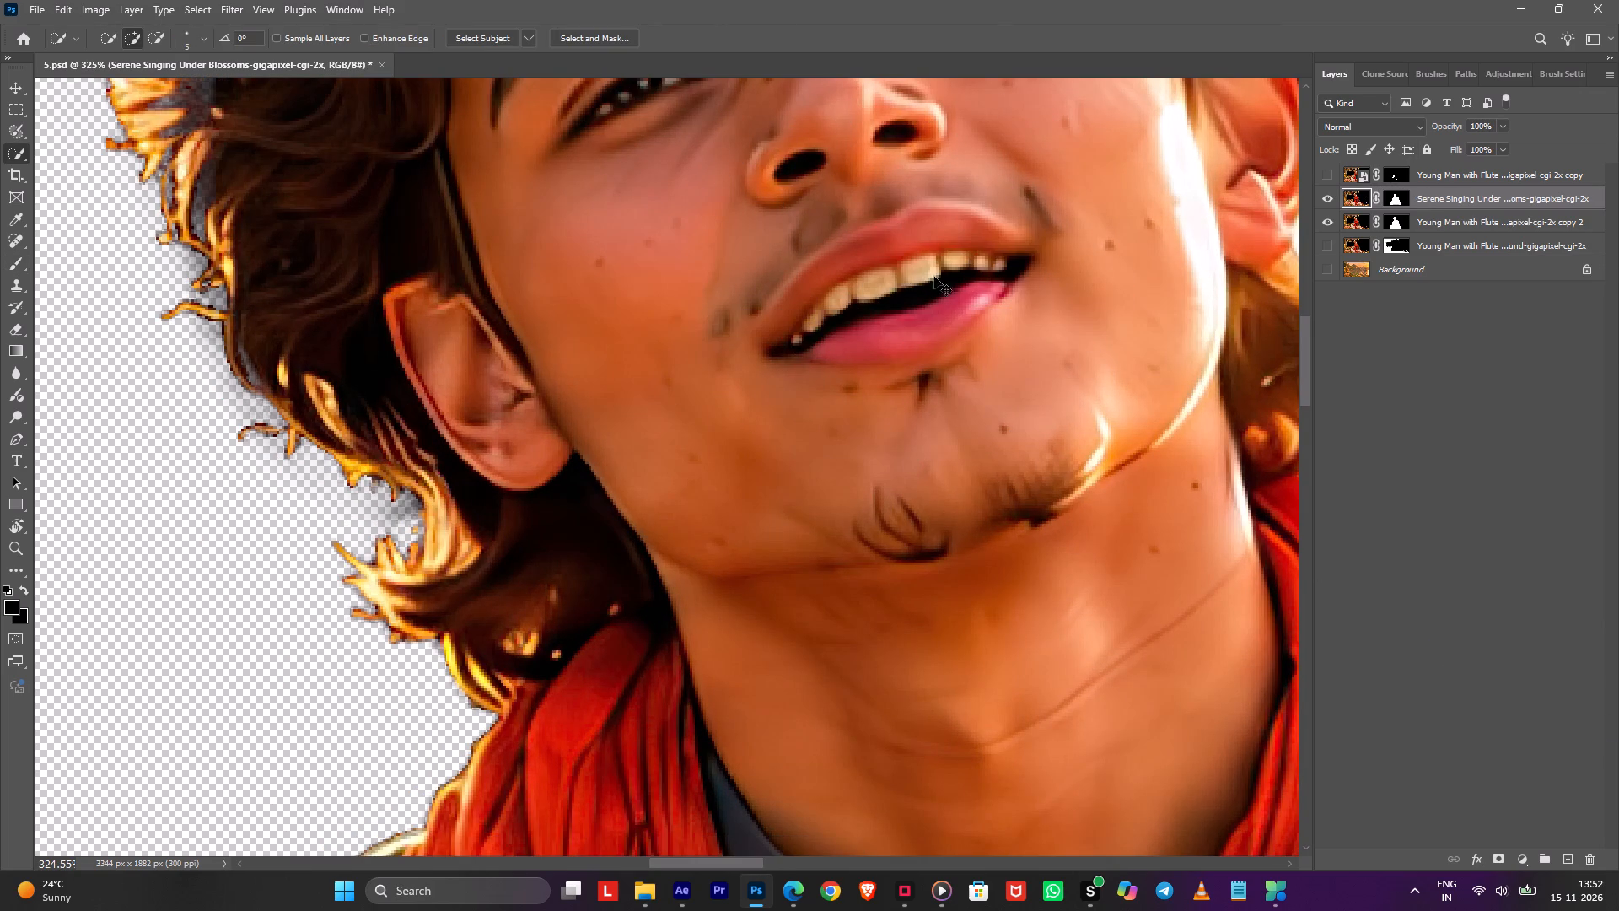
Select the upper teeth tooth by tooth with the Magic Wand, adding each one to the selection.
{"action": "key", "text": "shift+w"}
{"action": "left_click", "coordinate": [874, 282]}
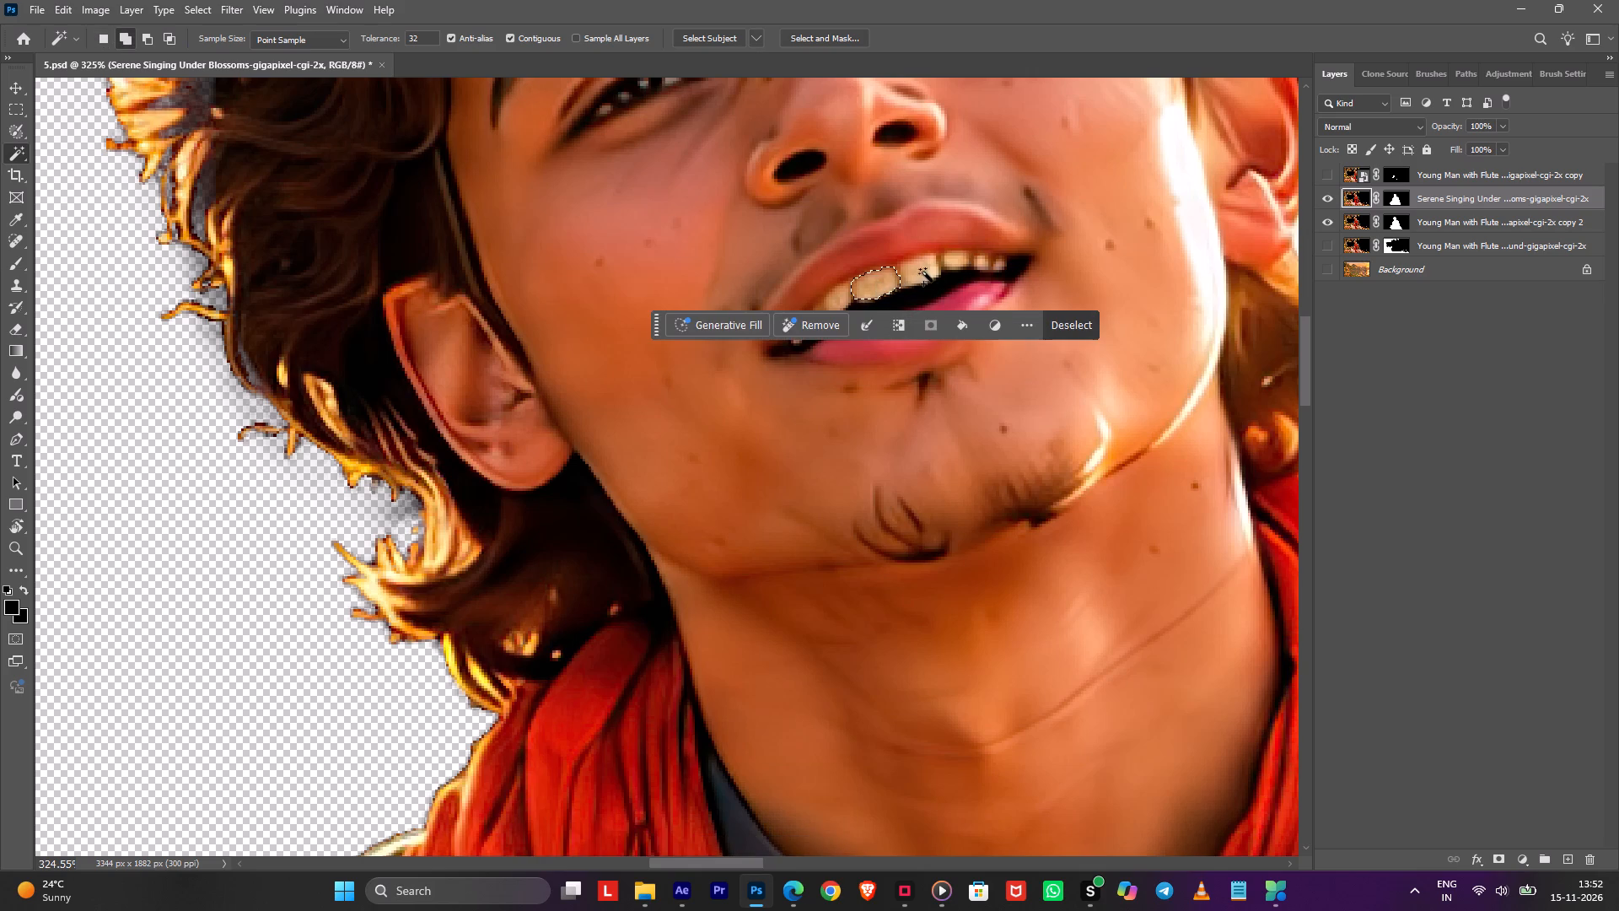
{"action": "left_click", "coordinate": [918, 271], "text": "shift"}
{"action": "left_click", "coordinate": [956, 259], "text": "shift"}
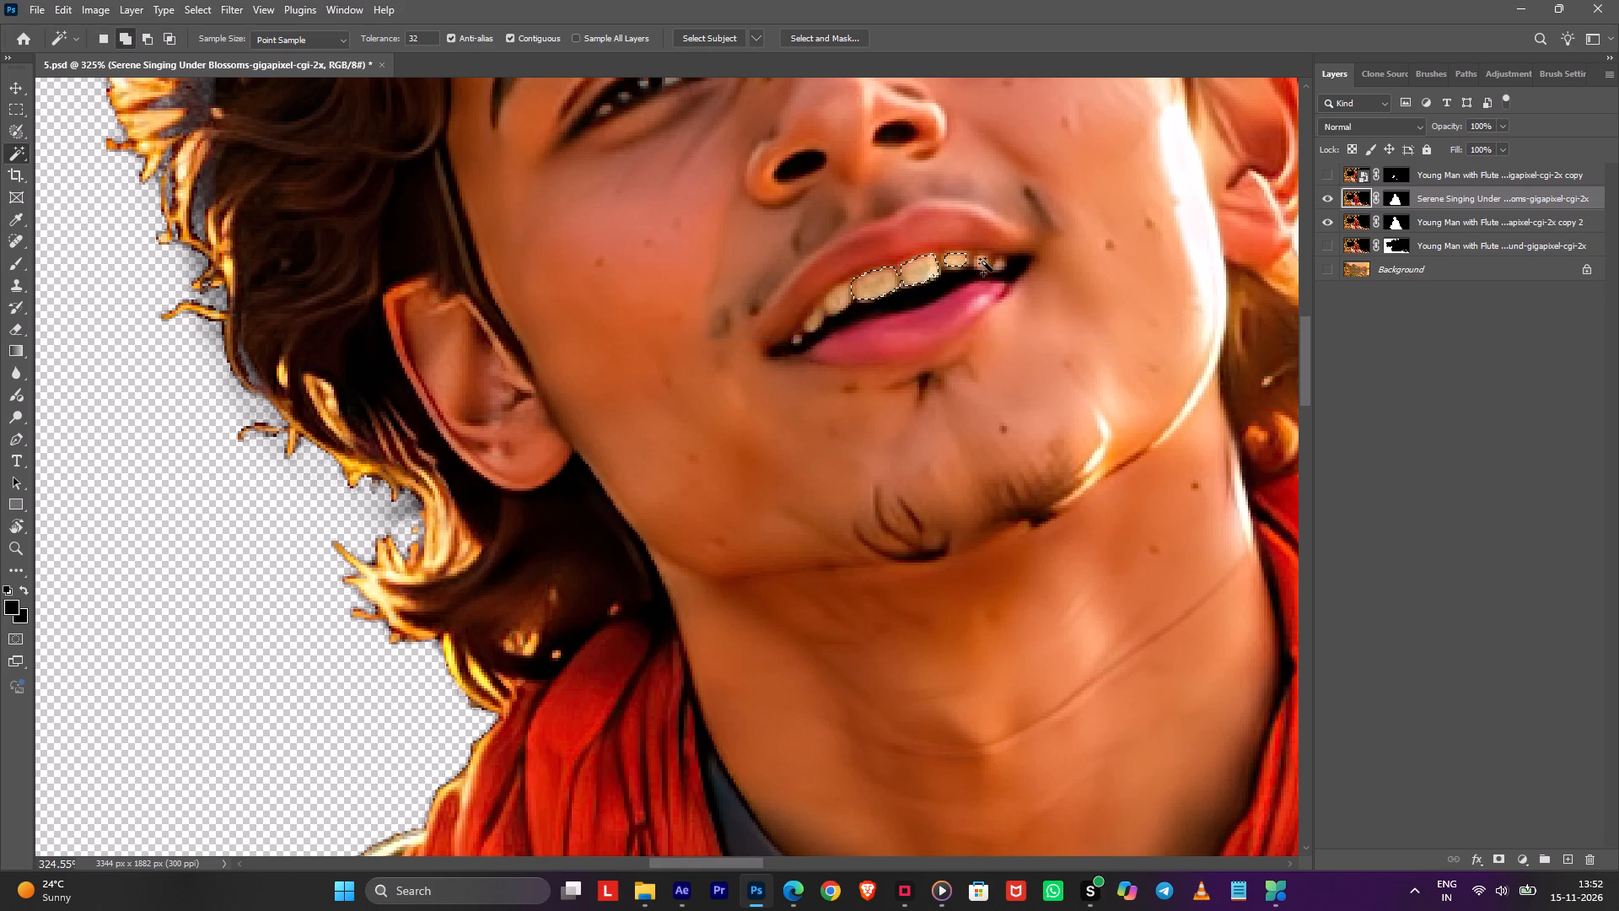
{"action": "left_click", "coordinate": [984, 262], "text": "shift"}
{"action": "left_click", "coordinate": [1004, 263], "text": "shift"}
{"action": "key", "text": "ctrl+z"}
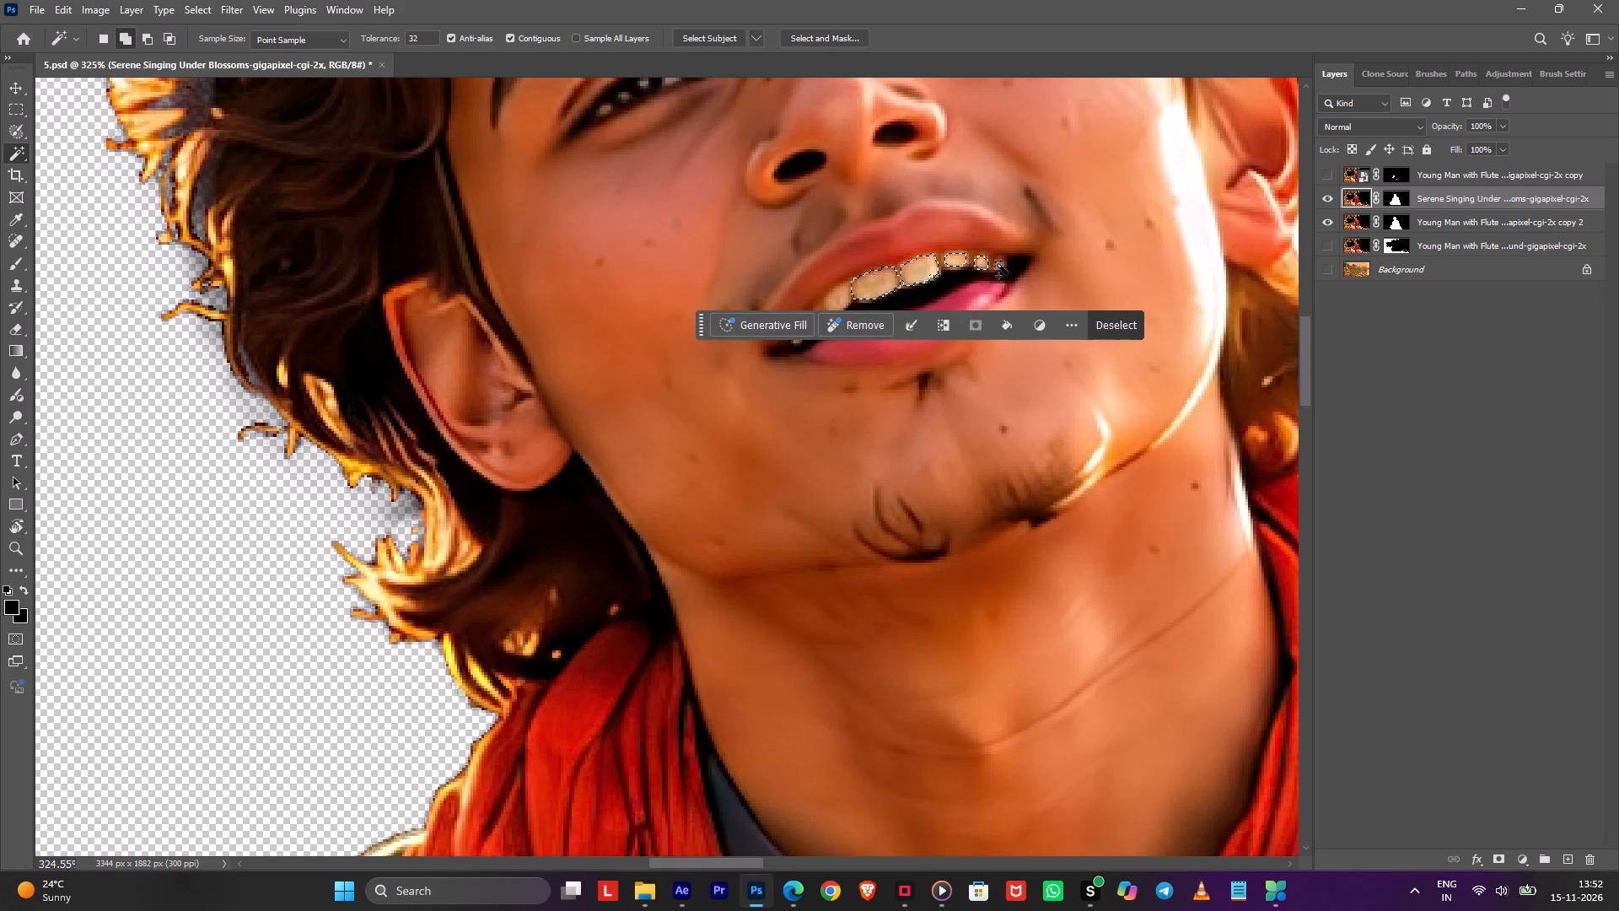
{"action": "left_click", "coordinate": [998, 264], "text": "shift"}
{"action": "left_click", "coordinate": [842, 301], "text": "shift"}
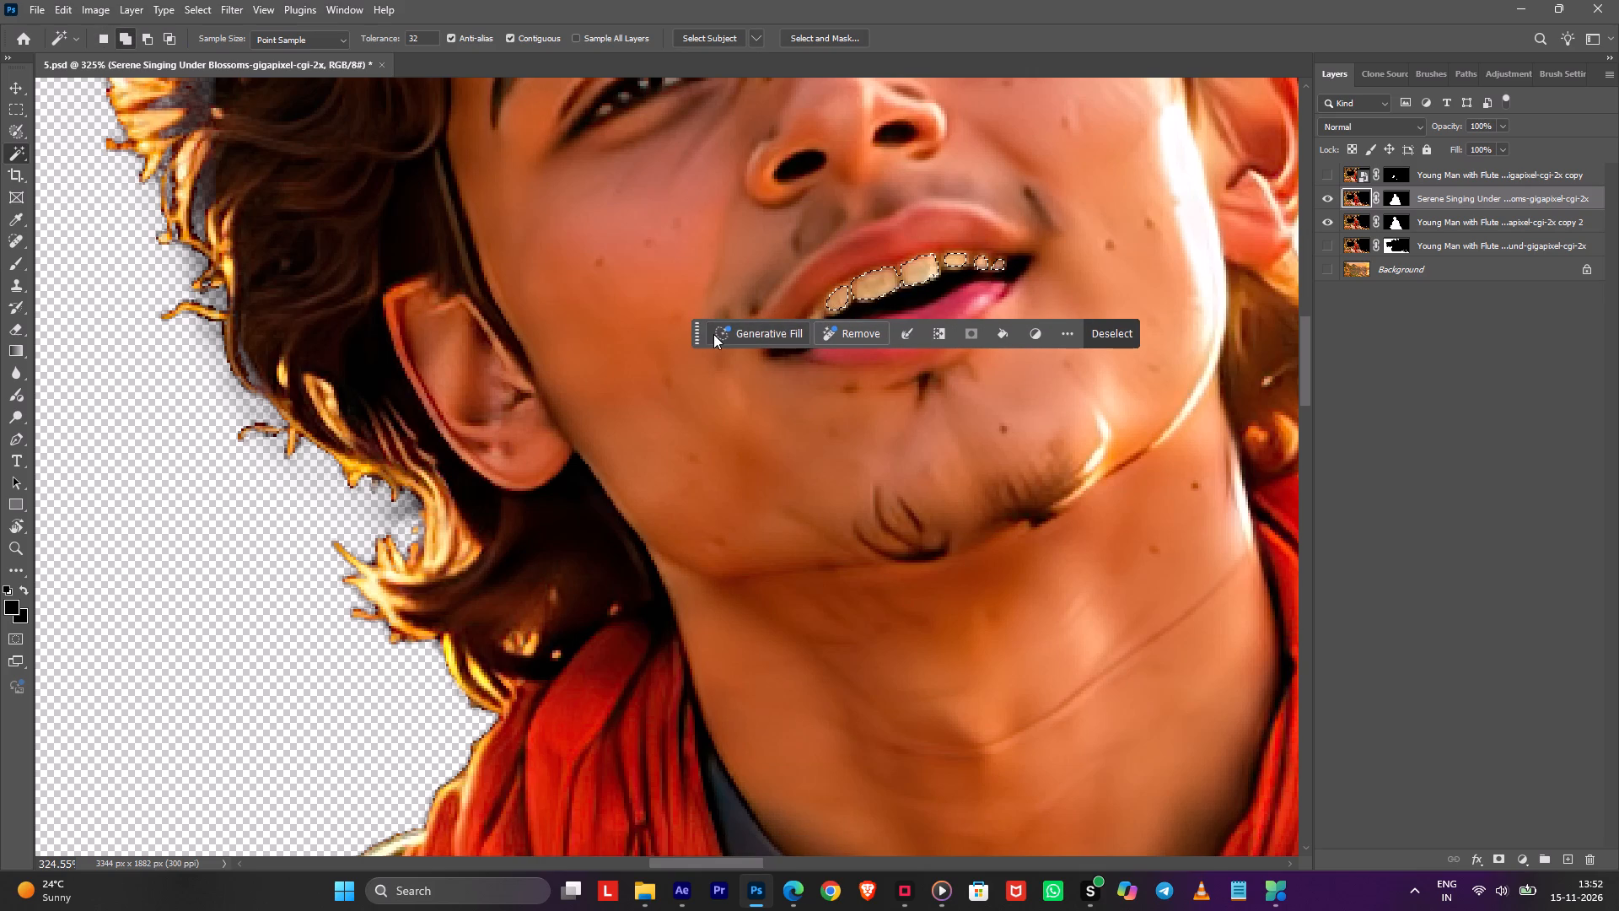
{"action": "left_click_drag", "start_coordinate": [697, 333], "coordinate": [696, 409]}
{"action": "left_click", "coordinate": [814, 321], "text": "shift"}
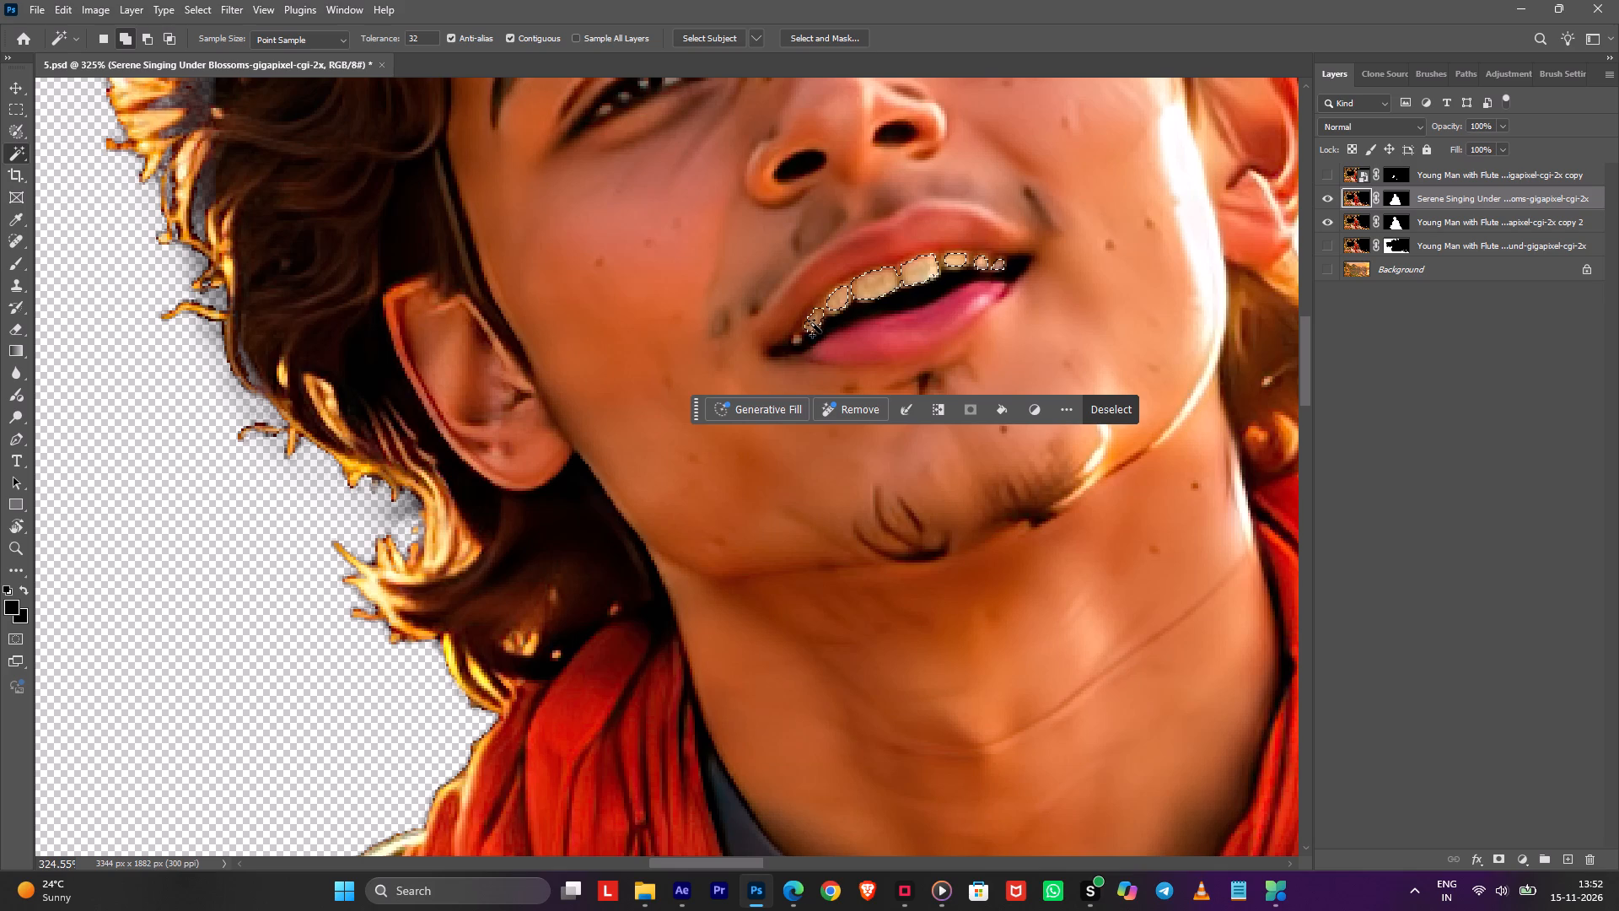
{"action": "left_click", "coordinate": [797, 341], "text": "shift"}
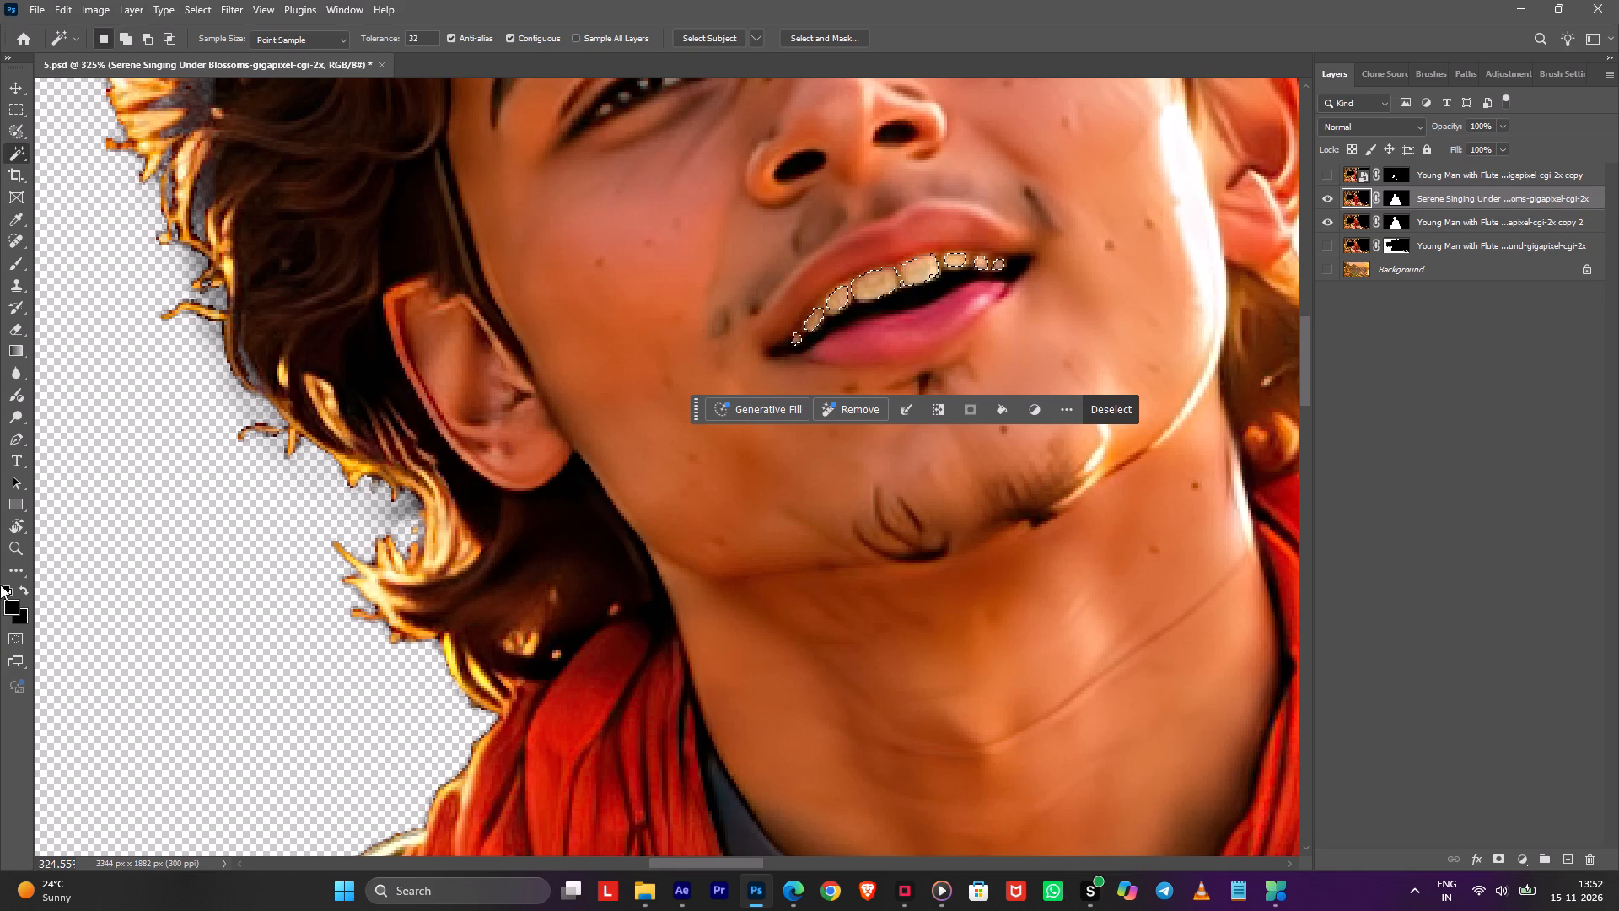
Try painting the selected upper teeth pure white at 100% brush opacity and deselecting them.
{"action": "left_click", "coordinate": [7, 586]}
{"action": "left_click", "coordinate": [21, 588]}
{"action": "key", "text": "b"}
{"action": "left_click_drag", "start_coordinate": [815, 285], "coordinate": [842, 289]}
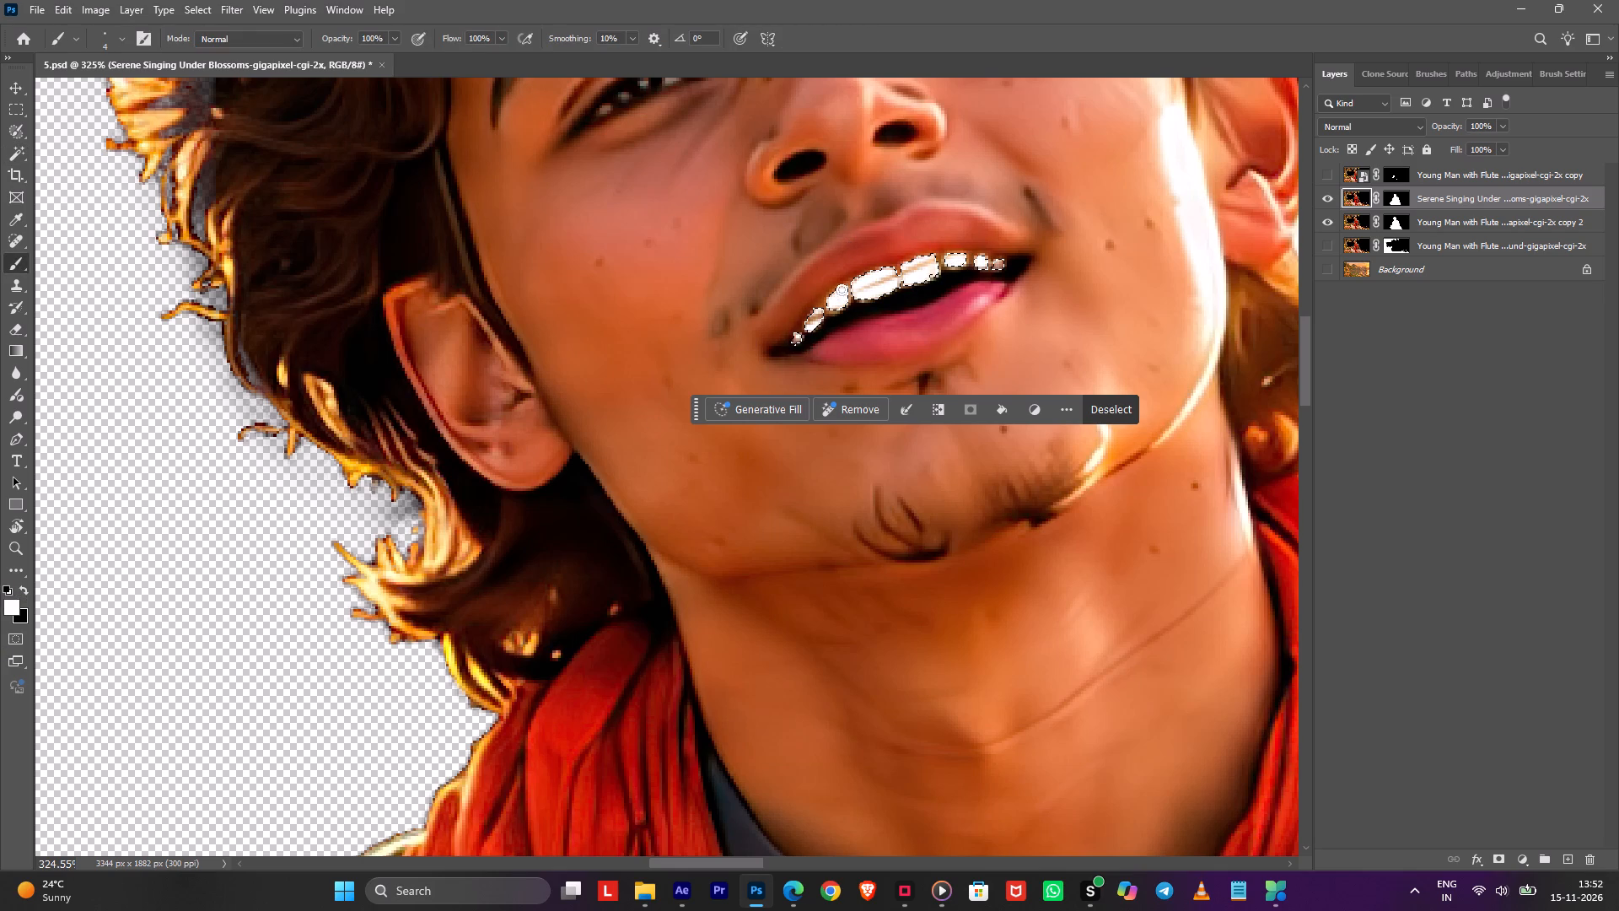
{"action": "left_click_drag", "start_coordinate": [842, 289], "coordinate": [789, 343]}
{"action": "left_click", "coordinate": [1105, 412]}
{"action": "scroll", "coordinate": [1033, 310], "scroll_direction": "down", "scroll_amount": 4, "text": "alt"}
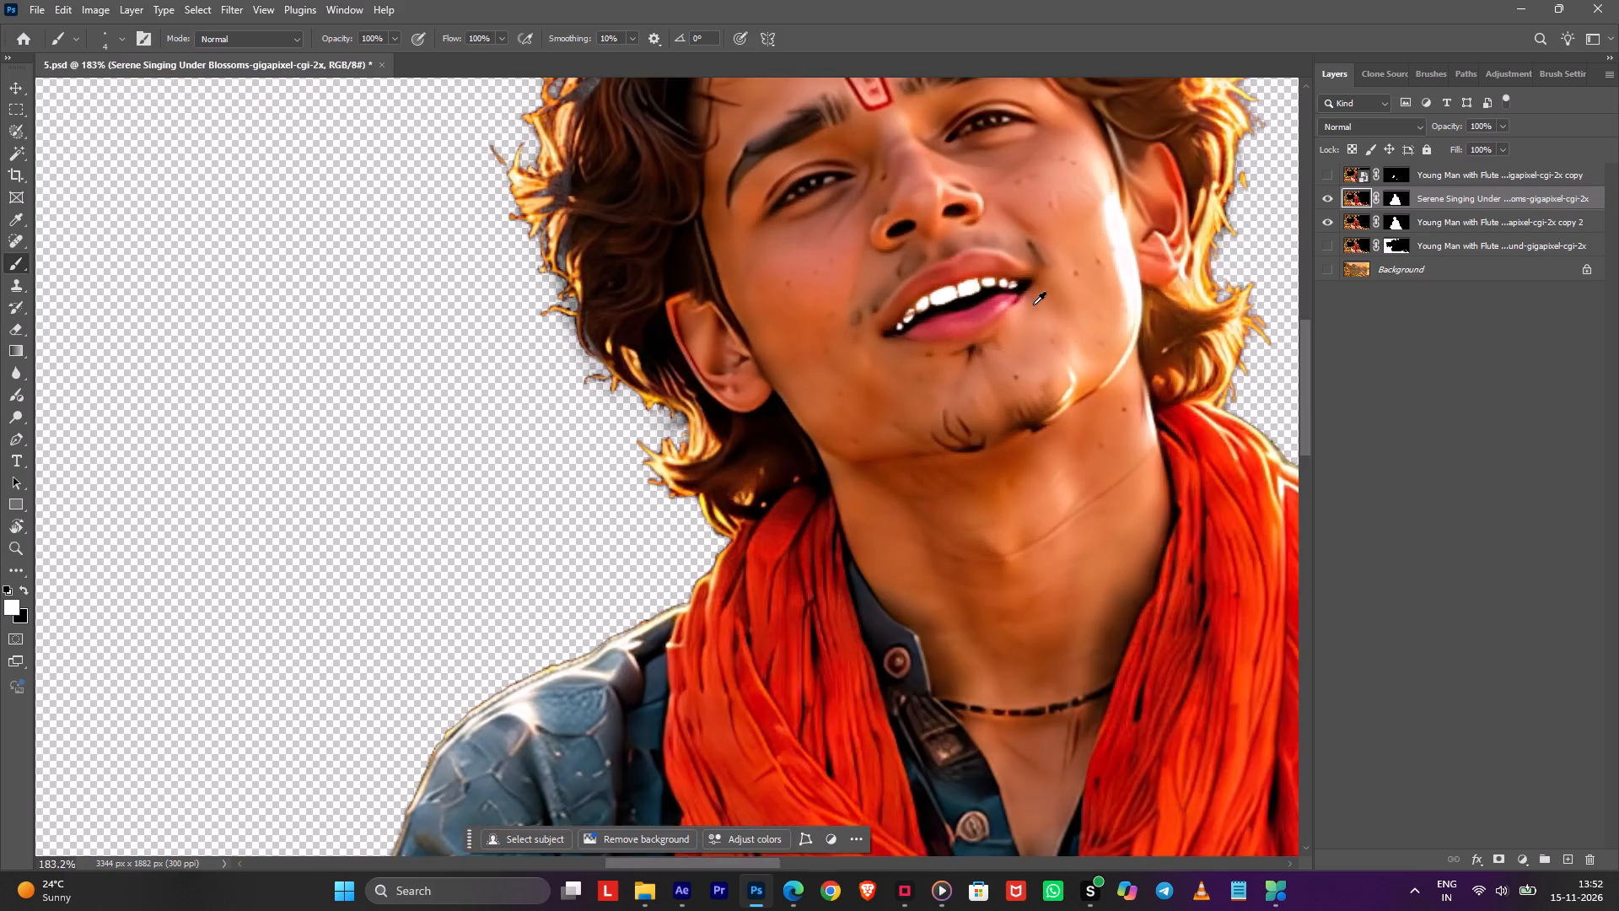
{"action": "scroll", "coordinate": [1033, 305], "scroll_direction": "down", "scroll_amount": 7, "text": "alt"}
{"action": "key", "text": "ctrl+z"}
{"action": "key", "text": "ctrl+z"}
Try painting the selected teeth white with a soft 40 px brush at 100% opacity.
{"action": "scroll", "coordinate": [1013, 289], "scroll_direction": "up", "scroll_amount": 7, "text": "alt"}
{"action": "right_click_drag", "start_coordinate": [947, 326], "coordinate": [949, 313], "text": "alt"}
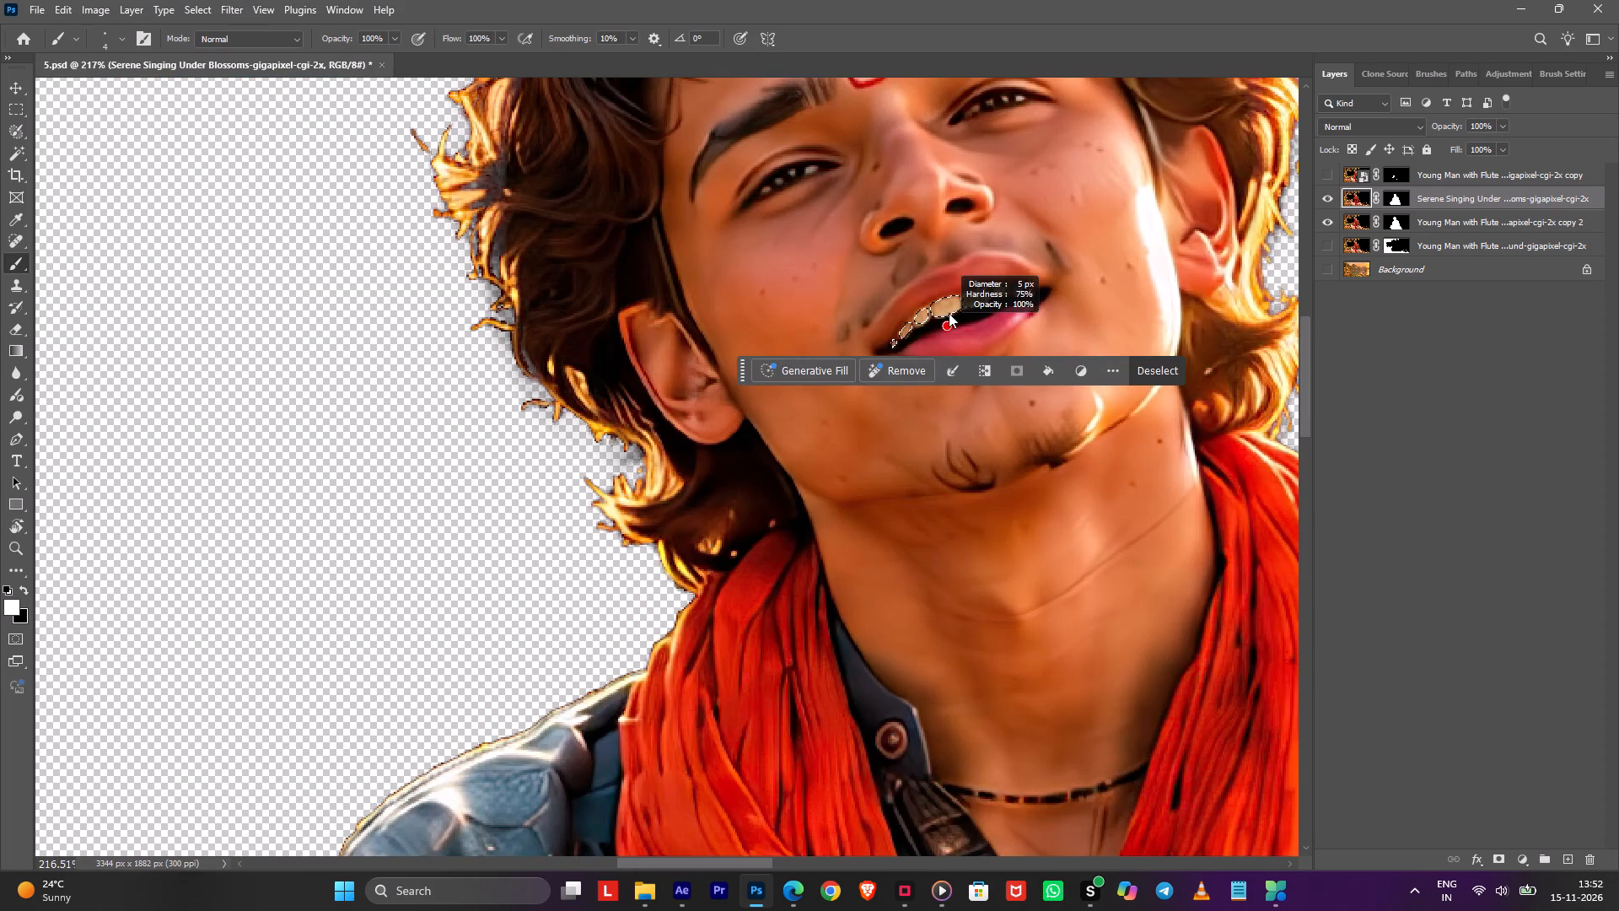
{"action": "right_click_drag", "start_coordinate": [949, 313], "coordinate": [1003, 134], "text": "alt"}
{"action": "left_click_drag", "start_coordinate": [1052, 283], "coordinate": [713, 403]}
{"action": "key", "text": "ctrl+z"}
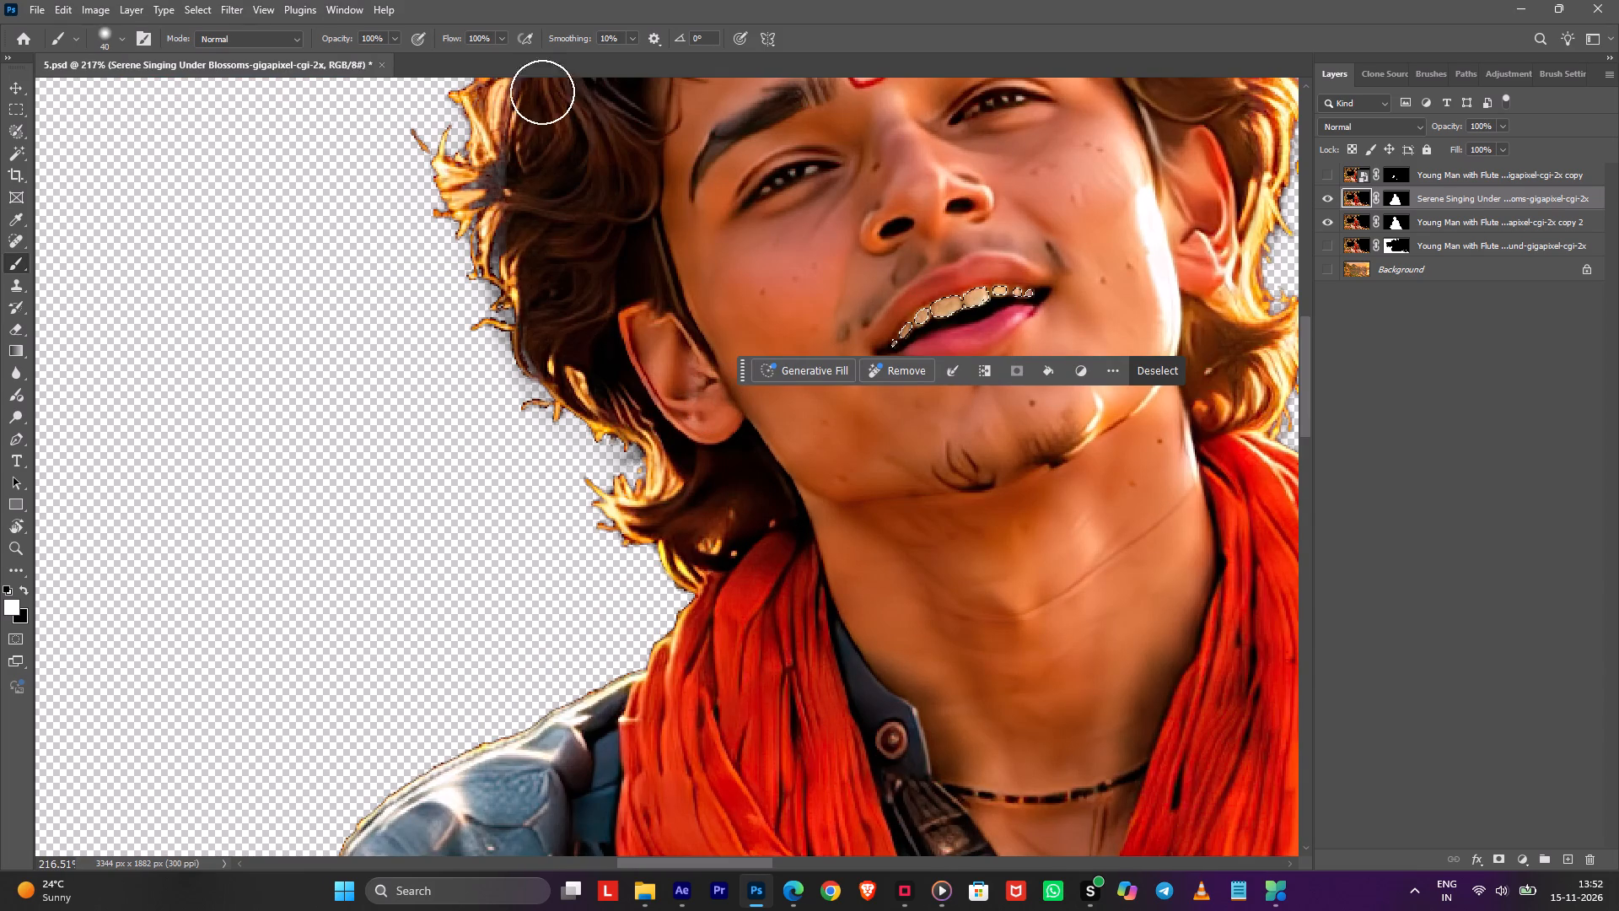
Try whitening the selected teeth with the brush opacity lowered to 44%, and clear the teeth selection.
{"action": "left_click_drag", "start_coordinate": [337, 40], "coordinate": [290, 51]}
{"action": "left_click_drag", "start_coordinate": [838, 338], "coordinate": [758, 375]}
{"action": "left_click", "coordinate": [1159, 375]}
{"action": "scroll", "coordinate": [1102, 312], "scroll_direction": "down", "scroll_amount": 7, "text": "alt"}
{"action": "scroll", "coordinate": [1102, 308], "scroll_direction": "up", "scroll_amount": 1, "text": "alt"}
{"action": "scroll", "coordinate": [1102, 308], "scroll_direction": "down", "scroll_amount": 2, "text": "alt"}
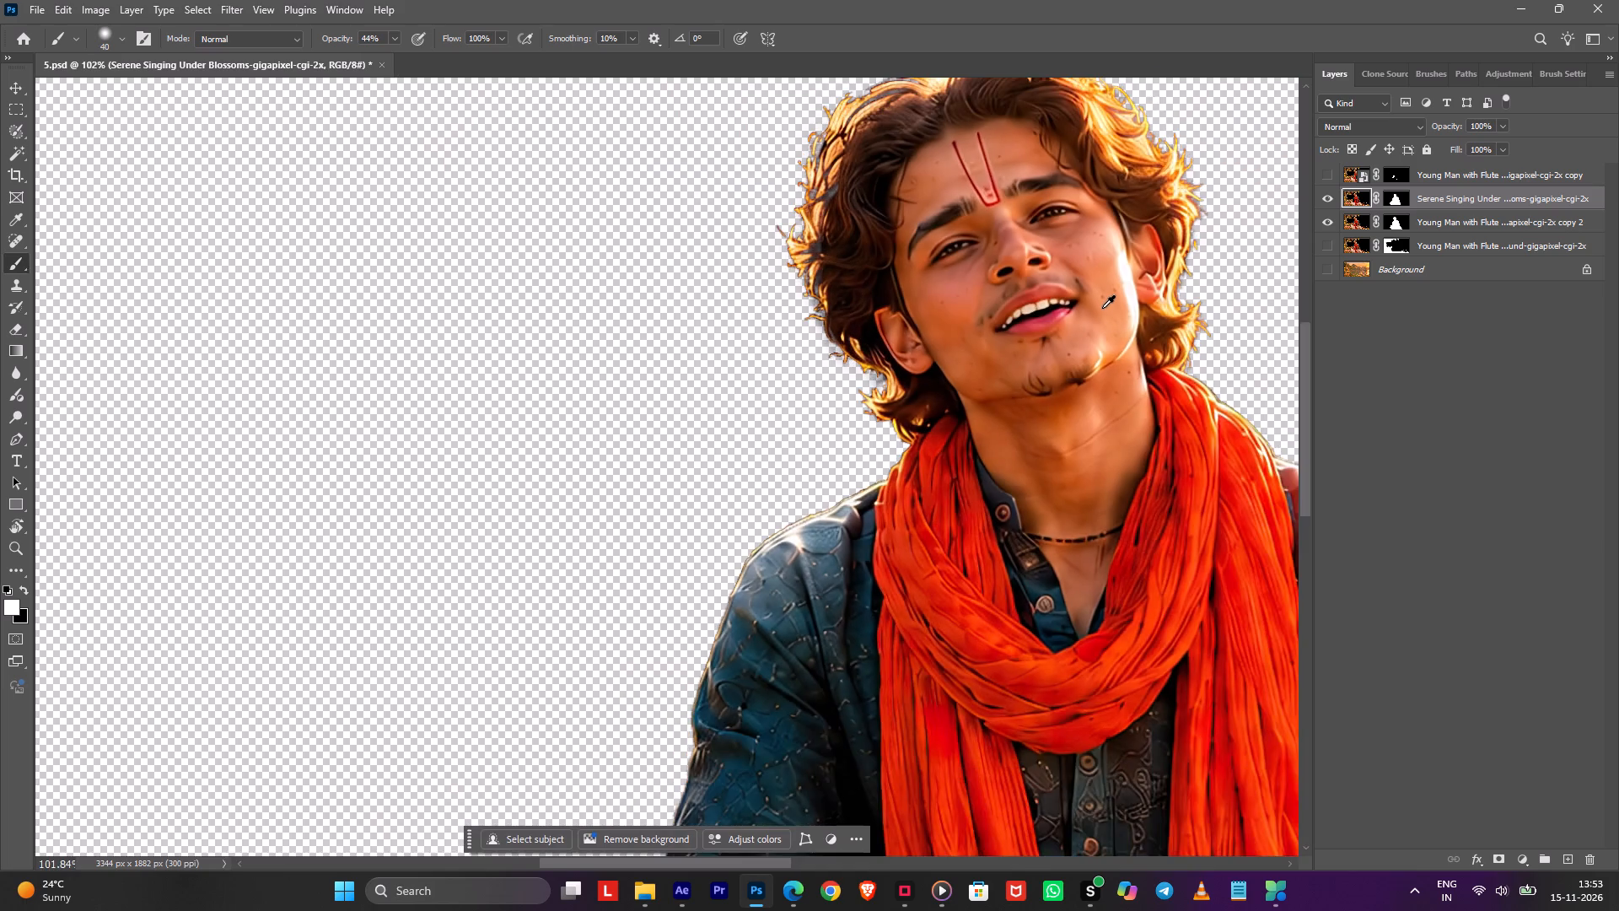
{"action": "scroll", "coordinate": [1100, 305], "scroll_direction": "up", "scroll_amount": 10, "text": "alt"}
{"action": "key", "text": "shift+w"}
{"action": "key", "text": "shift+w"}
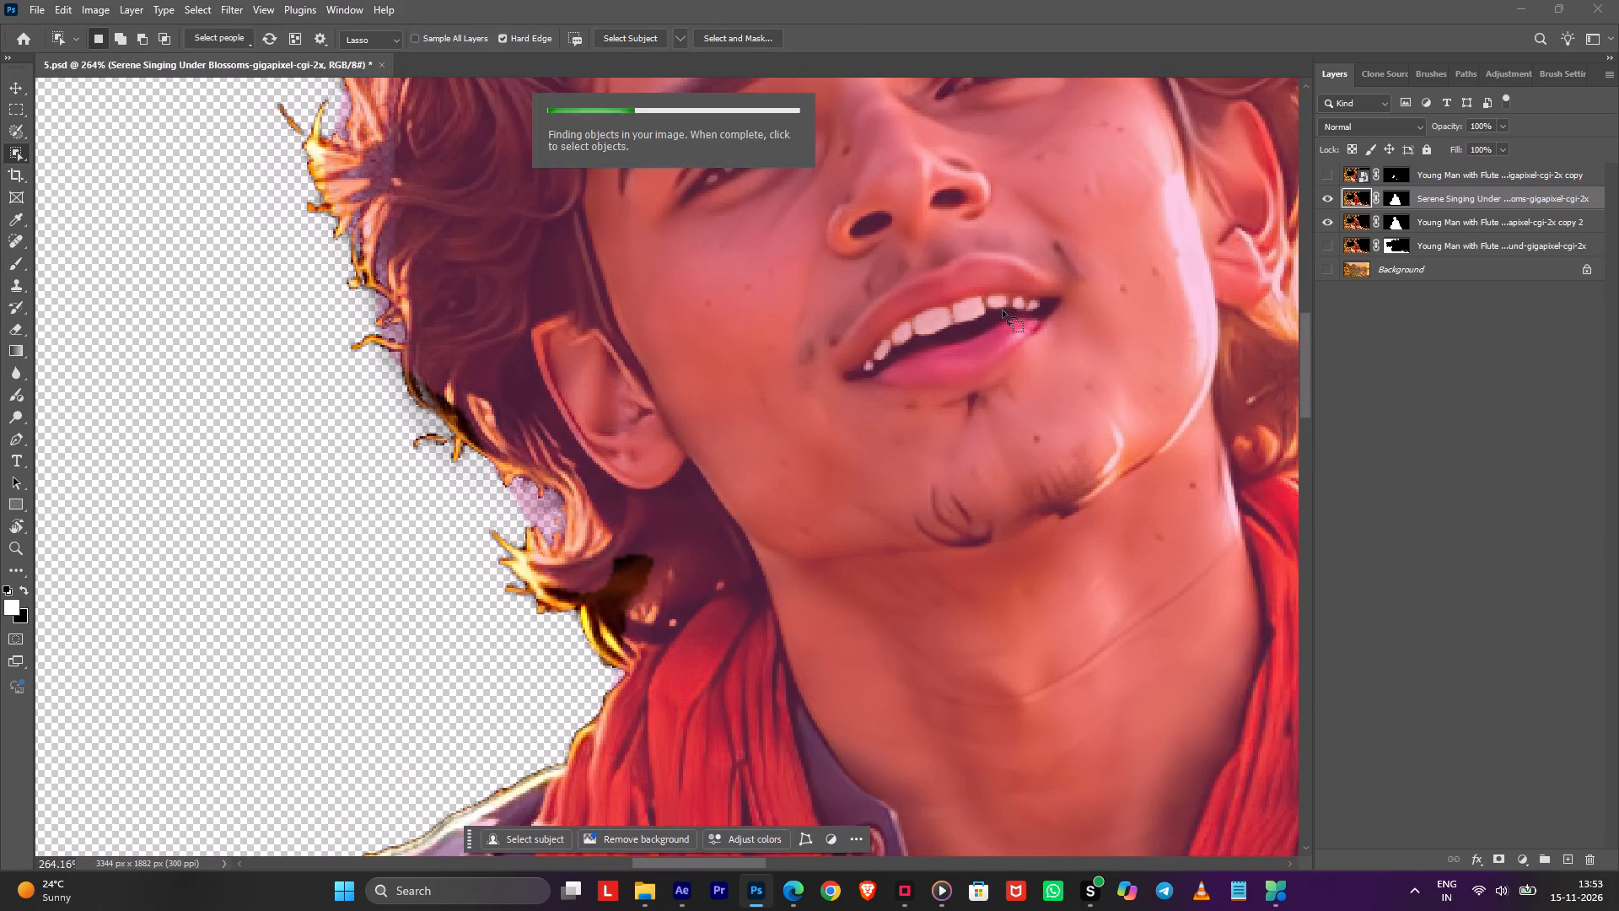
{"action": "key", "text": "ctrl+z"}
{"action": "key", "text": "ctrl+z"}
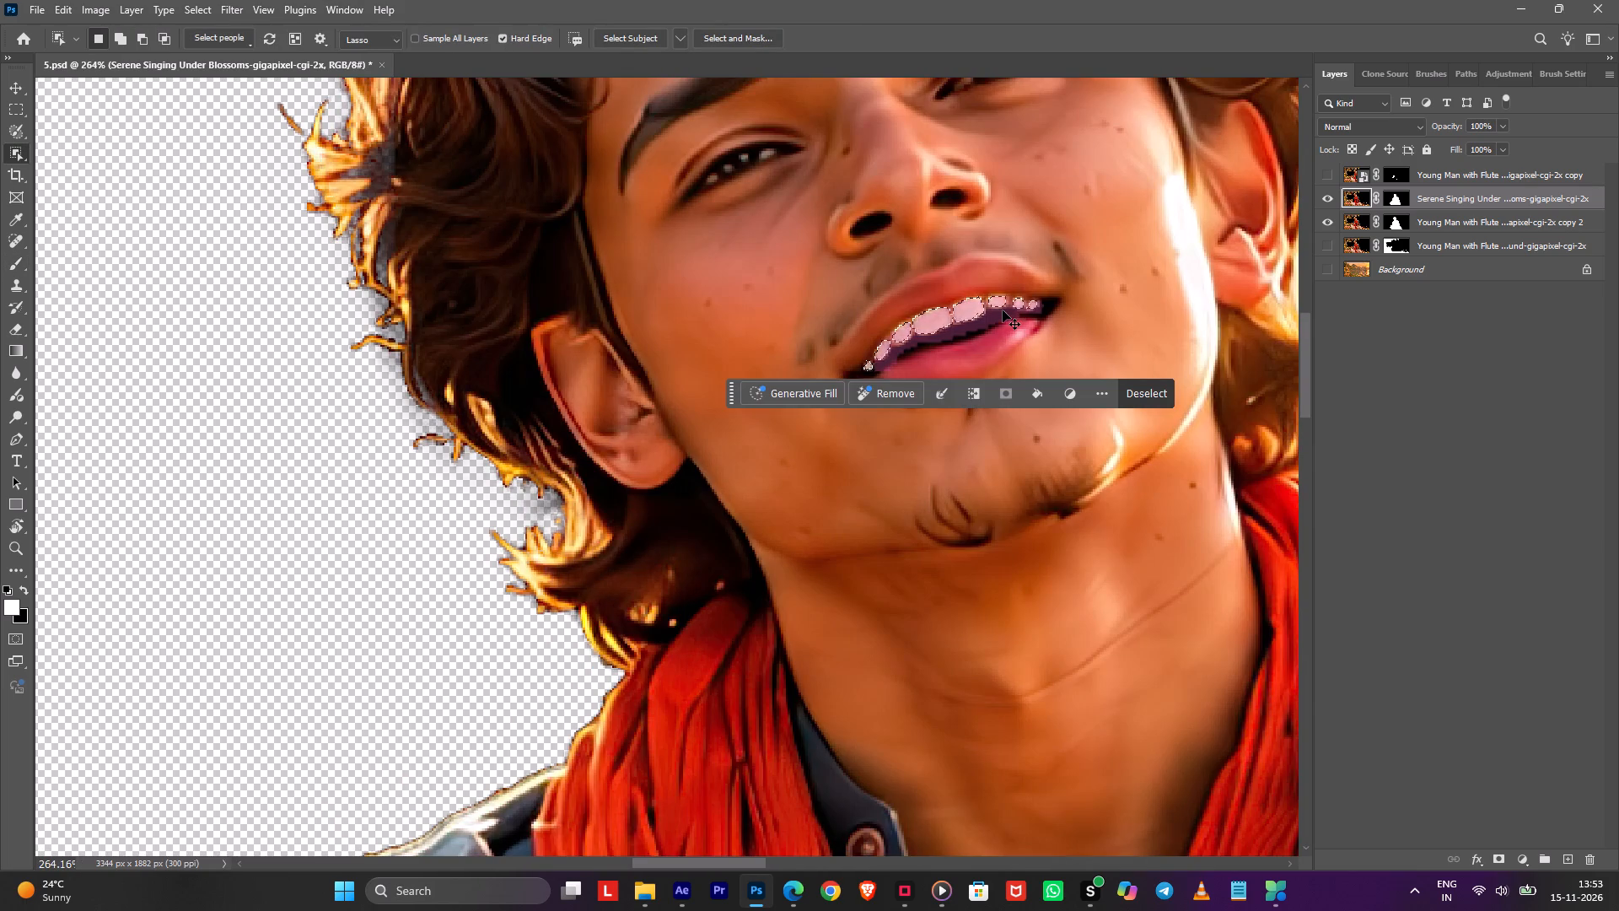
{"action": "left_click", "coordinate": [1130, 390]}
Duplicate the Young Man with Flute copy 2 layer and place the duplicate above the Serene Singing Under Blossoms layer.
{"action": "scroll", "coordinate": [1072, 352], "scroll_direction": "down", "scroll_amount": 8, "text": "alt"}
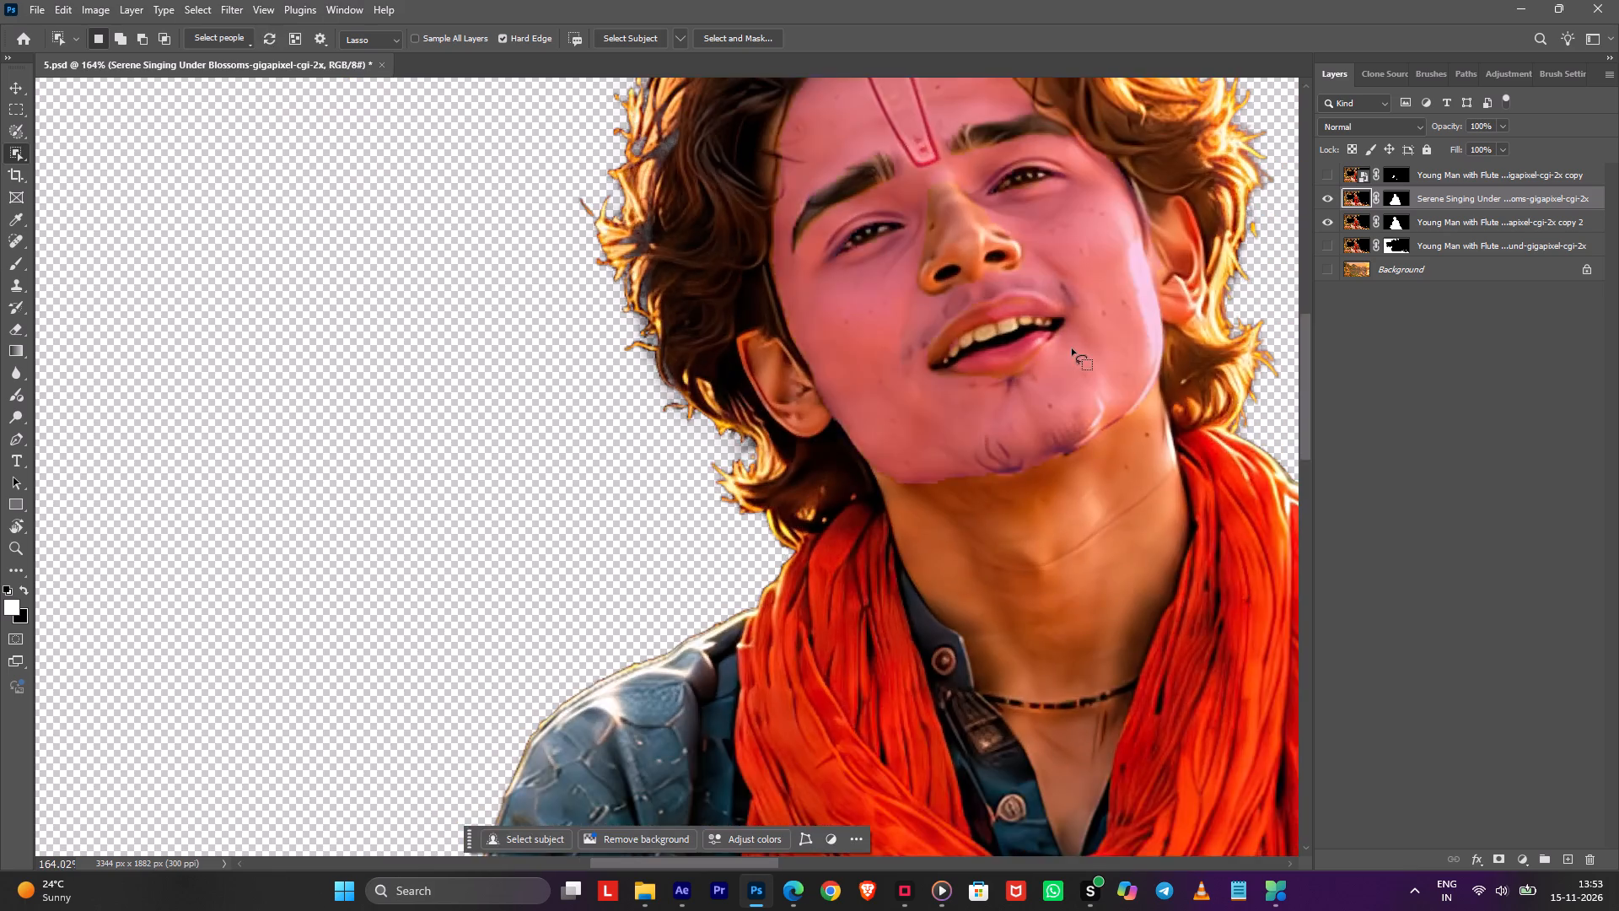
{"action": "scroll", "coordinate": [1072, 348], "scroll_direction": "down", "scroll_amount": 8, "text": "alt"}
{"action": "key", "text": "space"}
{"action": "key", "text": "space"}
{"action": "key", "text": "space"}
{"action": "key", "text": "space"}
{"action": "key", "text": "space"}
{"action": "left_click_drag", "start_coordinate": [1148, 297], "coordinate": [1042, 265]}
{"action": "scroll", "coordinate": [1042, 265], "scroll_direction": "down", "scroll_amount": 5, "text": "alt"}
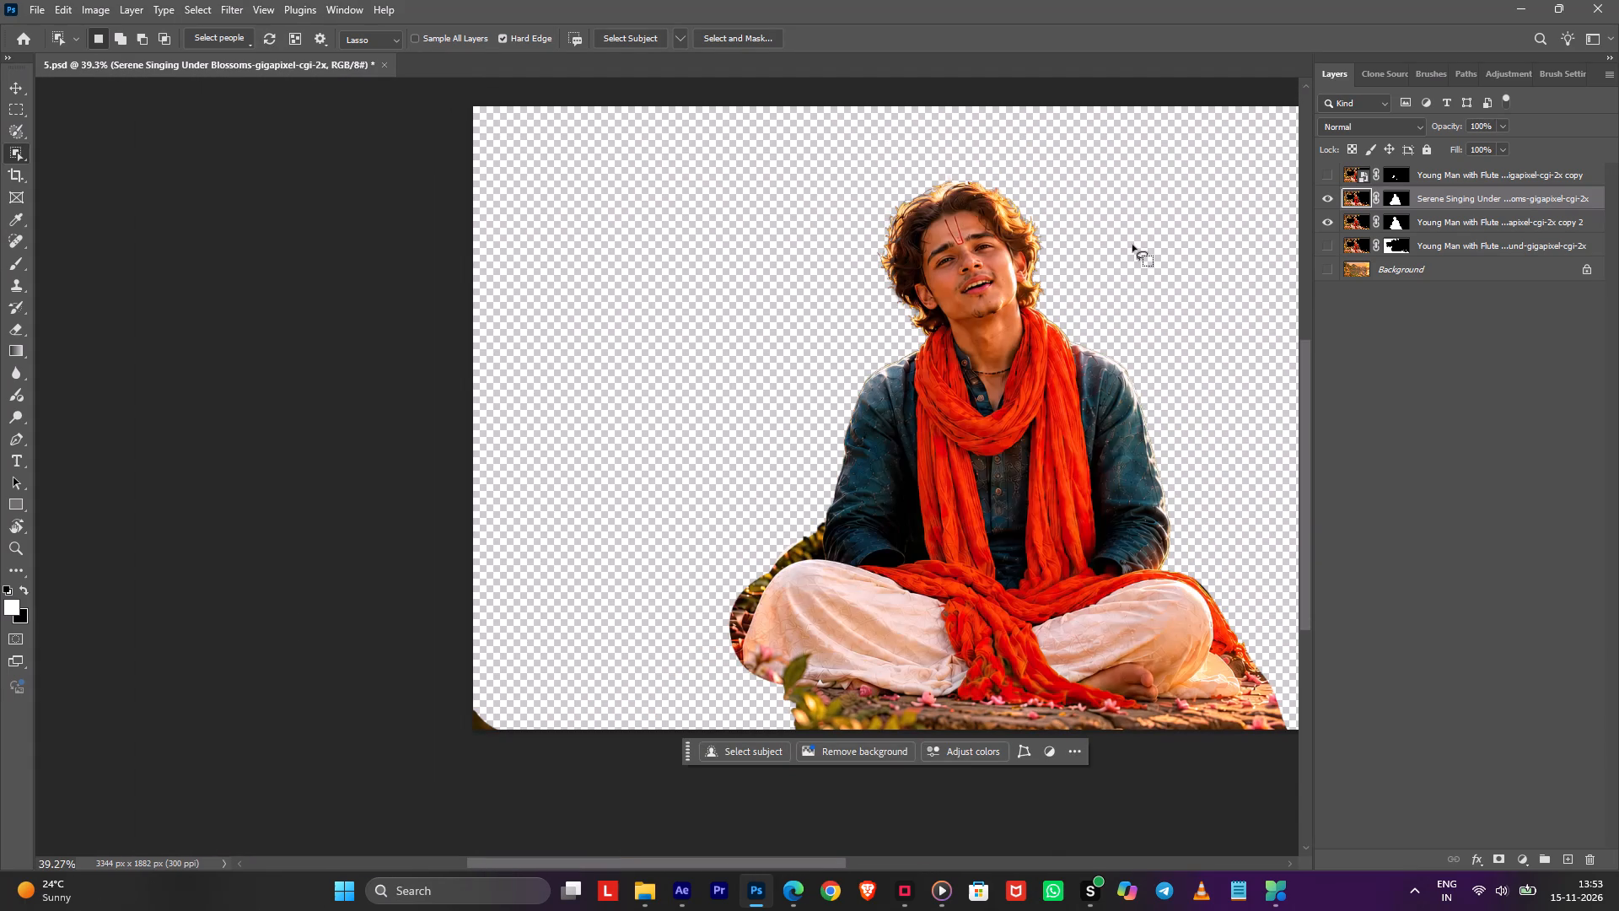
{"action": "left_click", "coordinate": [1426, 225]}
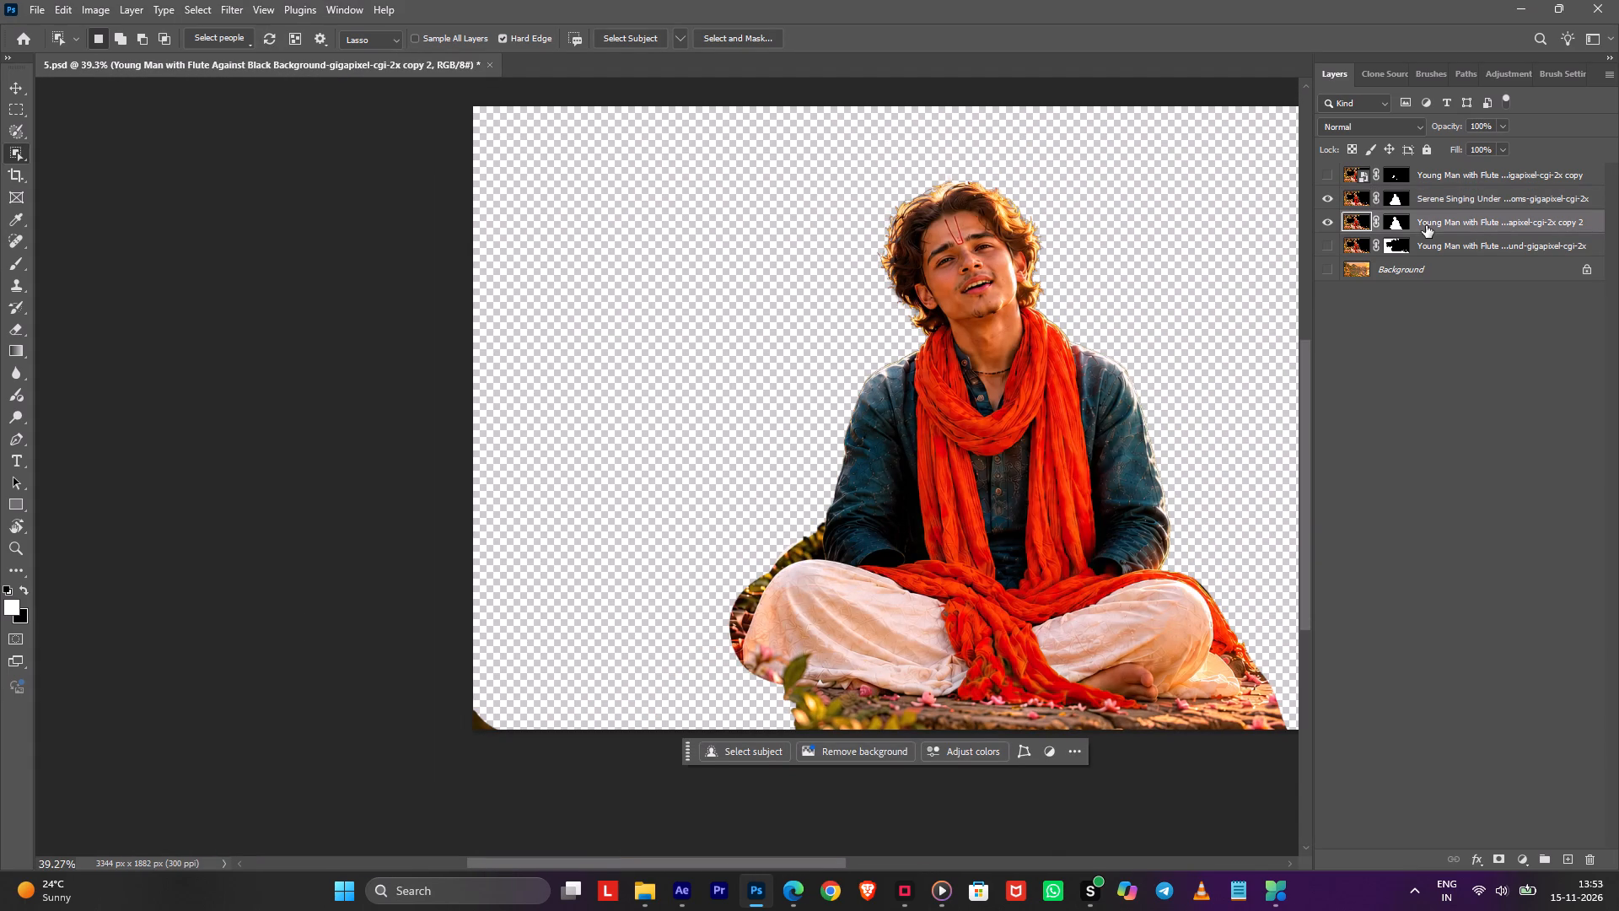
{"action": "key", "text": "ctrl+j"}
{"action": "left_click_drag", "start_coordinate": [1439, 224], "coordinate": [1439, 191]}
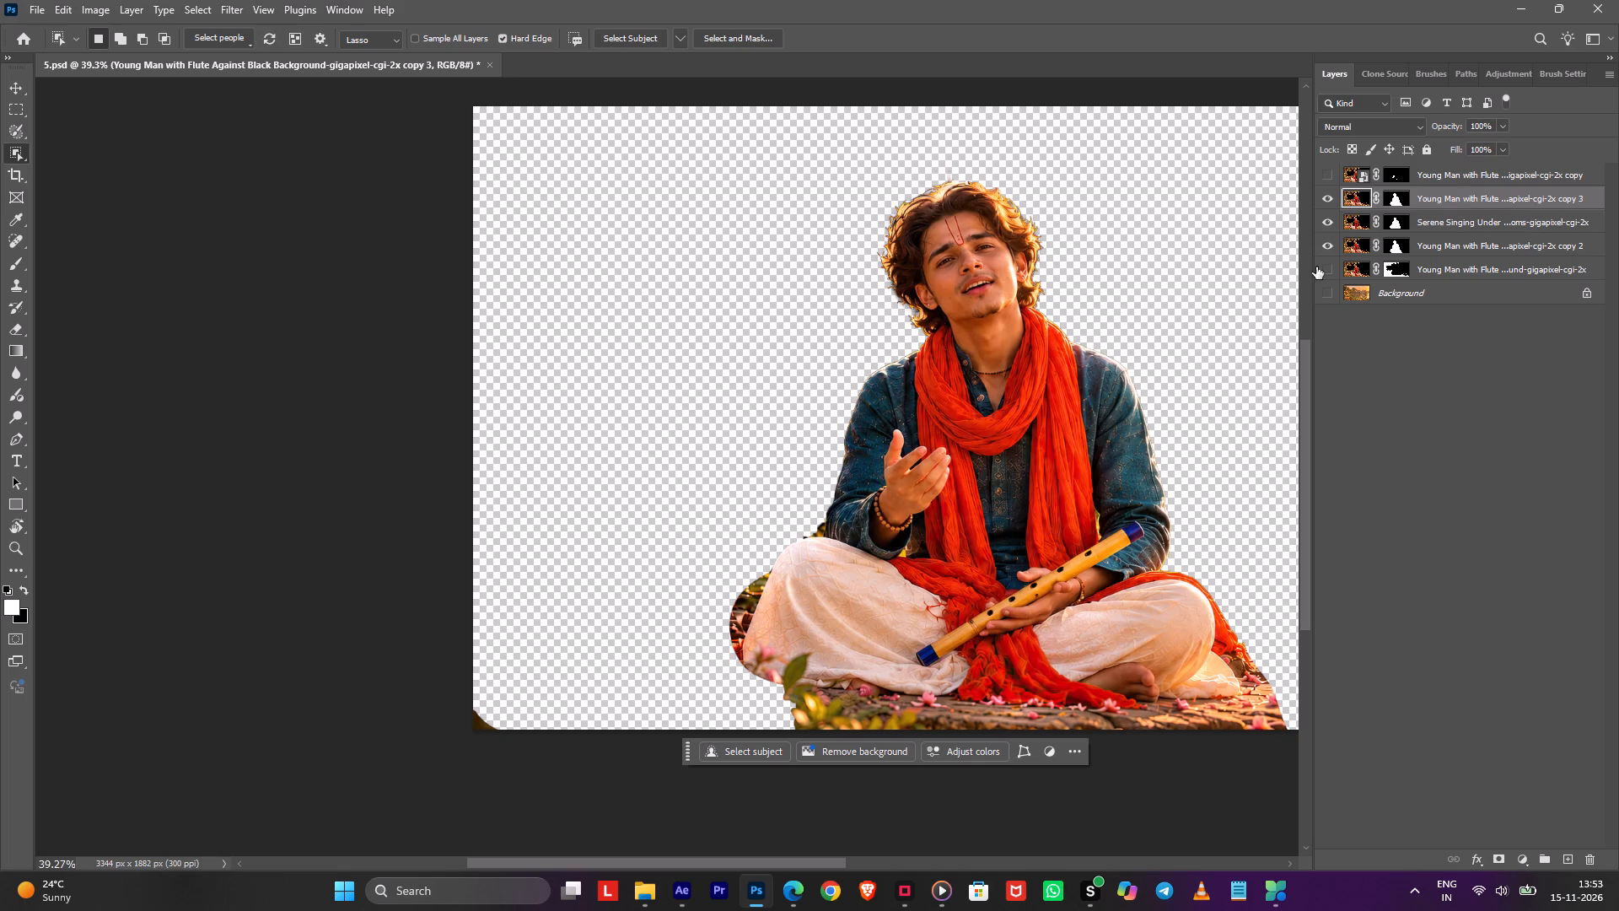
Hide the duplicated man layer and show the topmost layer holding the masked hands.
{"action": "left_click", "coordinate": [1334, 197]}
{"action": "left_click", "coordinate": [1328, 170]}
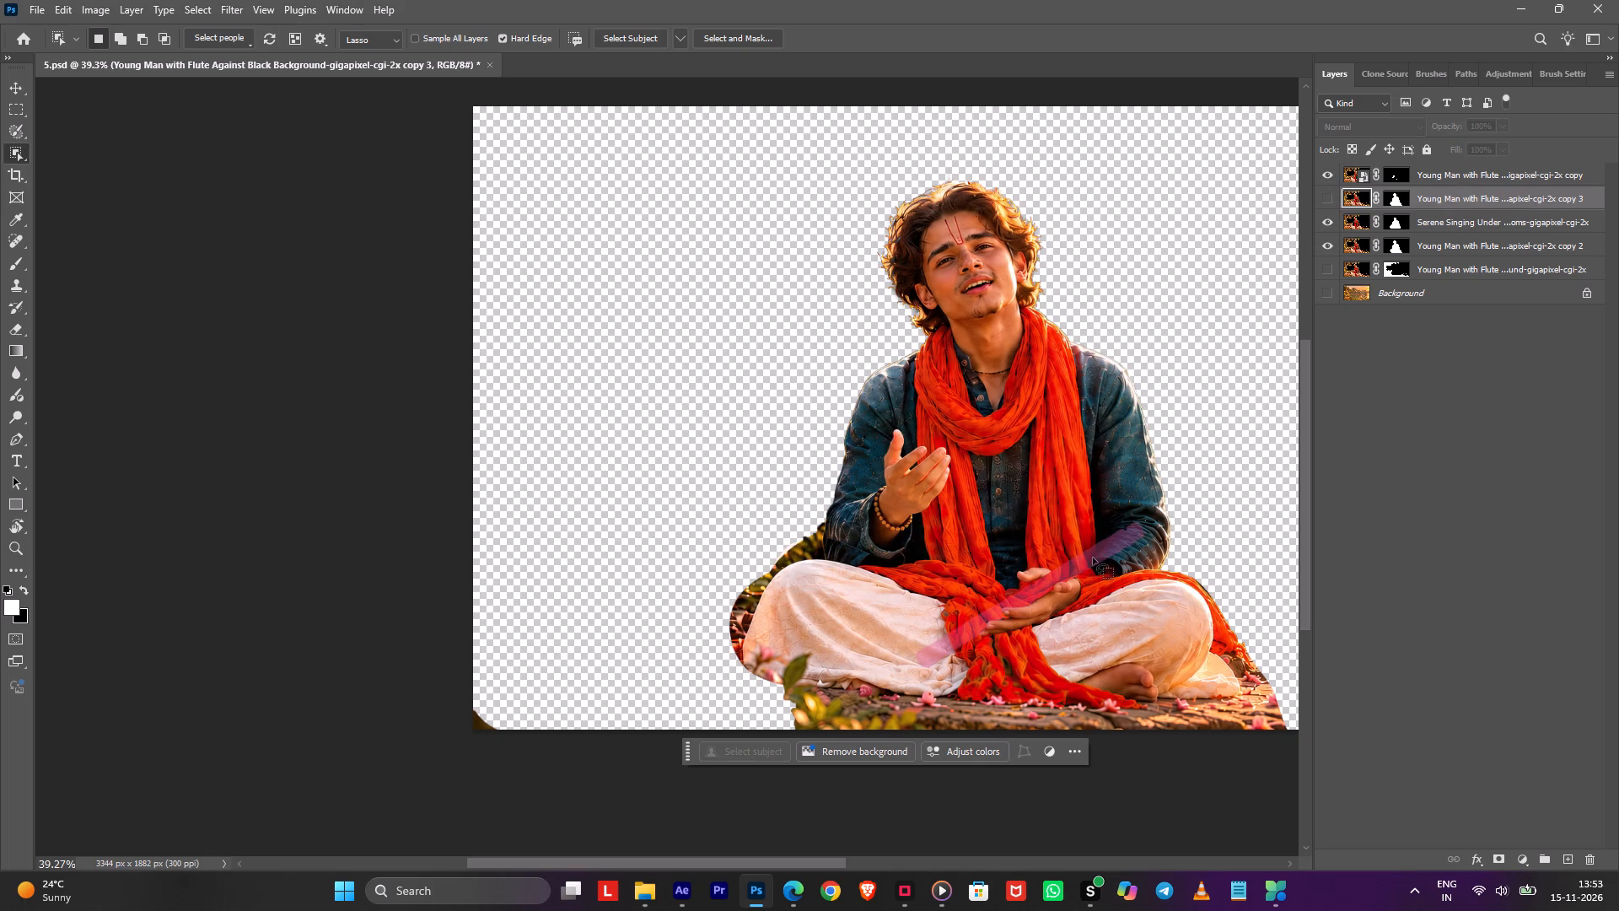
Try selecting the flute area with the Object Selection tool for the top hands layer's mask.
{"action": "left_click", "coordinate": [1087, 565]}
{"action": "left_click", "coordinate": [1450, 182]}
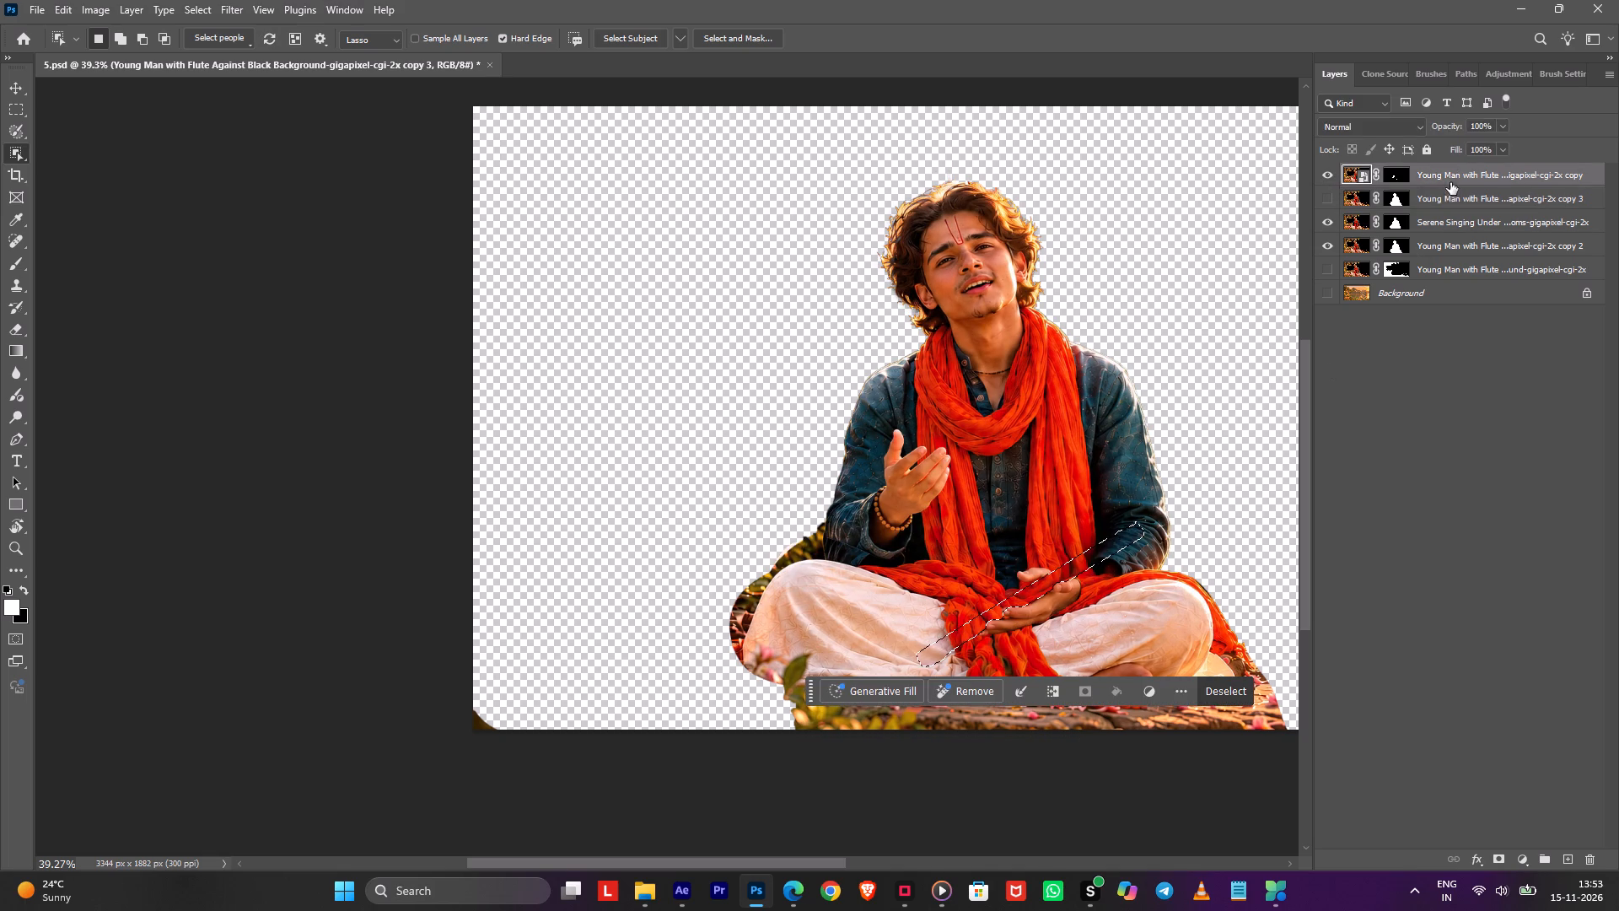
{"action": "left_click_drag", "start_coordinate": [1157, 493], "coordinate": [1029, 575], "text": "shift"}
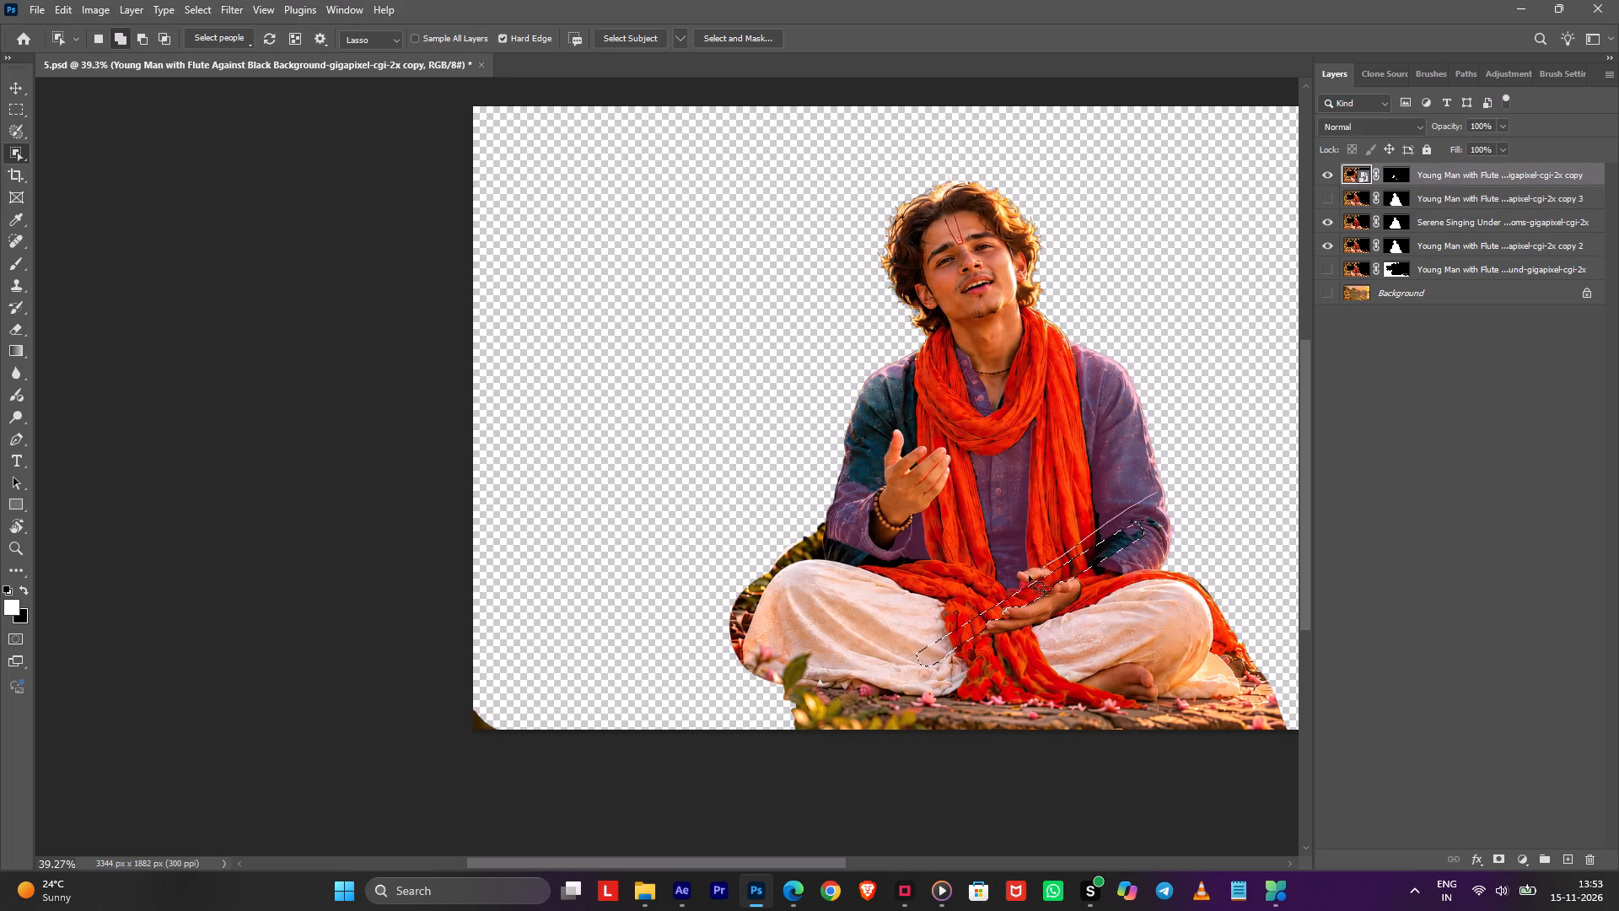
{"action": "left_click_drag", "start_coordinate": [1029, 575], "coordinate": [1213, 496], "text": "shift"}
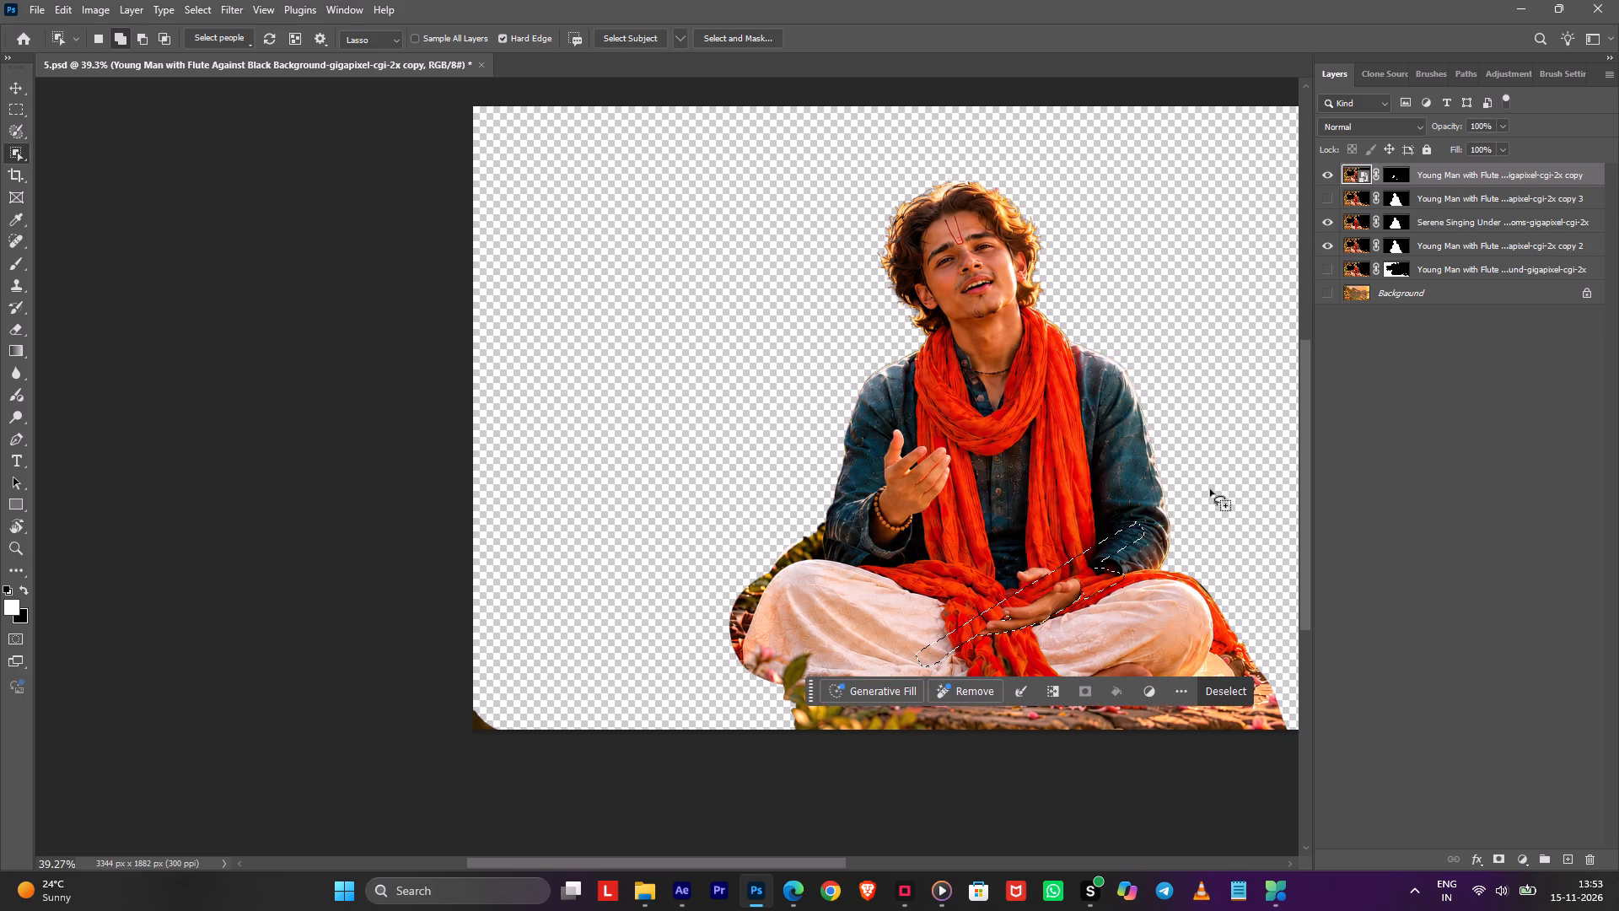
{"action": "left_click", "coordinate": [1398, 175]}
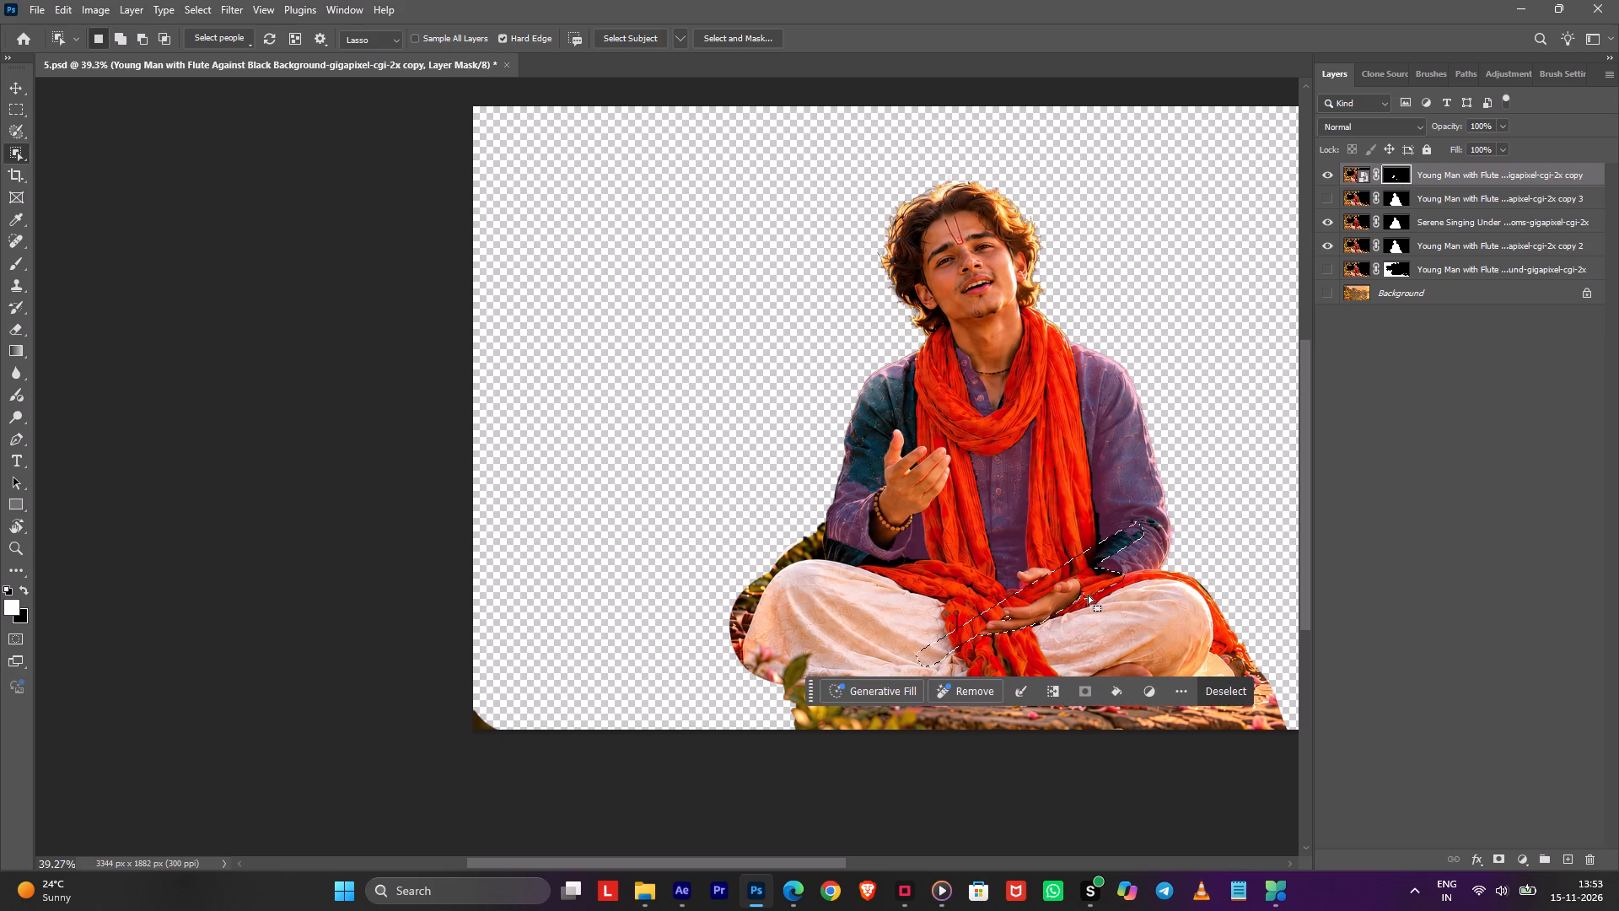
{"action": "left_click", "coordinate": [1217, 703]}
Hide the Serene Singing Under Blossoms layer.
{"action": "left_click", "coordinate": [1319, 222]}
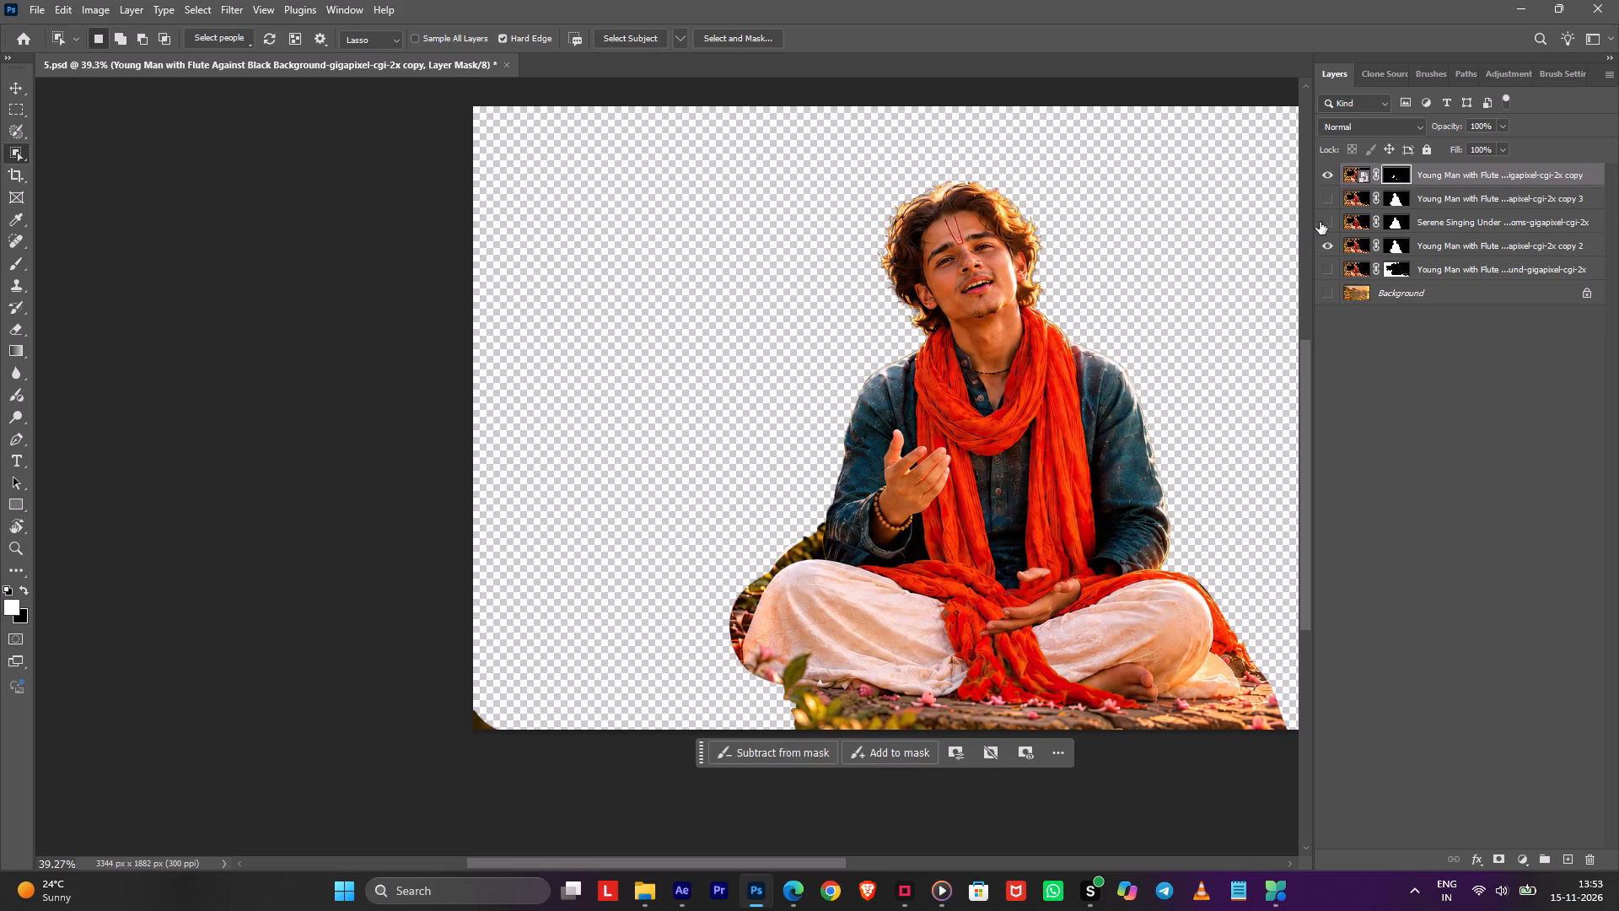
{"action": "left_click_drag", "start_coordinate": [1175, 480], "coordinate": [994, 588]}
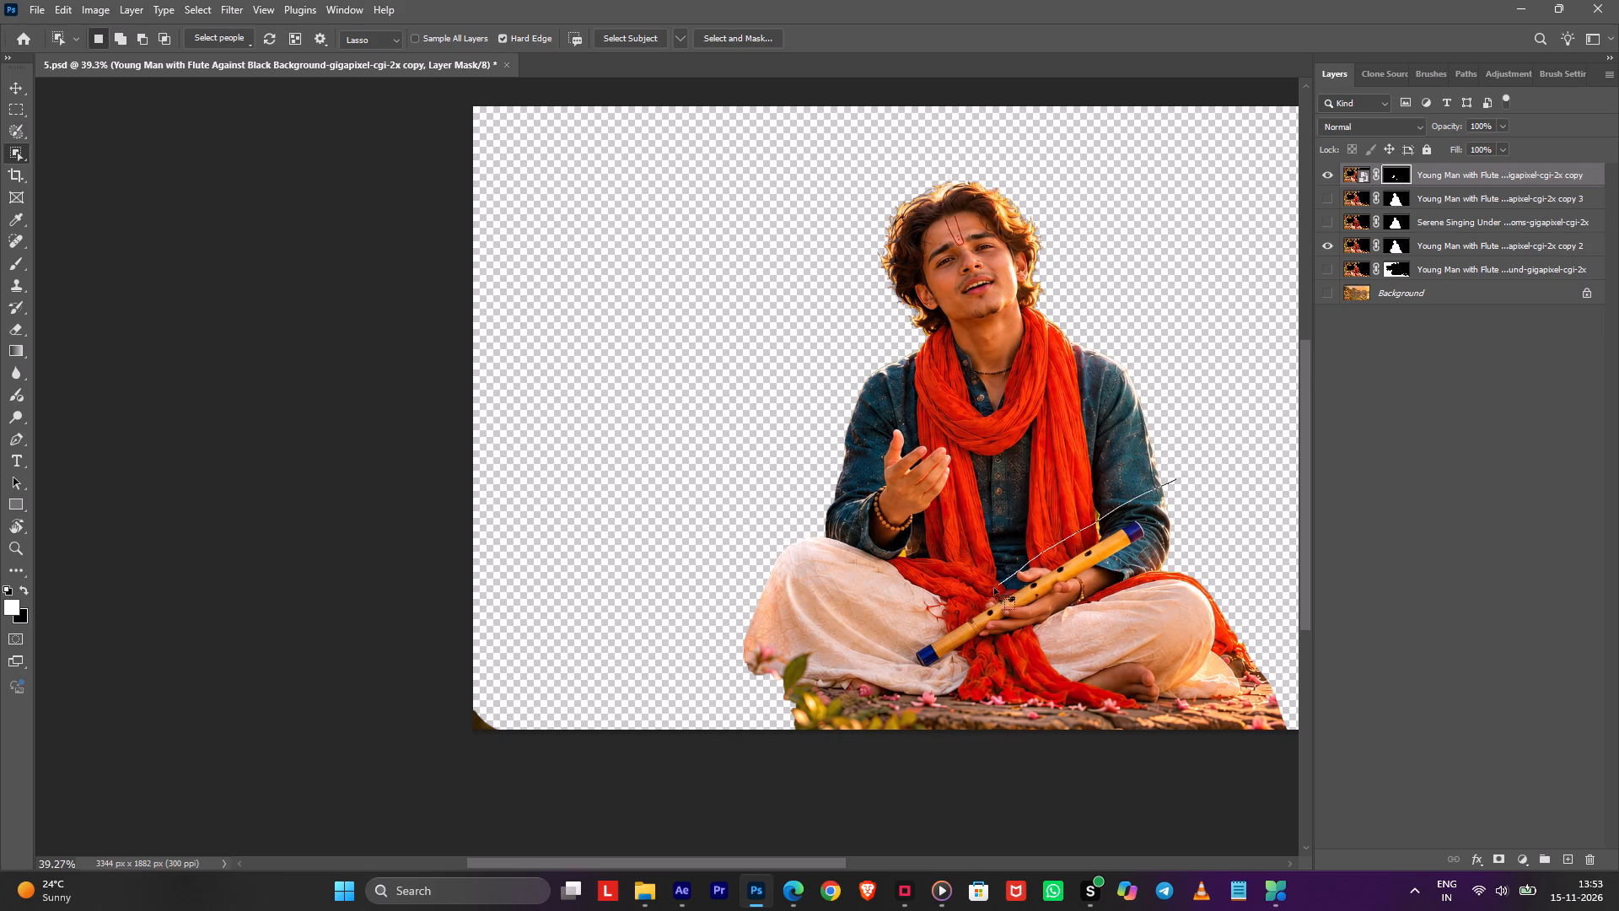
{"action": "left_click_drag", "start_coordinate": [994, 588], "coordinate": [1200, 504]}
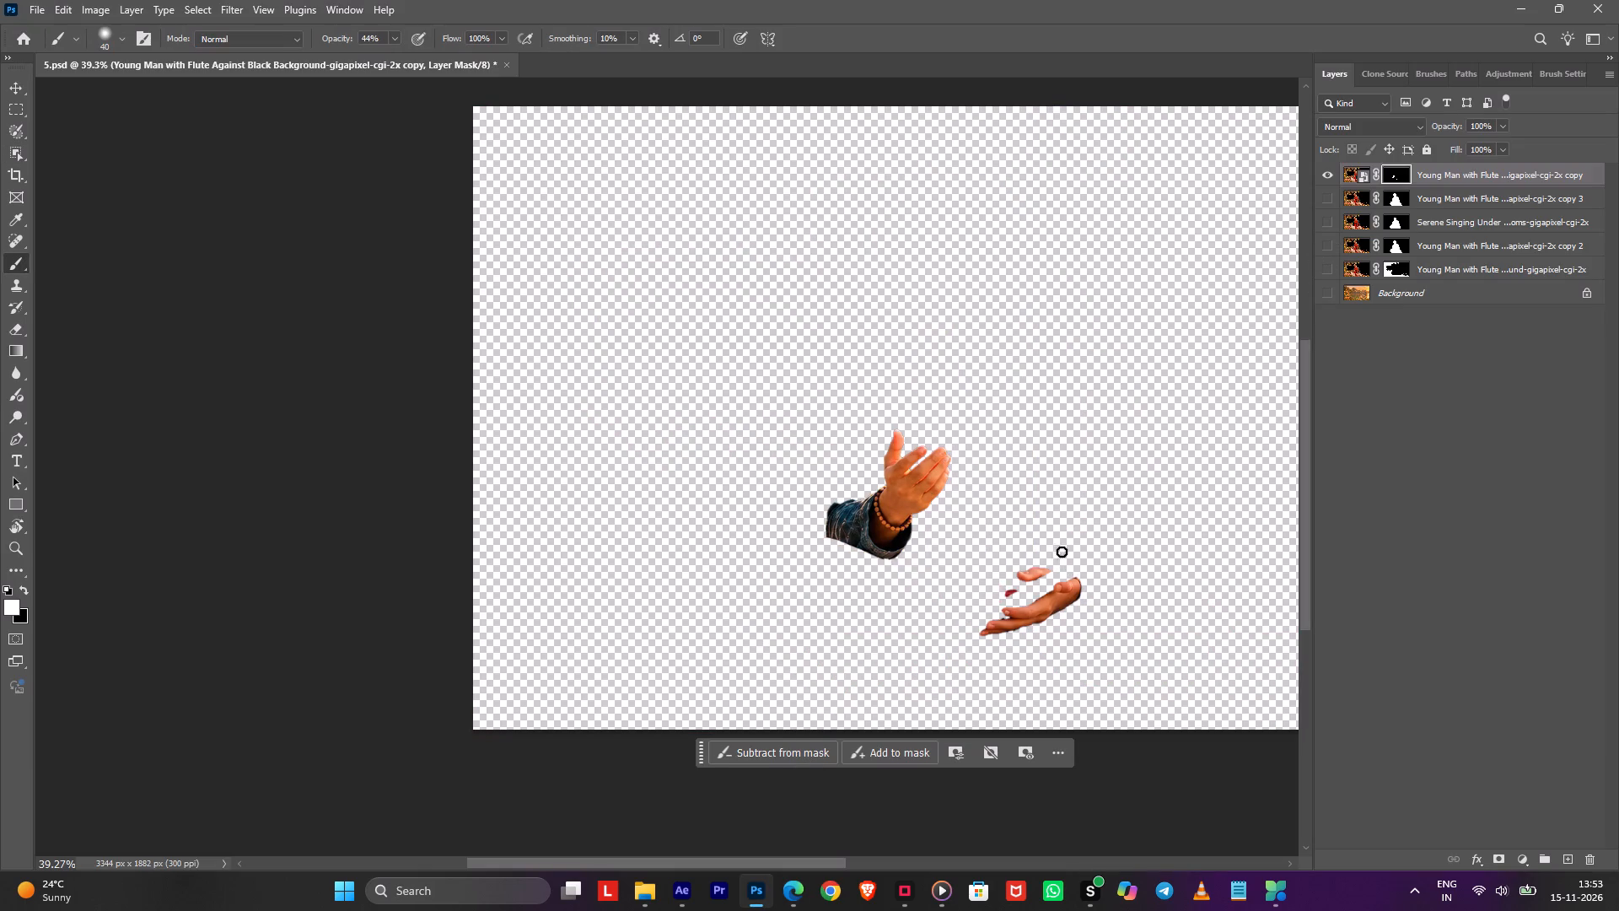
{"action": "right_click_drag", "start_coordinate": [1002, 590], "coordinate": [1041, 582], "text": "alt"}
{"action": "key", "text": "x"}
{"action": "left_click_drag", "start_coordinate": [1052, 537], "coordinate": [983, 636]}
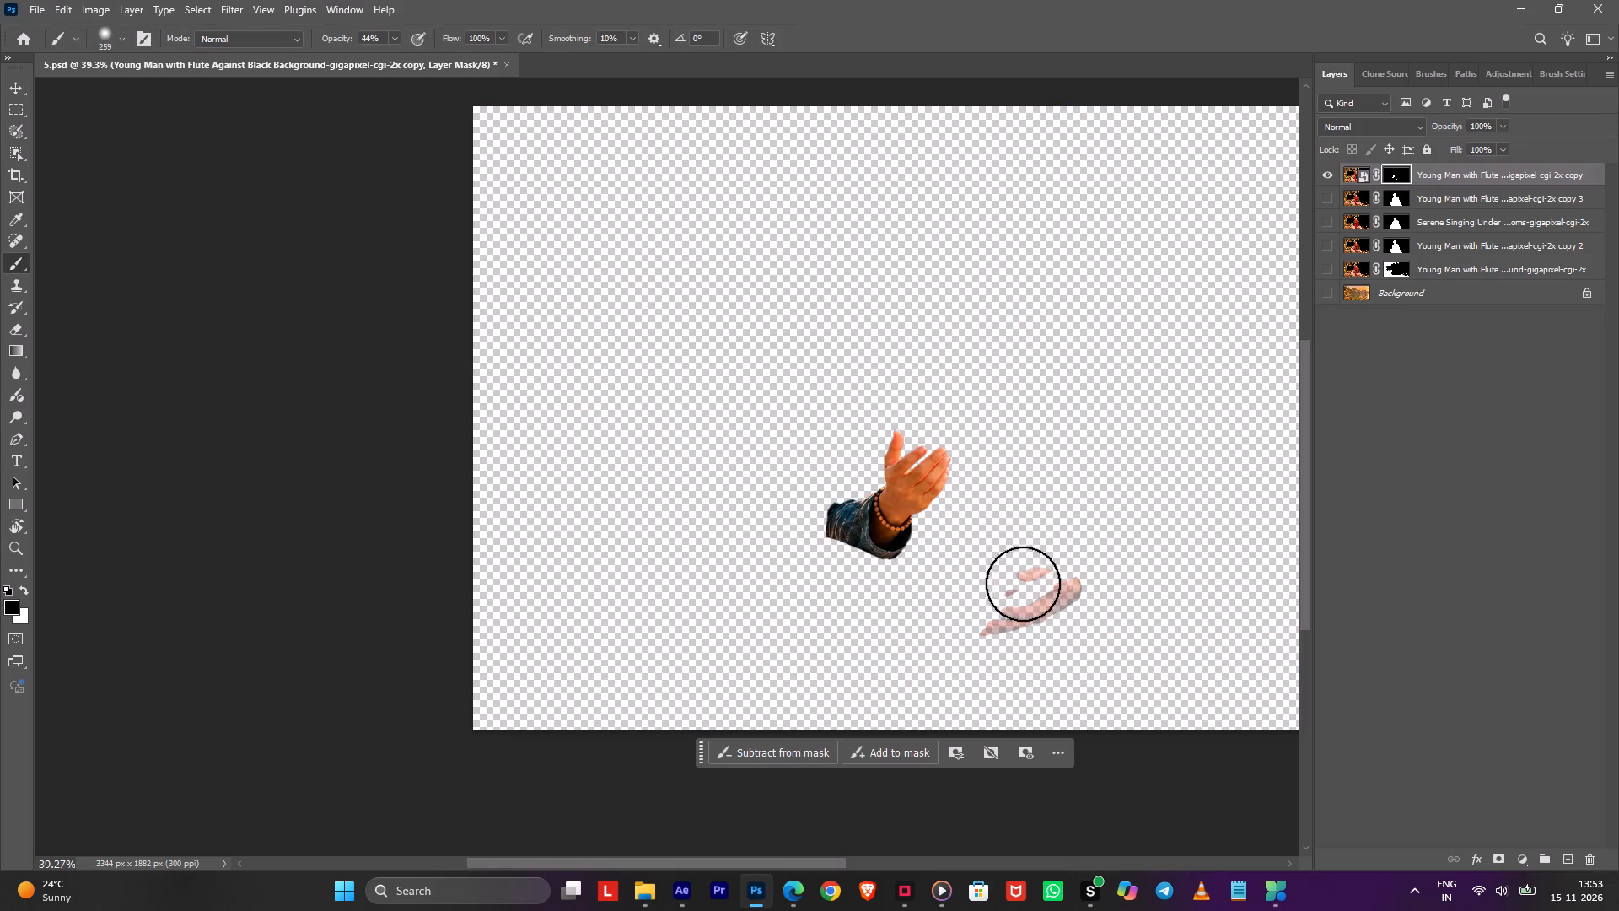
{"action": "right_click_drag", "start_coordinate": [1070, 499], "coordinate": [1032, 825], "text": "alt"}
{"action": "left_click_drag", "start_coordinate": [334, 38], "coordinate": [954, 143]}
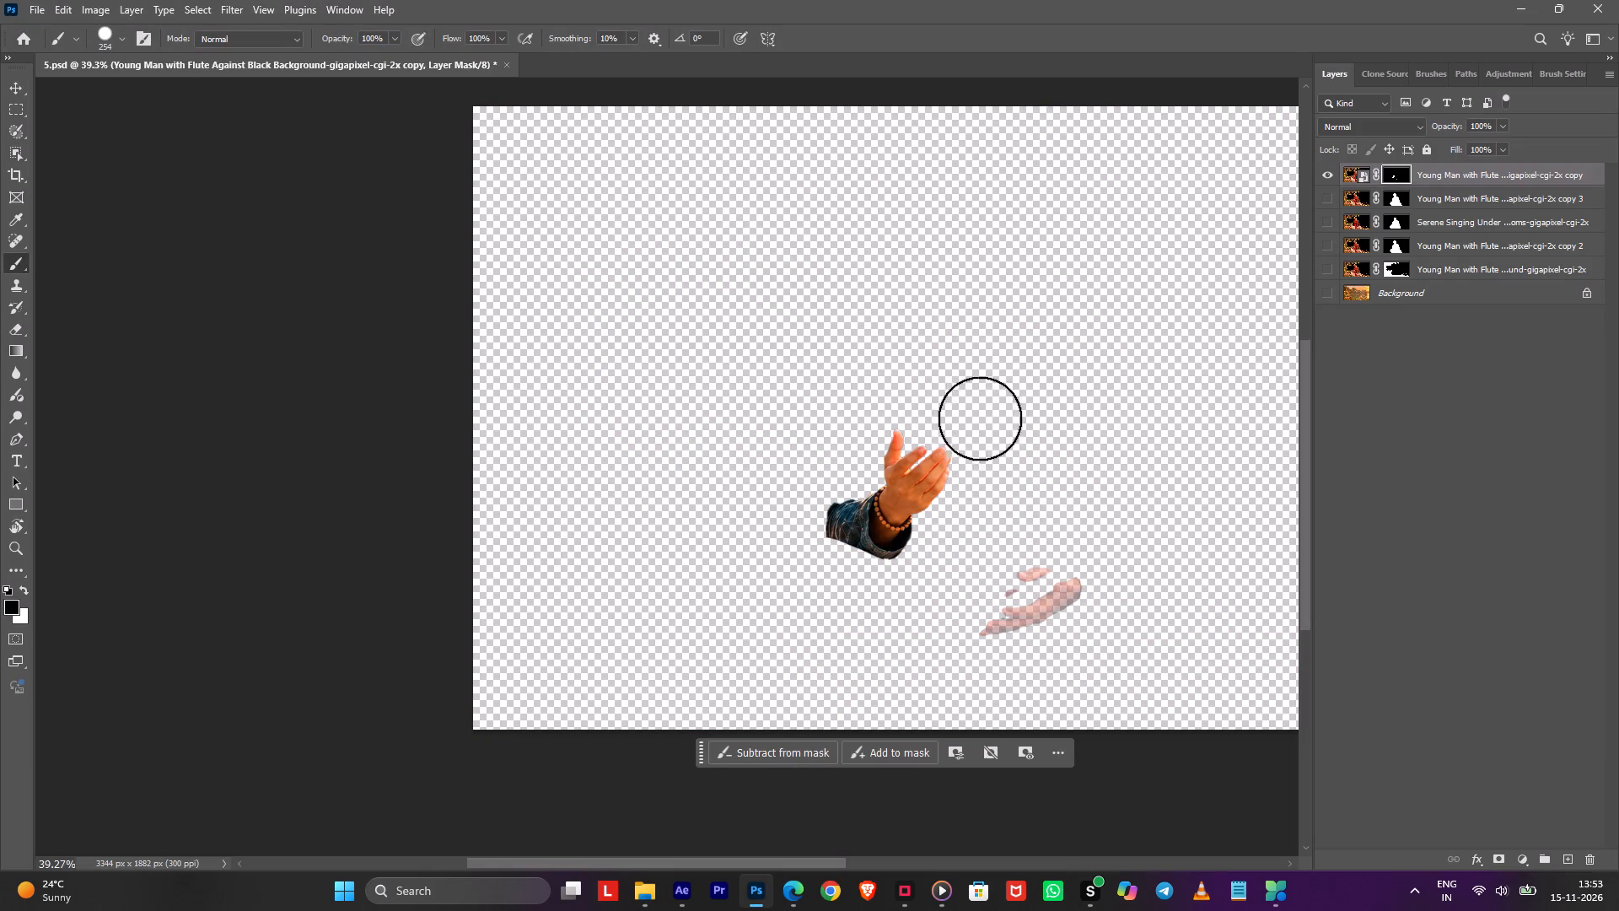
{"action": "left_click_drag", "start_coordinate": [1025, 514], "coordinate": [1073, 607]}
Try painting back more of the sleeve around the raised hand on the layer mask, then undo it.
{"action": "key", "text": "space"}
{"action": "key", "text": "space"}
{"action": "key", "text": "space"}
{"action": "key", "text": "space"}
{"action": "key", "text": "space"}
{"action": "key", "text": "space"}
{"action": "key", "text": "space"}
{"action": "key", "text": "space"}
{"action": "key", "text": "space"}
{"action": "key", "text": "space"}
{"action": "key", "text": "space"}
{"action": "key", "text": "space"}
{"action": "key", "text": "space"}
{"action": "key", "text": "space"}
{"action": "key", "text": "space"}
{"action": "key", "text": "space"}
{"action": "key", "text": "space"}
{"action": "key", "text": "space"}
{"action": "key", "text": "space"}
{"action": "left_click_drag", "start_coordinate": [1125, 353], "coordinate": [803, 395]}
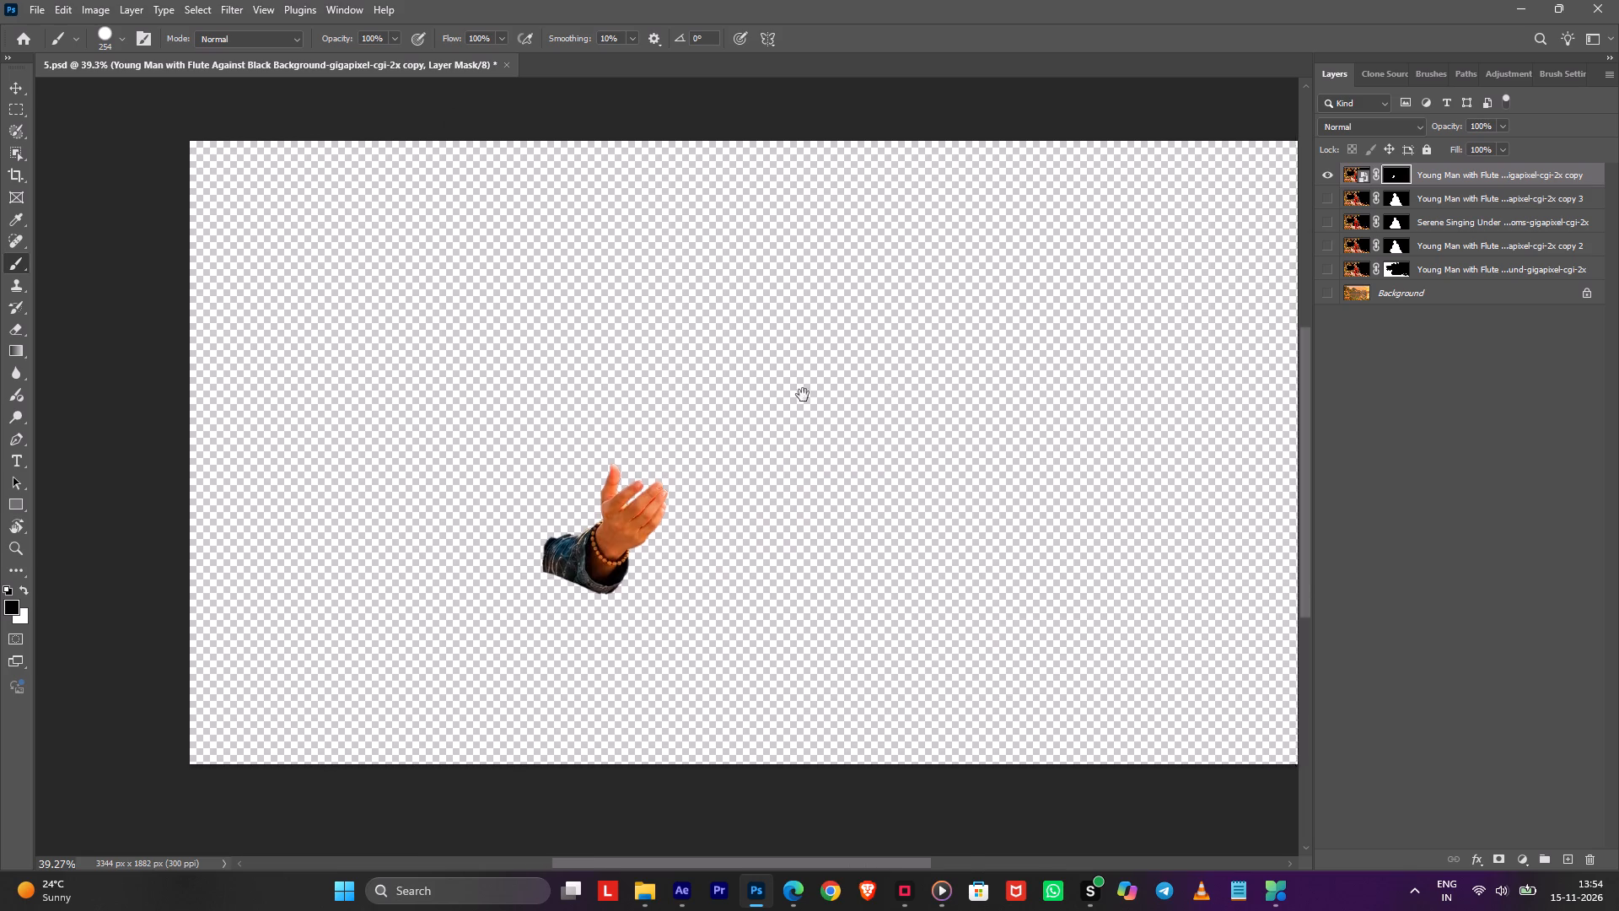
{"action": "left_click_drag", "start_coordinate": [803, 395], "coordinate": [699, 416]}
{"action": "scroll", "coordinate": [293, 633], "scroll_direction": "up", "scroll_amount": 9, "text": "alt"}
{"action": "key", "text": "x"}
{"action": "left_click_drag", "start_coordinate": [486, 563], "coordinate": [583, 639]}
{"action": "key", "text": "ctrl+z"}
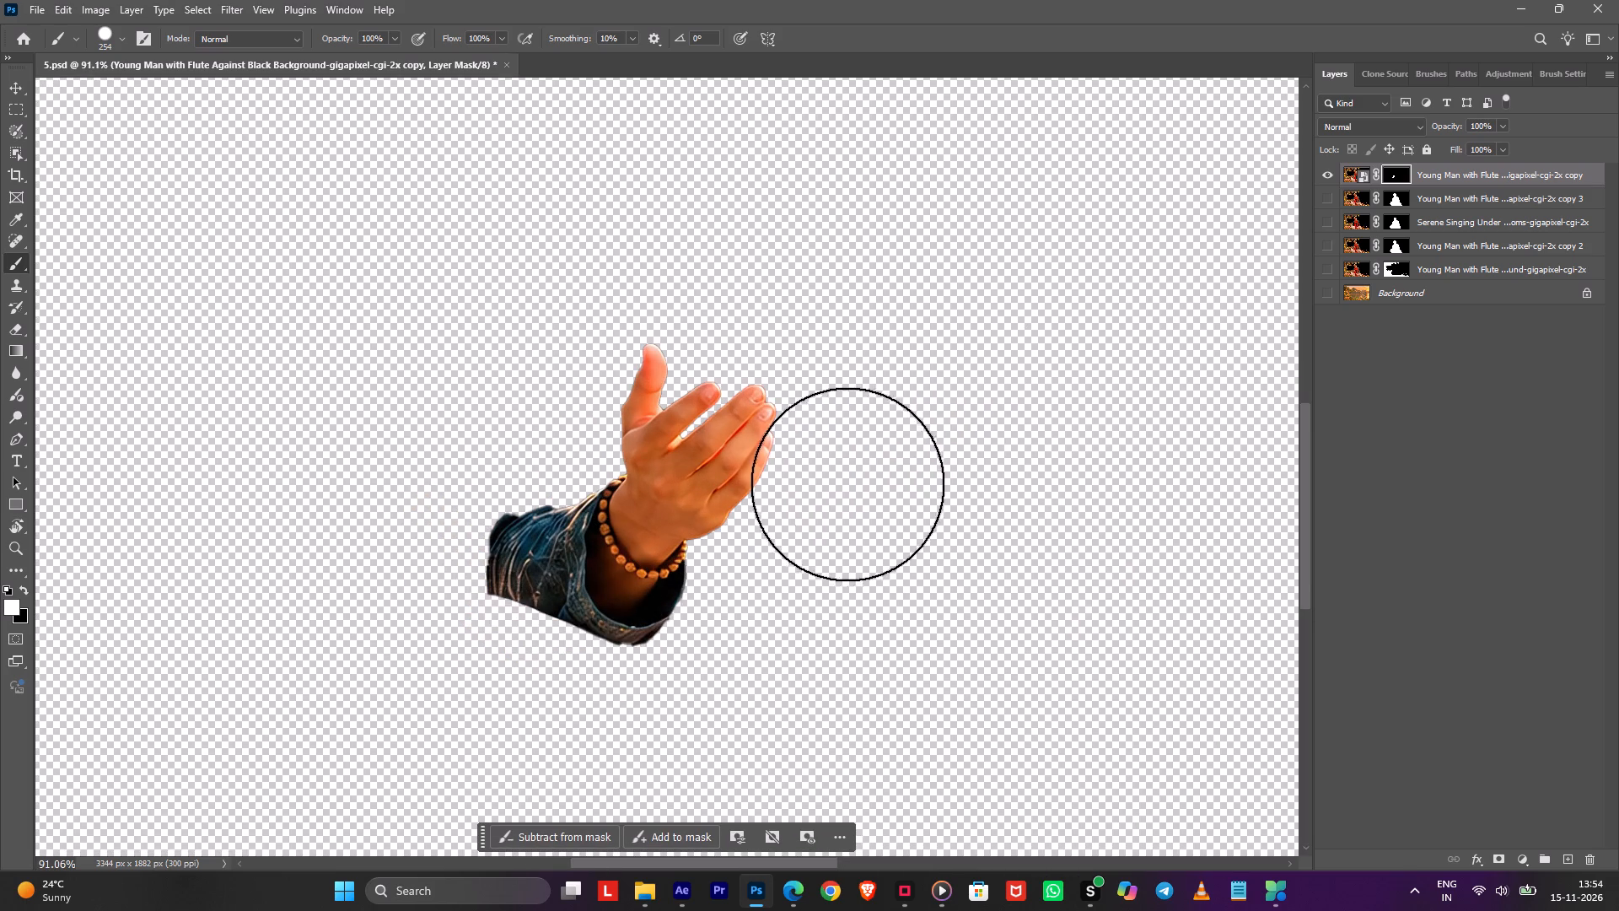
Show the Serene Singing Under Blossoms layer beneath the raised hand.
{"action": "right_click_drag", "start_coordinate": [740, 486], "coordinate": [669, 503], "text": "alt"}
{"action": "left_click", "coordinate": [1337, 222]}
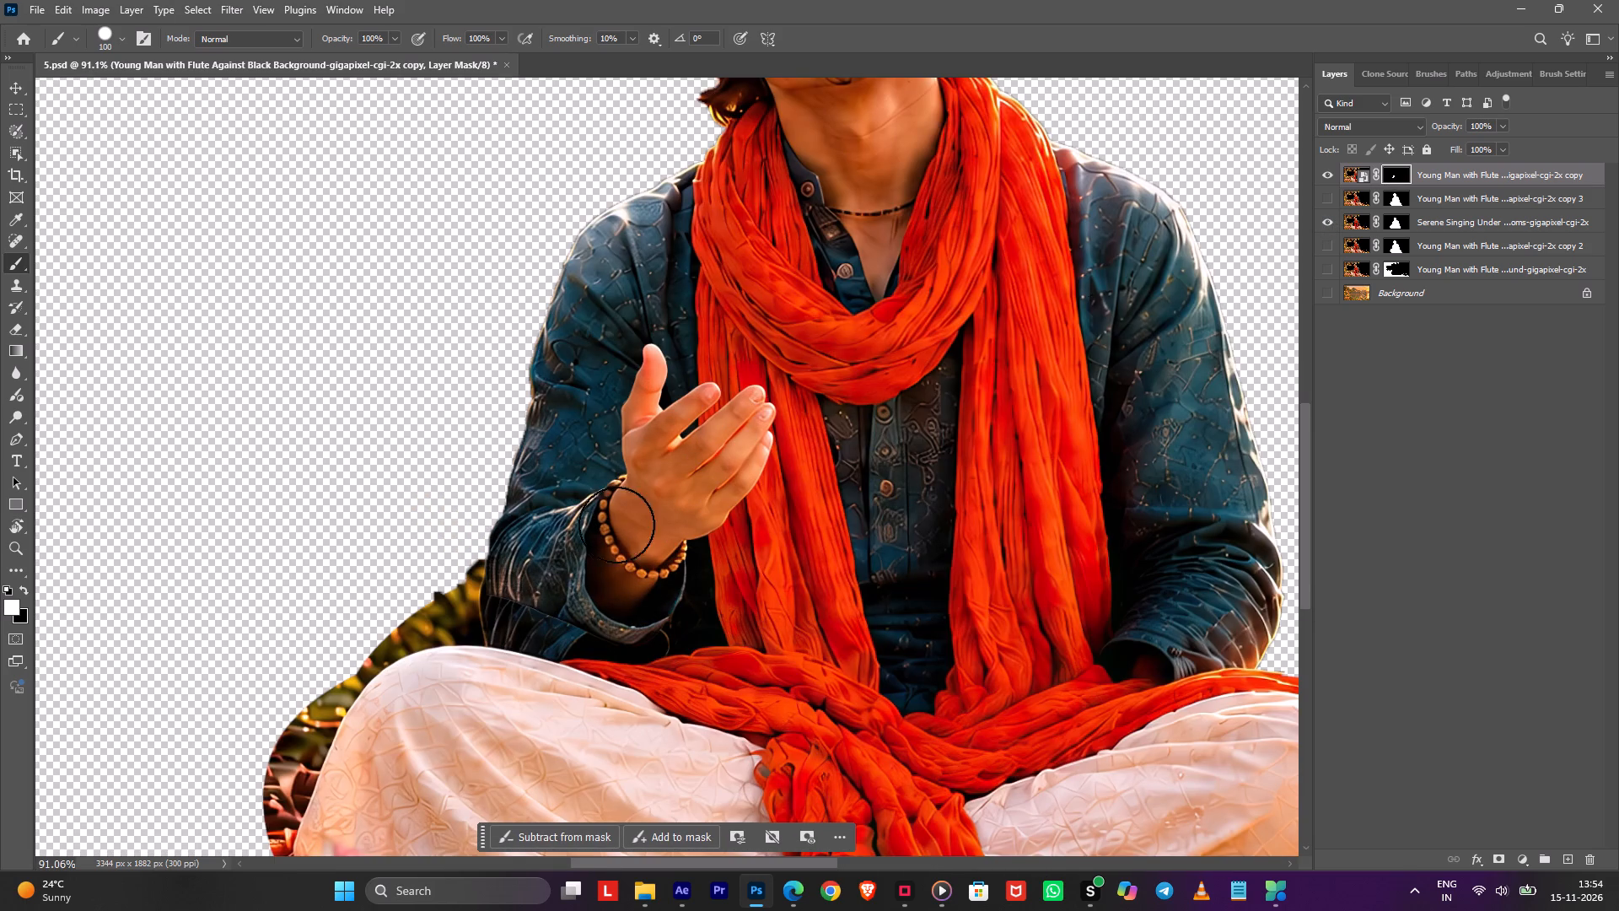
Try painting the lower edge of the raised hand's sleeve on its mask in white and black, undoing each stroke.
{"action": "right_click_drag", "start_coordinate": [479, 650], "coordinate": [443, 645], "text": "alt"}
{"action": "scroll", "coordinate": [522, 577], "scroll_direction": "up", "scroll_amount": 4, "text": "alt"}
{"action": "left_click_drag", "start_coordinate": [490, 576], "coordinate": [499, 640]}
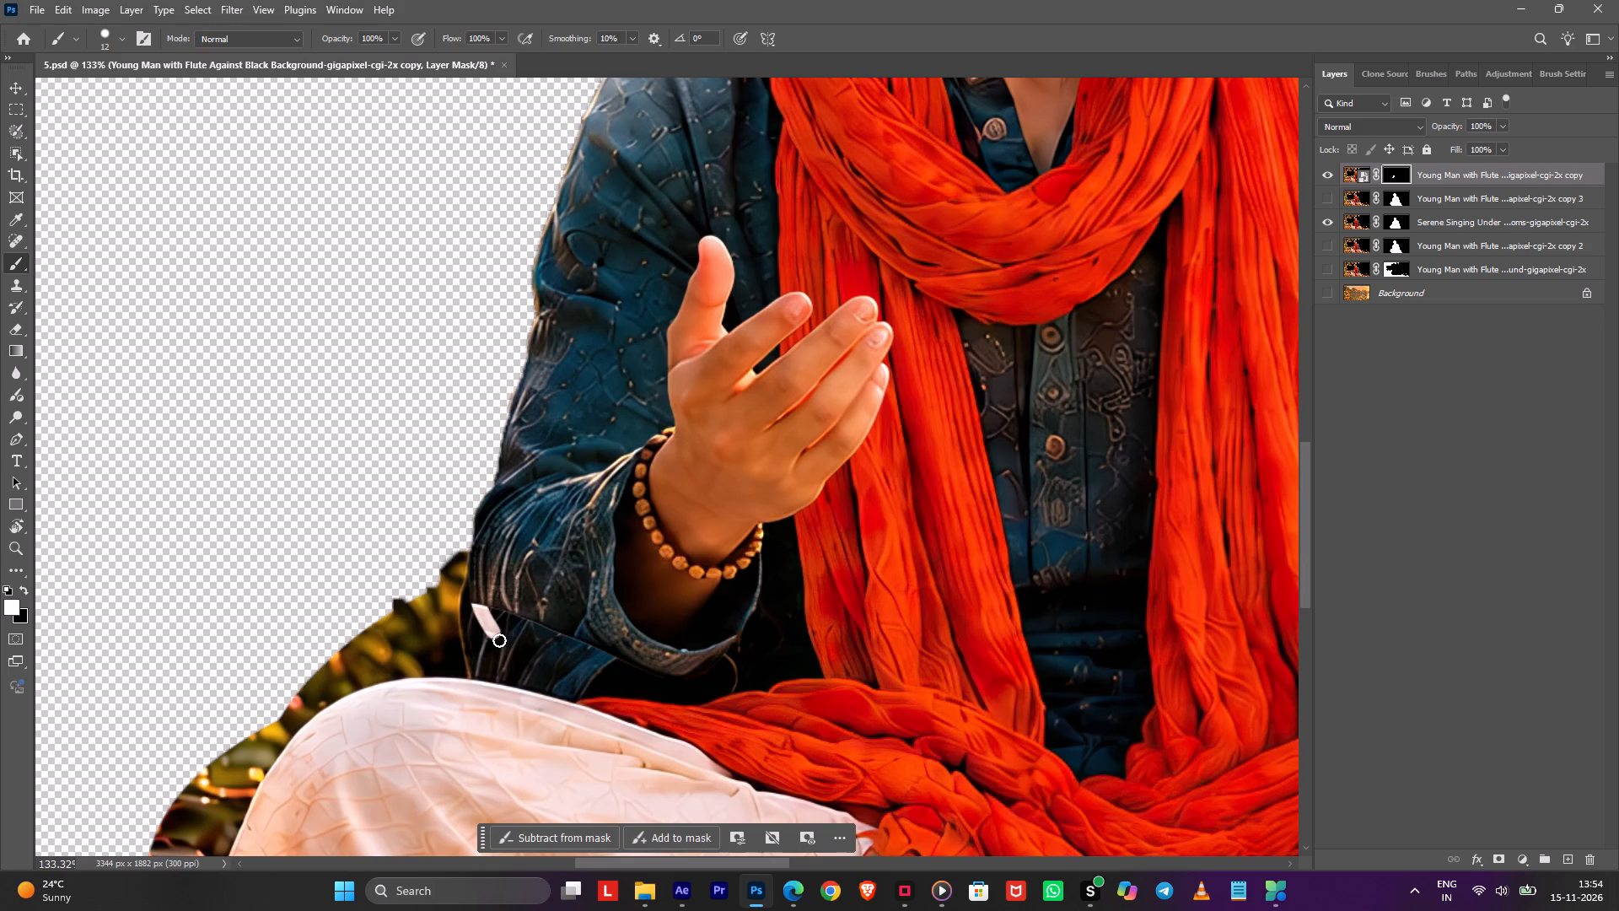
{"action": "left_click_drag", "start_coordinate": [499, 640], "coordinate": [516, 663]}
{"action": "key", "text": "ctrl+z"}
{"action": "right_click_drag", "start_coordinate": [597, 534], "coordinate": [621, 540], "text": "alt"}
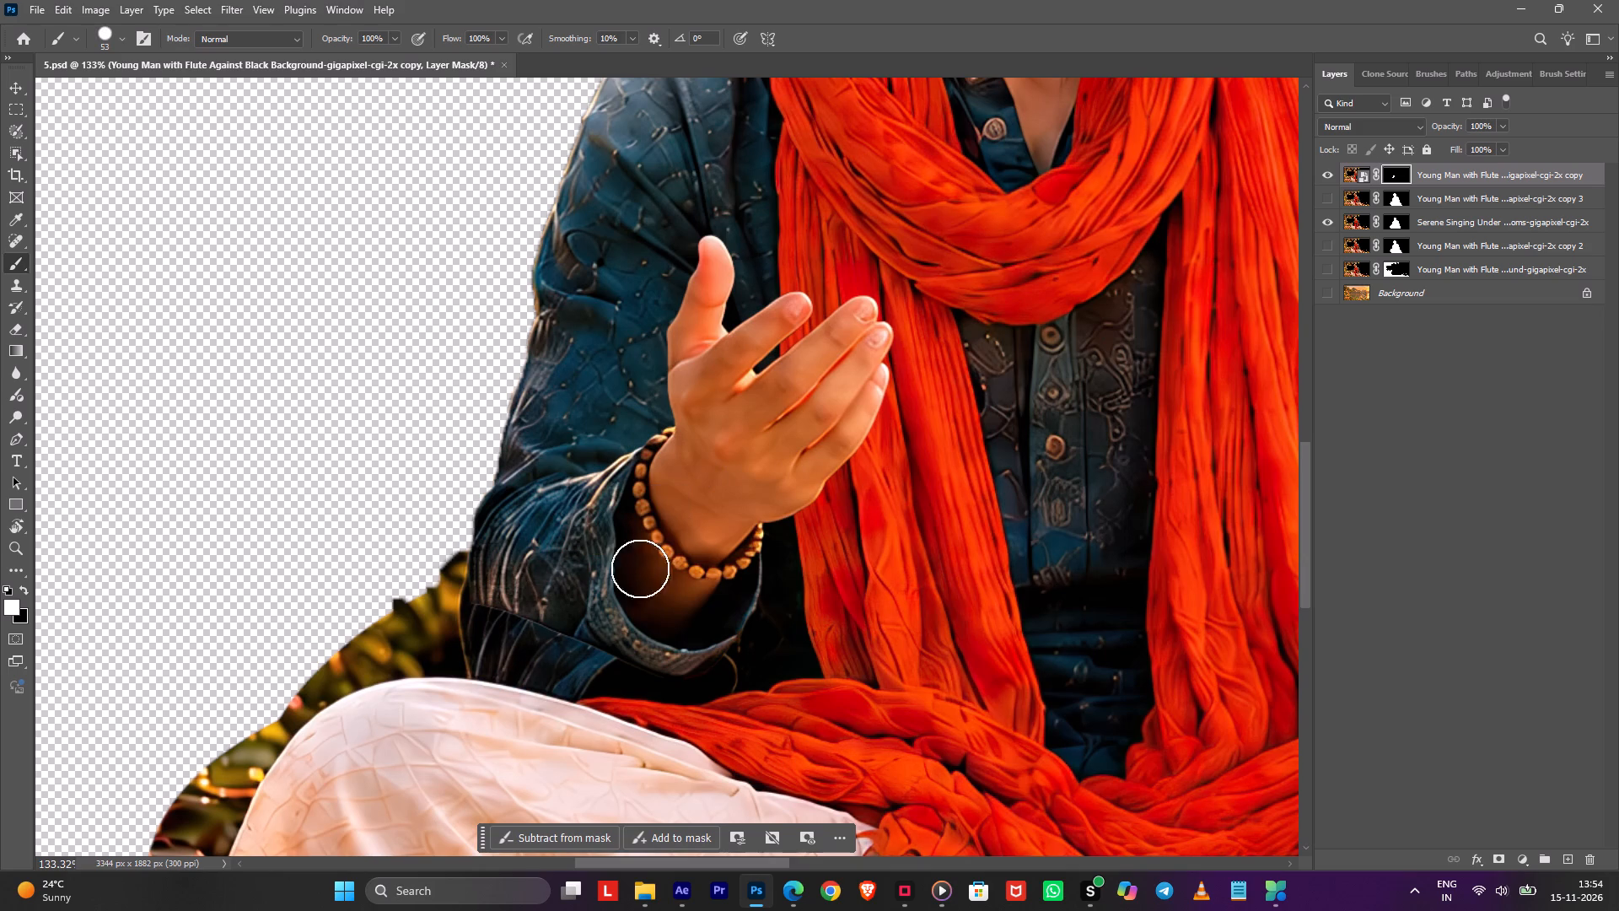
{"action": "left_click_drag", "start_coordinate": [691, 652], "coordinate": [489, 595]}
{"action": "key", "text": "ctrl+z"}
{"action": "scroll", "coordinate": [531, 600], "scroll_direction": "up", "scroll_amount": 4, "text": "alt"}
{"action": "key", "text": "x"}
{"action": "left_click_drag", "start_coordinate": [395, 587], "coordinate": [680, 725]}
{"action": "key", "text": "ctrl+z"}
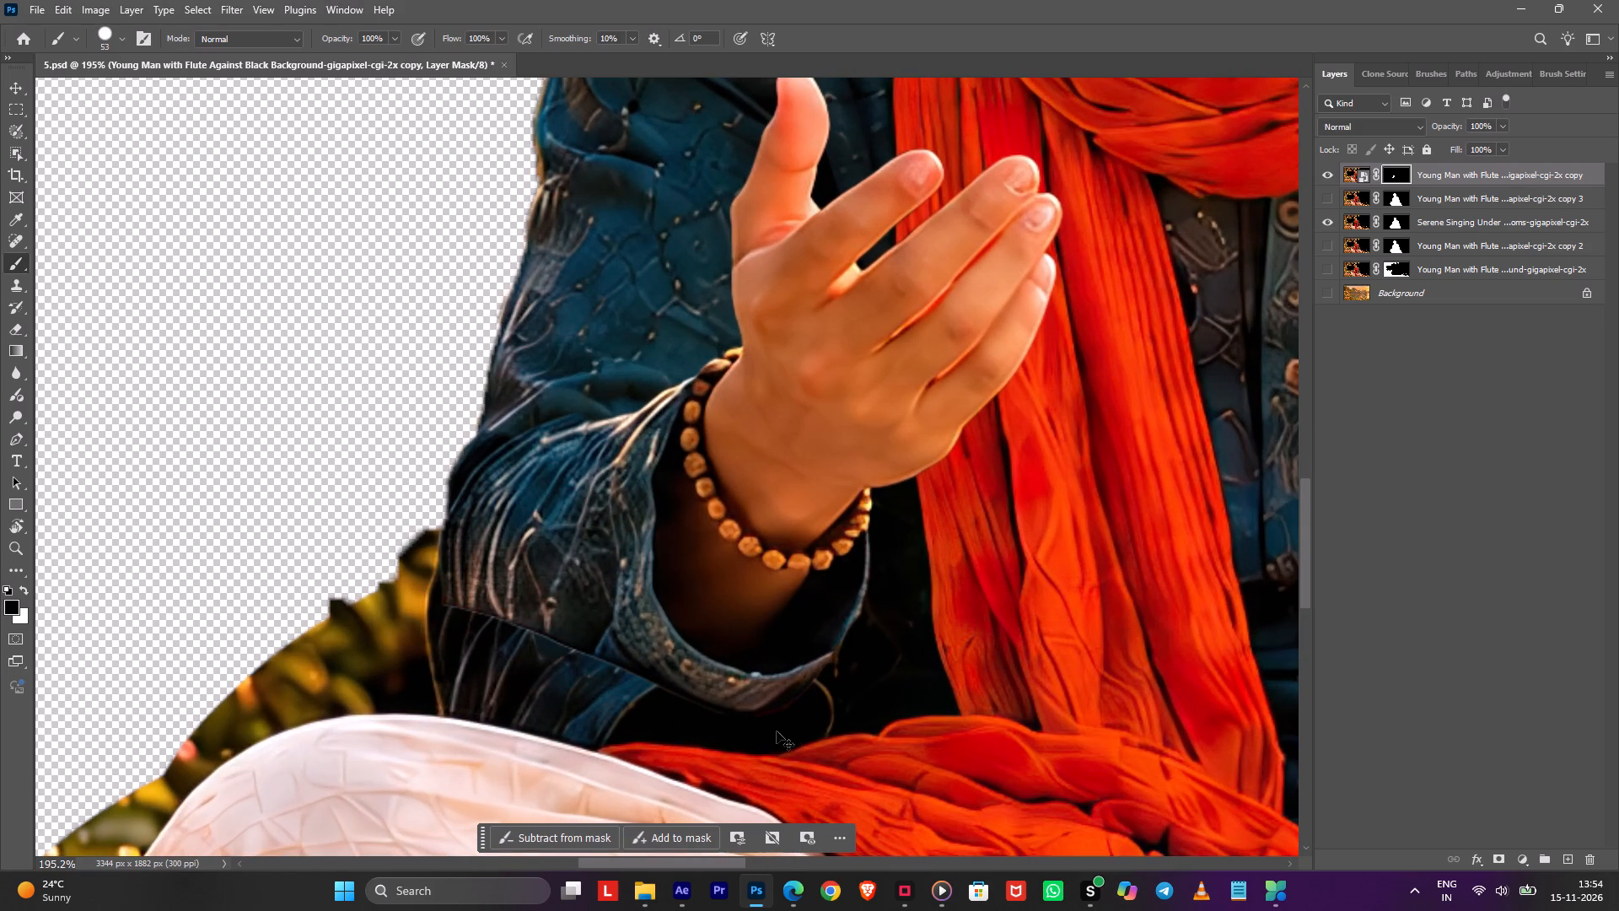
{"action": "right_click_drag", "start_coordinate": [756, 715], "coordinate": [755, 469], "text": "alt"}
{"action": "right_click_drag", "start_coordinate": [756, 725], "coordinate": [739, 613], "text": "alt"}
Move the raised hand layer slightly down to line its sleeve up with the handless body's arm.
{"action": "key", "text": "v"}
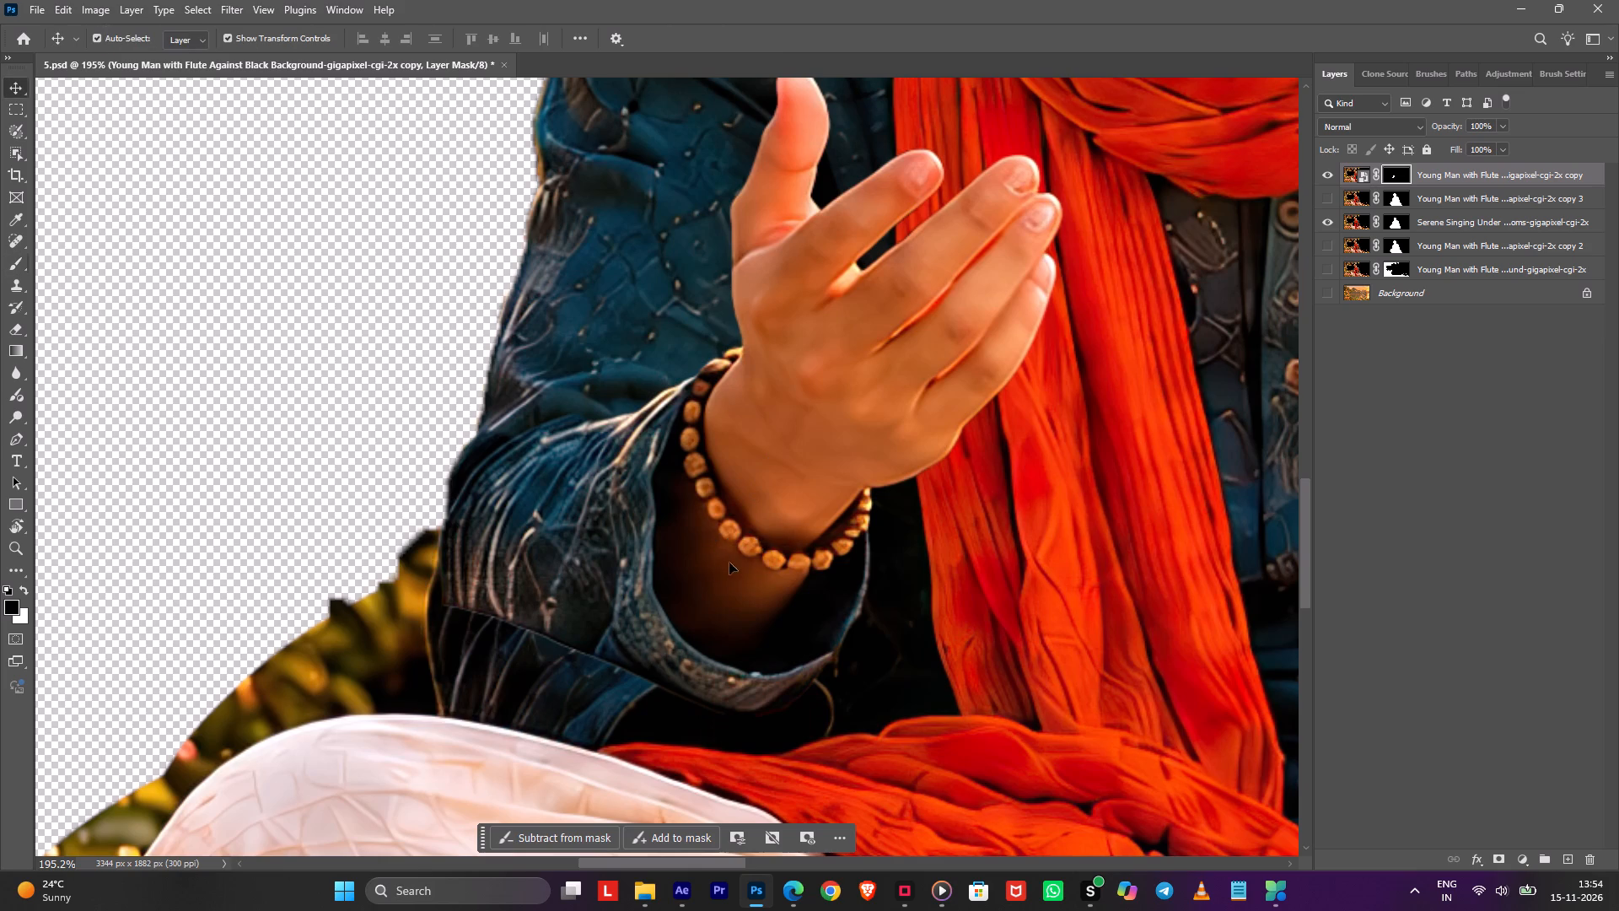
{"action": "left_click_drag", "start_coordinate": [713, 574], "coordinate": [735, 617]}
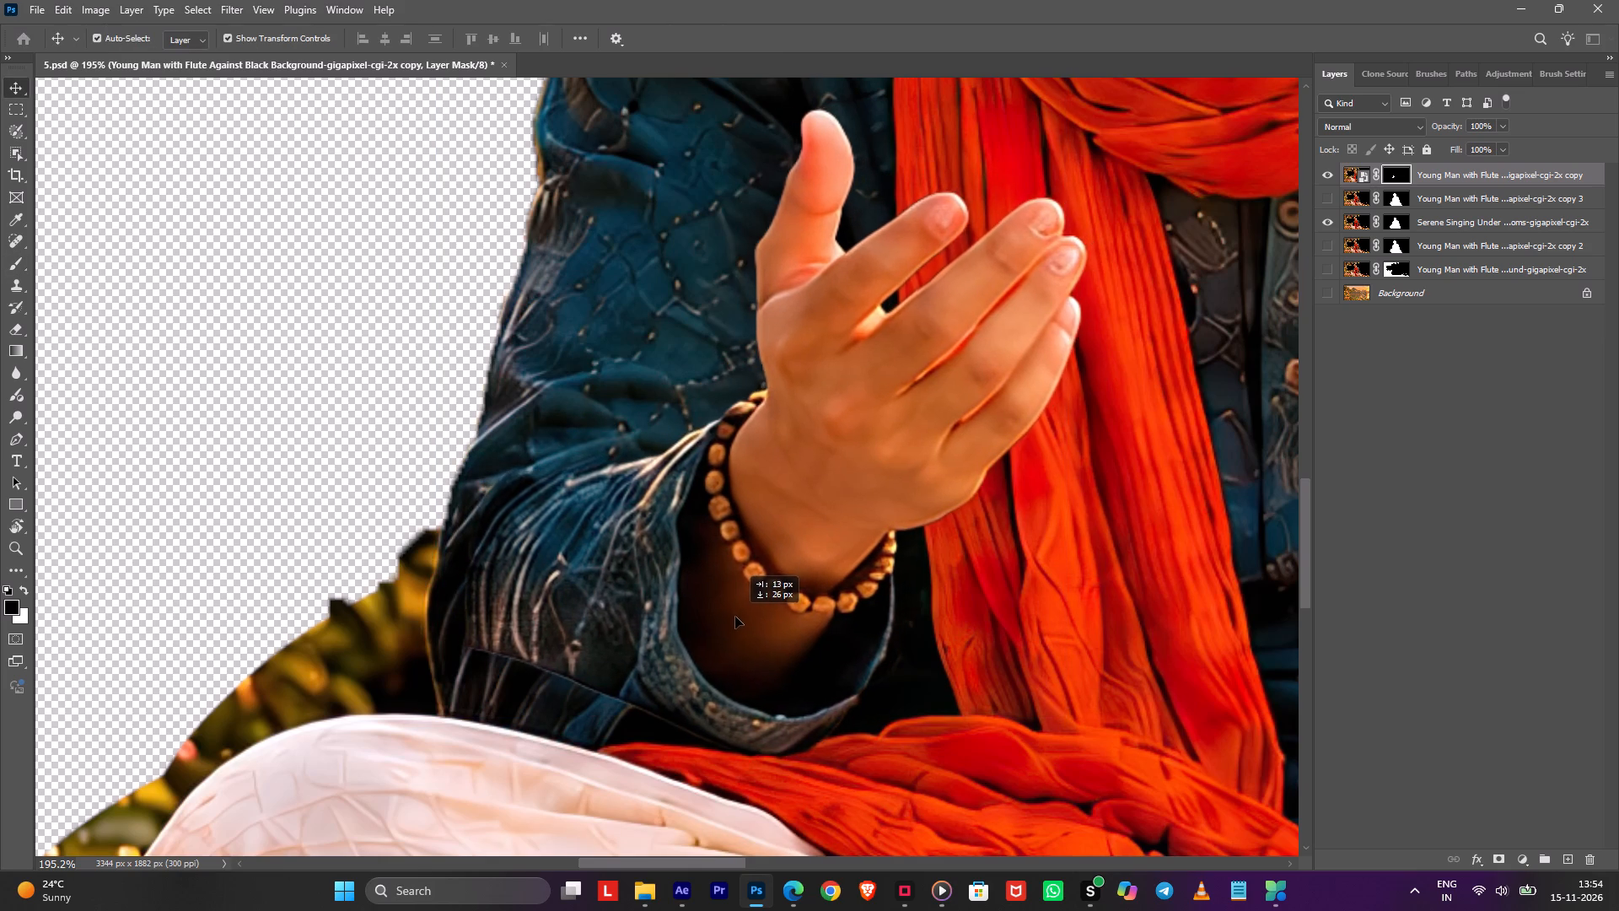
{"action": "left_click_drag", "start_coordinate": [735, 617], "coordinate": [710, 620]}
{"action": "scroll", "coordinate": [741, 611], "scroll_direction": "down", "scroll_amount": 4, "text": "alt"}
{"action": "scroll", "coordinate": [741, 611], "scroll_direction": "up", "scroll_amount": 1, "text": "alt"}
{"action": "scroll", "coordinate": [741, 611], "scroll_direction": "down", "scroll_amount": 3, "text": "alt"}
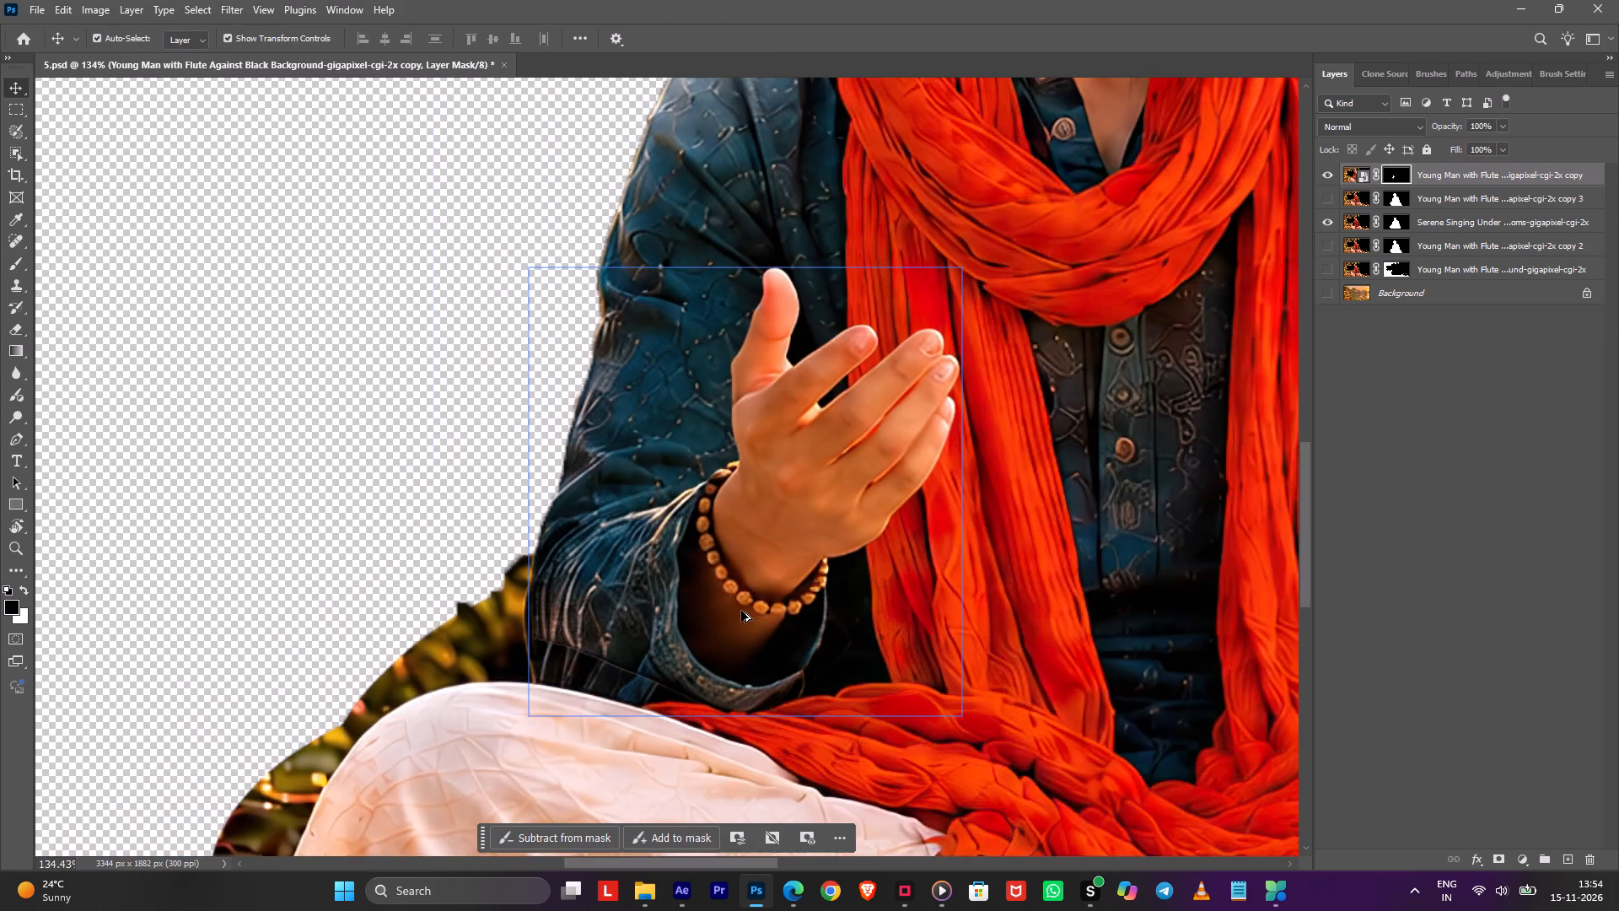
{"action": "scroll", "coordinate": [741, 611], "scroll_direction": "down", "scroll_amount": 4, "text": "alt"}
{"action": "scroll", "coordinate": [741, 611], "scroll_direction": "up", "scroll_amount": 1, "text": "alt"}
{"action": "scroll", "coordinate": [741, 611], "scroll_direction": "down", "scroll_amount": 2, "text": "alt"}
{"action": "scroll", "coordinate": [734, 612], "scroll_direction": "up", "scroll_amount": 9, "text": "alt"}
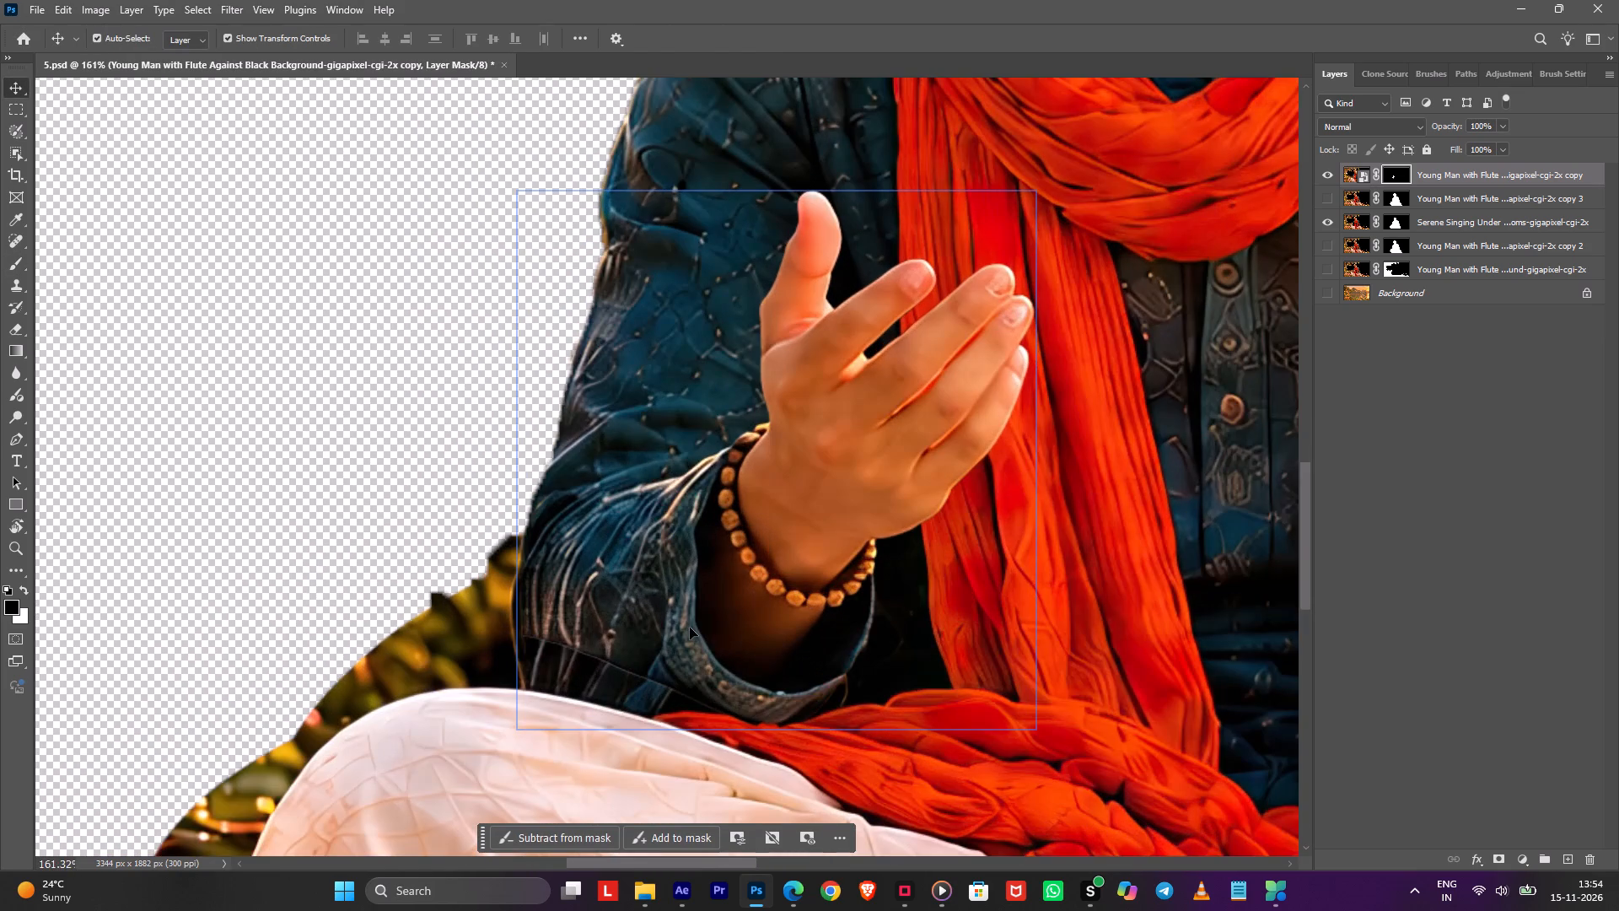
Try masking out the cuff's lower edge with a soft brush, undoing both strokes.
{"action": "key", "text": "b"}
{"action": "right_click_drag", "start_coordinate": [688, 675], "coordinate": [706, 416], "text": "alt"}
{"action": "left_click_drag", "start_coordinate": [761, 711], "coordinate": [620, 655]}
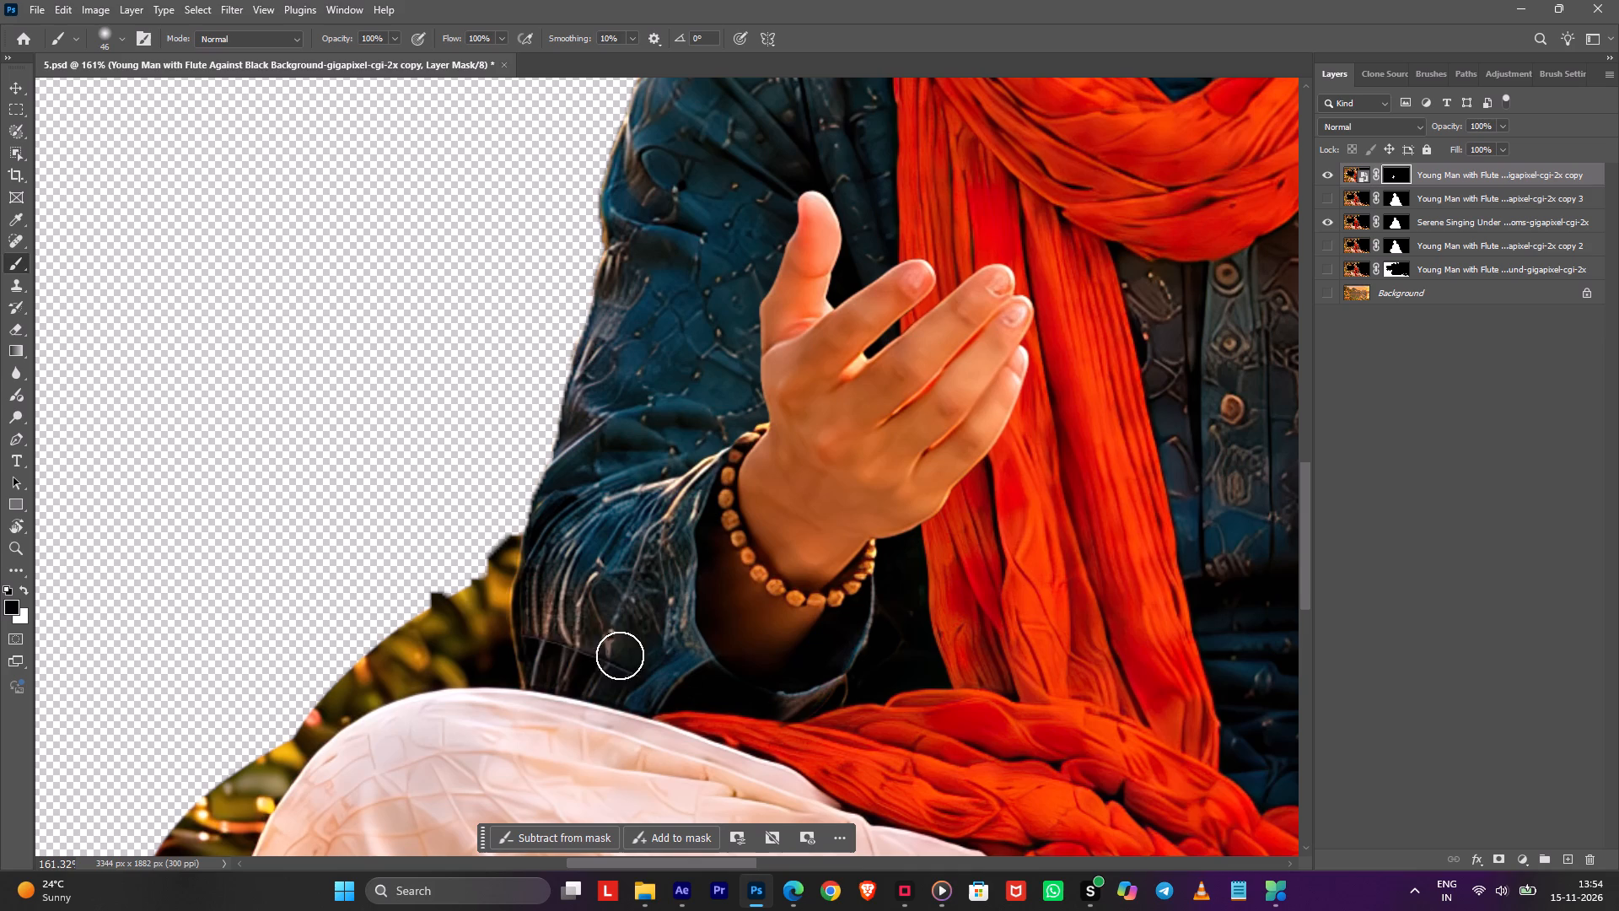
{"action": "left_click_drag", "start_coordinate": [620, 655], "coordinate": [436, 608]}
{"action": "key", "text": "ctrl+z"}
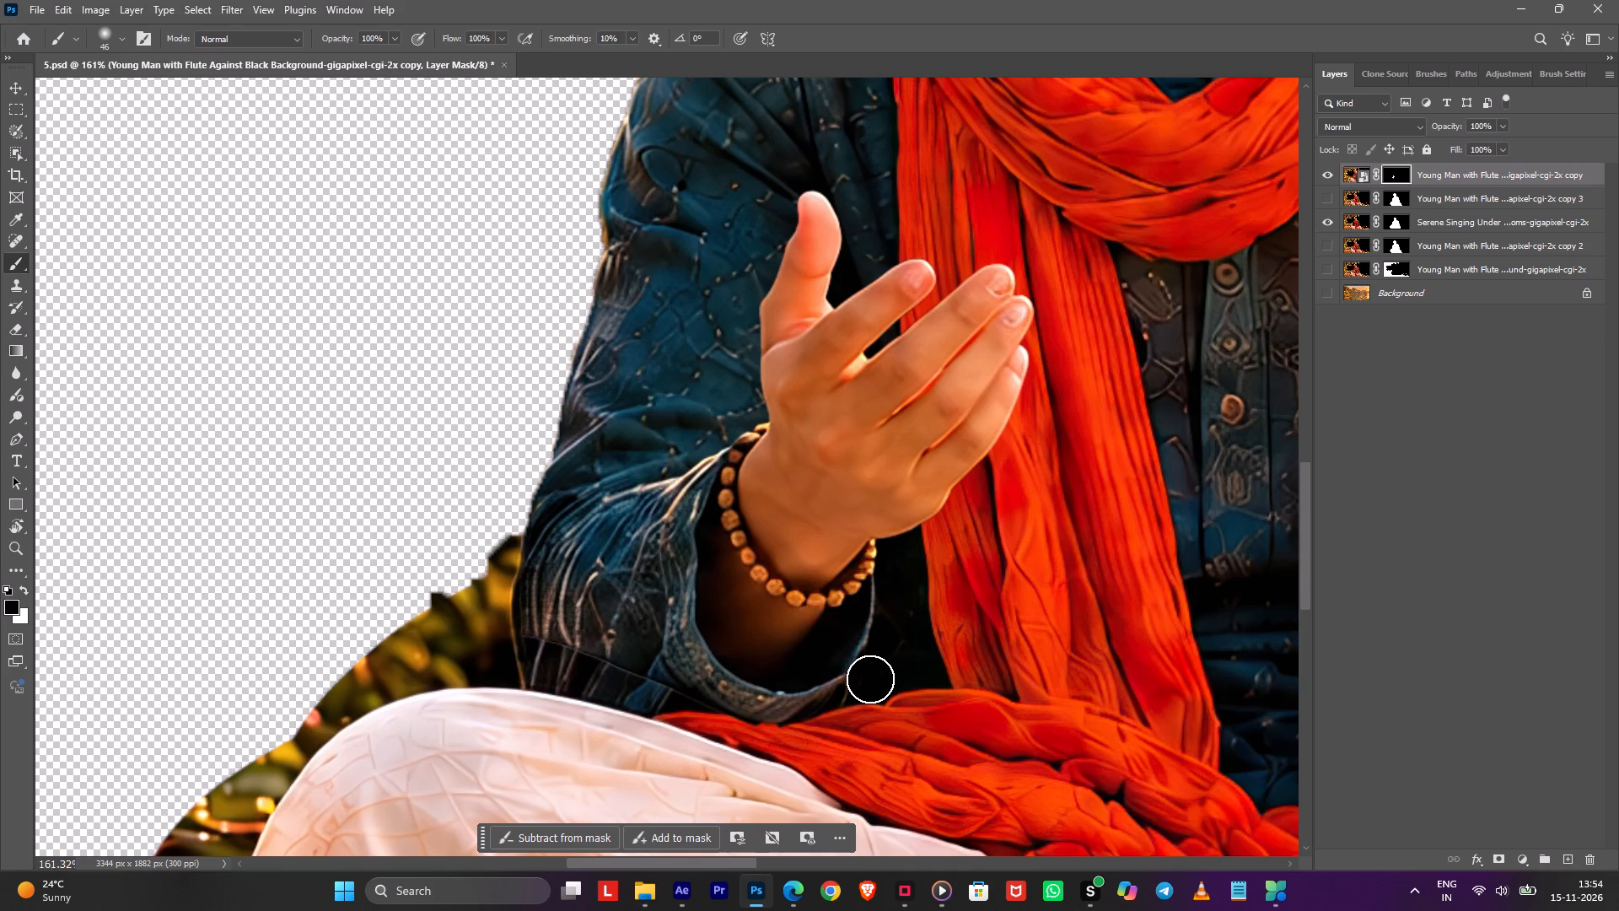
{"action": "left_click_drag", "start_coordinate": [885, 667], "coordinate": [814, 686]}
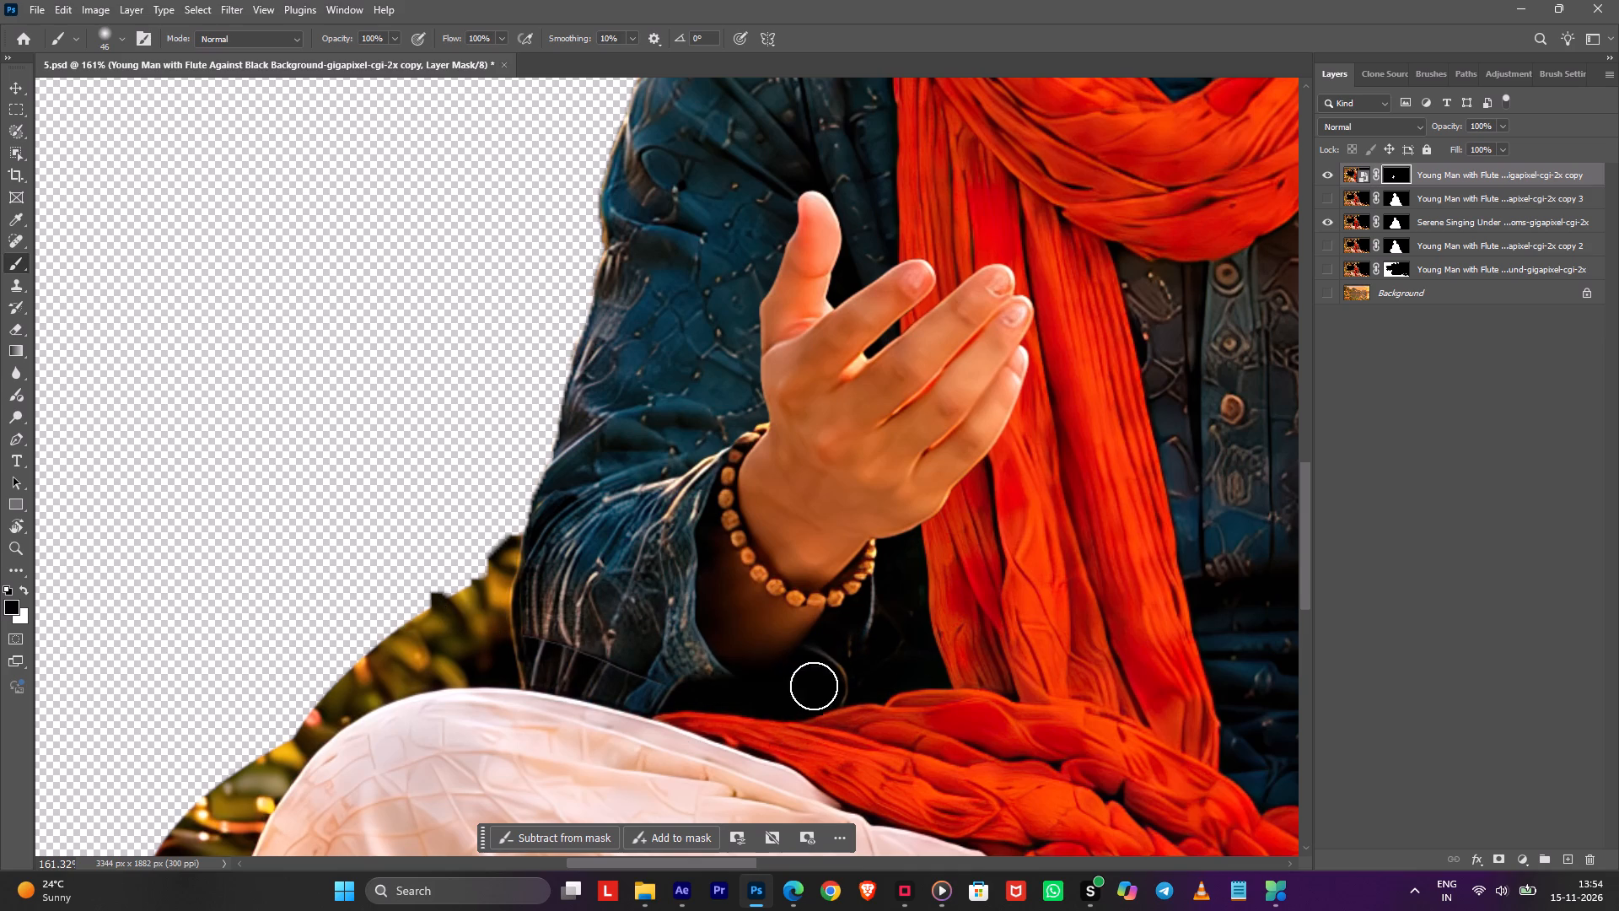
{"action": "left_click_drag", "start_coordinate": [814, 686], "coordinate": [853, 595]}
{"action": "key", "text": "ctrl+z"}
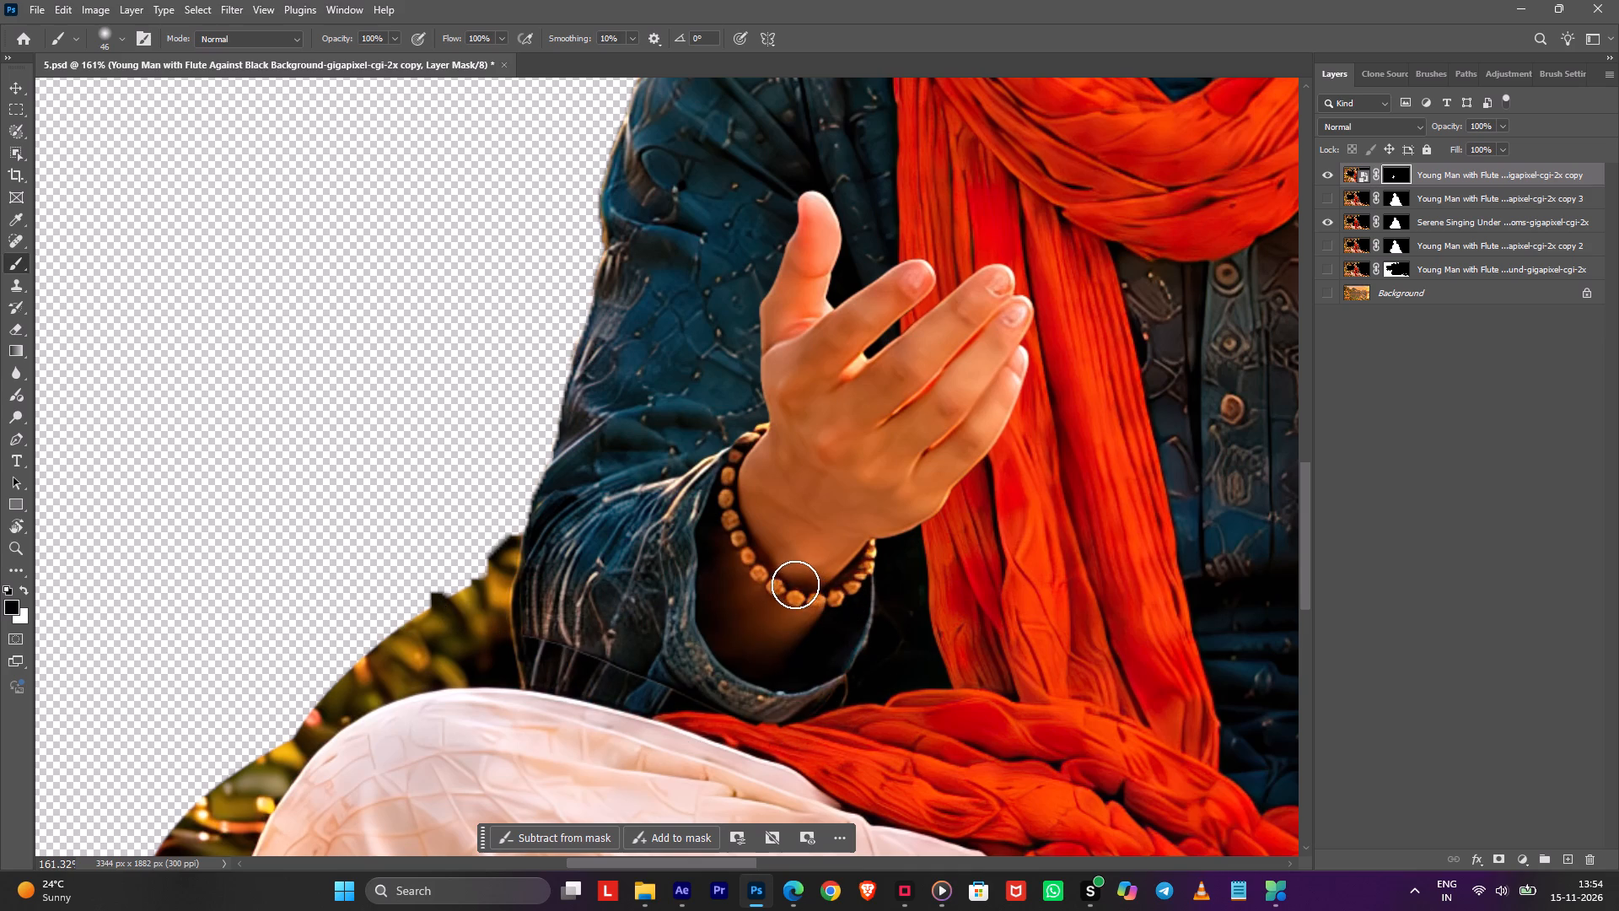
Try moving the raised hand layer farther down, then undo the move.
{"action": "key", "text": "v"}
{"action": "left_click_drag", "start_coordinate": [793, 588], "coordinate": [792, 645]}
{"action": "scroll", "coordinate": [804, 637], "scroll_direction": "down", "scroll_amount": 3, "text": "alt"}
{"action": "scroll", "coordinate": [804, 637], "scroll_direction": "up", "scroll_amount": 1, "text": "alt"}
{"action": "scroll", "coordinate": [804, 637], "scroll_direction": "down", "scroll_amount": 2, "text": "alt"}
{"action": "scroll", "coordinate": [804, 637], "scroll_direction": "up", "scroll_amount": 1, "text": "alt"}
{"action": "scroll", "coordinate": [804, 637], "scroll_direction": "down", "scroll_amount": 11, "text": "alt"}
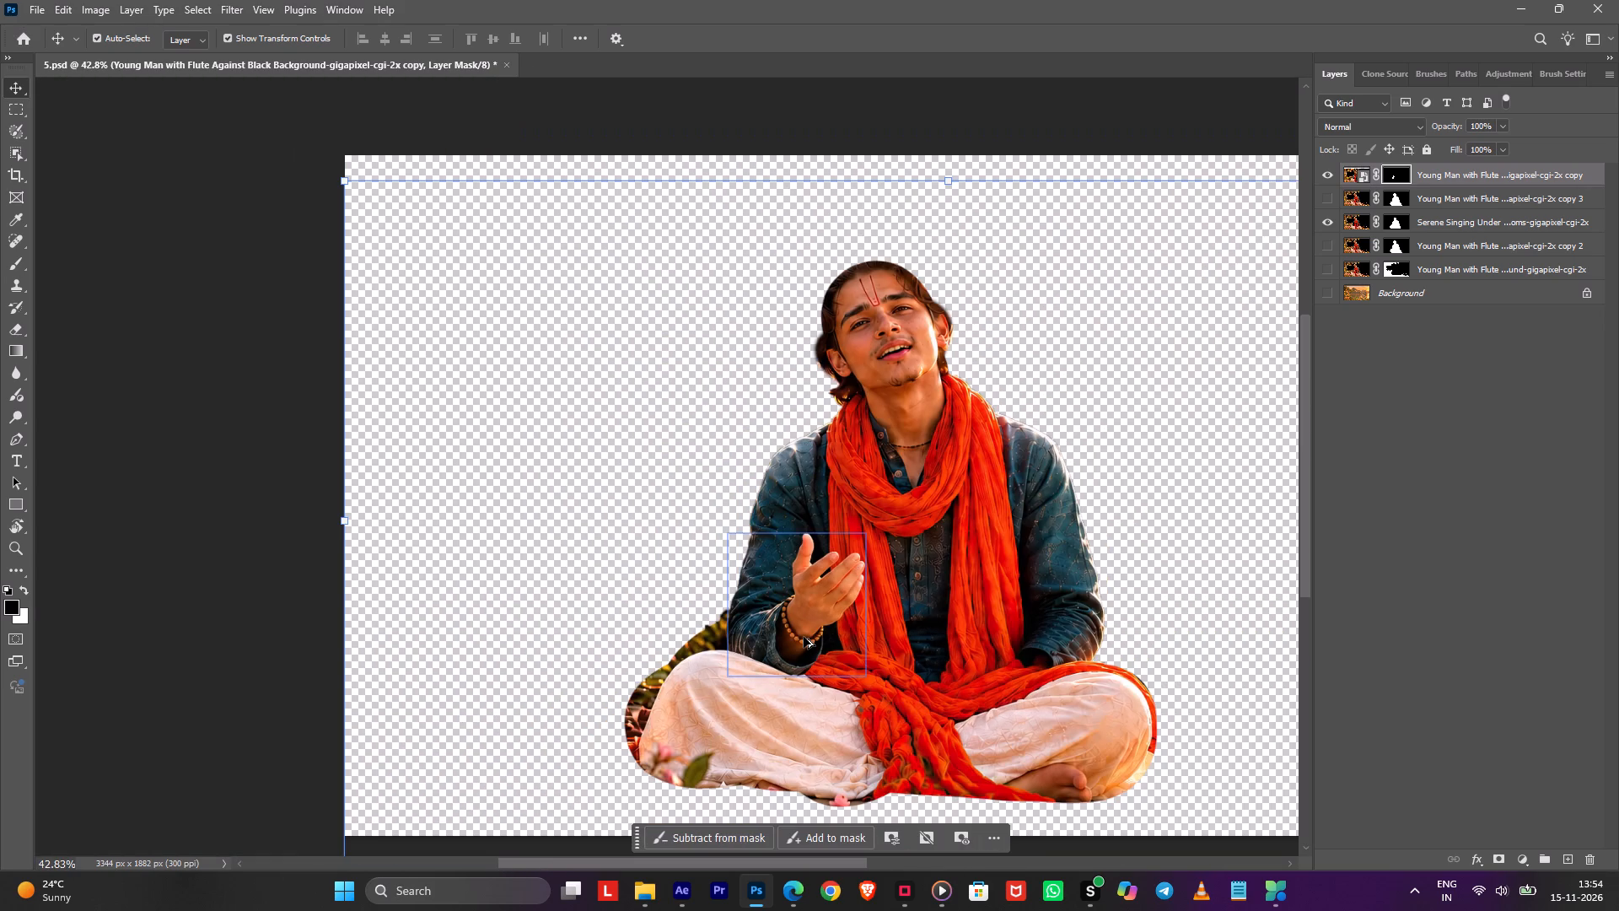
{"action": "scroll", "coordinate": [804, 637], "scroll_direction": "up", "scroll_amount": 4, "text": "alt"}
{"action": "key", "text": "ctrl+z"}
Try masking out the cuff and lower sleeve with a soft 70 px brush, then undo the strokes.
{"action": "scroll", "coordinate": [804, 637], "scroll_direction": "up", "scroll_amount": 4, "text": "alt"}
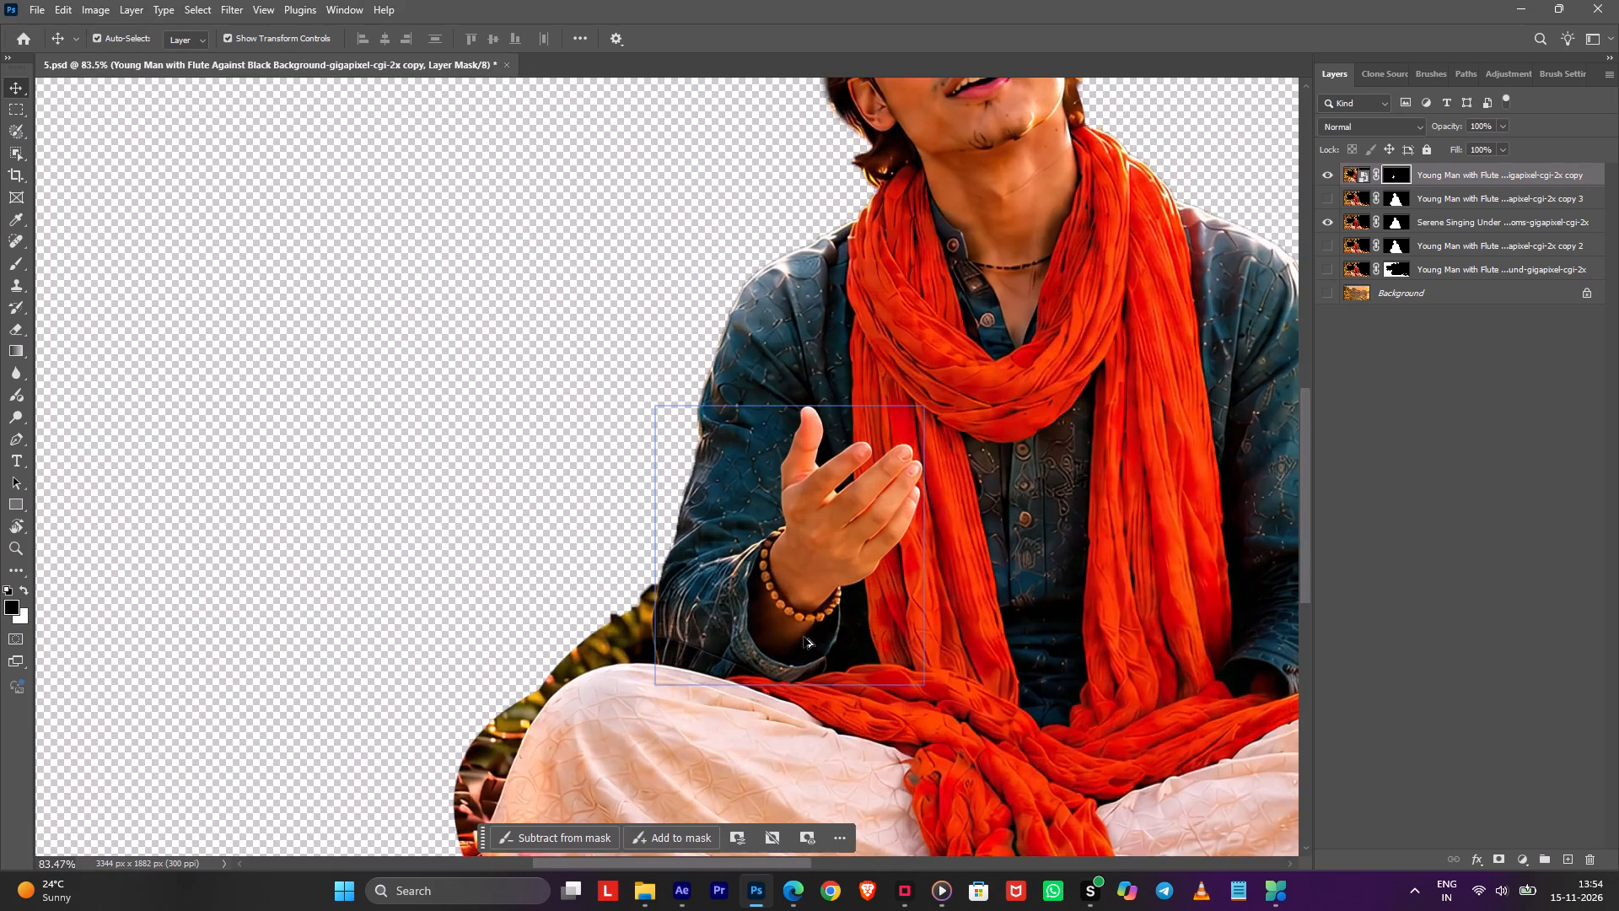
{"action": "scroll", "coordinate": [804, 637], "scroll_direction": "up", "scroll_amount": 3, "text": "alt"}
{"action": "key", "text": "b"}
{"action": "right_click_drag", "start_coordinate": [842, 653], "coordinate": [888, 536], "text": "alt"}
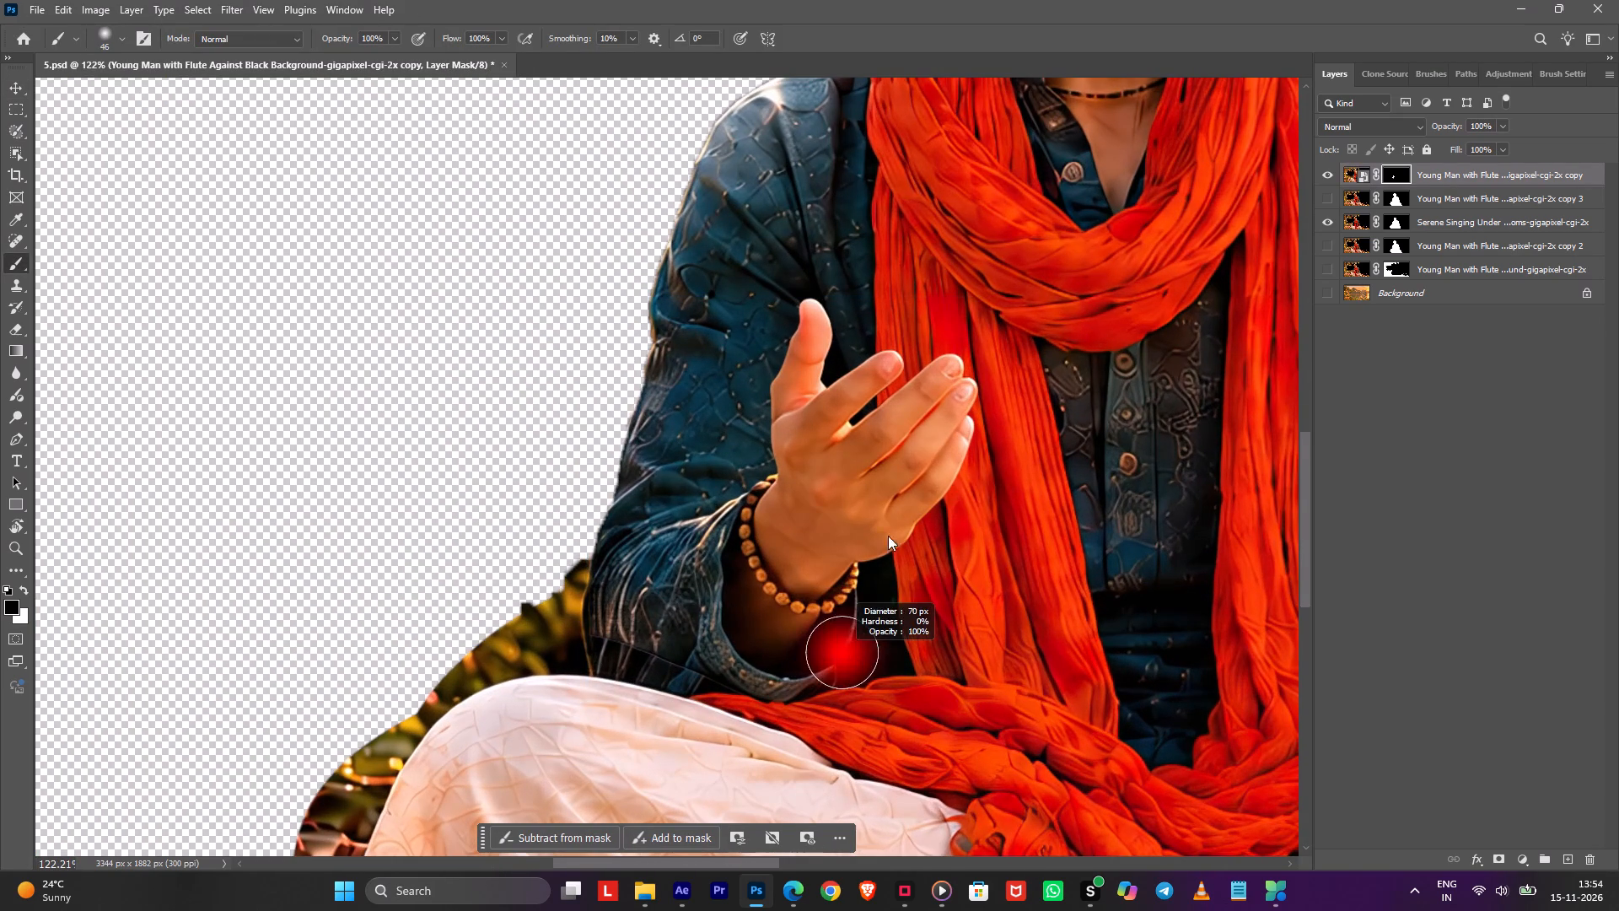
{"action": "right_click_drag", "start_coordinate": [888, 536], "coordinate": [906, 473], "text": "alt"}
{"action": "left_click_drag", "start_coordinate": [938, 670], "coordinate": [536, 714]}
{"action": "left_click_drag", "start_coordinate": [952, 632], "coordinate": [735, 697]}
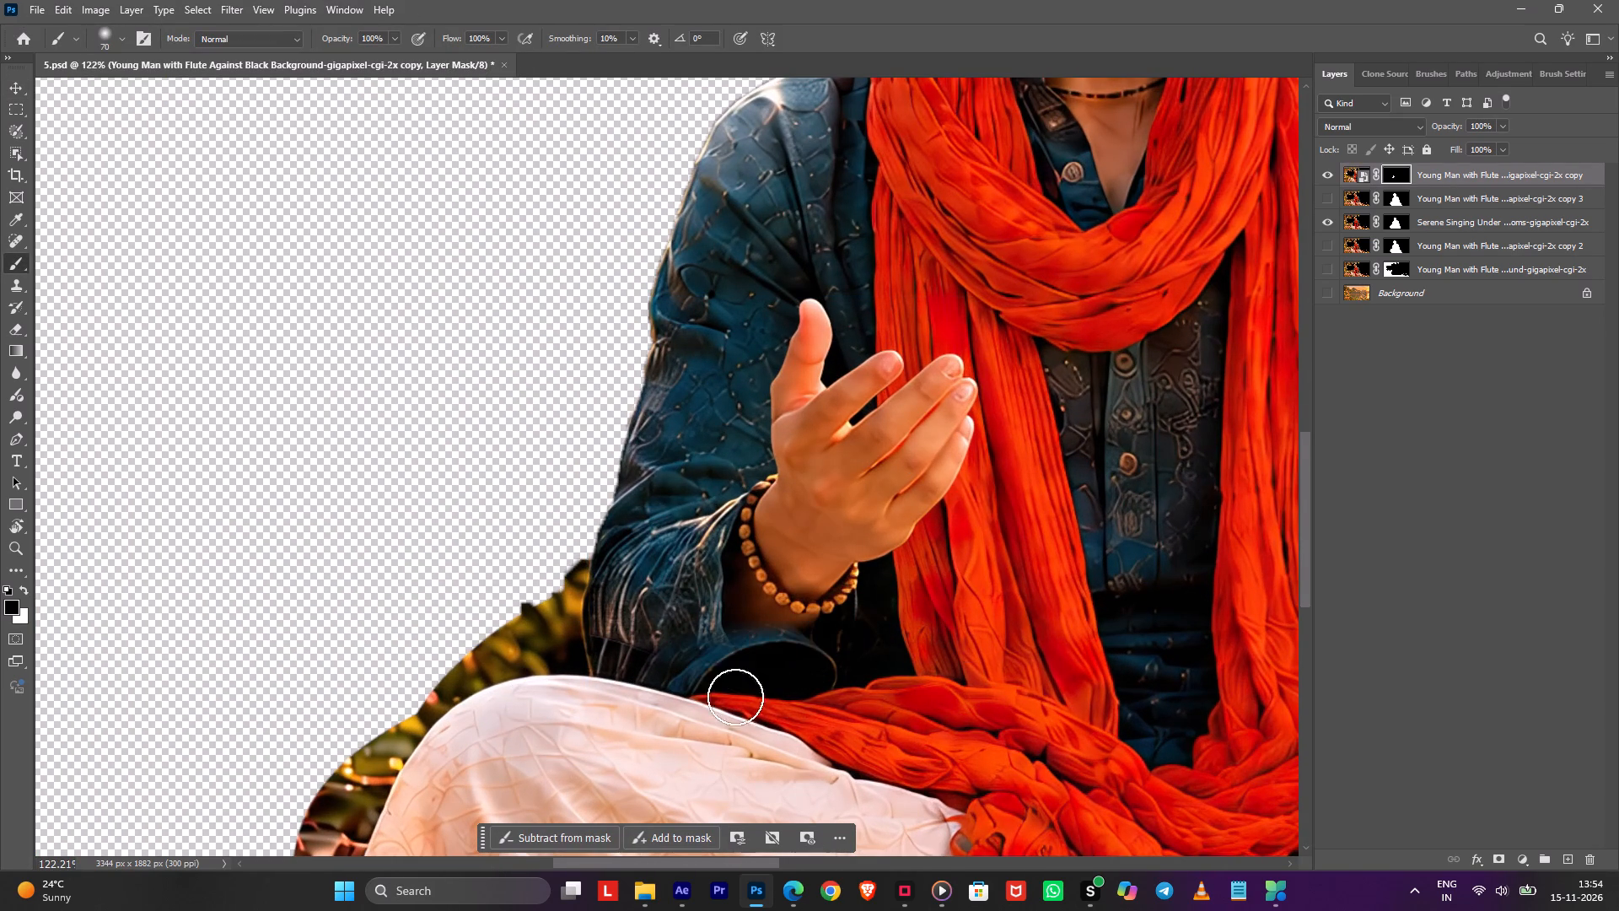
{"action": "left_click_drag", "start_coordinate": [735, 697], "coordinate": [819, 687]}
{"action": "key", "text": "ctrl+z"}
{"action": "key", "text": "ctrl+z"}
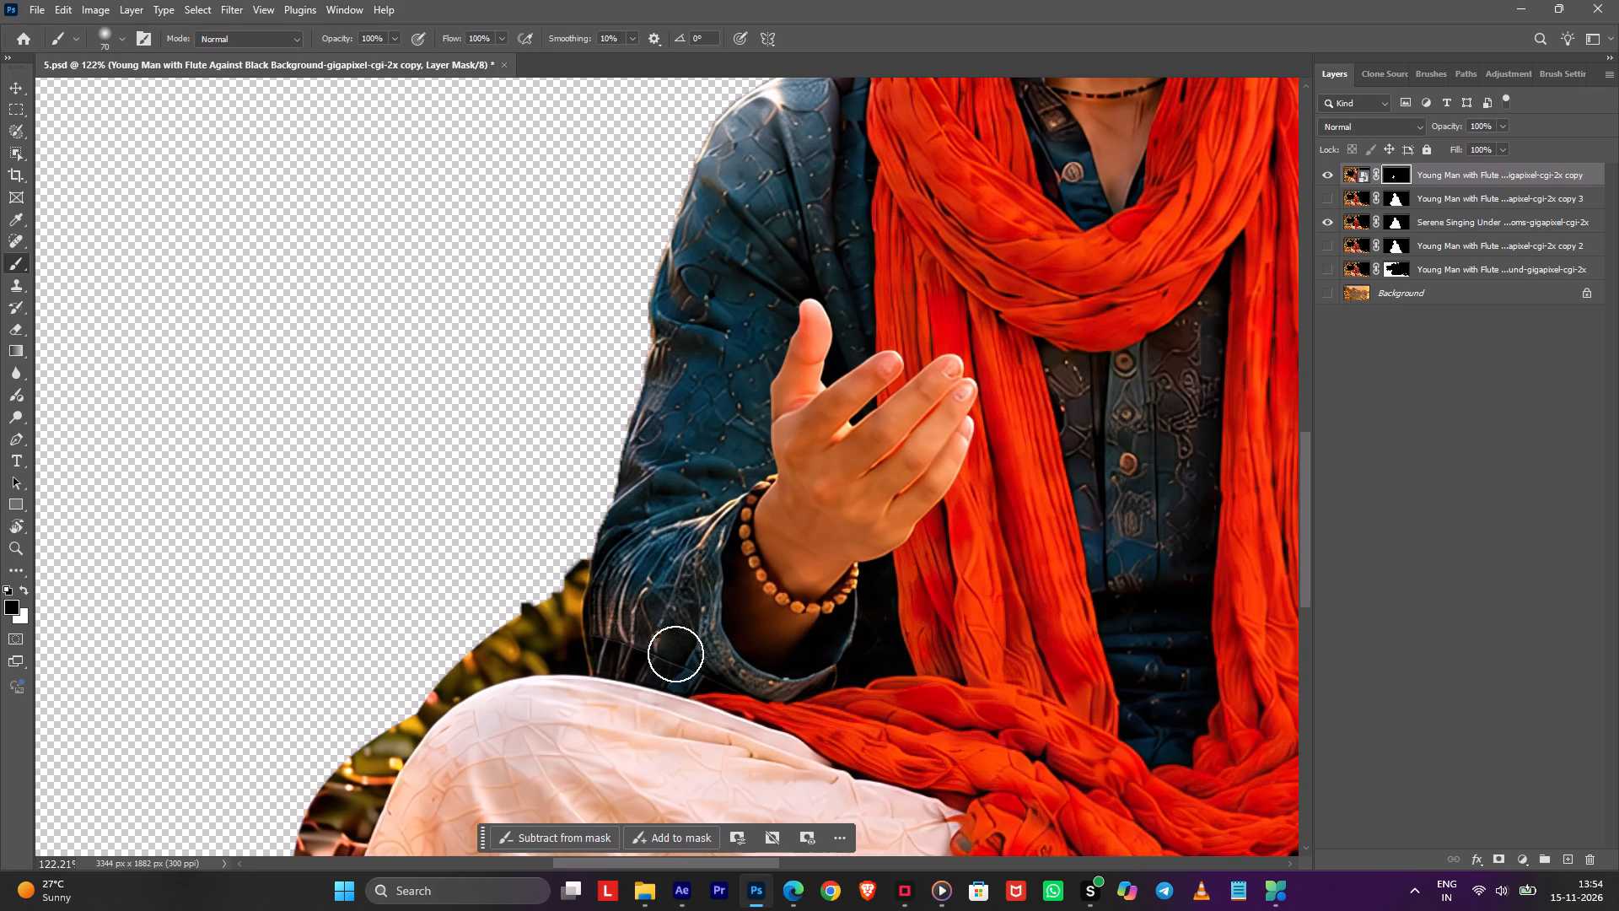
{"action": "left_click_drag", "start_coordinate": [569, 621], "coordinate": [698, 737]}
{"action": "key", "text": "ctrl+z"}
Mask out the raised hand's outer sleeve and lower cuff edges with the soft 70 px brush to blend them into the body's arm.
{"action": "left_click_drag", "start_coordinate": [579, 622], "coordinate": [661, 459]}
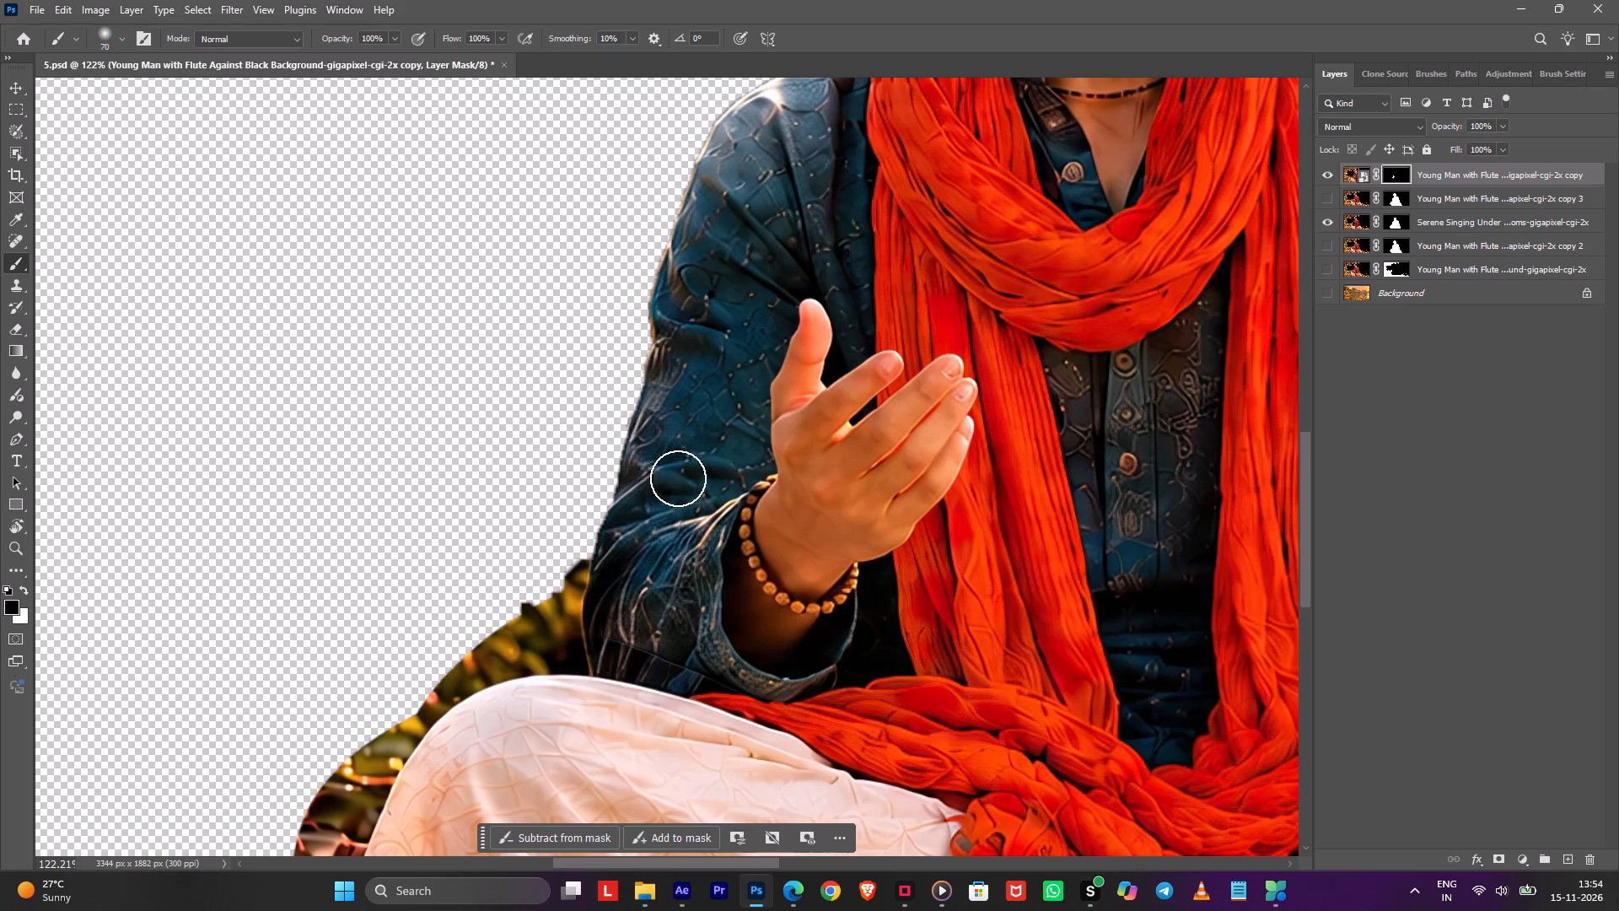
{"action": "left_click_drag", "start_coordinate": [672, 487], "coordinate": [593, 542]}
{"action": "key", "text": "ctrl+z"}
{"action": "left_click_drag", "start_coordinate": [703, 466], "coordinate": [560, 598]}
{"action": "left_click_drag", "start_coordinate": [692, 492], "coordinate": [634, 519]}
{"action": "left_click_drag", "start_coordinate": [637, 531], "coordinate": [571, 612]}
{"action": "left_click_drag", "start_coordinate": [577, 599], "coordinate": [612, 667]}
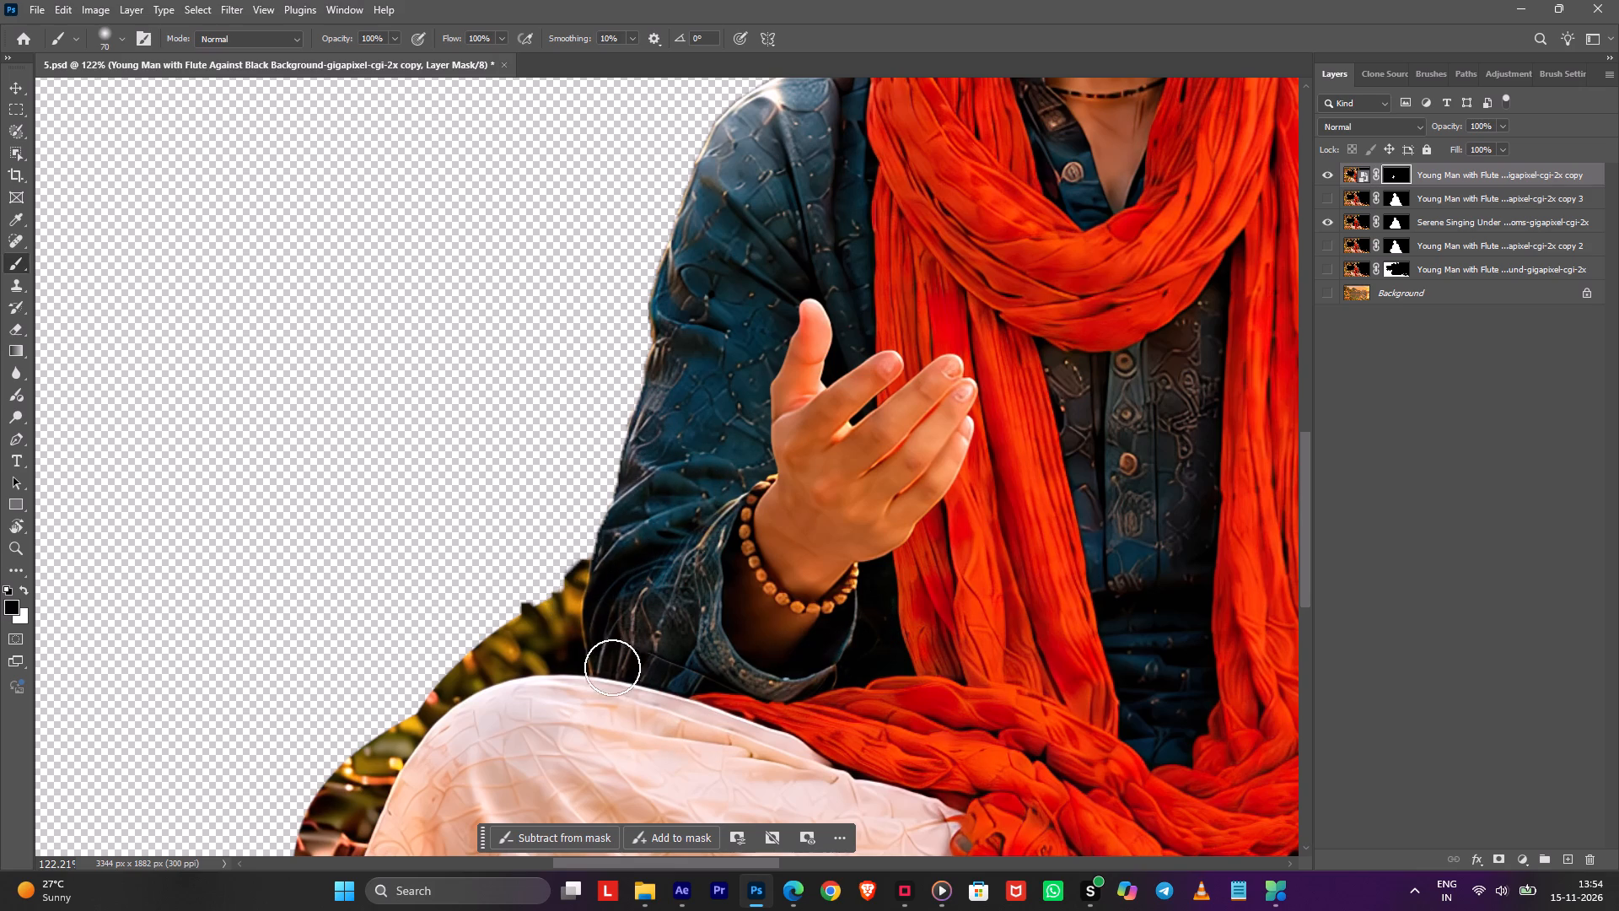
{"action": "left_click_drag", "start_coordinate": [612, 667], "coordinate": [594, 658]}
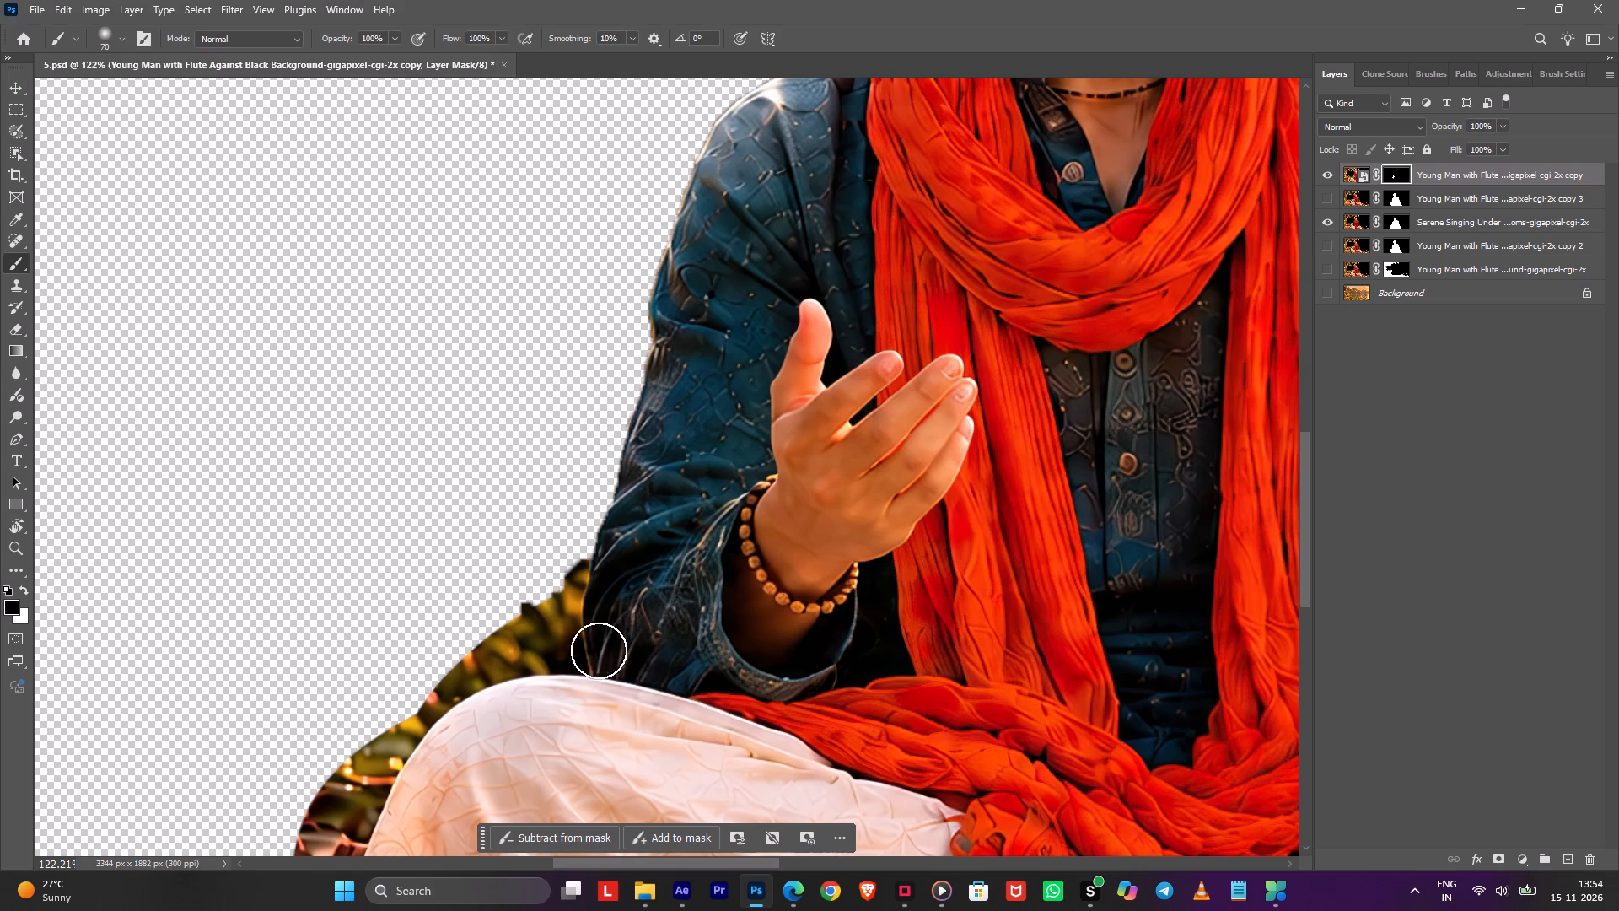
{"action": "left_click_drag", "start_coordinate": [877, 694], "coordinate": [867, 682]}
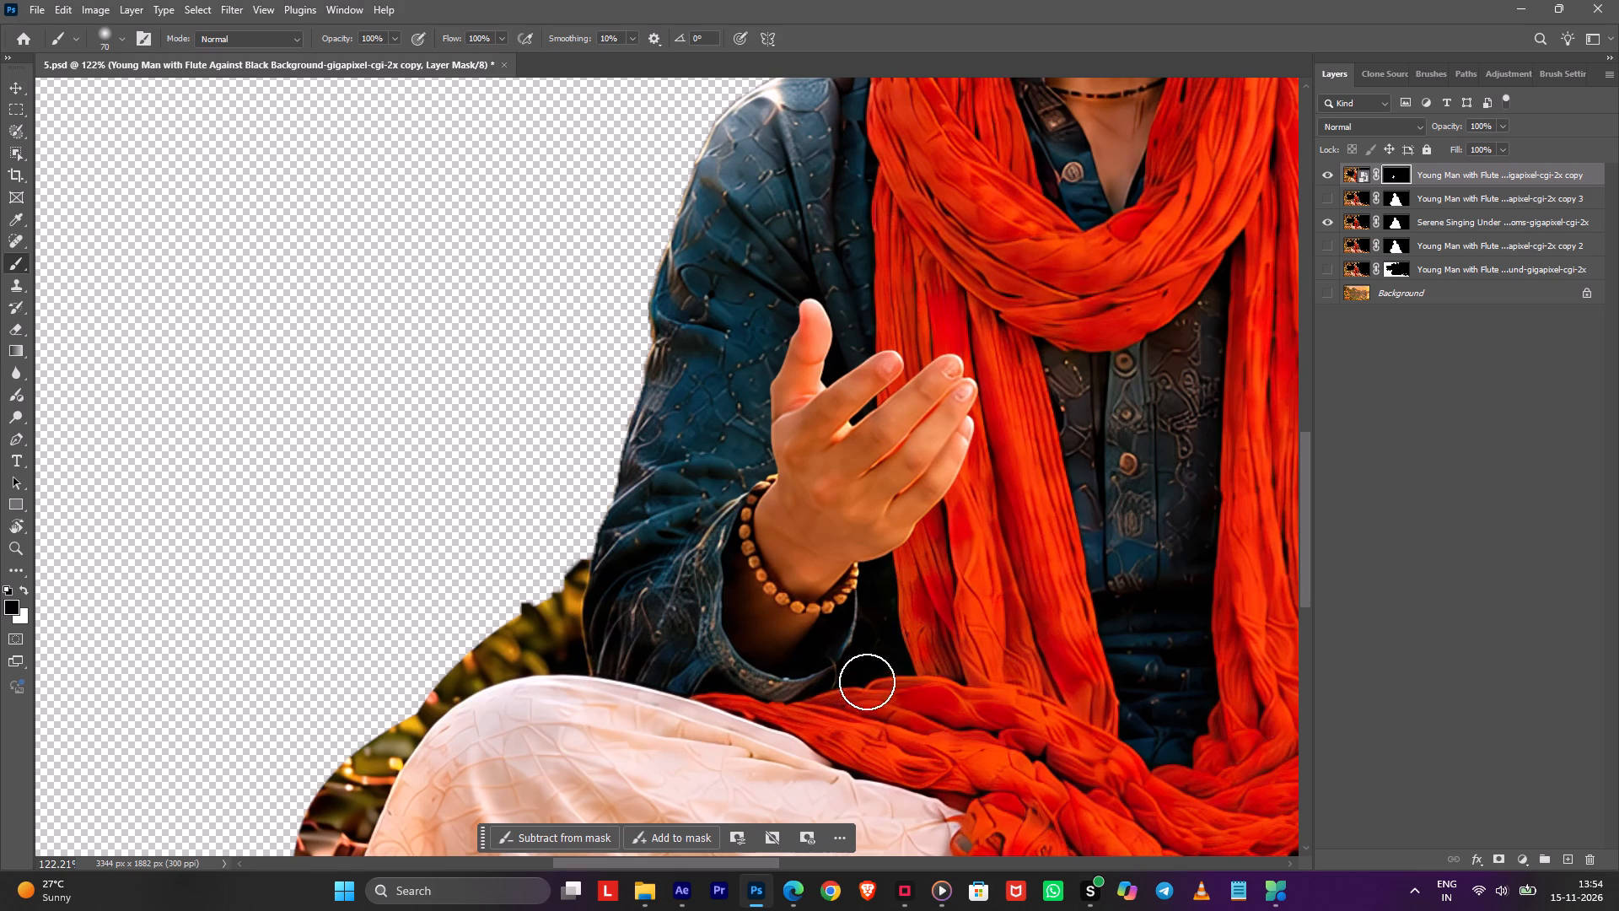
{"action": "left_click_drag", "start_coordinate": [867, 682], "coordinate": [870, 679]}
{"action": "right_click_drag", "start_coordinate": [836, 639], "coordinate": [815, 644], "text": "alt"}
Toggle the raised hand layer to compare the sleeve with and without it, leaving the layer hidden.
{"action": "scroll", "coordinate": [812, 645], "scroll_direction": "down", "scroll_amount": 9, "text": "alt"}
{"action": "key", "text": "space"}
{"action": "key", "text": "space"}
{"action": "key", "text": "space"}
{"action": "key", "text": "space"}
{"action": "key", "text": "space"}
{"action": "key", "text": "space"}
{"action": "left_click_drag", "start_coordinate": [866, 596], "coordinate": [853, 602]}
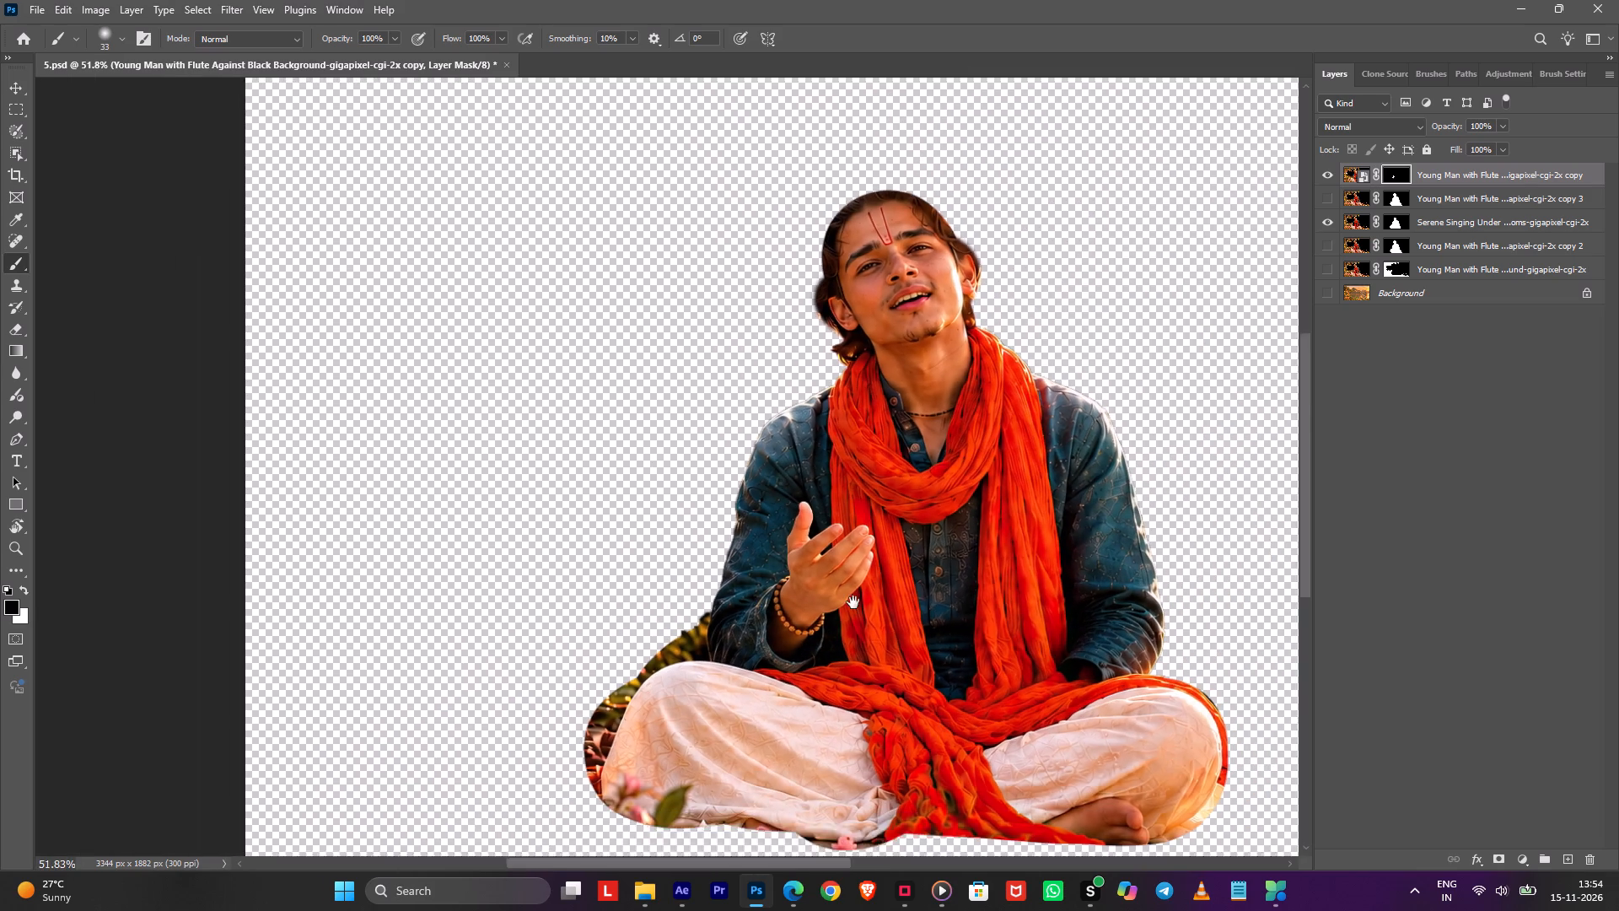
{"action": "left_click_drag", "start_coordinate": [853, 602], "coordinate": [738, 657]}
{"action": "scroll", "coordinate": [622, 717], "scroll_direction": "up", "scroll_amount": 8, "text": "alt"}
{"action": "left_click", "coordinate": [1328, 175]}
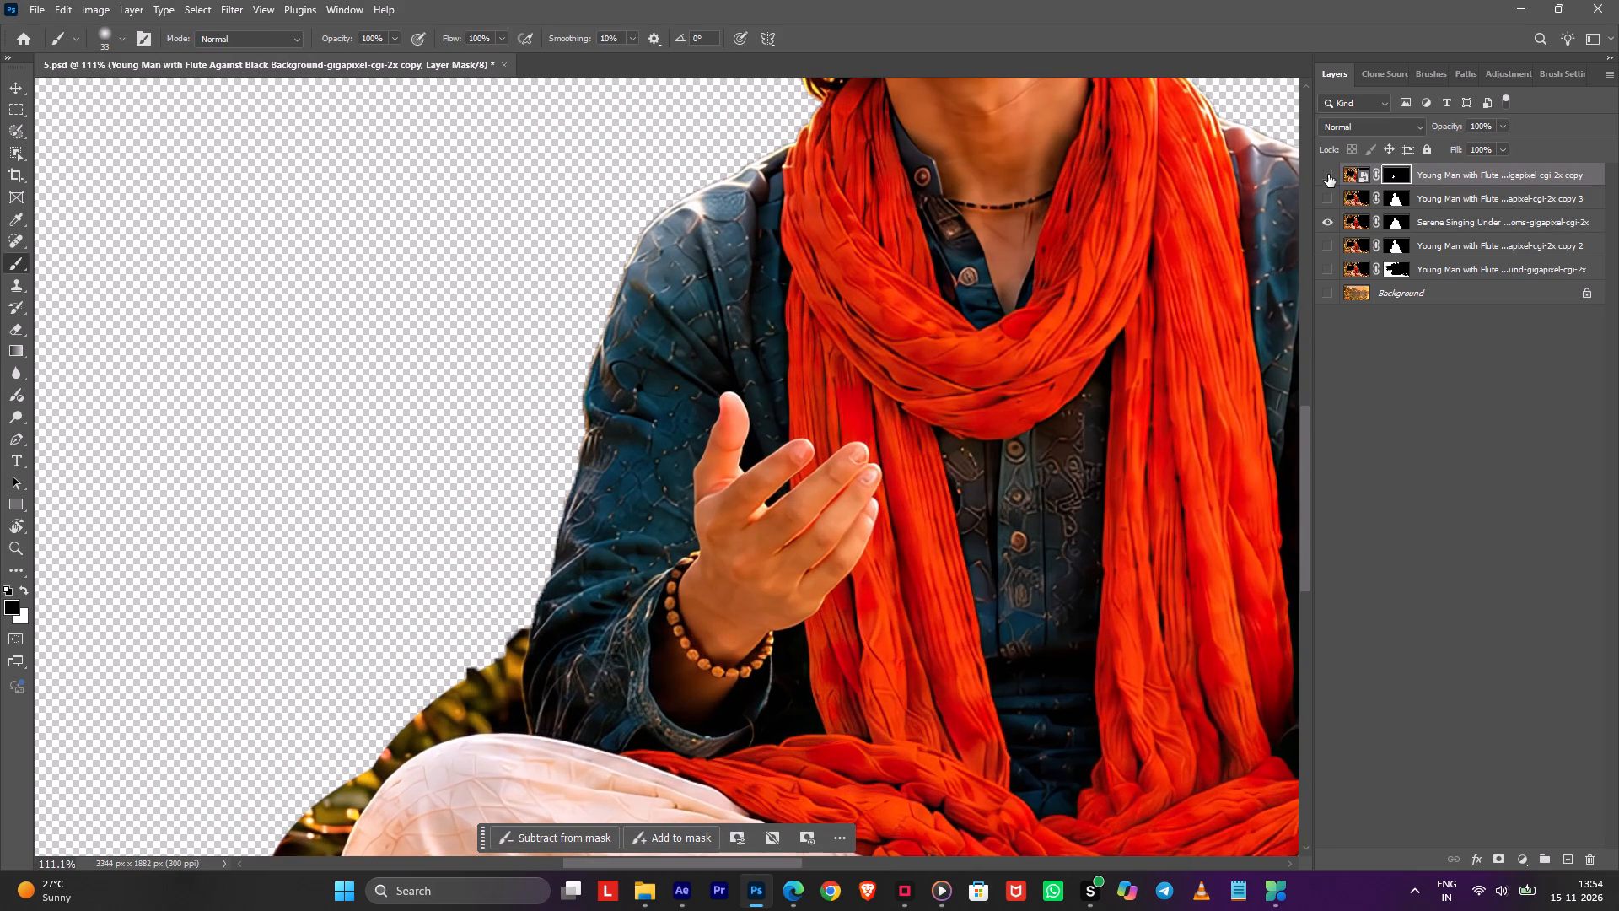
{"action": "left_click", "coordinate": [1328, 175]}
{"action": "left_click", "coordinate": [1328, 175]}
On the Serene Singing Under Blossoms layer, remove the empty cuff opening at the sleeve's end with the Content-Aware Spot Healing Brush.
{"action": "left_click", "coordinate": [1364, 220]}
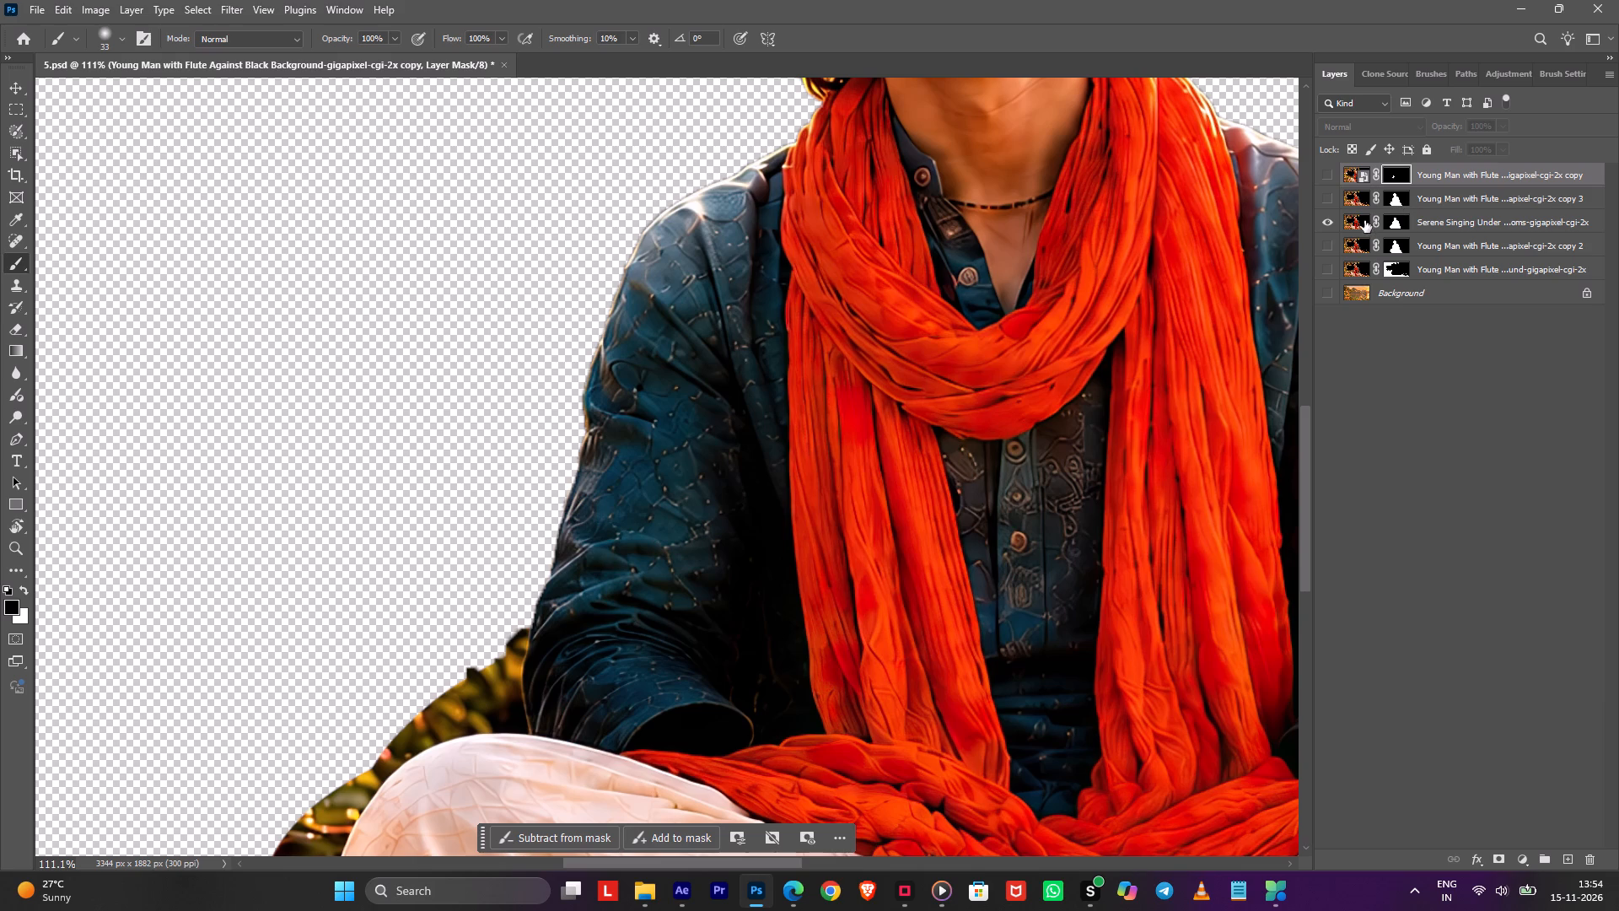
{"action": "key", "text": "j"}
{"action": "scroll", "coordinate": [675, 714], "scroll_direction": "up", "scroll_amount": 5, "text": "alt"}
{"action": "left_click_drag", "start_coordinate": [737, 691], "coordinate": [636, 696]}
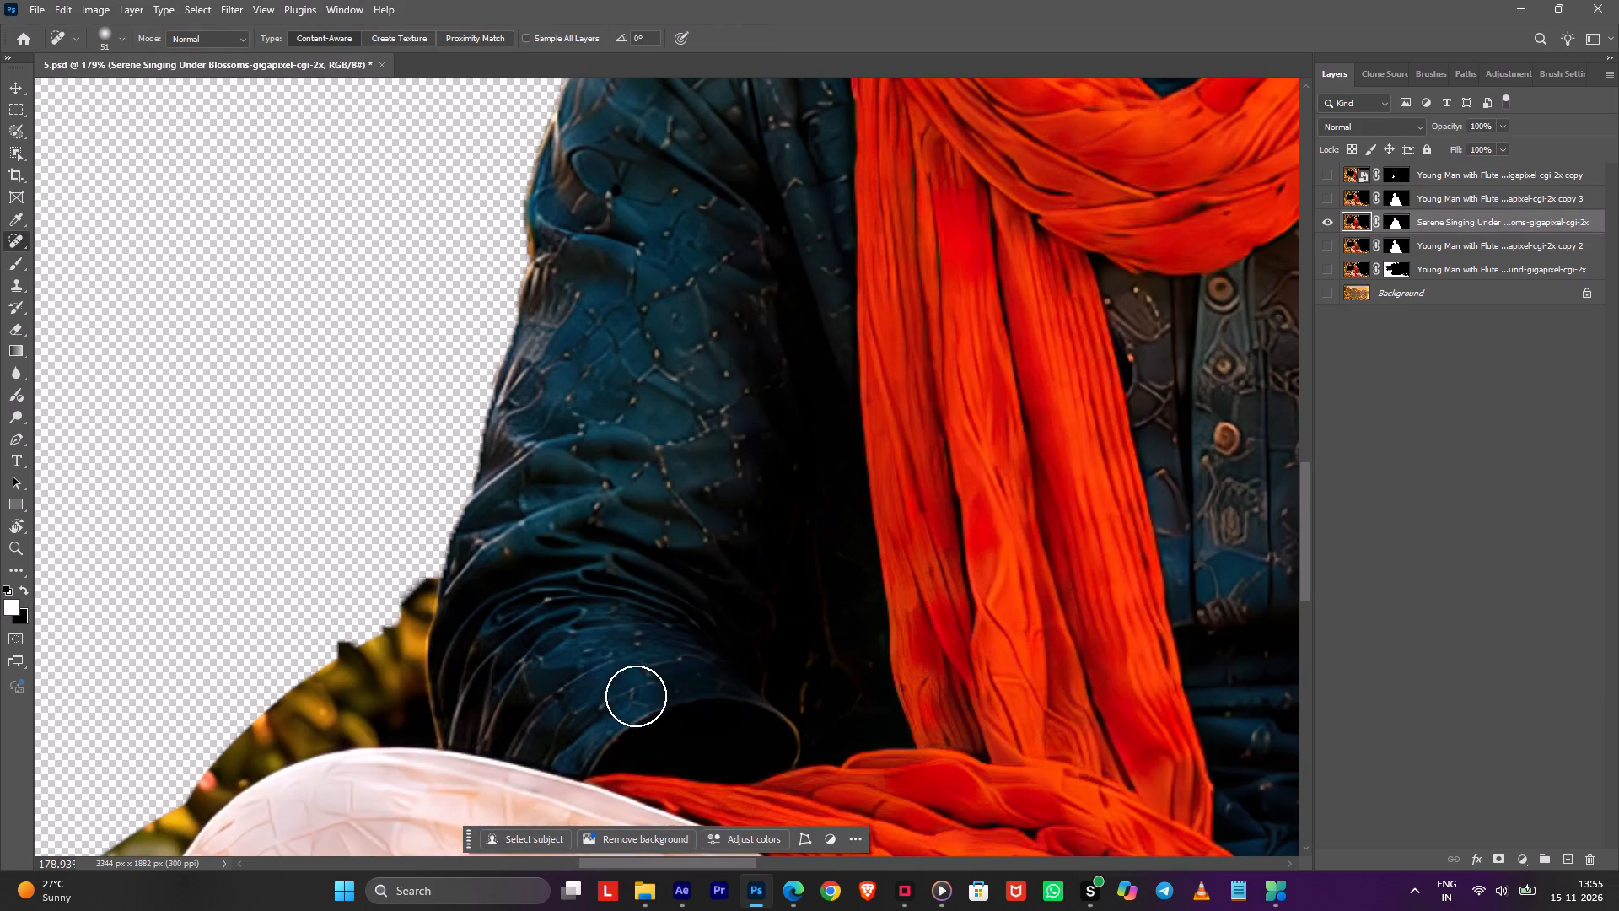
{"action": "left_click_drag", "start_coordinate": [636, 696], "coordinate": [718, 693]}
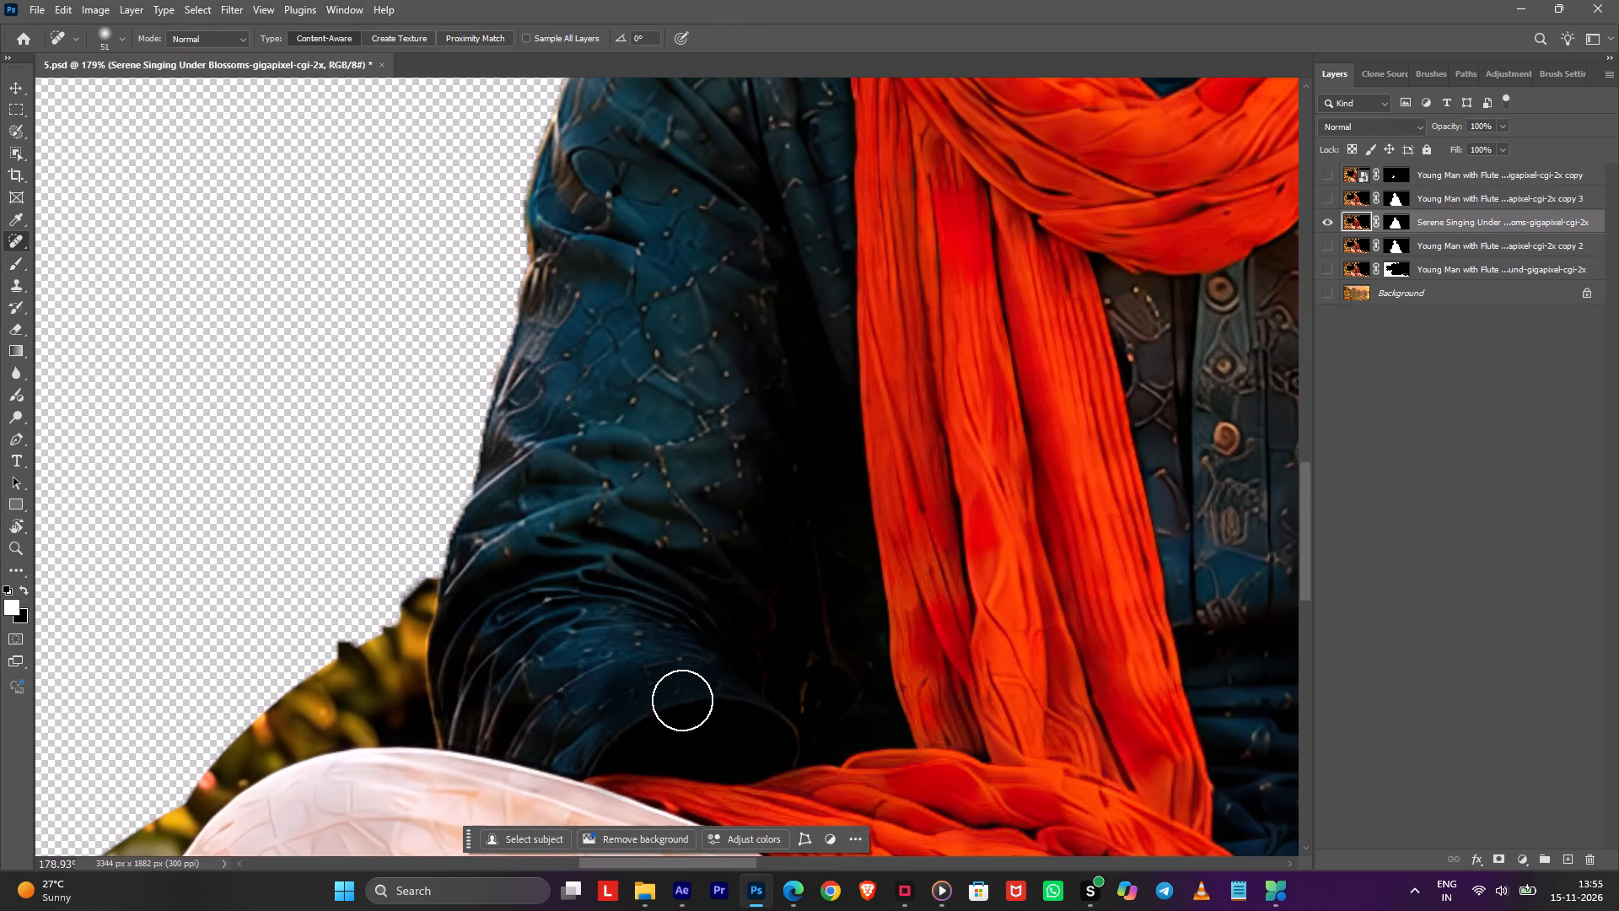
{"action": "key", "text": "ctrl+z"}
{"action": "left_click_drag", "start_coordinate": [772, 698], "coordinate": [614, 748]}
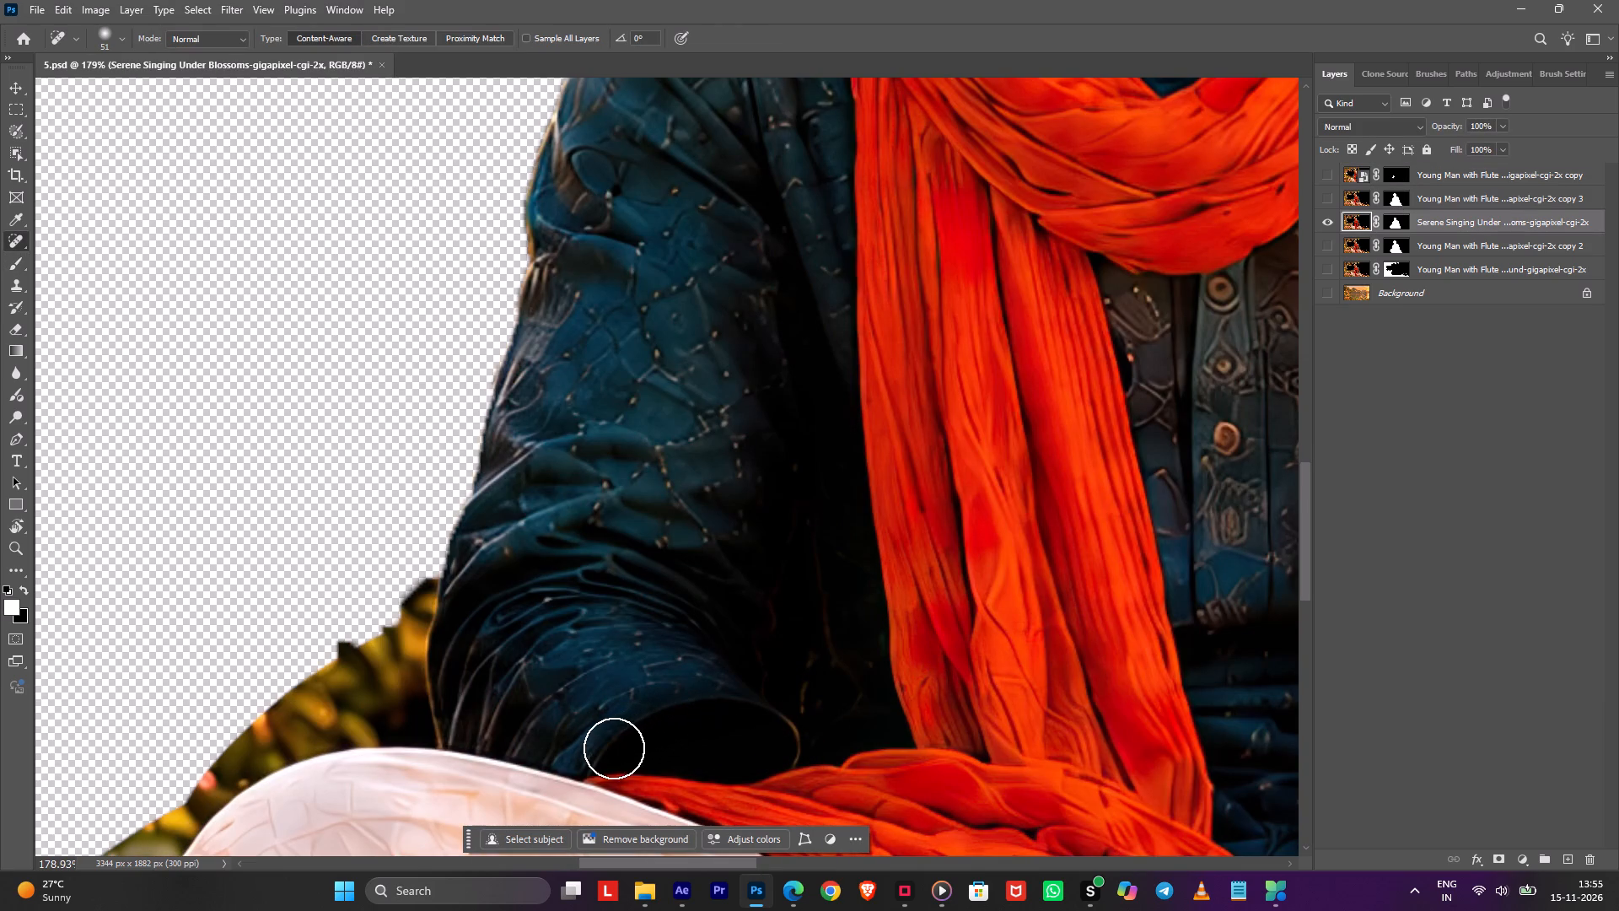
{"action": "left_click_drag", "start_coordinate": [614, 748], "coordinate": [790, 730]}
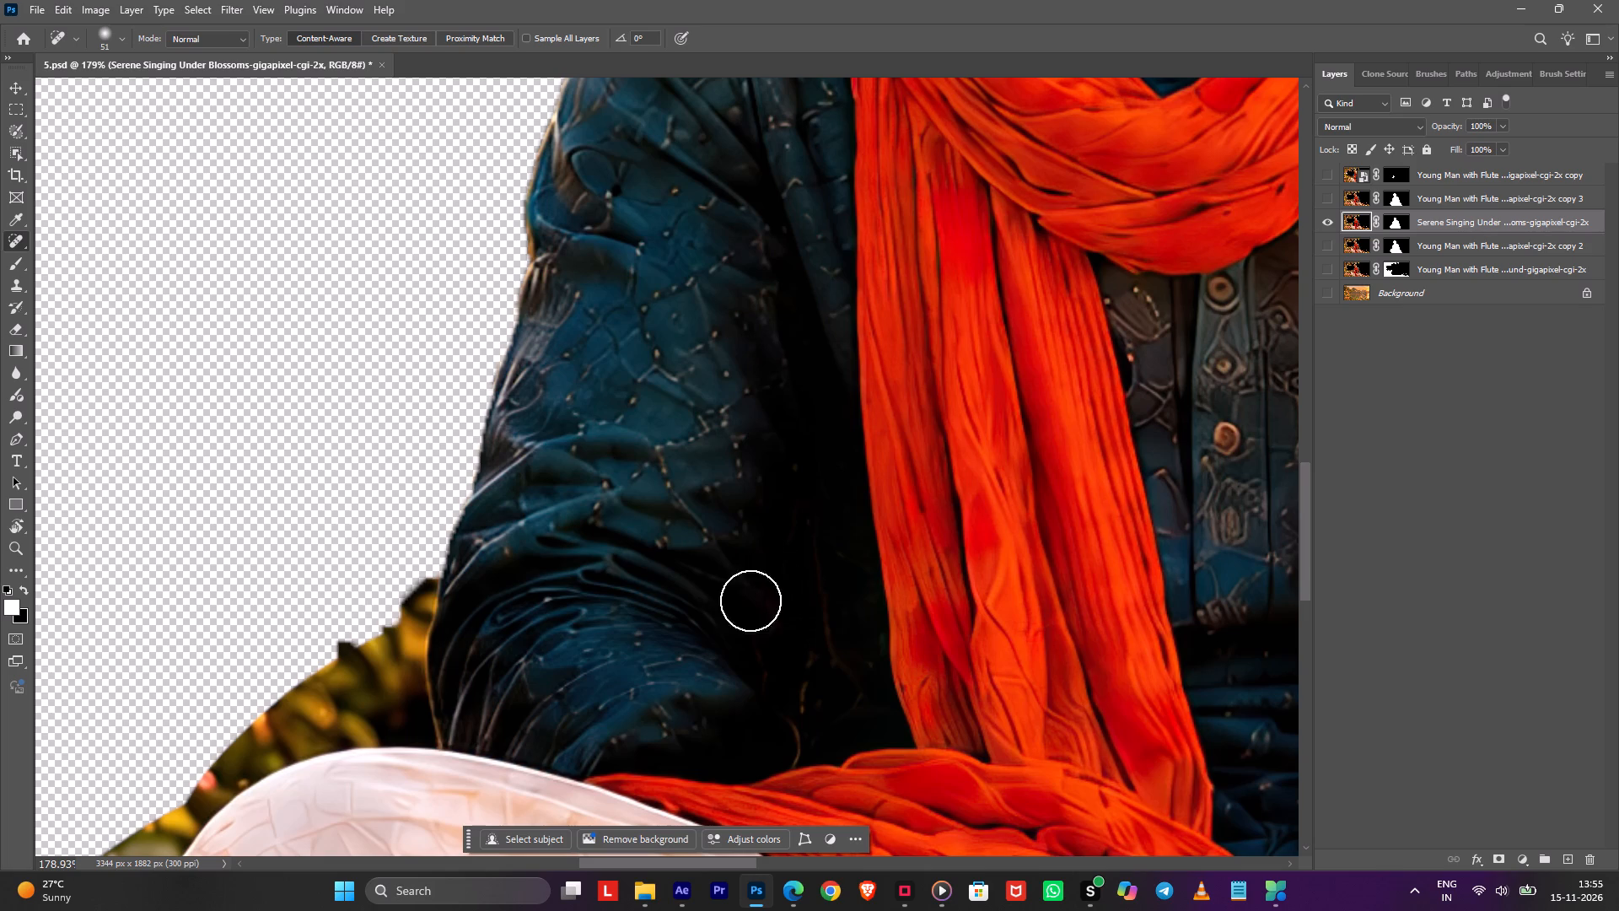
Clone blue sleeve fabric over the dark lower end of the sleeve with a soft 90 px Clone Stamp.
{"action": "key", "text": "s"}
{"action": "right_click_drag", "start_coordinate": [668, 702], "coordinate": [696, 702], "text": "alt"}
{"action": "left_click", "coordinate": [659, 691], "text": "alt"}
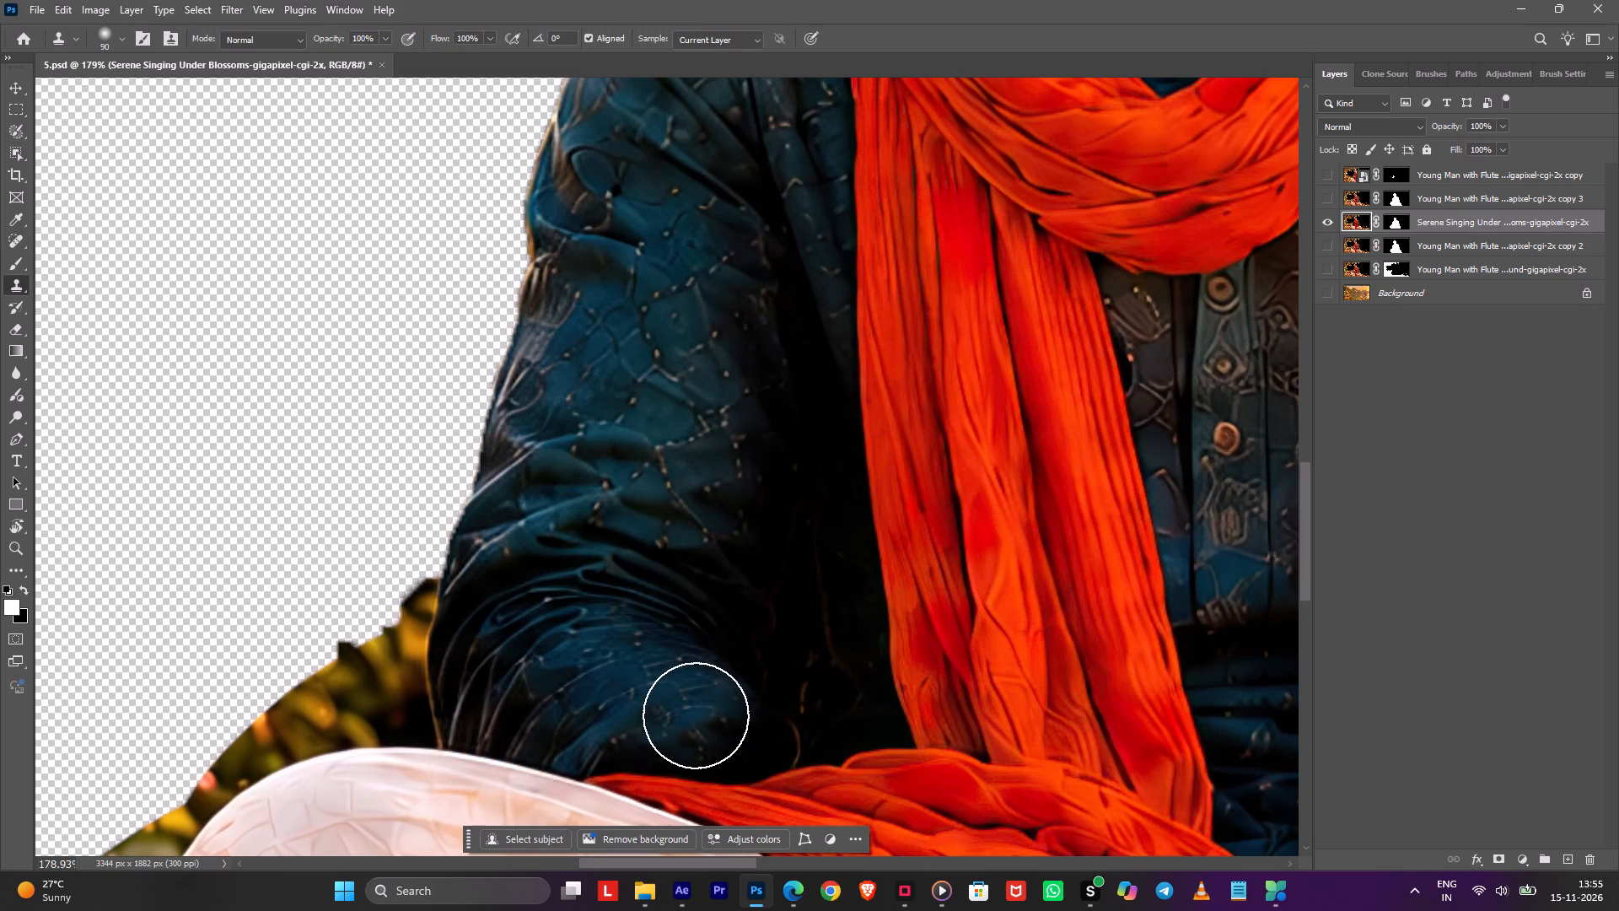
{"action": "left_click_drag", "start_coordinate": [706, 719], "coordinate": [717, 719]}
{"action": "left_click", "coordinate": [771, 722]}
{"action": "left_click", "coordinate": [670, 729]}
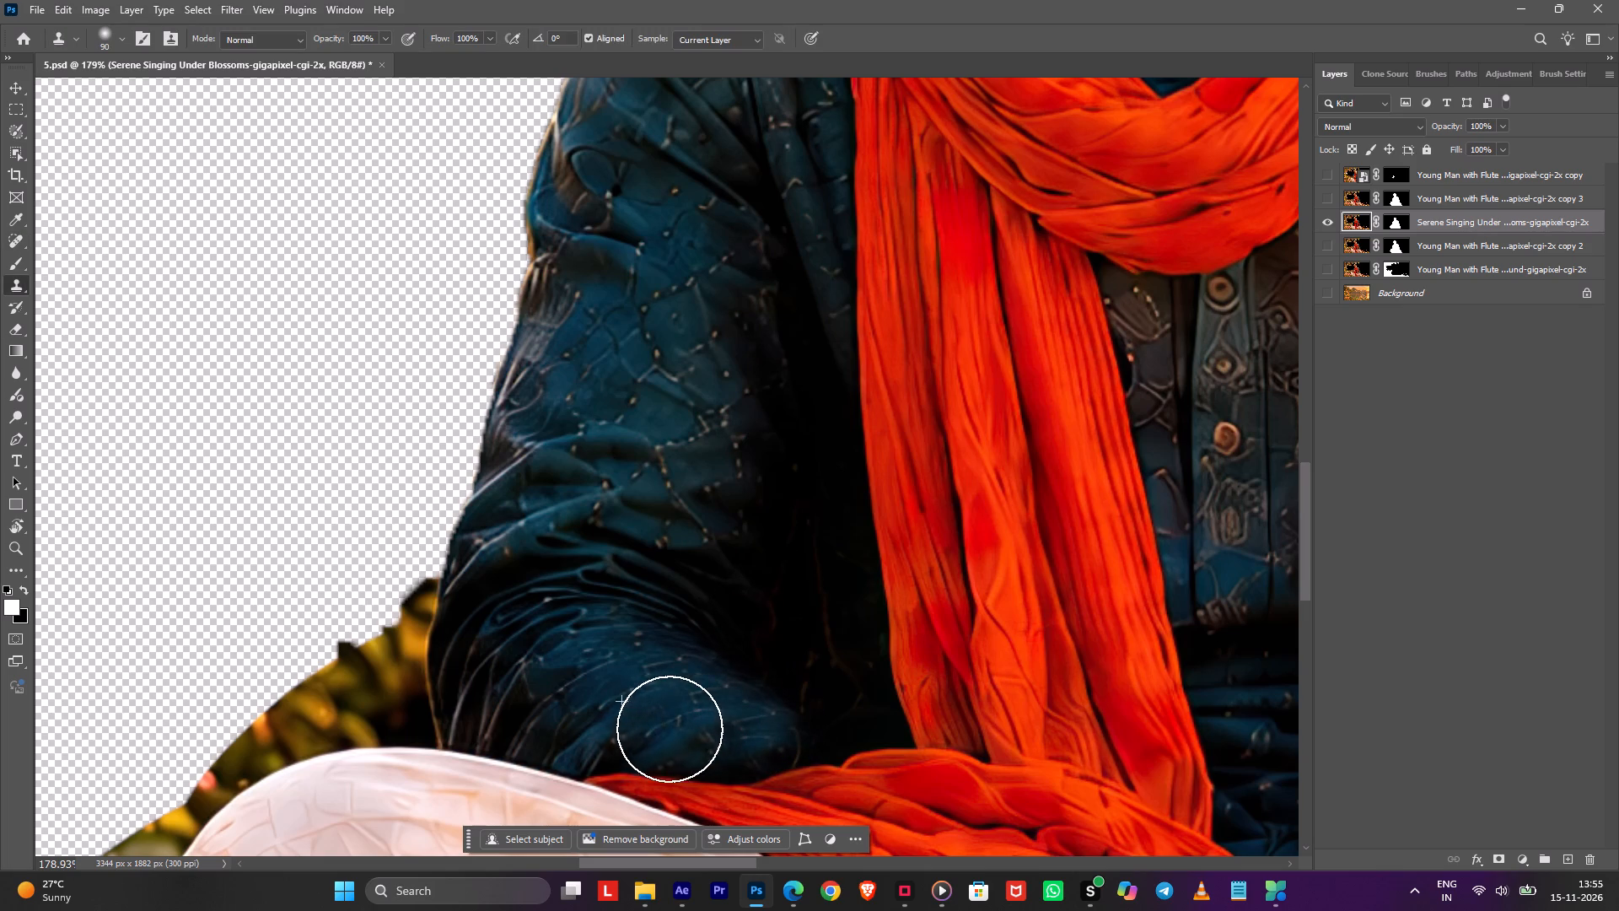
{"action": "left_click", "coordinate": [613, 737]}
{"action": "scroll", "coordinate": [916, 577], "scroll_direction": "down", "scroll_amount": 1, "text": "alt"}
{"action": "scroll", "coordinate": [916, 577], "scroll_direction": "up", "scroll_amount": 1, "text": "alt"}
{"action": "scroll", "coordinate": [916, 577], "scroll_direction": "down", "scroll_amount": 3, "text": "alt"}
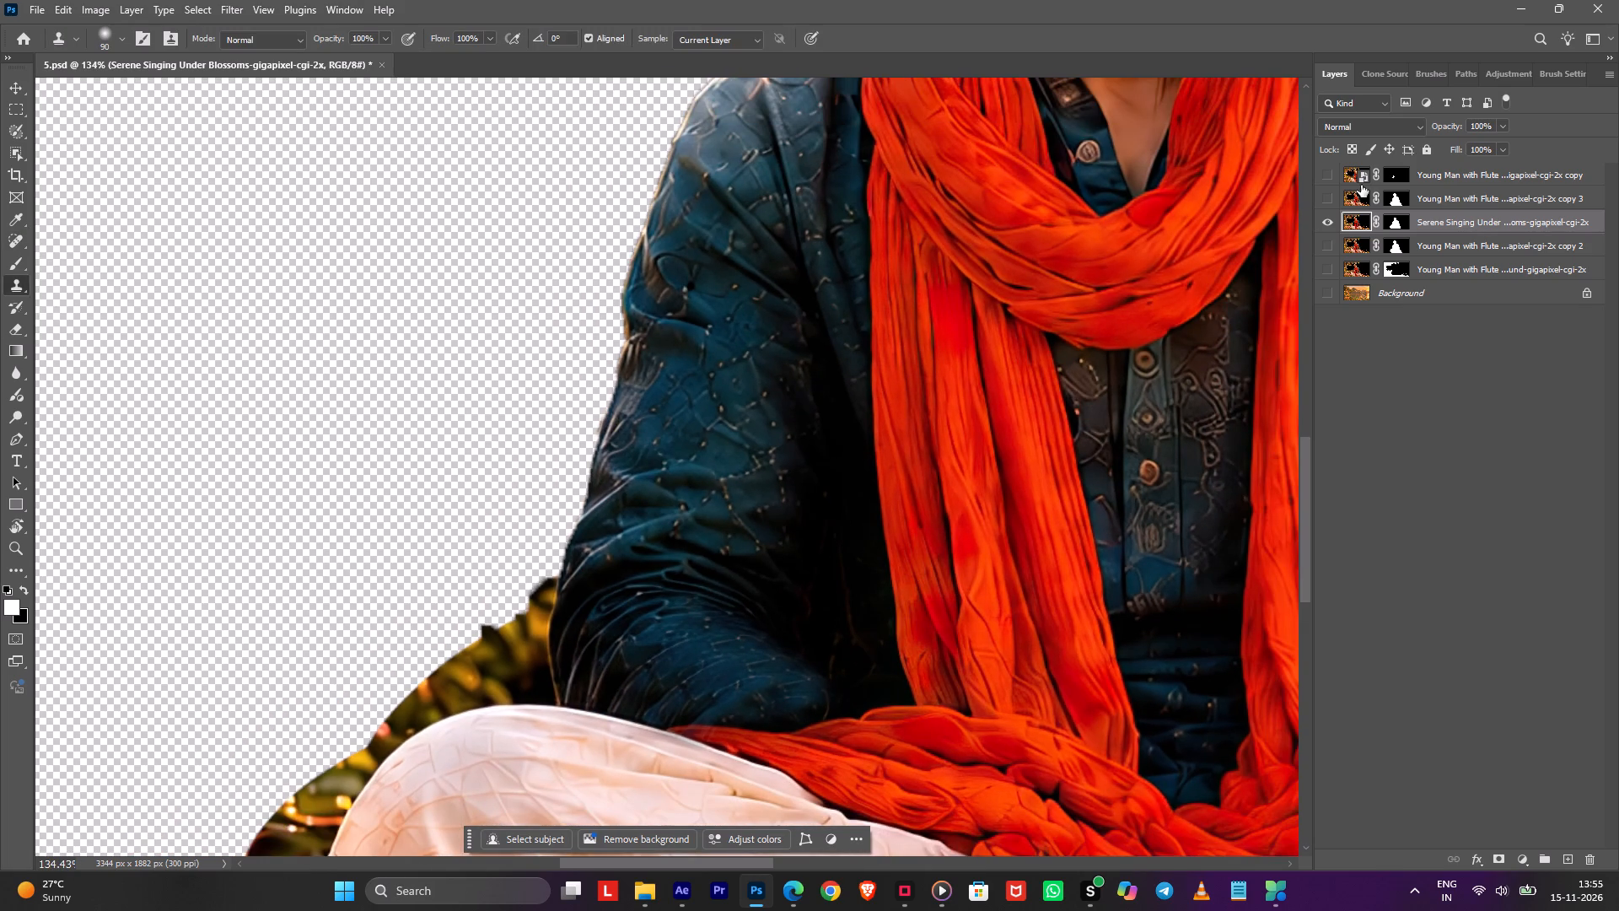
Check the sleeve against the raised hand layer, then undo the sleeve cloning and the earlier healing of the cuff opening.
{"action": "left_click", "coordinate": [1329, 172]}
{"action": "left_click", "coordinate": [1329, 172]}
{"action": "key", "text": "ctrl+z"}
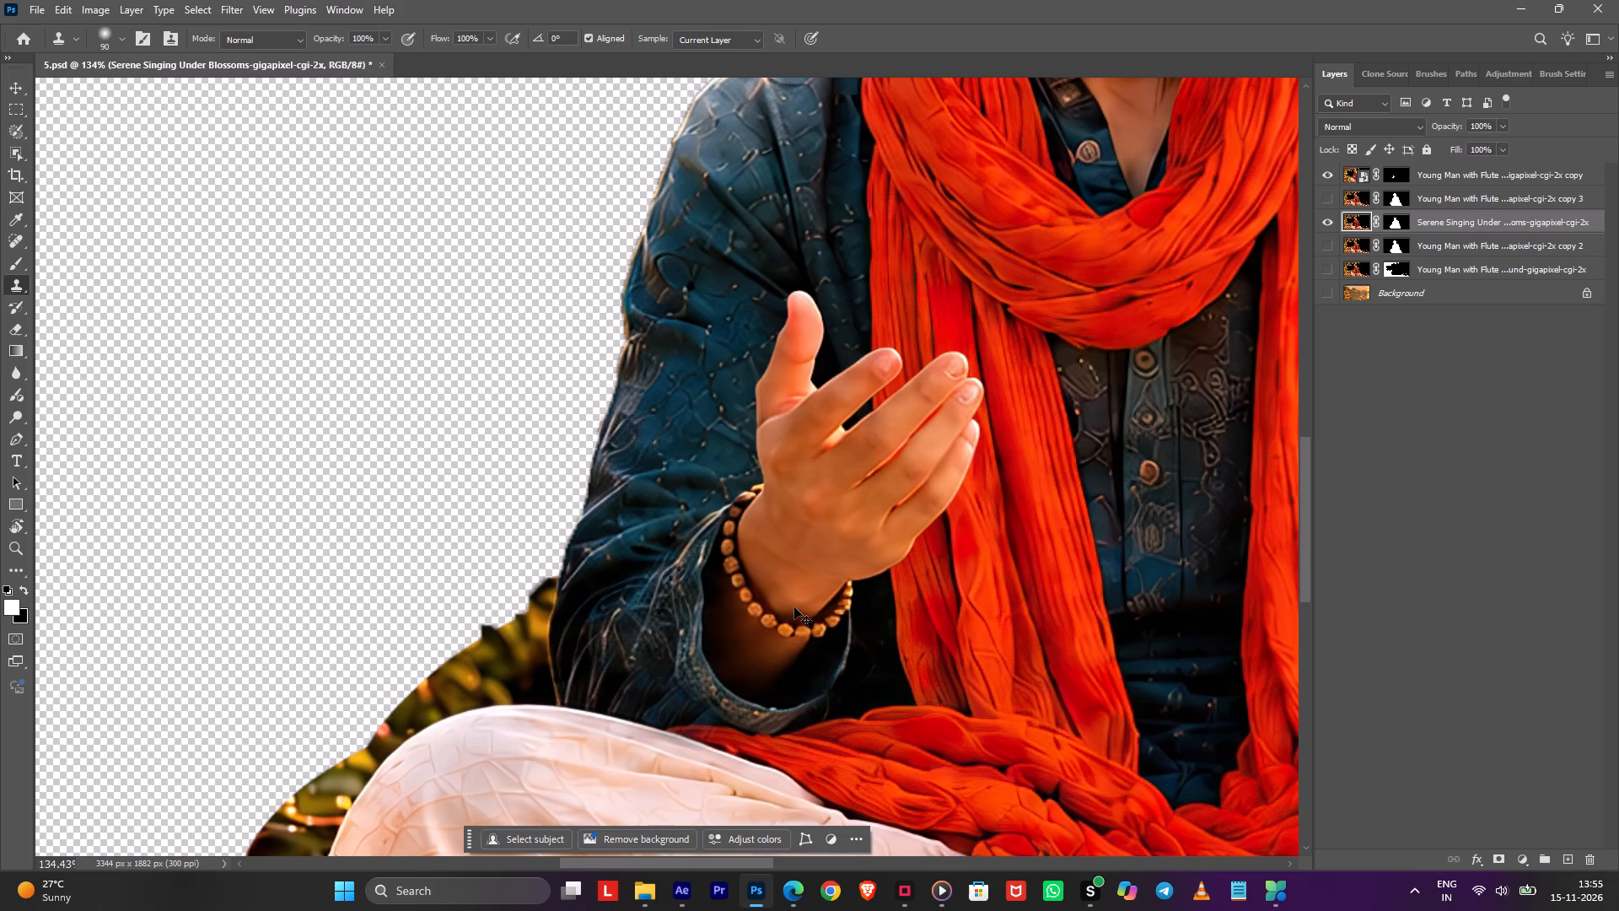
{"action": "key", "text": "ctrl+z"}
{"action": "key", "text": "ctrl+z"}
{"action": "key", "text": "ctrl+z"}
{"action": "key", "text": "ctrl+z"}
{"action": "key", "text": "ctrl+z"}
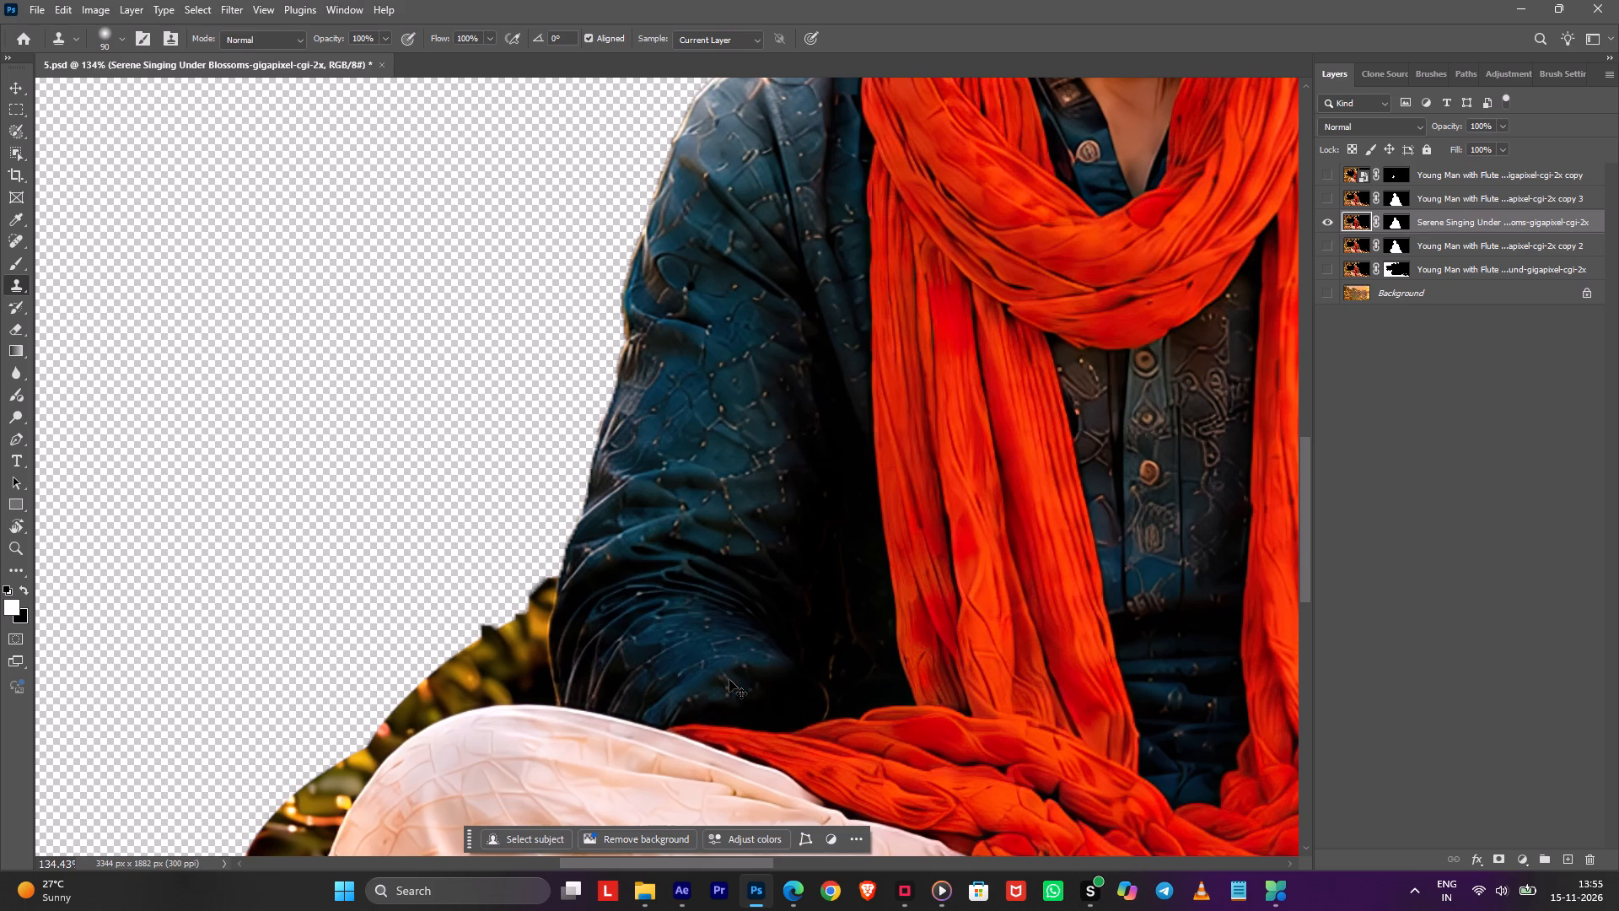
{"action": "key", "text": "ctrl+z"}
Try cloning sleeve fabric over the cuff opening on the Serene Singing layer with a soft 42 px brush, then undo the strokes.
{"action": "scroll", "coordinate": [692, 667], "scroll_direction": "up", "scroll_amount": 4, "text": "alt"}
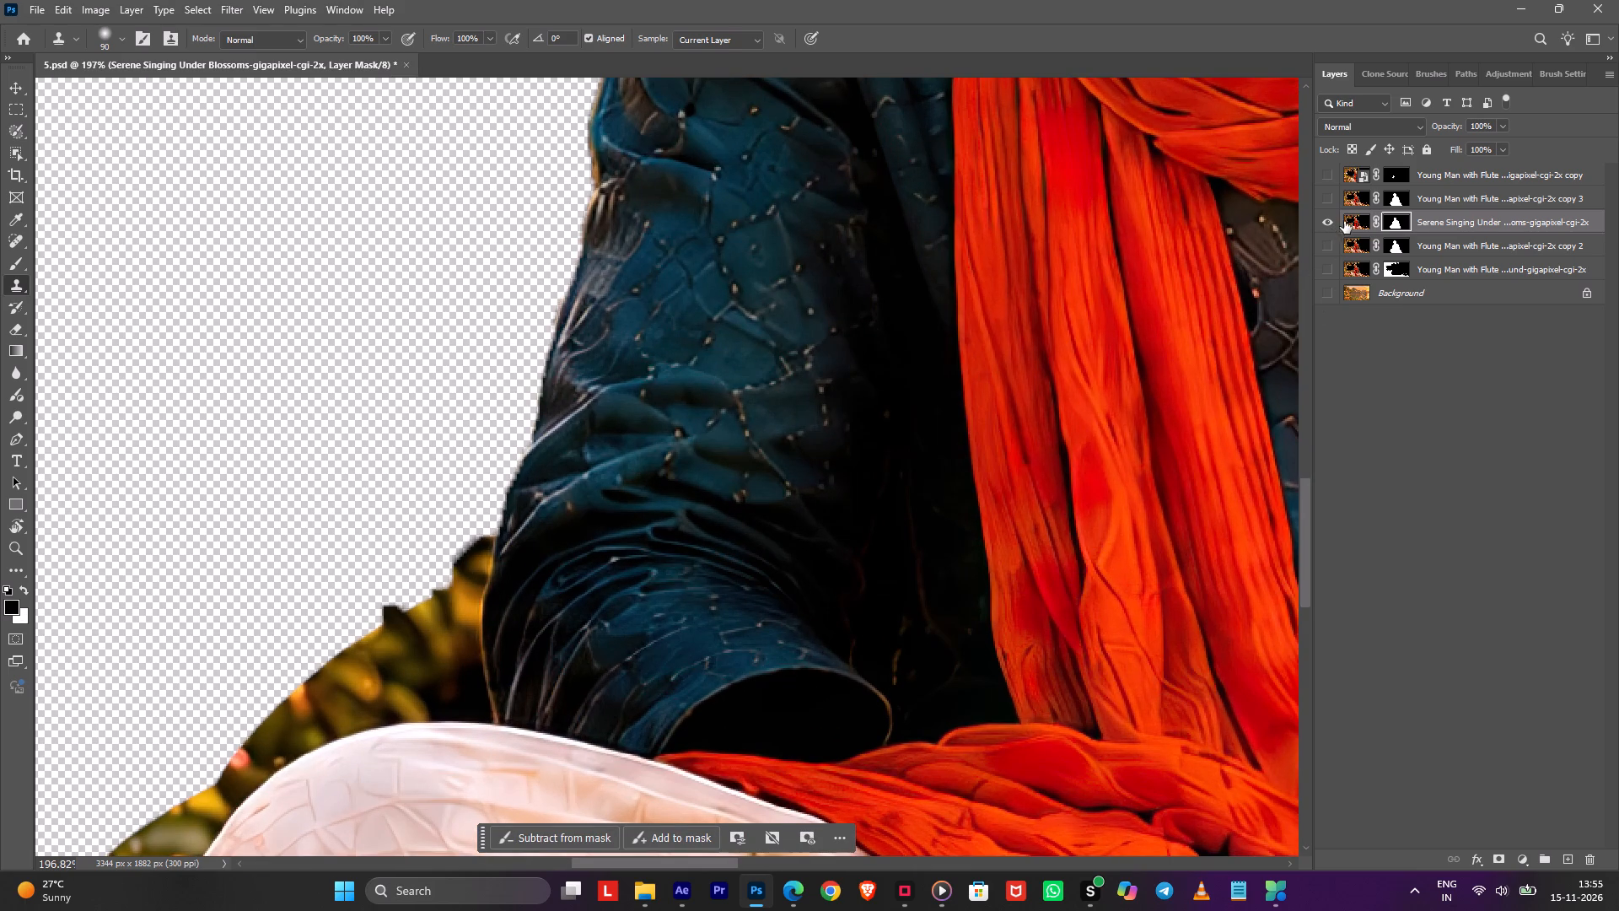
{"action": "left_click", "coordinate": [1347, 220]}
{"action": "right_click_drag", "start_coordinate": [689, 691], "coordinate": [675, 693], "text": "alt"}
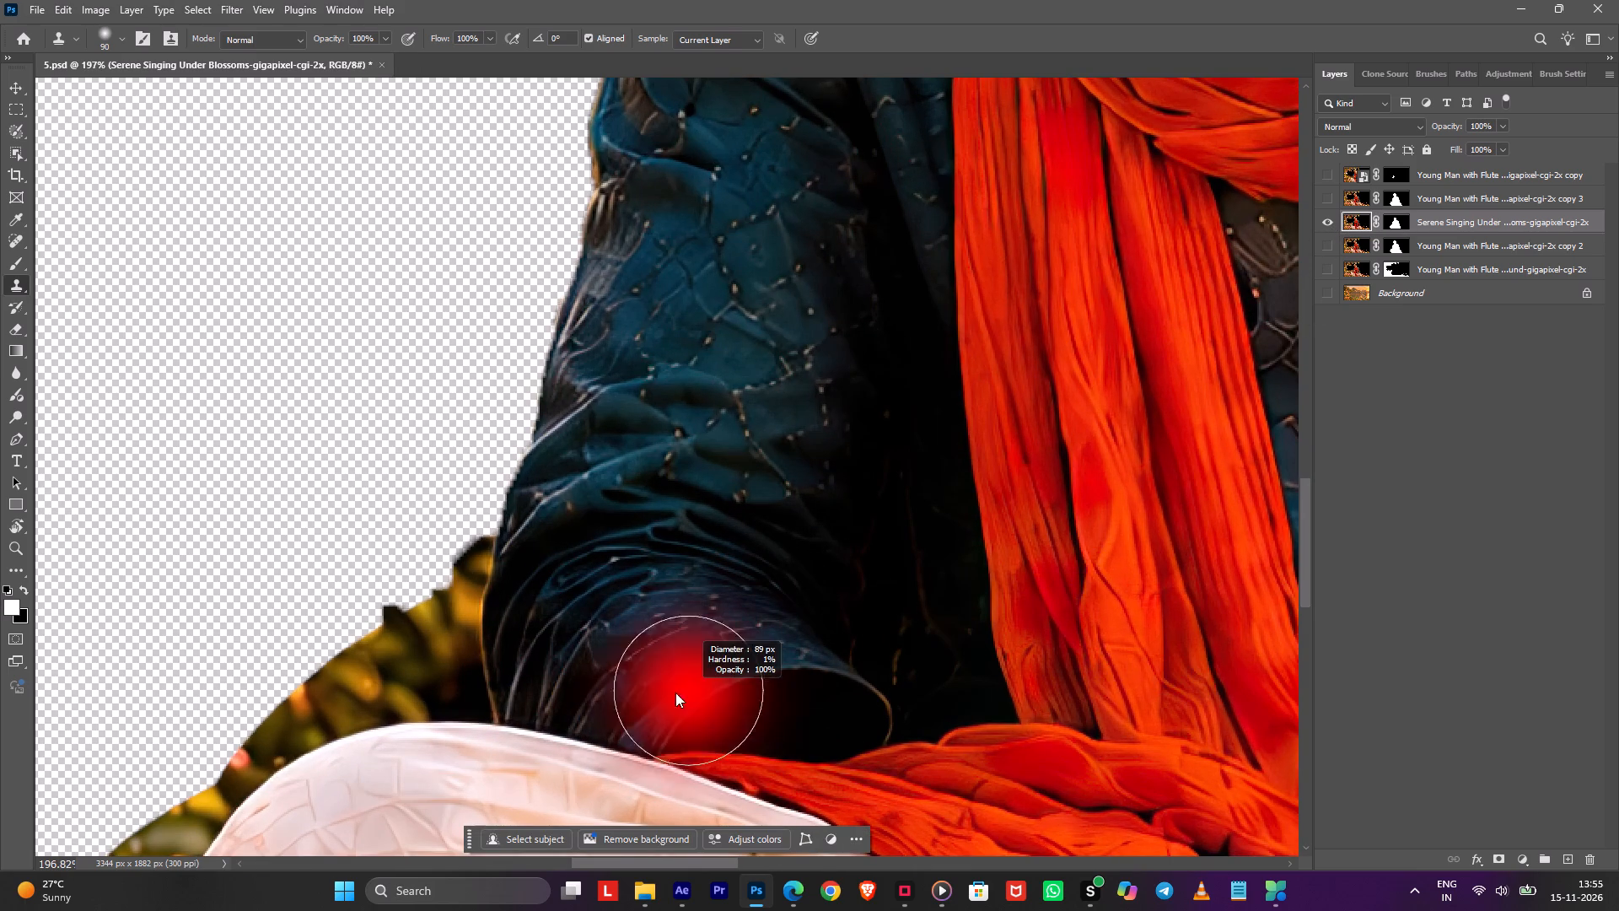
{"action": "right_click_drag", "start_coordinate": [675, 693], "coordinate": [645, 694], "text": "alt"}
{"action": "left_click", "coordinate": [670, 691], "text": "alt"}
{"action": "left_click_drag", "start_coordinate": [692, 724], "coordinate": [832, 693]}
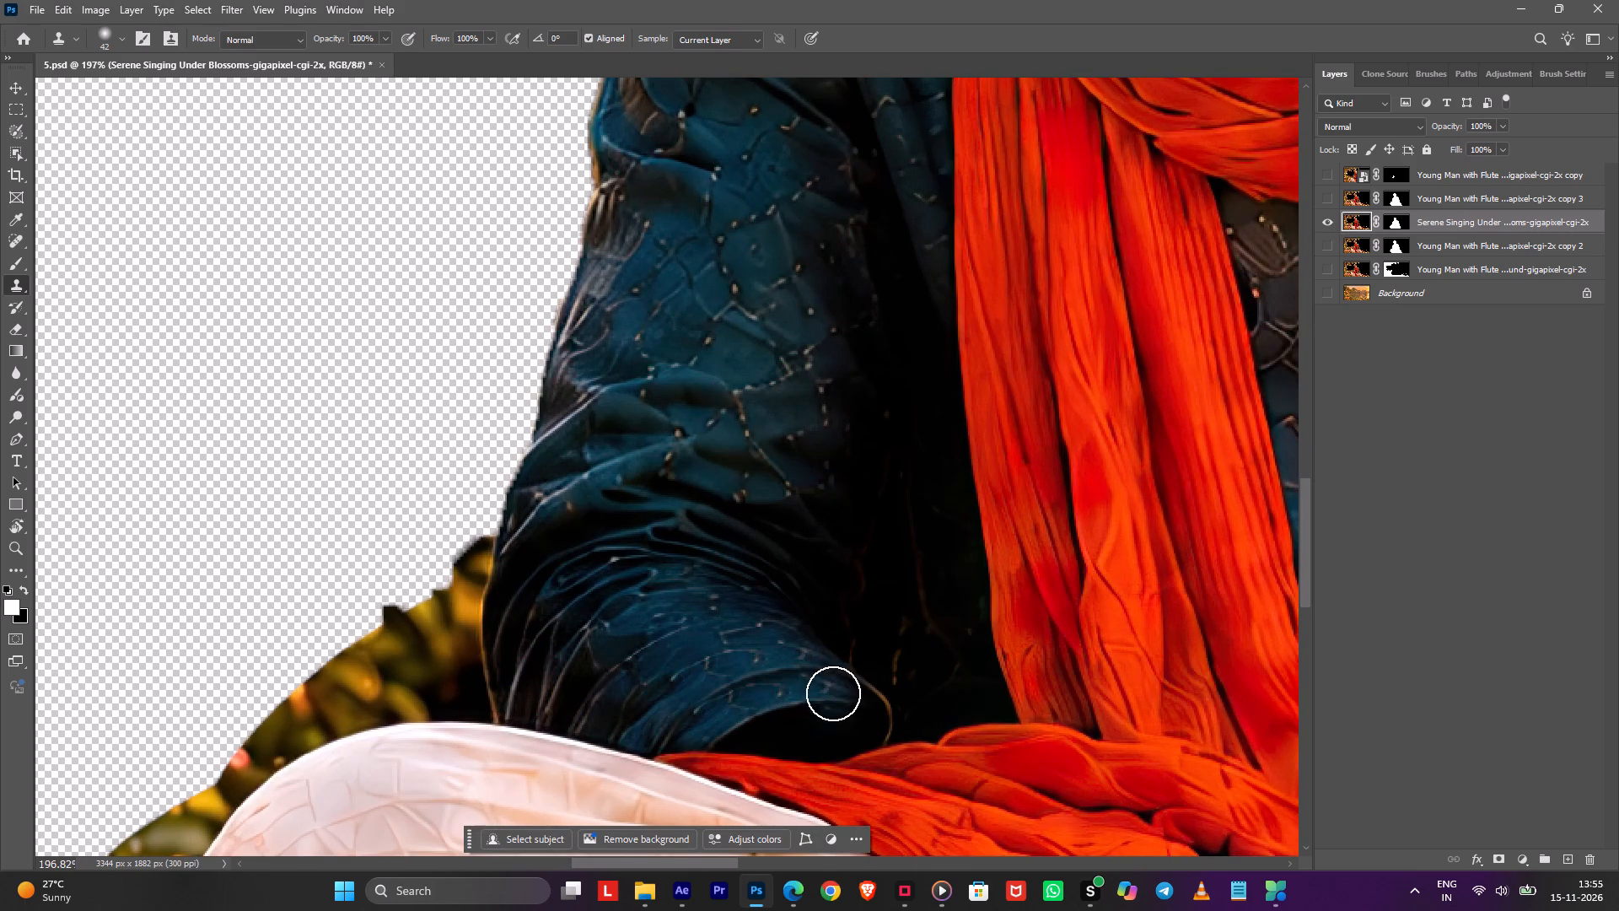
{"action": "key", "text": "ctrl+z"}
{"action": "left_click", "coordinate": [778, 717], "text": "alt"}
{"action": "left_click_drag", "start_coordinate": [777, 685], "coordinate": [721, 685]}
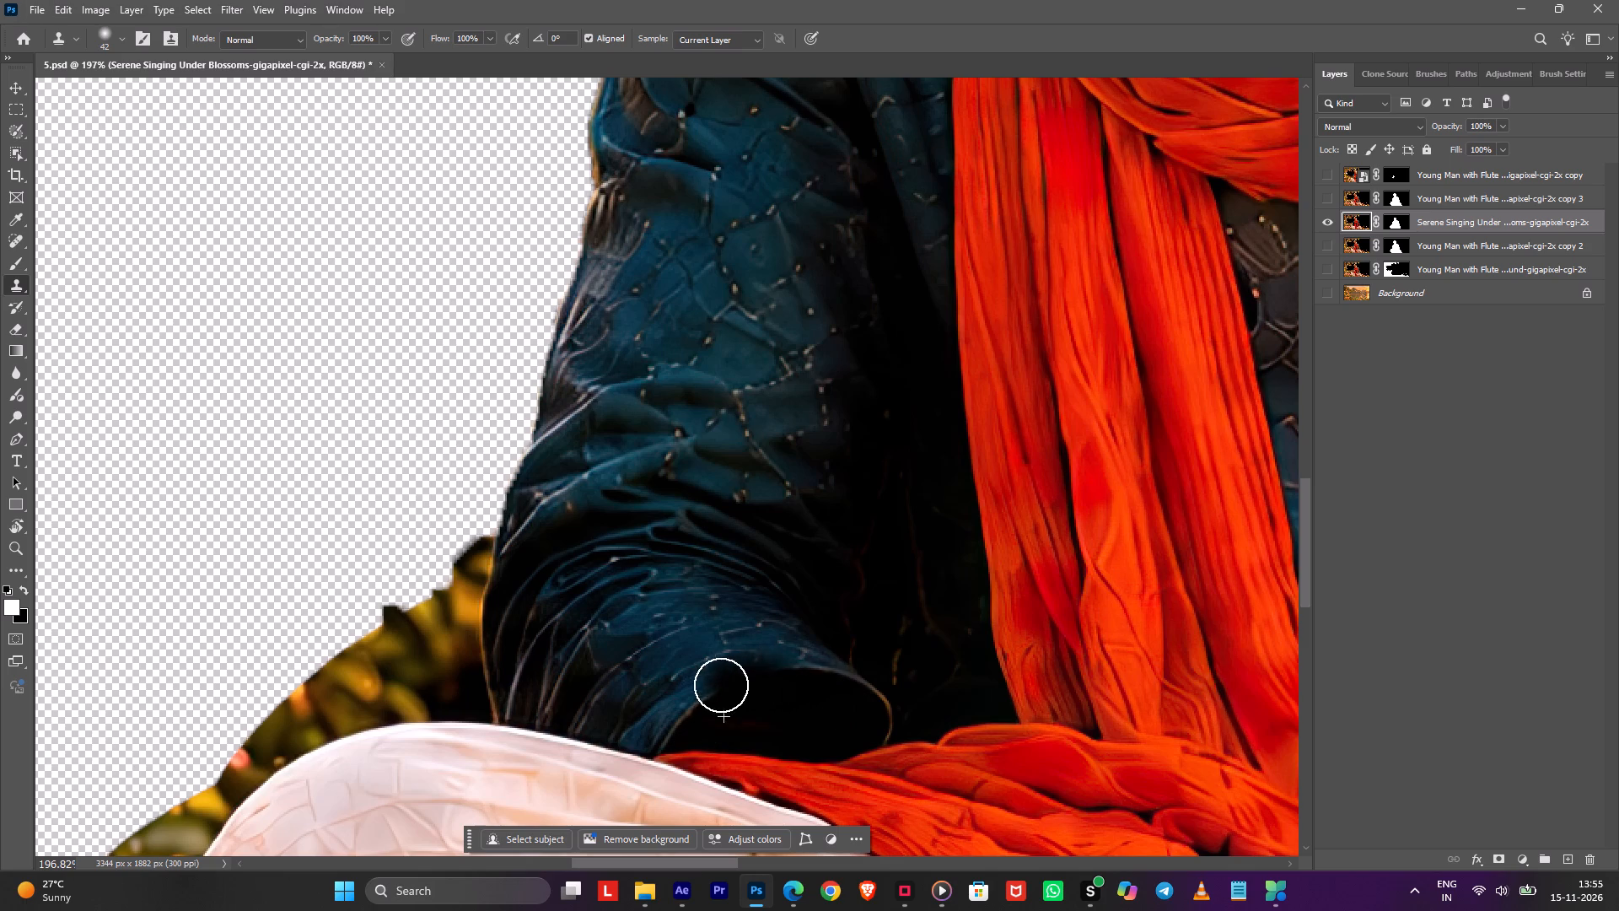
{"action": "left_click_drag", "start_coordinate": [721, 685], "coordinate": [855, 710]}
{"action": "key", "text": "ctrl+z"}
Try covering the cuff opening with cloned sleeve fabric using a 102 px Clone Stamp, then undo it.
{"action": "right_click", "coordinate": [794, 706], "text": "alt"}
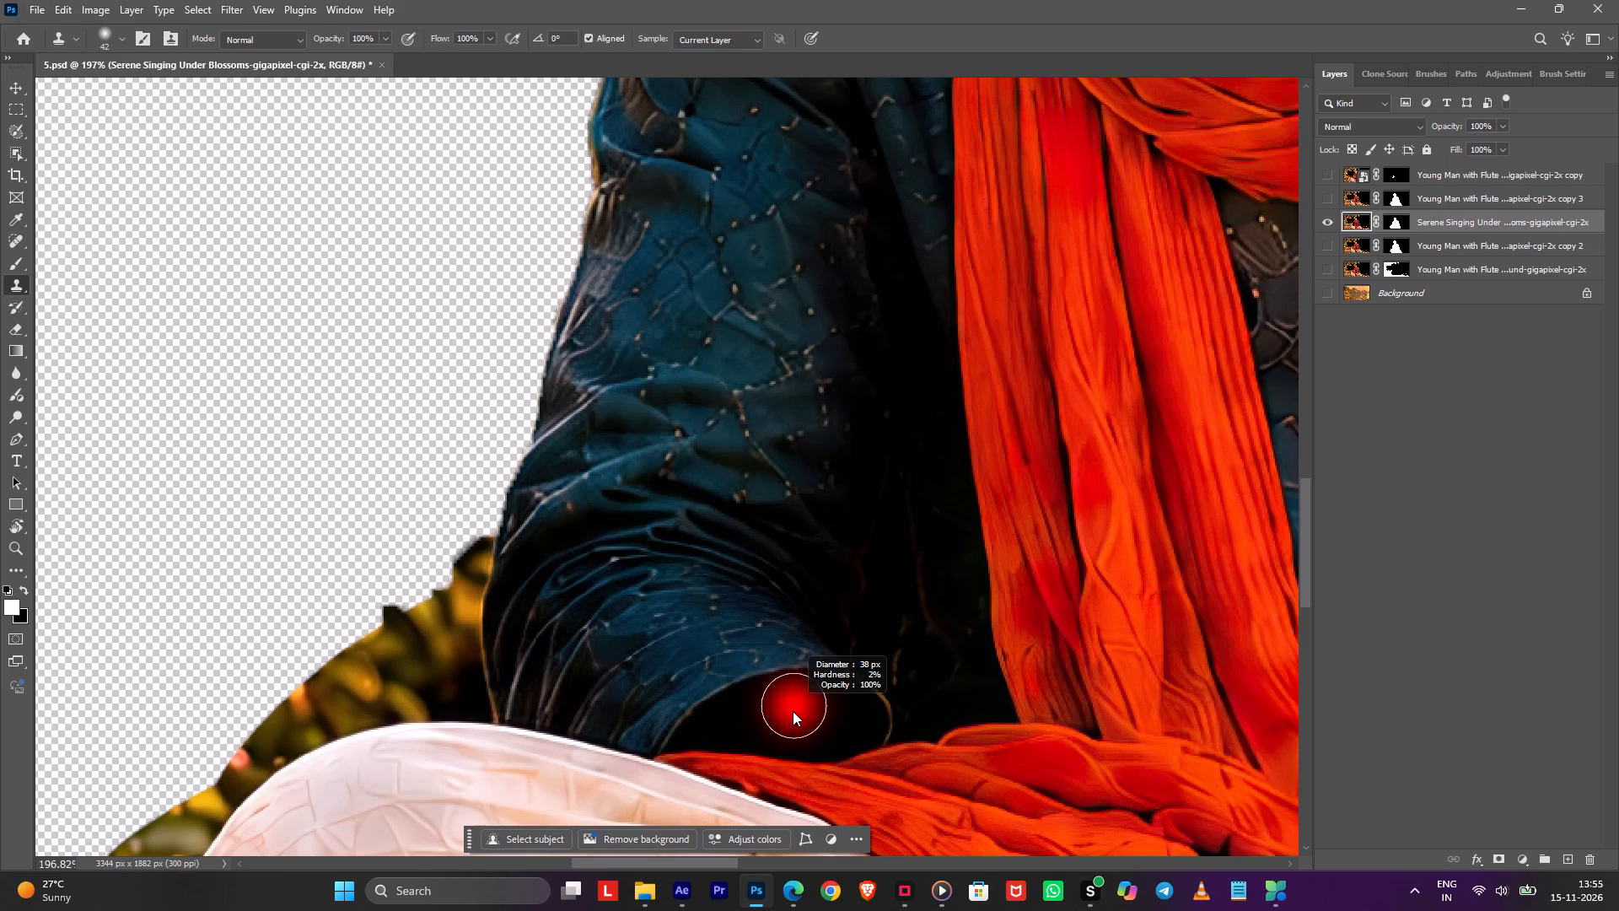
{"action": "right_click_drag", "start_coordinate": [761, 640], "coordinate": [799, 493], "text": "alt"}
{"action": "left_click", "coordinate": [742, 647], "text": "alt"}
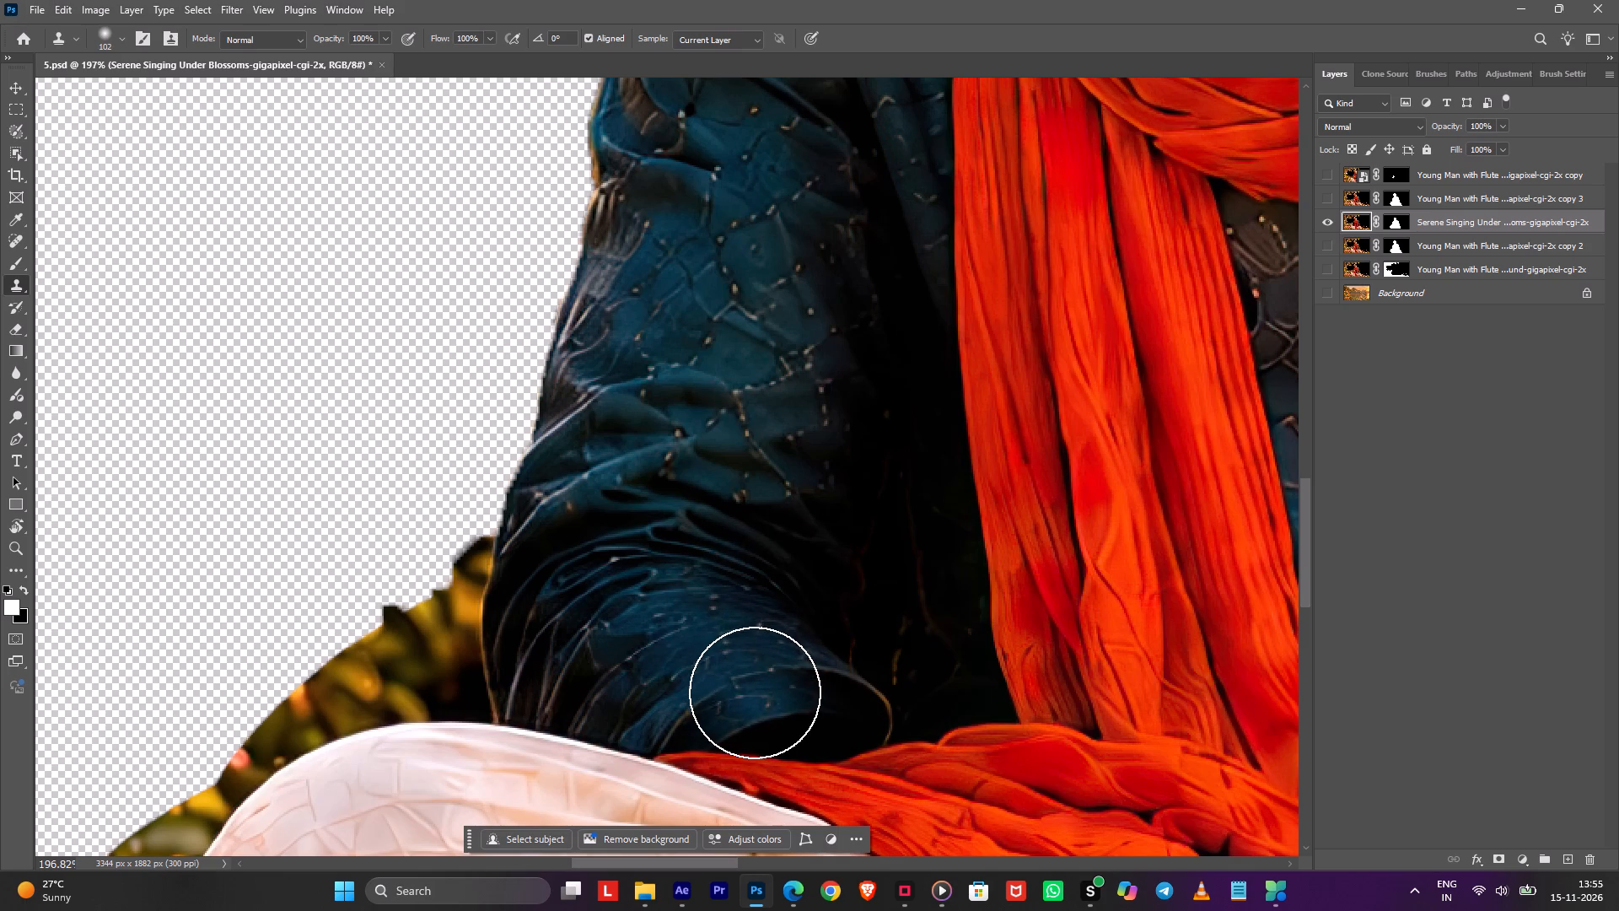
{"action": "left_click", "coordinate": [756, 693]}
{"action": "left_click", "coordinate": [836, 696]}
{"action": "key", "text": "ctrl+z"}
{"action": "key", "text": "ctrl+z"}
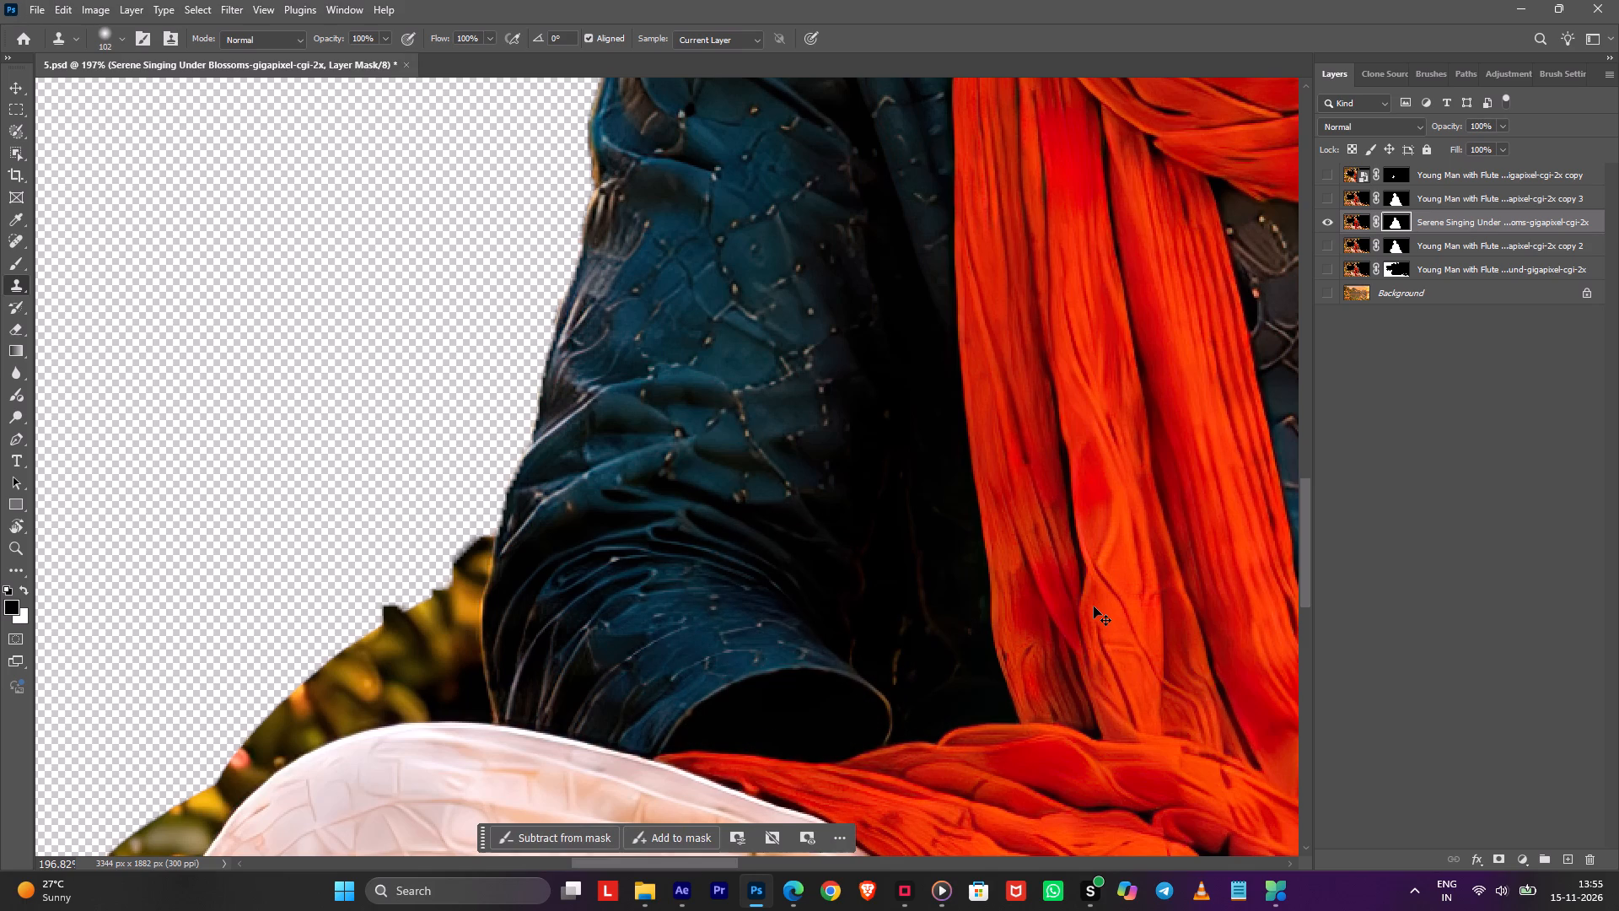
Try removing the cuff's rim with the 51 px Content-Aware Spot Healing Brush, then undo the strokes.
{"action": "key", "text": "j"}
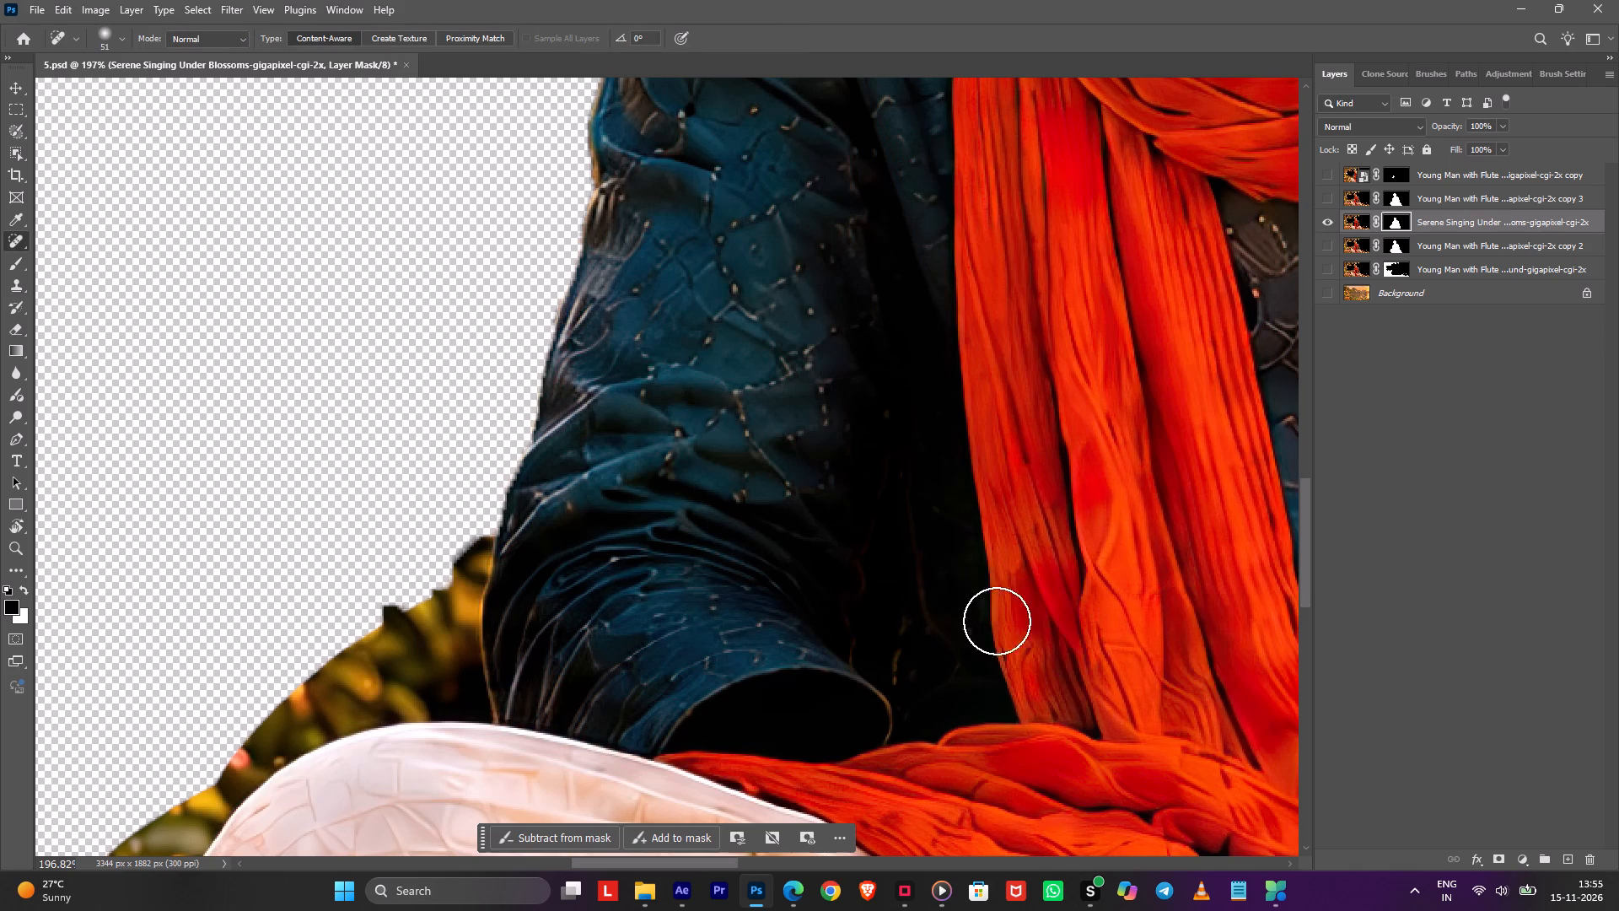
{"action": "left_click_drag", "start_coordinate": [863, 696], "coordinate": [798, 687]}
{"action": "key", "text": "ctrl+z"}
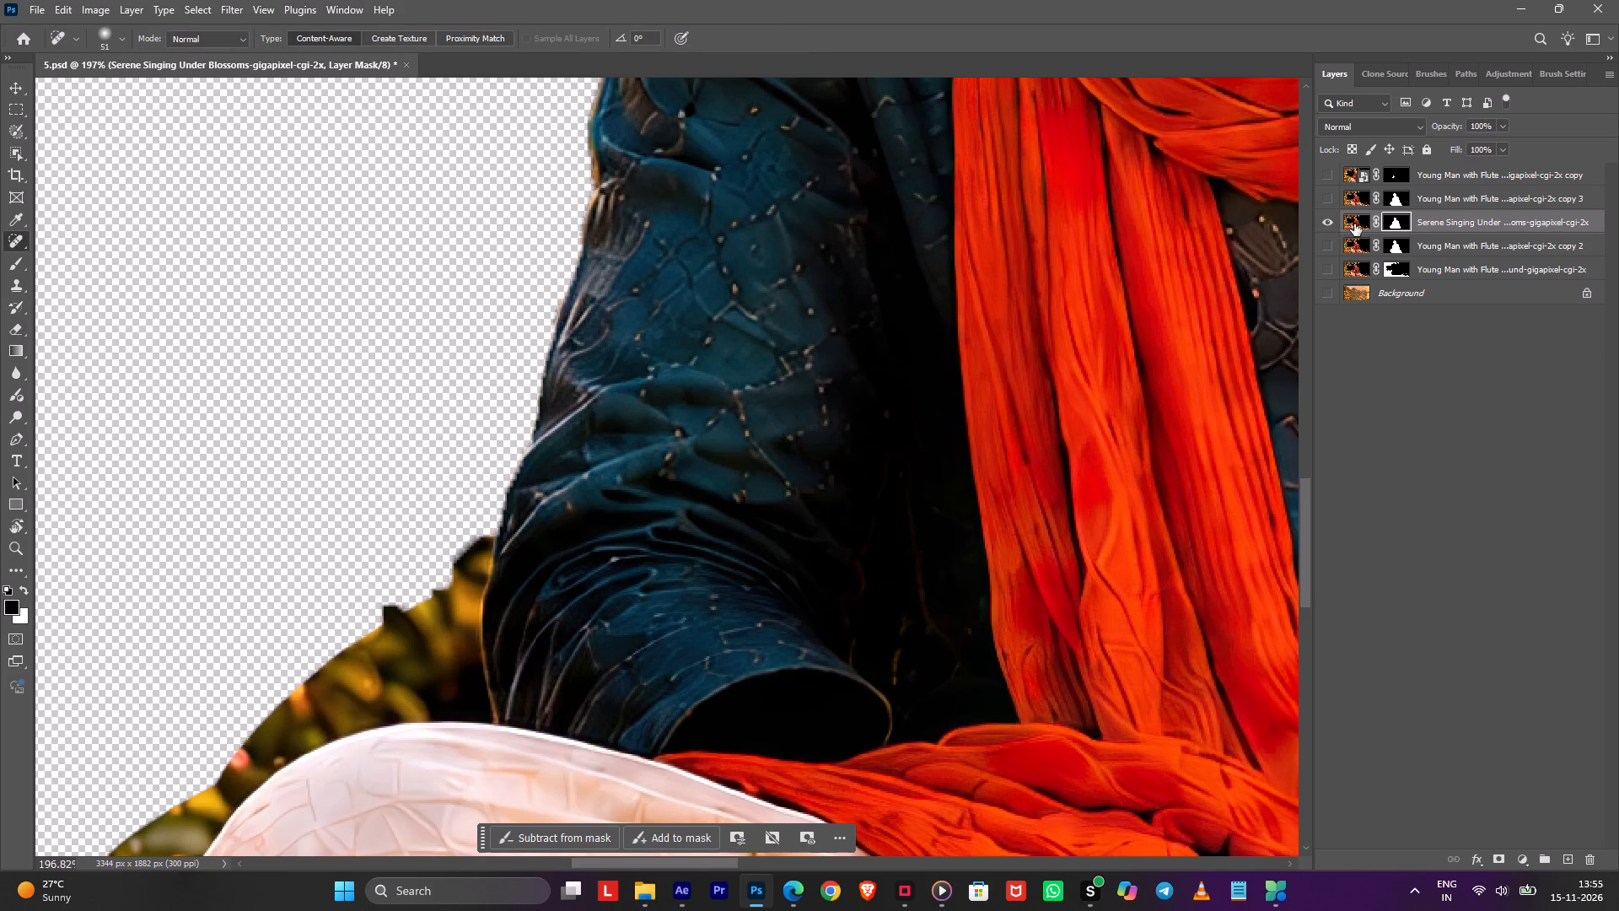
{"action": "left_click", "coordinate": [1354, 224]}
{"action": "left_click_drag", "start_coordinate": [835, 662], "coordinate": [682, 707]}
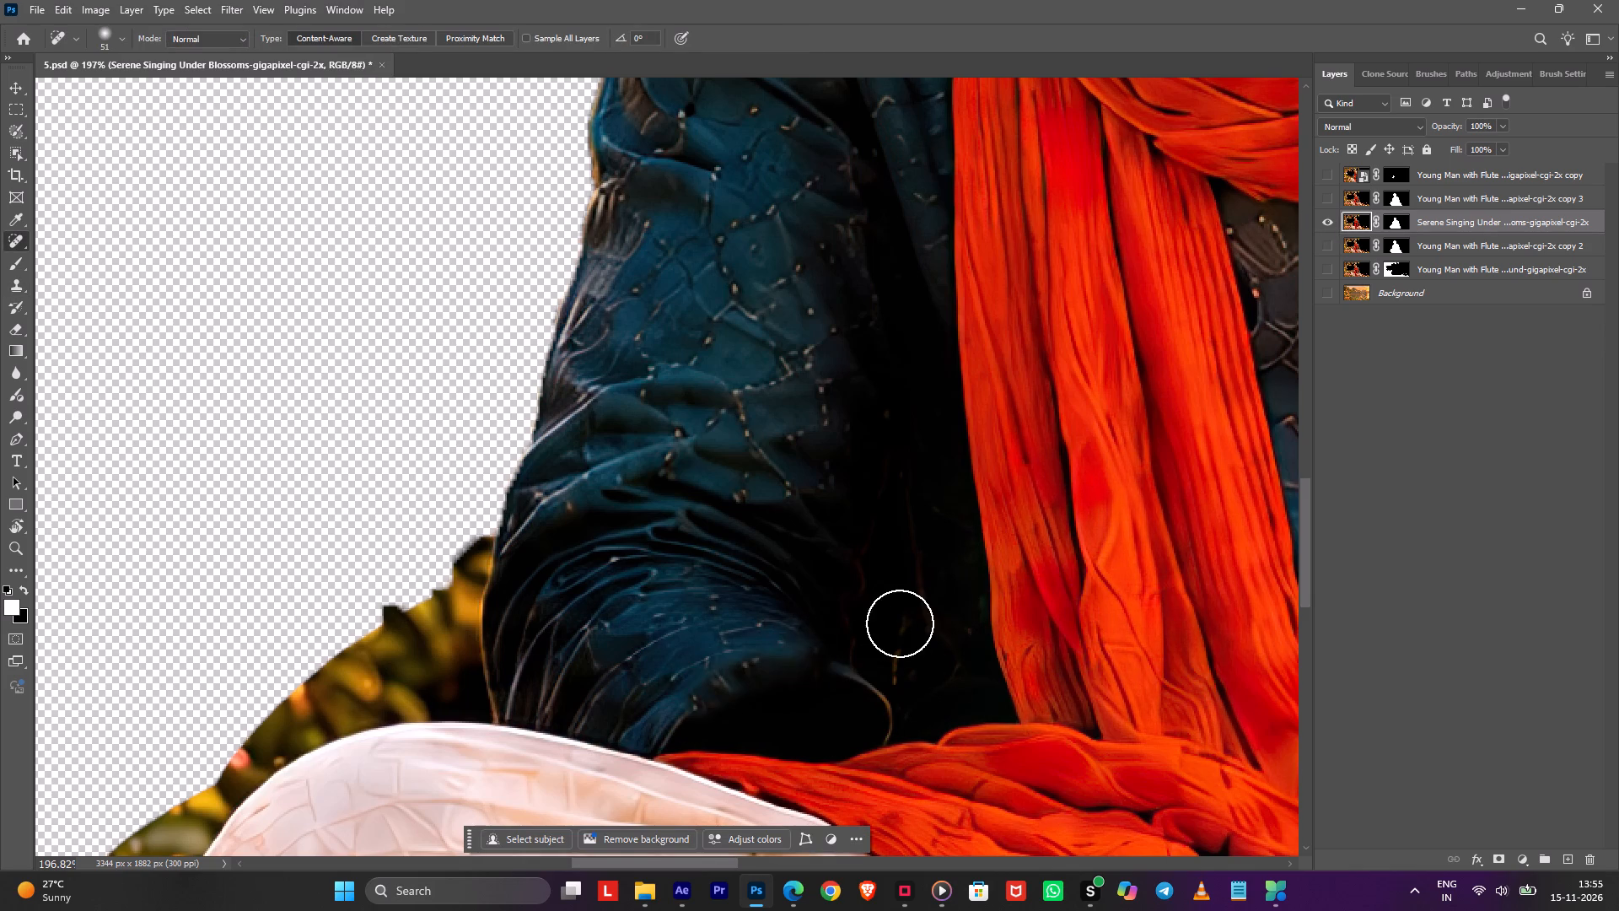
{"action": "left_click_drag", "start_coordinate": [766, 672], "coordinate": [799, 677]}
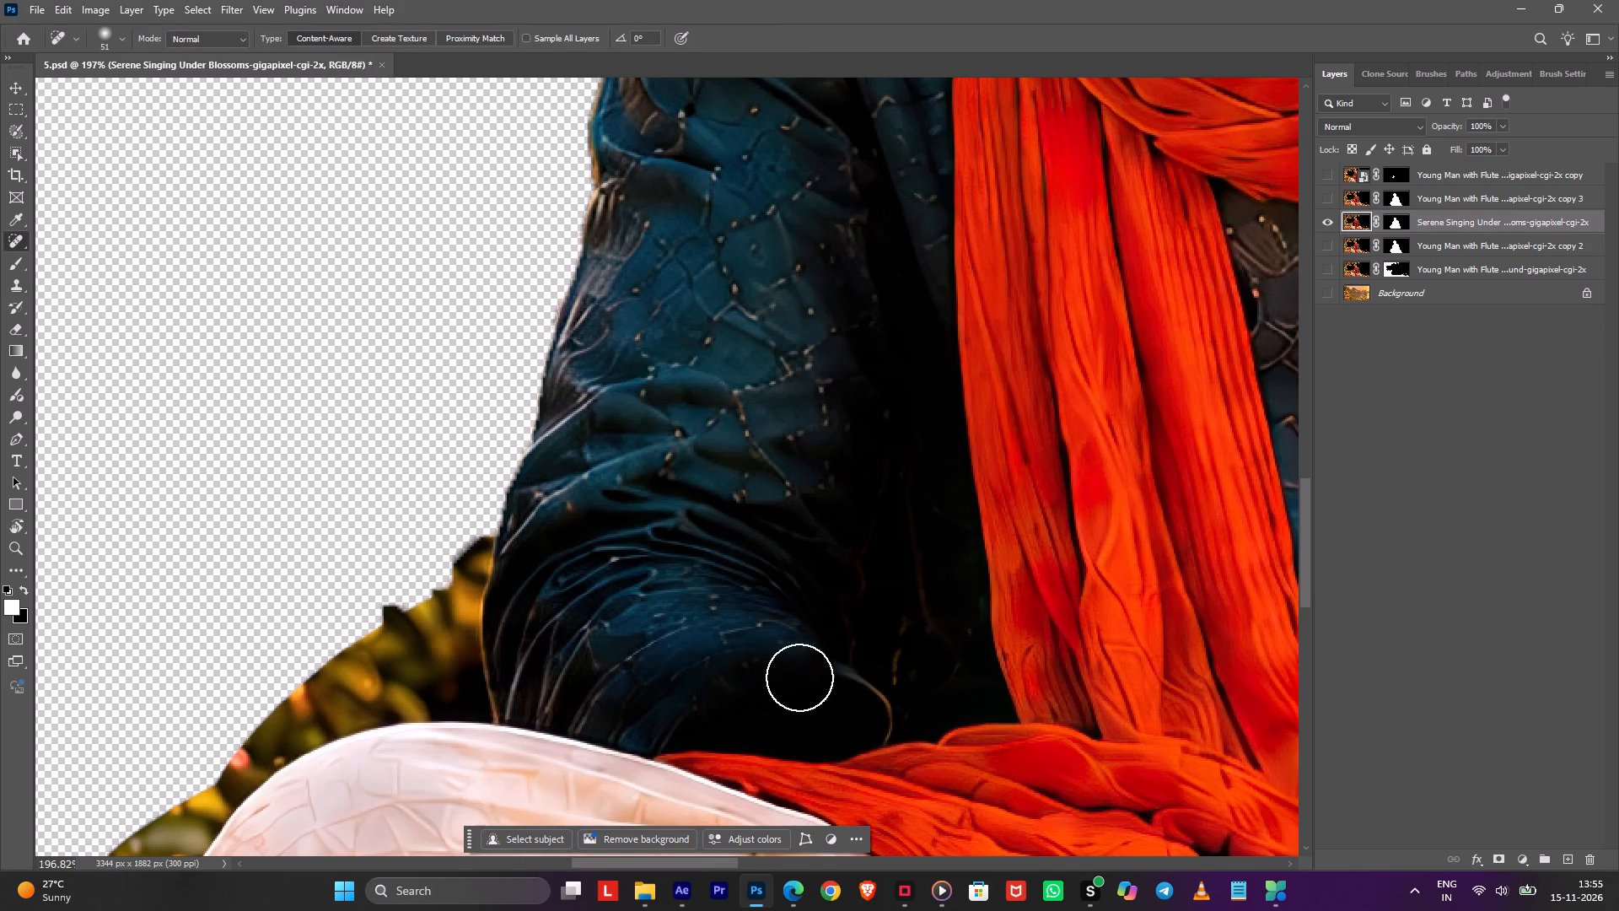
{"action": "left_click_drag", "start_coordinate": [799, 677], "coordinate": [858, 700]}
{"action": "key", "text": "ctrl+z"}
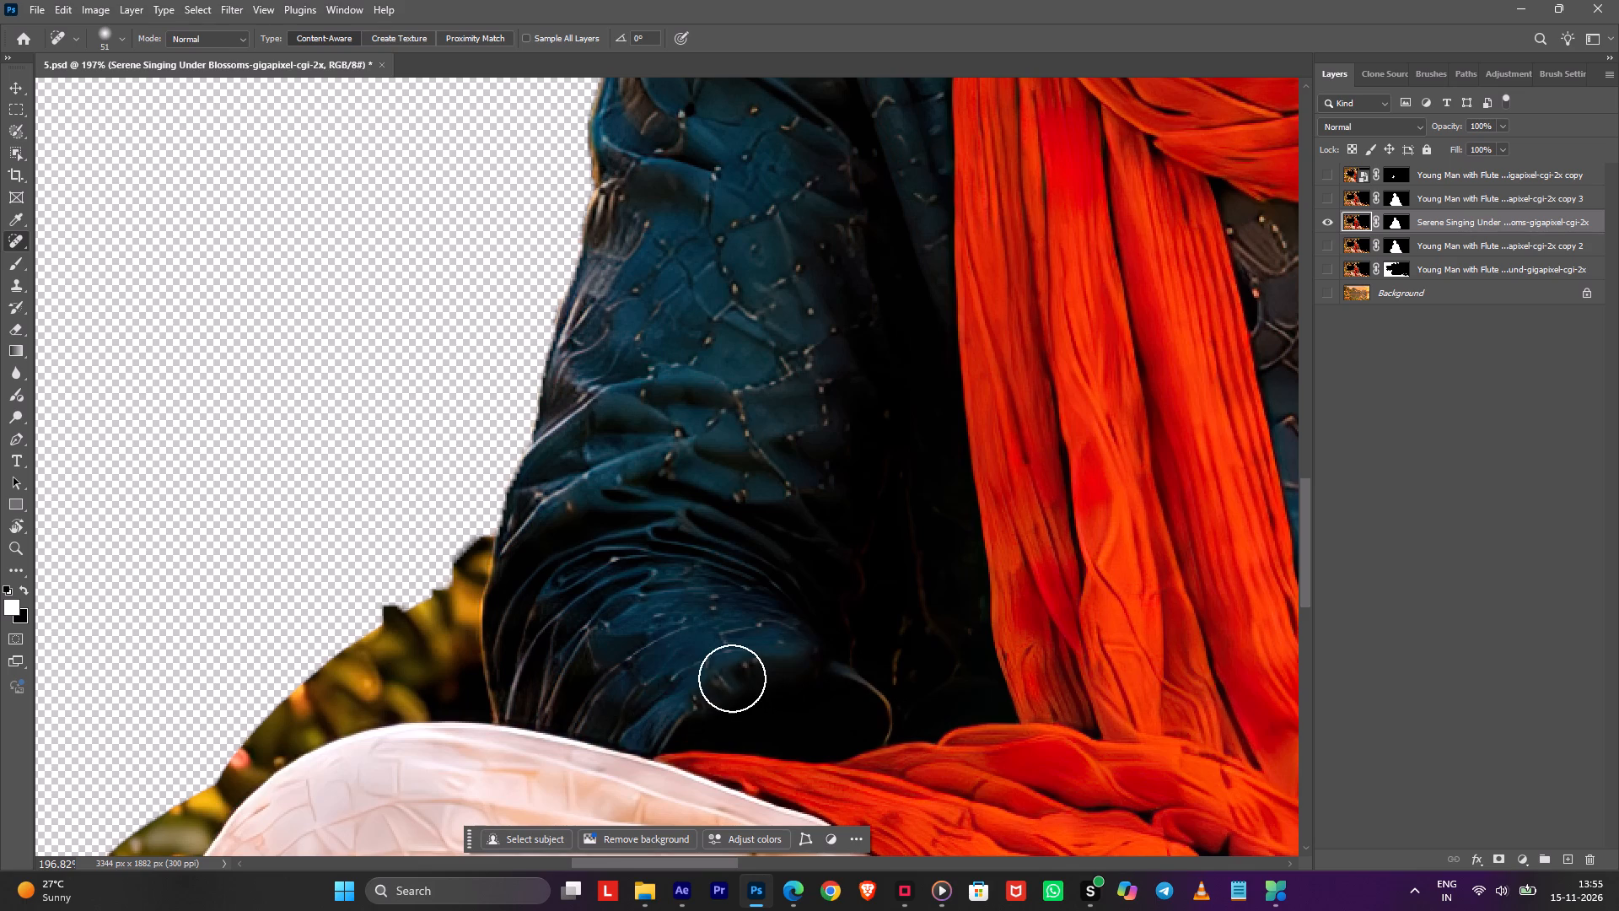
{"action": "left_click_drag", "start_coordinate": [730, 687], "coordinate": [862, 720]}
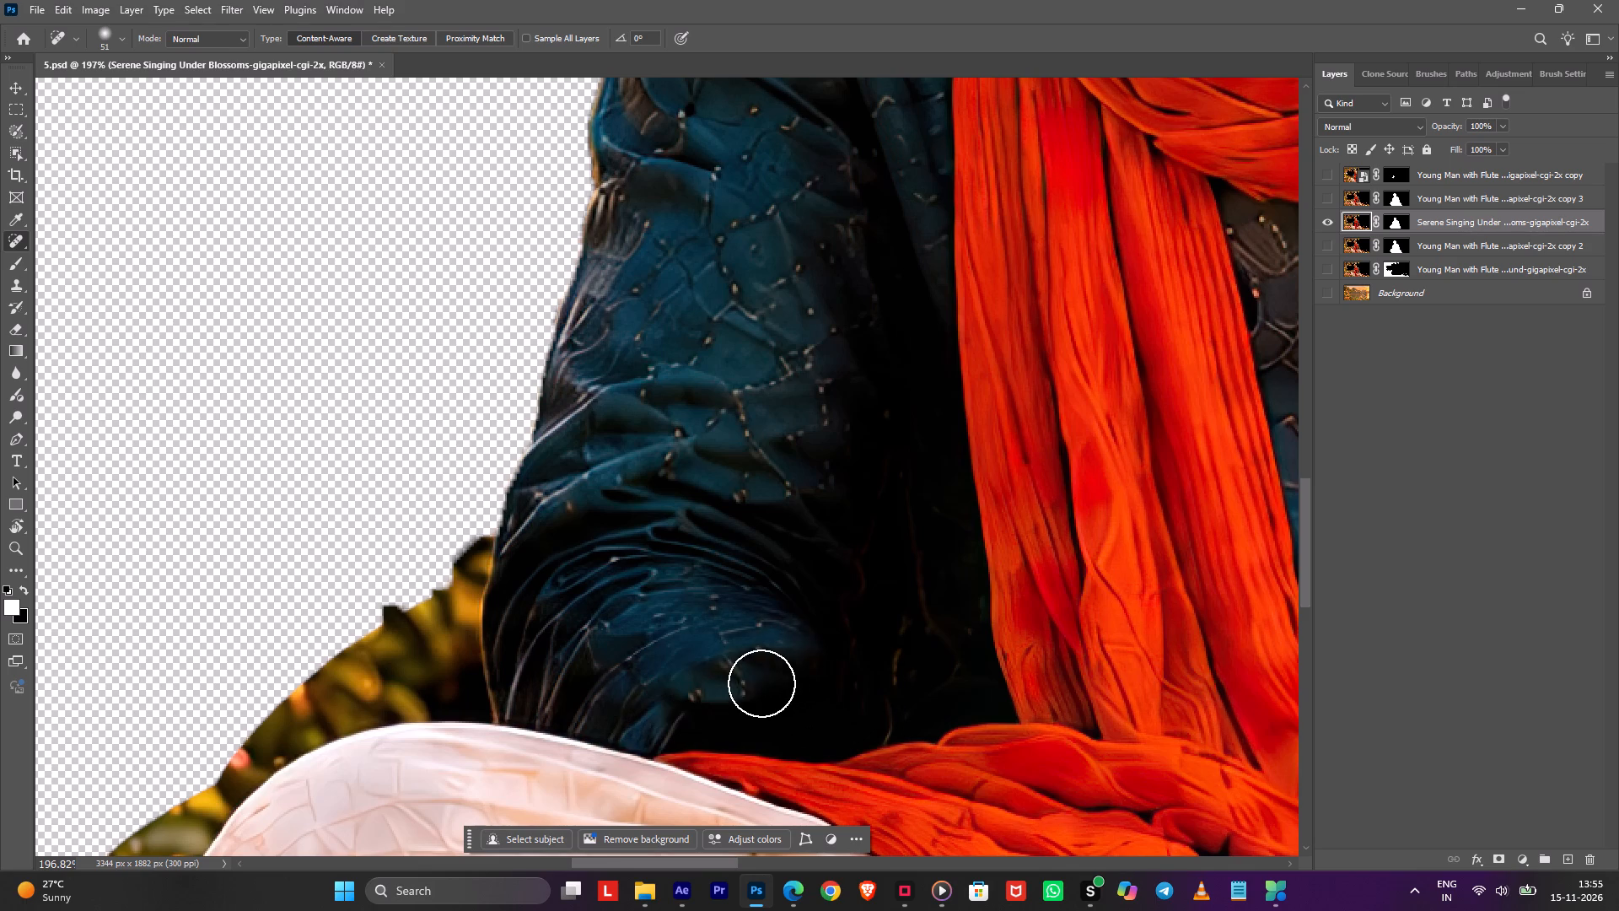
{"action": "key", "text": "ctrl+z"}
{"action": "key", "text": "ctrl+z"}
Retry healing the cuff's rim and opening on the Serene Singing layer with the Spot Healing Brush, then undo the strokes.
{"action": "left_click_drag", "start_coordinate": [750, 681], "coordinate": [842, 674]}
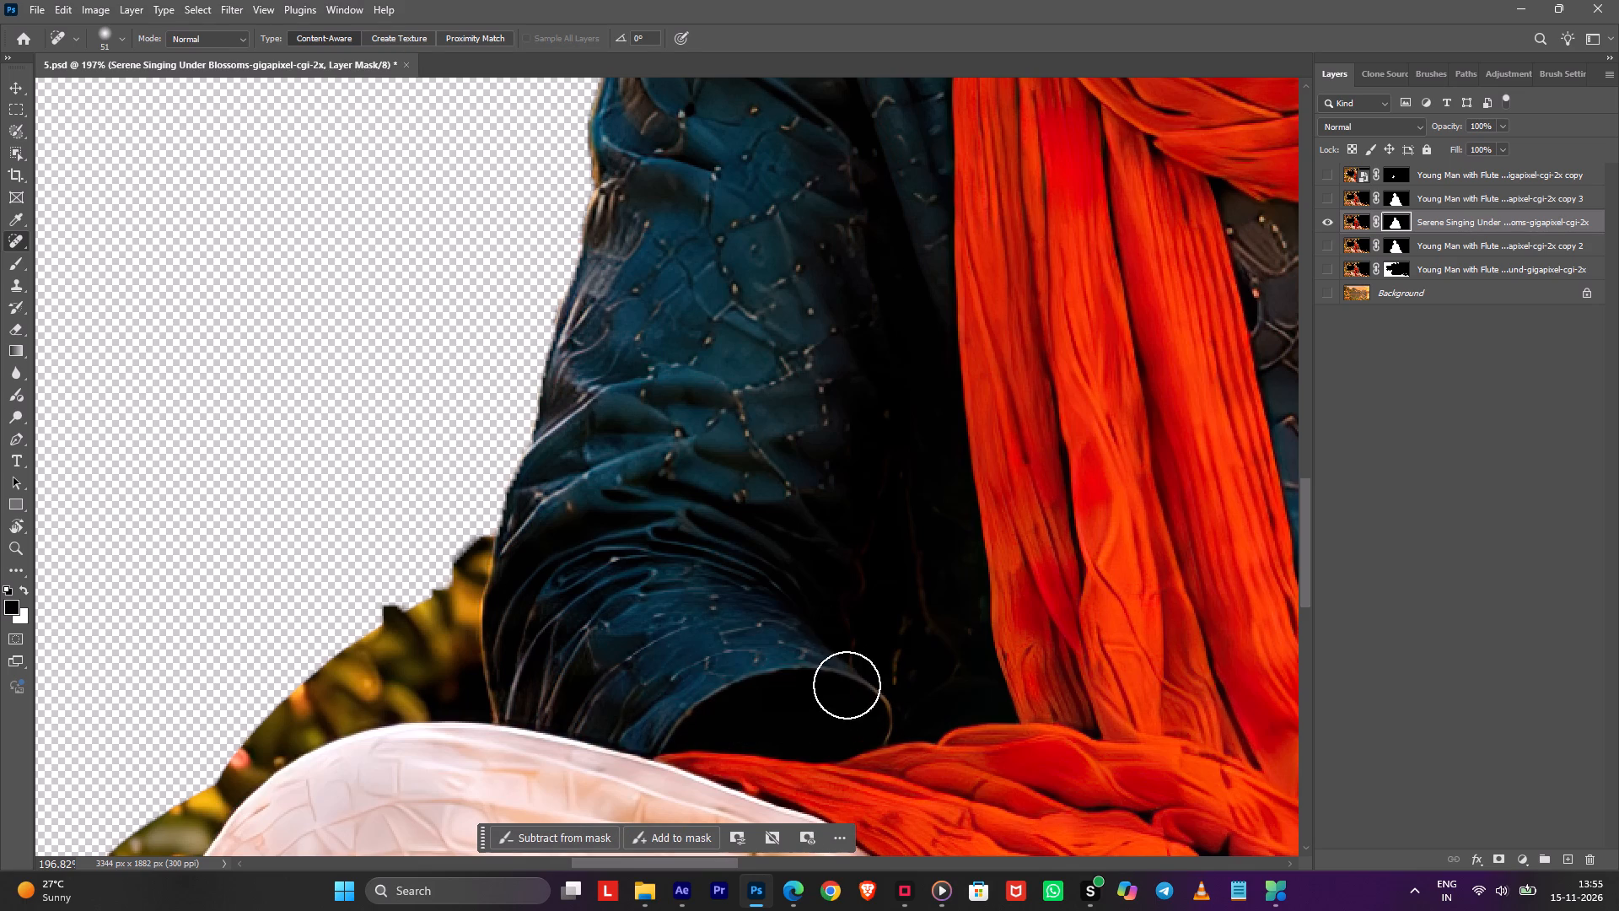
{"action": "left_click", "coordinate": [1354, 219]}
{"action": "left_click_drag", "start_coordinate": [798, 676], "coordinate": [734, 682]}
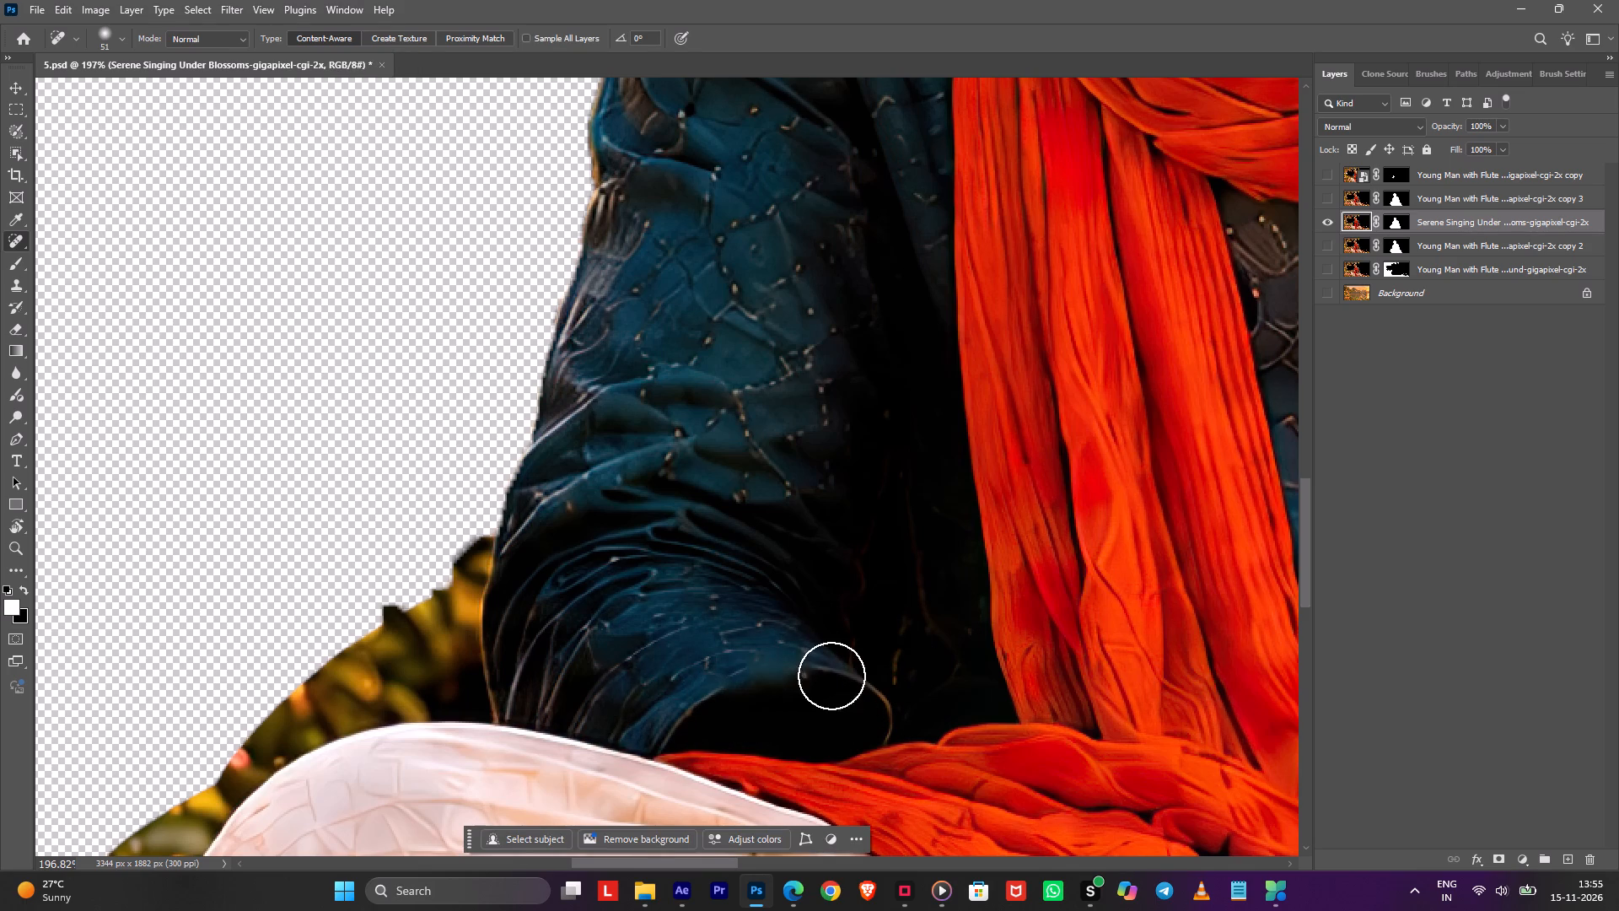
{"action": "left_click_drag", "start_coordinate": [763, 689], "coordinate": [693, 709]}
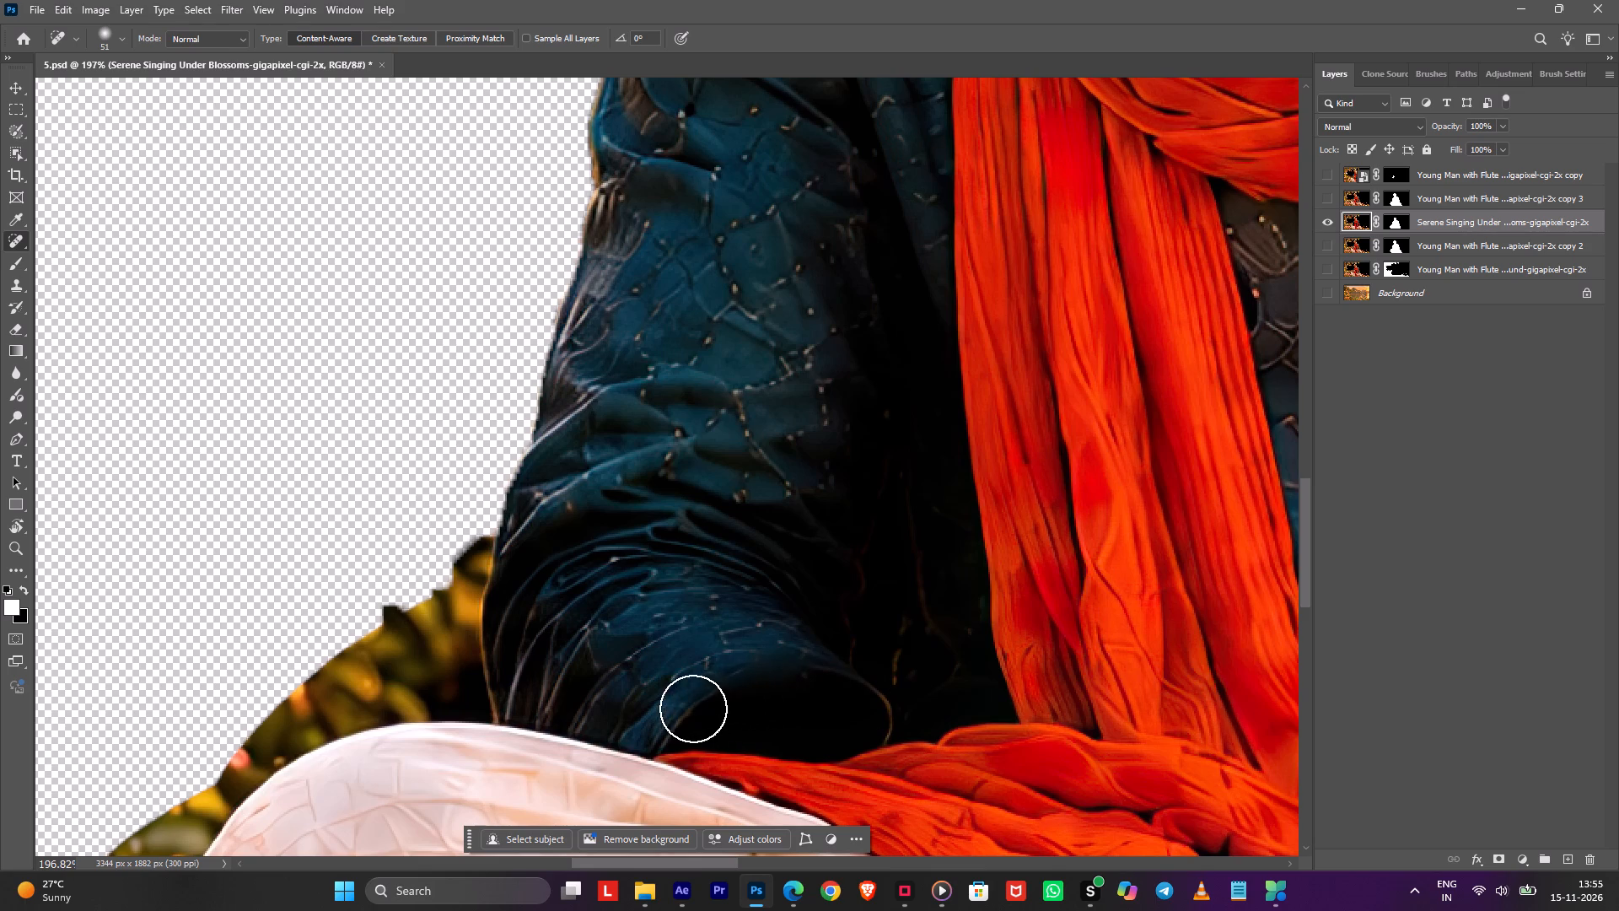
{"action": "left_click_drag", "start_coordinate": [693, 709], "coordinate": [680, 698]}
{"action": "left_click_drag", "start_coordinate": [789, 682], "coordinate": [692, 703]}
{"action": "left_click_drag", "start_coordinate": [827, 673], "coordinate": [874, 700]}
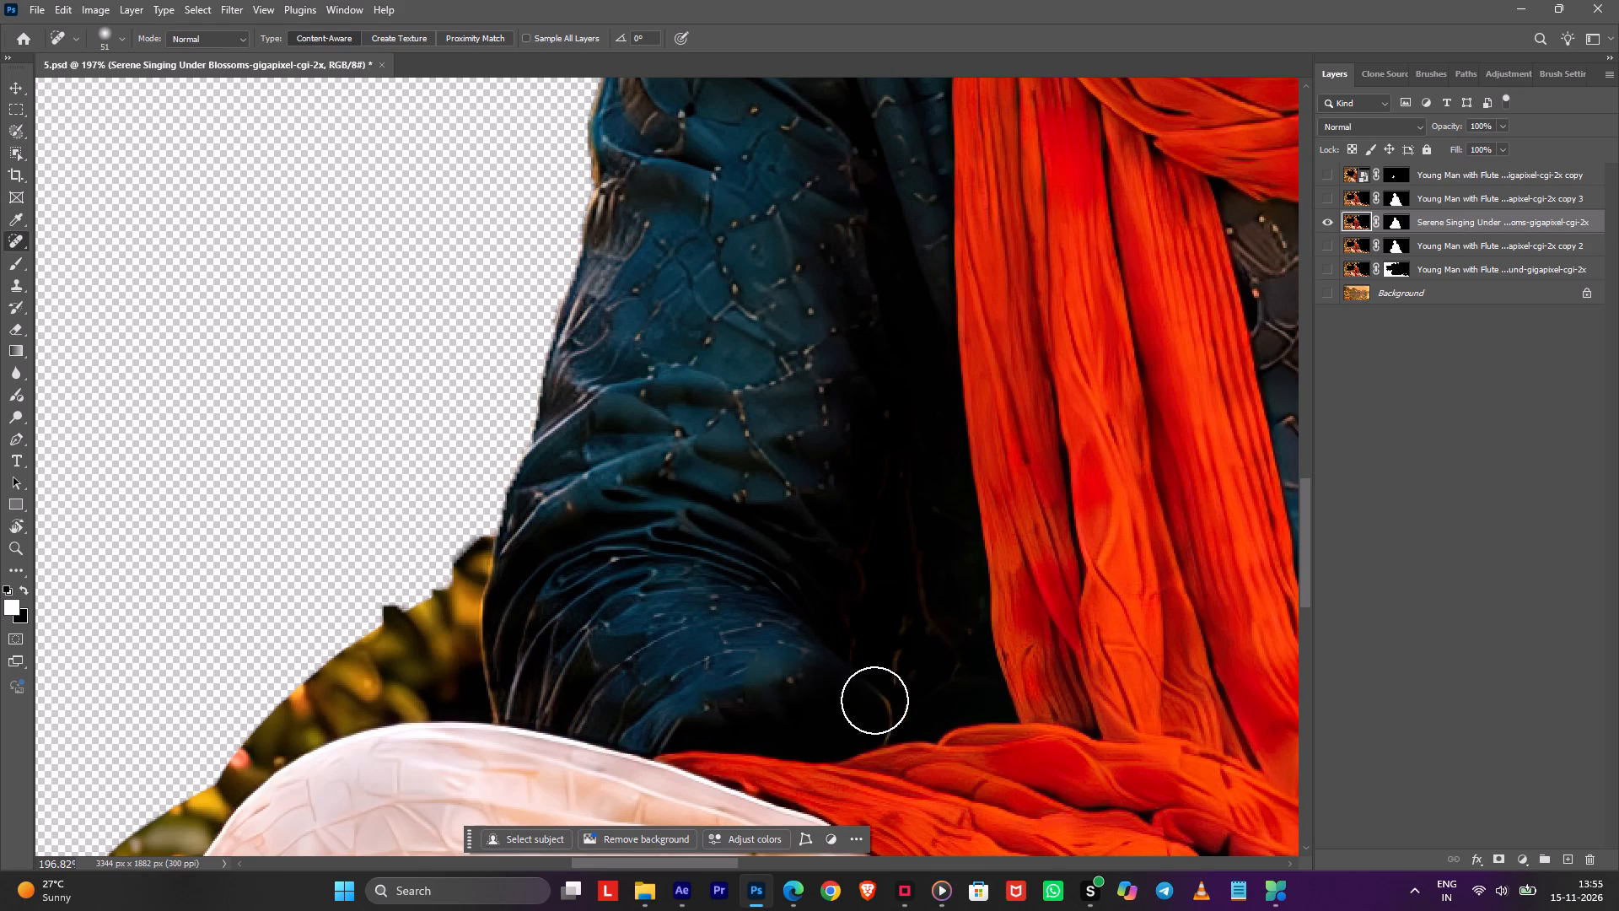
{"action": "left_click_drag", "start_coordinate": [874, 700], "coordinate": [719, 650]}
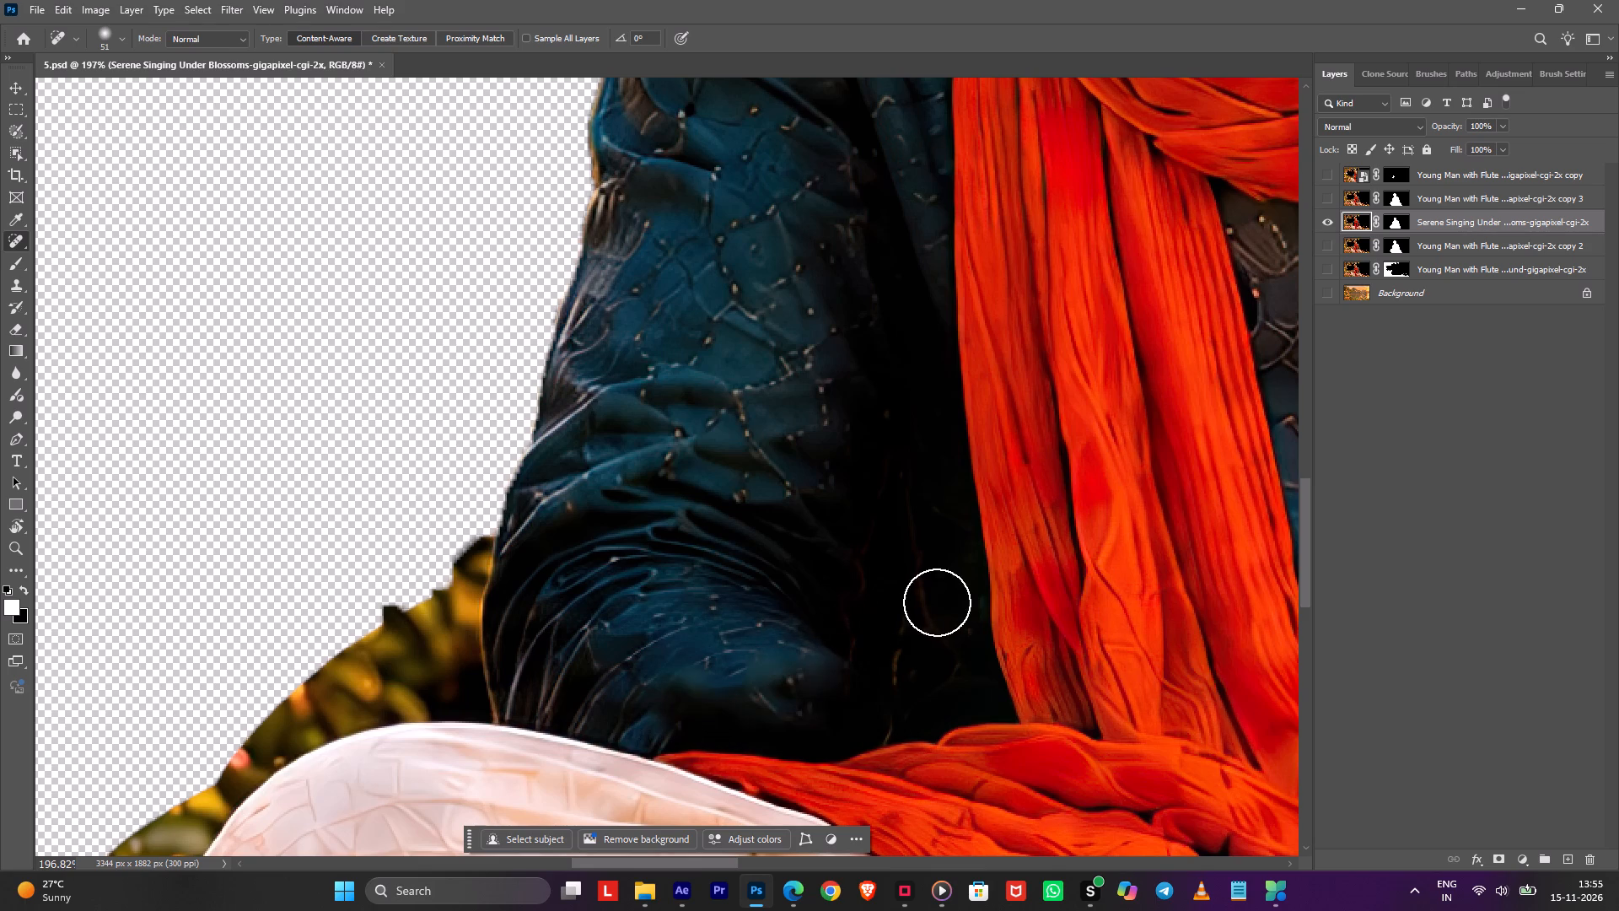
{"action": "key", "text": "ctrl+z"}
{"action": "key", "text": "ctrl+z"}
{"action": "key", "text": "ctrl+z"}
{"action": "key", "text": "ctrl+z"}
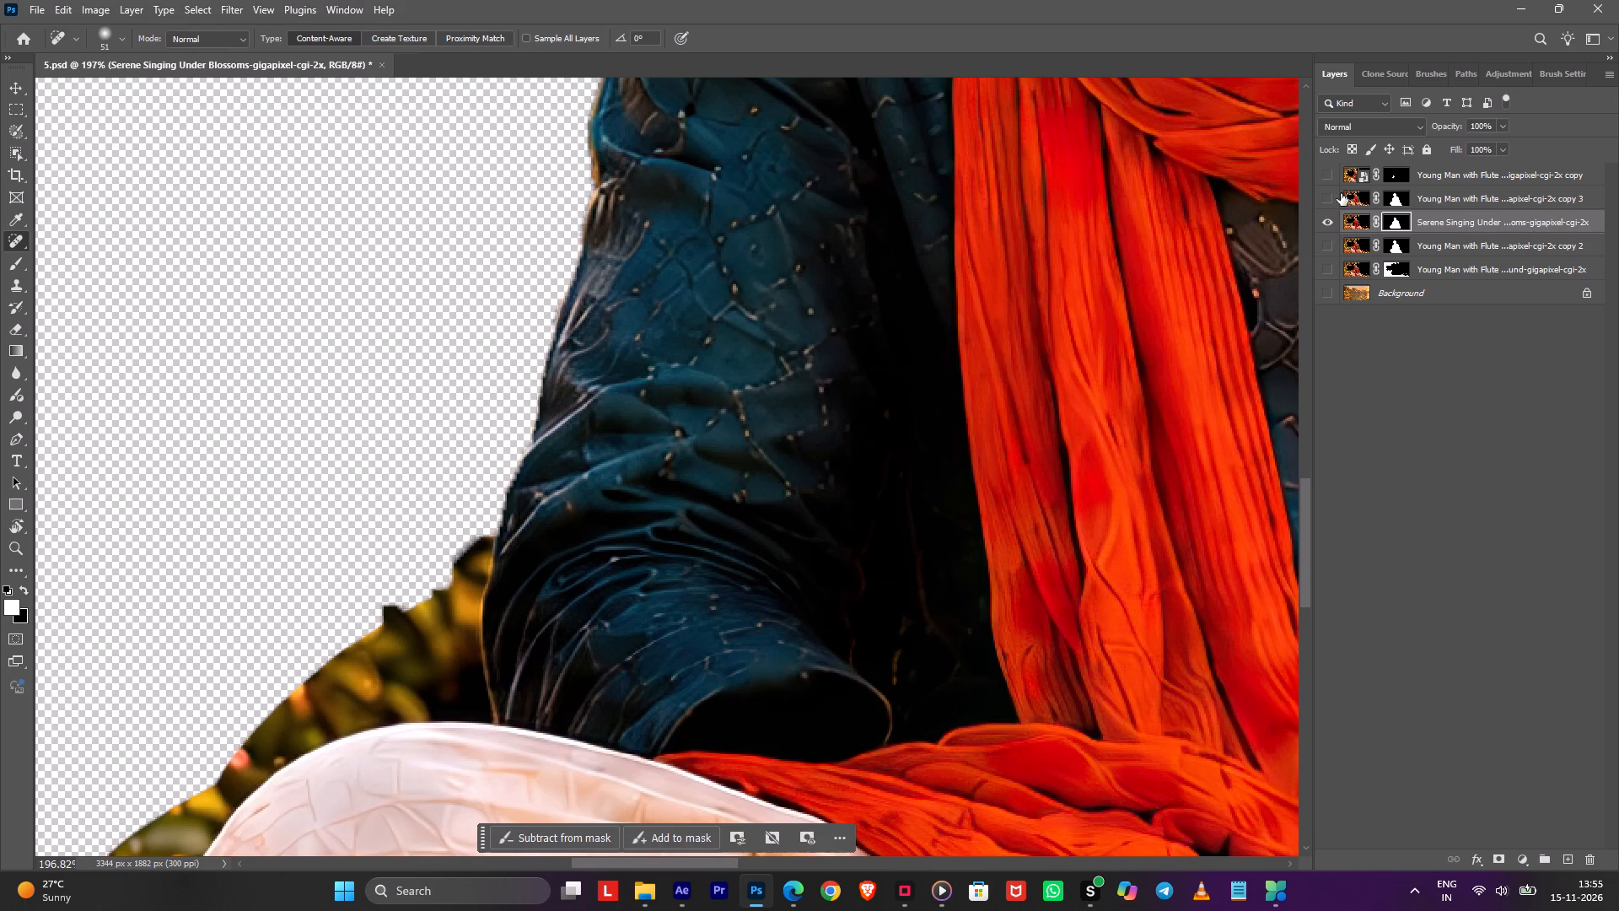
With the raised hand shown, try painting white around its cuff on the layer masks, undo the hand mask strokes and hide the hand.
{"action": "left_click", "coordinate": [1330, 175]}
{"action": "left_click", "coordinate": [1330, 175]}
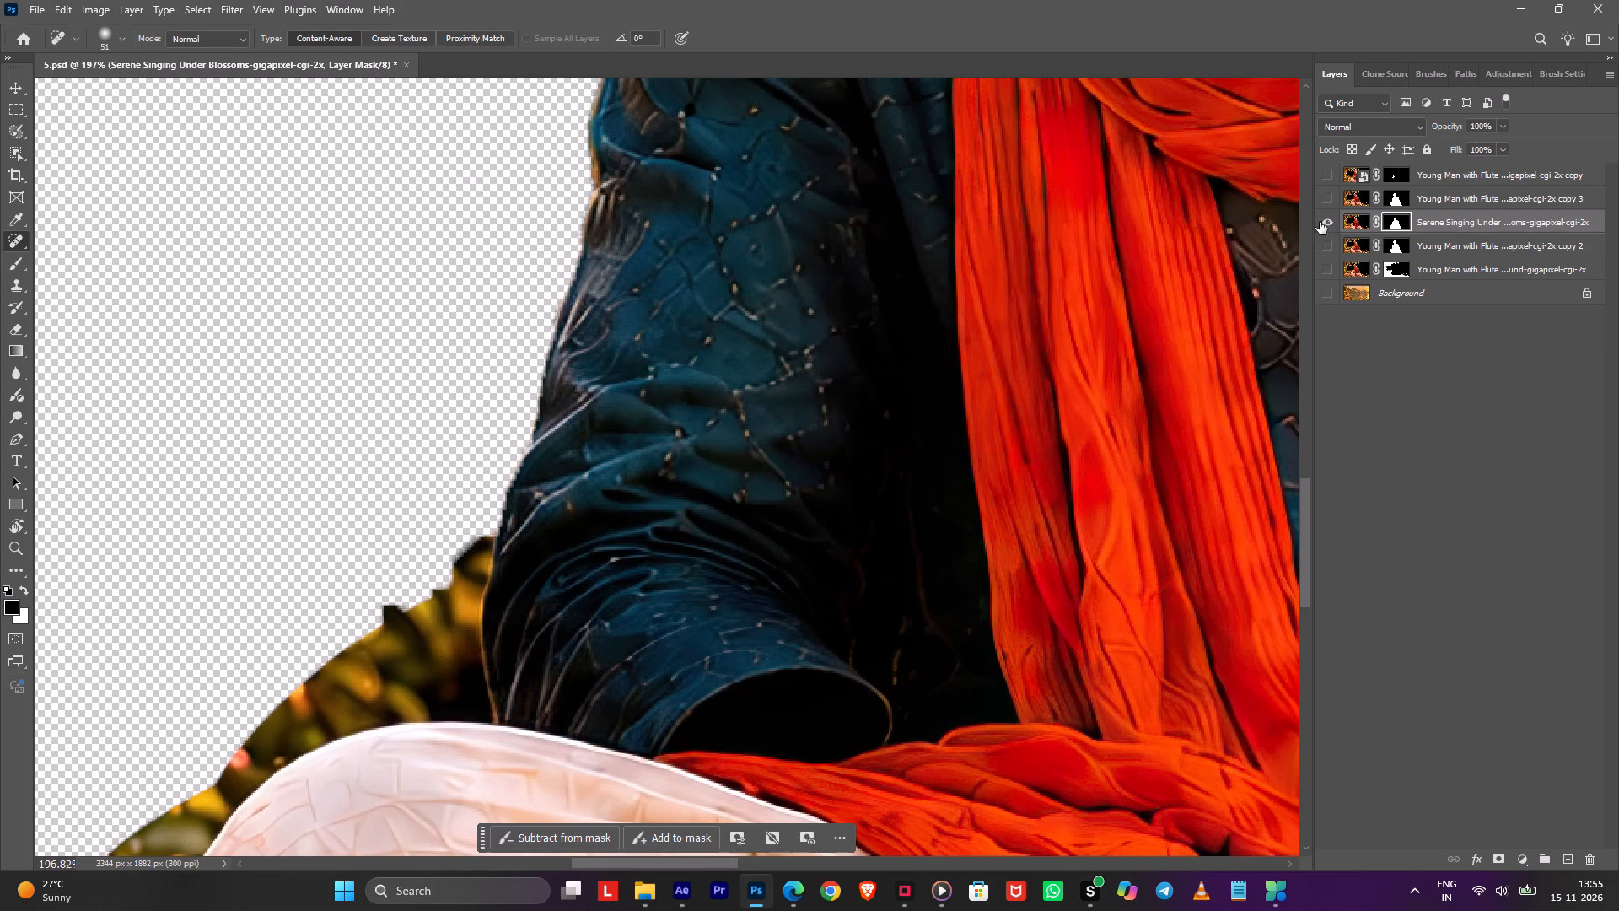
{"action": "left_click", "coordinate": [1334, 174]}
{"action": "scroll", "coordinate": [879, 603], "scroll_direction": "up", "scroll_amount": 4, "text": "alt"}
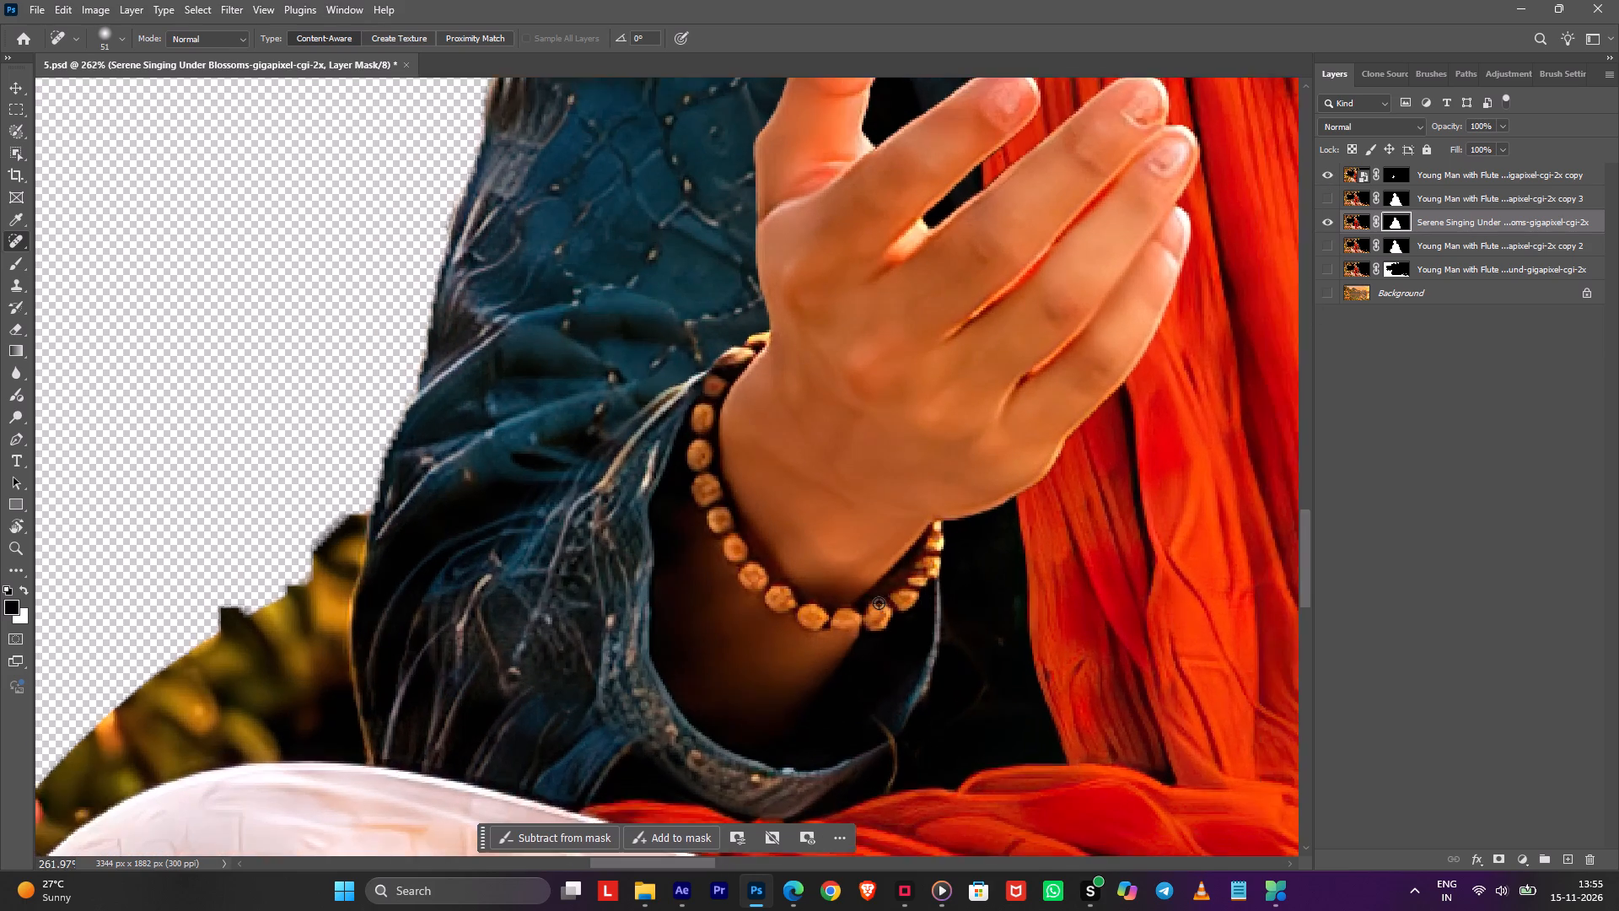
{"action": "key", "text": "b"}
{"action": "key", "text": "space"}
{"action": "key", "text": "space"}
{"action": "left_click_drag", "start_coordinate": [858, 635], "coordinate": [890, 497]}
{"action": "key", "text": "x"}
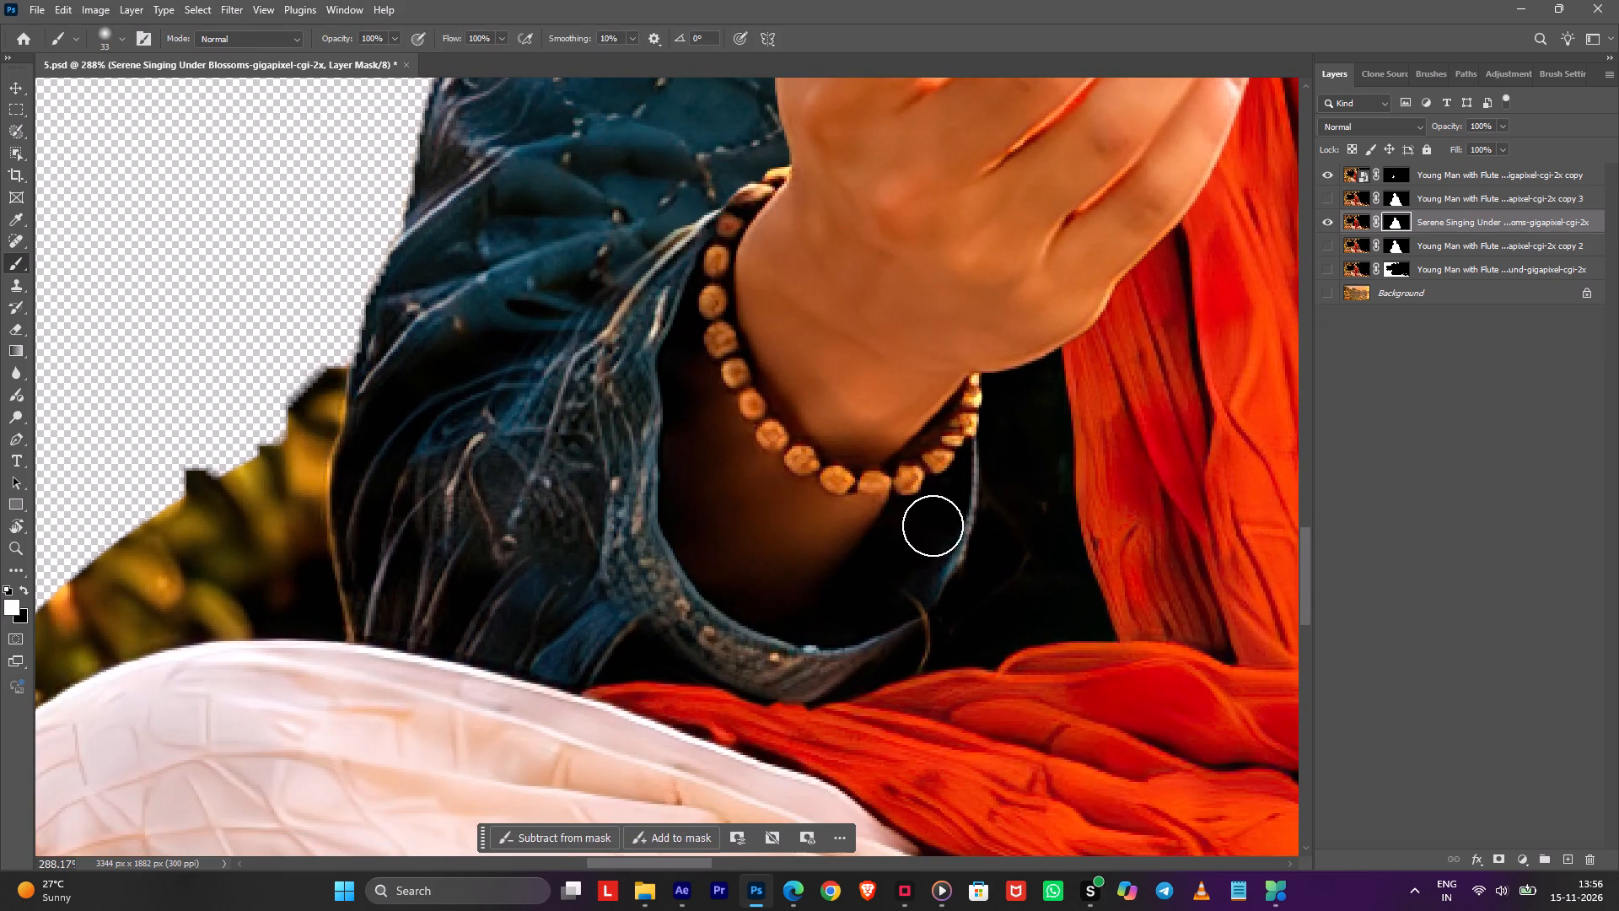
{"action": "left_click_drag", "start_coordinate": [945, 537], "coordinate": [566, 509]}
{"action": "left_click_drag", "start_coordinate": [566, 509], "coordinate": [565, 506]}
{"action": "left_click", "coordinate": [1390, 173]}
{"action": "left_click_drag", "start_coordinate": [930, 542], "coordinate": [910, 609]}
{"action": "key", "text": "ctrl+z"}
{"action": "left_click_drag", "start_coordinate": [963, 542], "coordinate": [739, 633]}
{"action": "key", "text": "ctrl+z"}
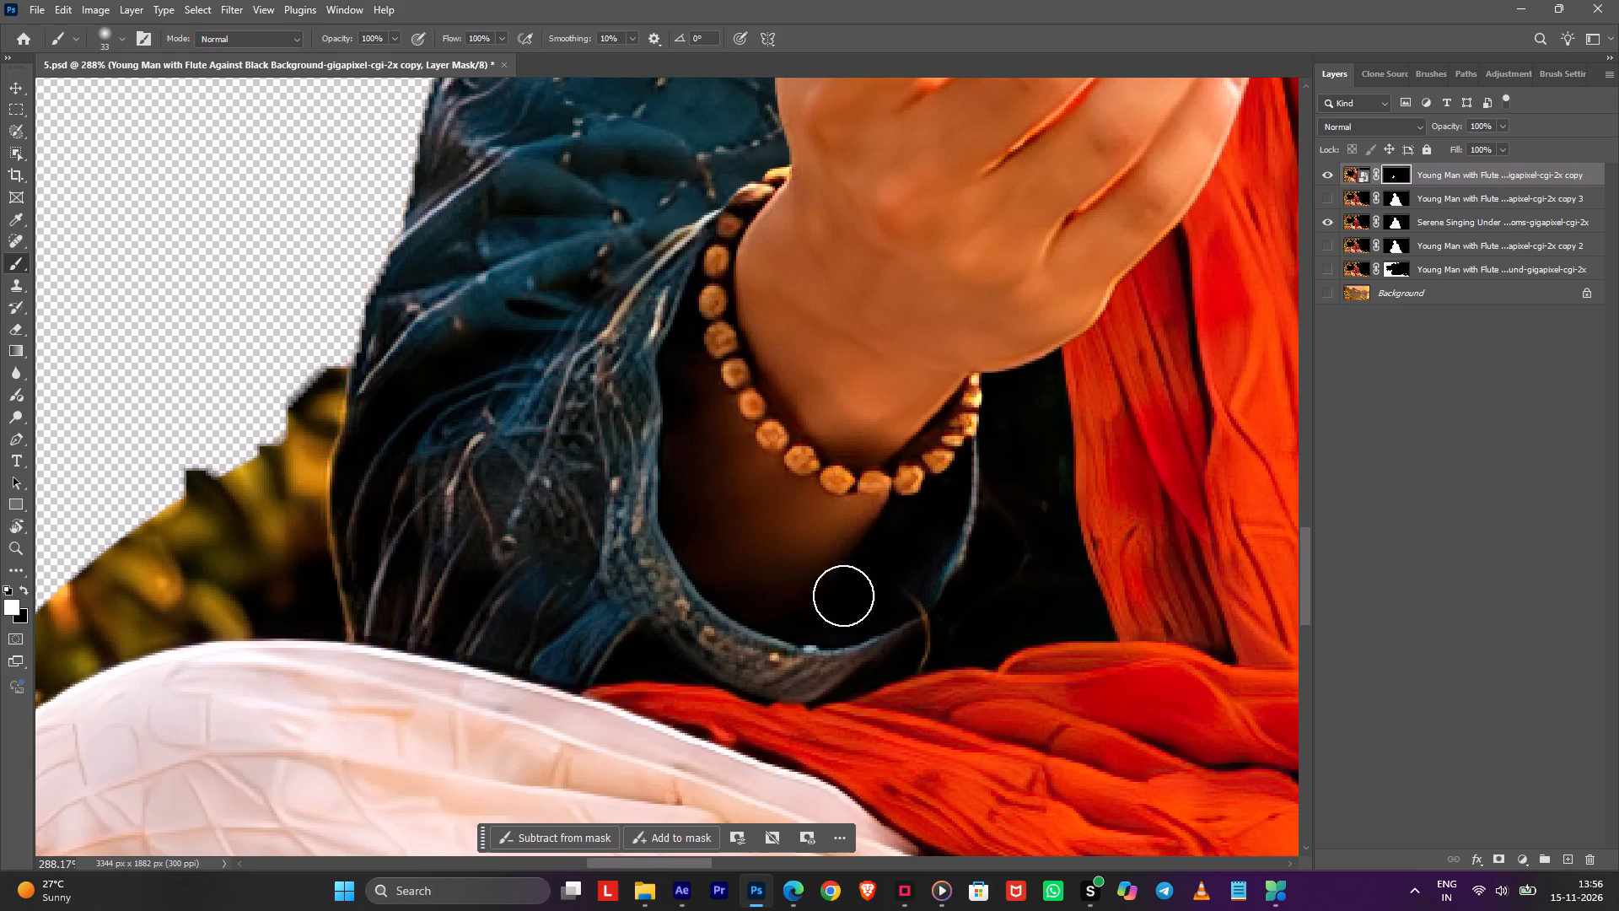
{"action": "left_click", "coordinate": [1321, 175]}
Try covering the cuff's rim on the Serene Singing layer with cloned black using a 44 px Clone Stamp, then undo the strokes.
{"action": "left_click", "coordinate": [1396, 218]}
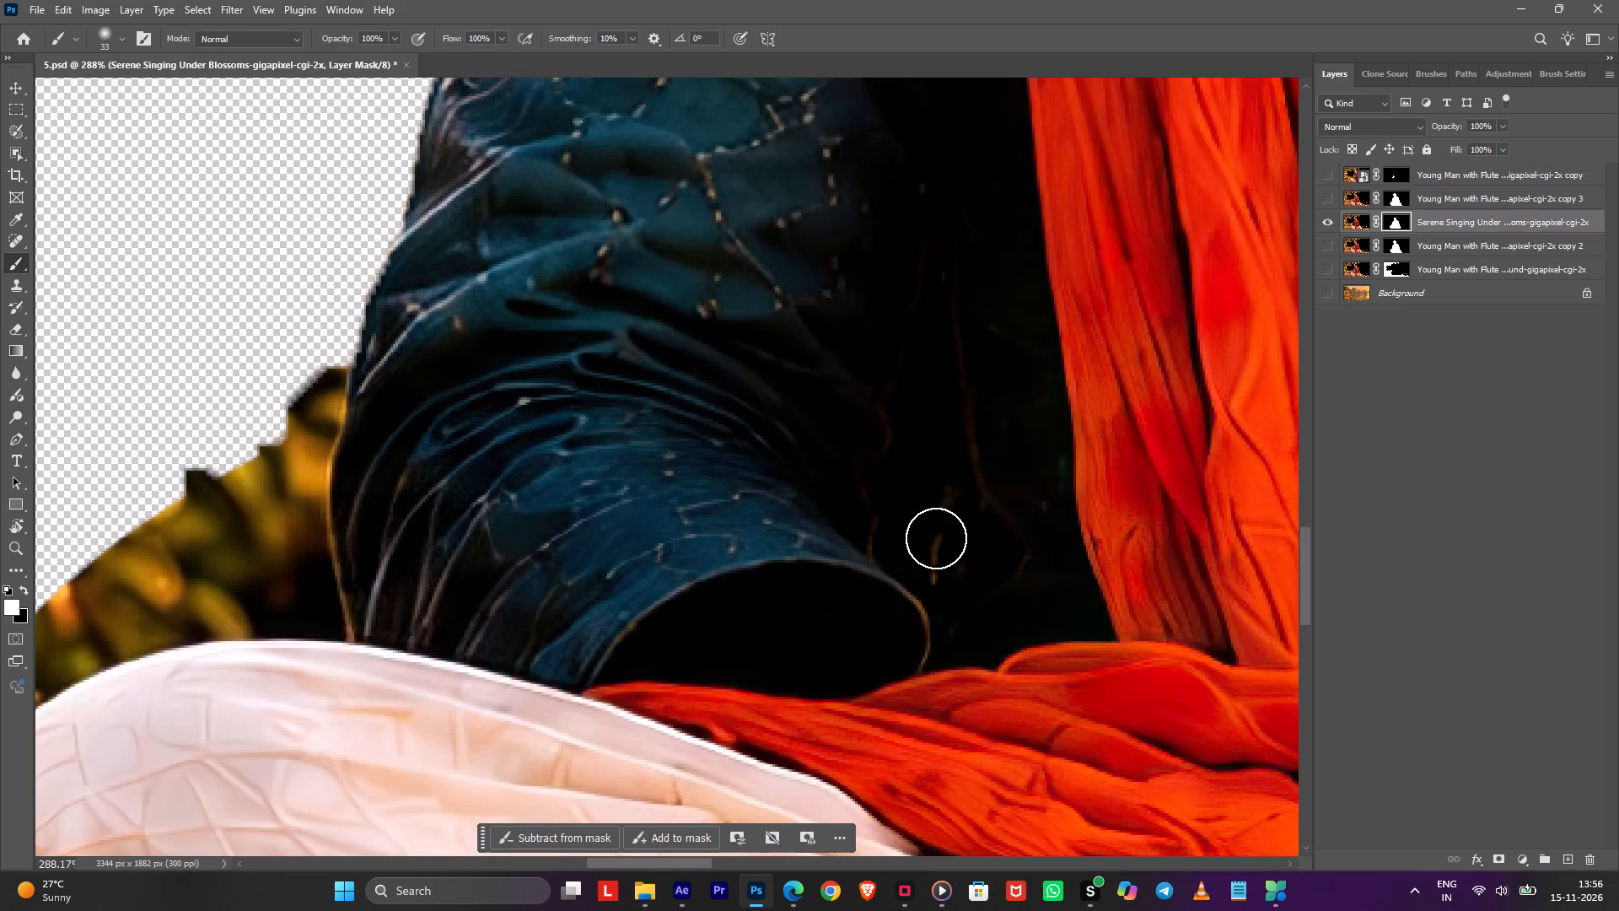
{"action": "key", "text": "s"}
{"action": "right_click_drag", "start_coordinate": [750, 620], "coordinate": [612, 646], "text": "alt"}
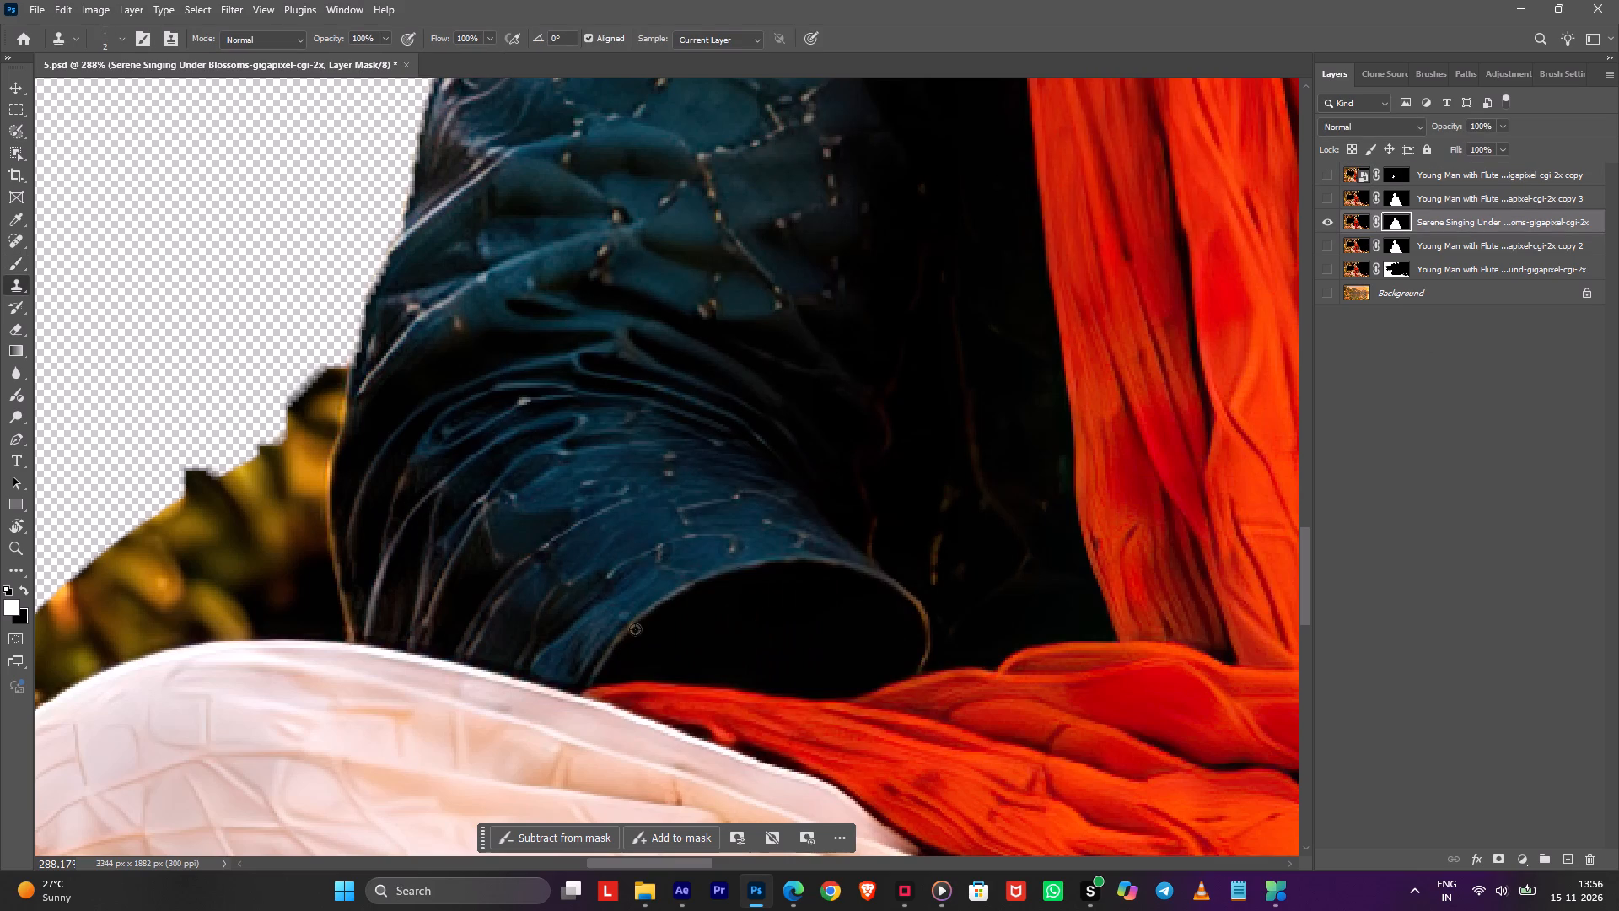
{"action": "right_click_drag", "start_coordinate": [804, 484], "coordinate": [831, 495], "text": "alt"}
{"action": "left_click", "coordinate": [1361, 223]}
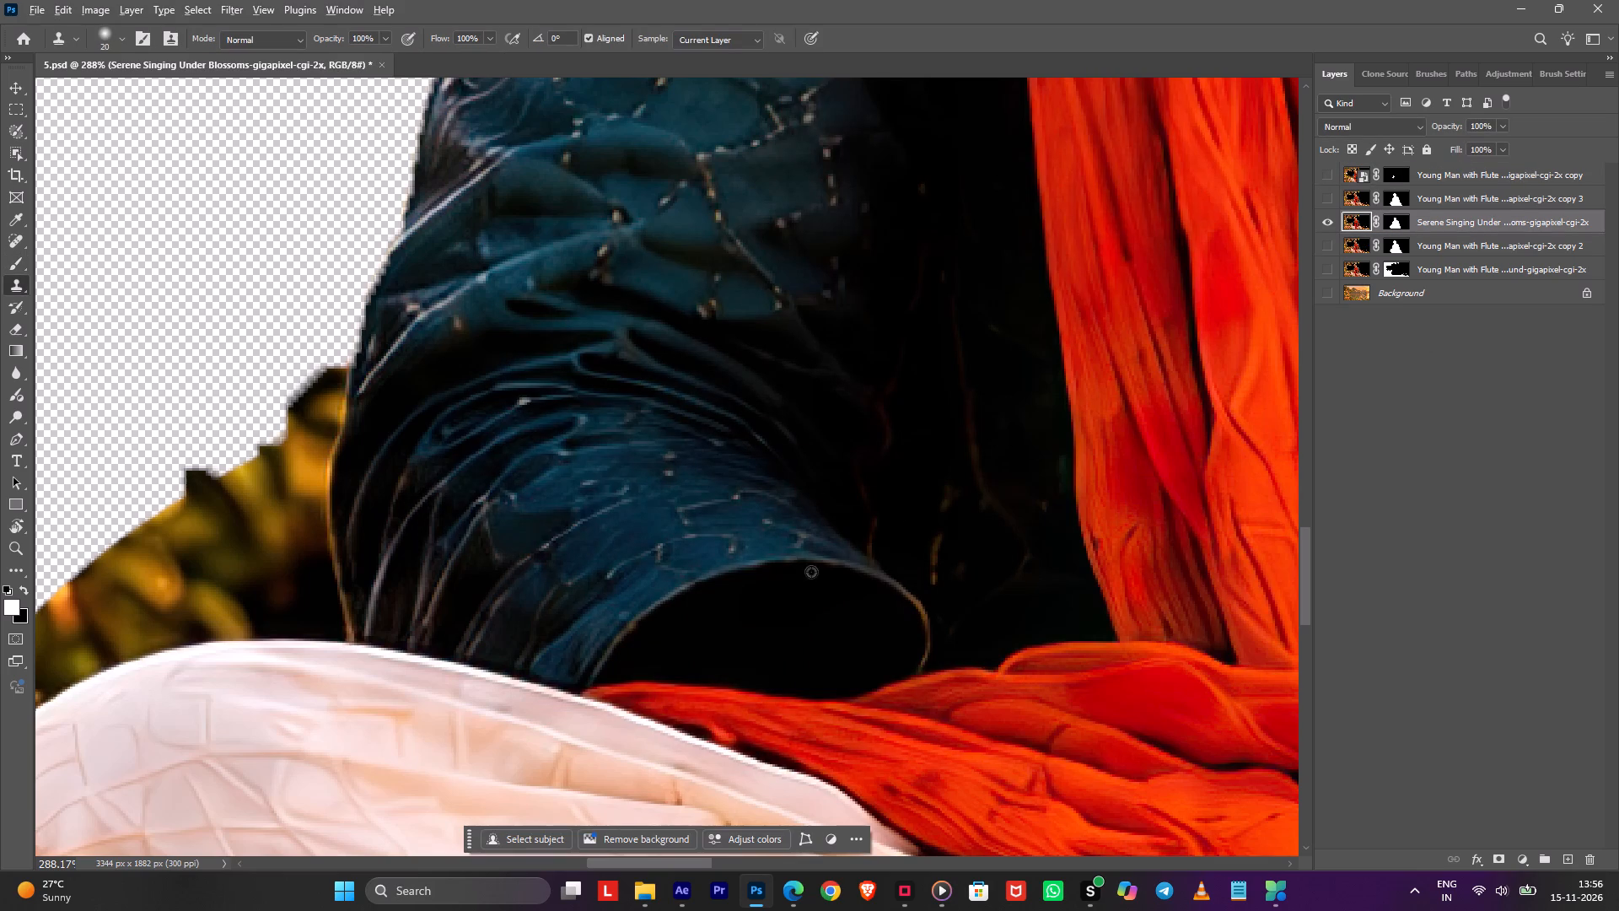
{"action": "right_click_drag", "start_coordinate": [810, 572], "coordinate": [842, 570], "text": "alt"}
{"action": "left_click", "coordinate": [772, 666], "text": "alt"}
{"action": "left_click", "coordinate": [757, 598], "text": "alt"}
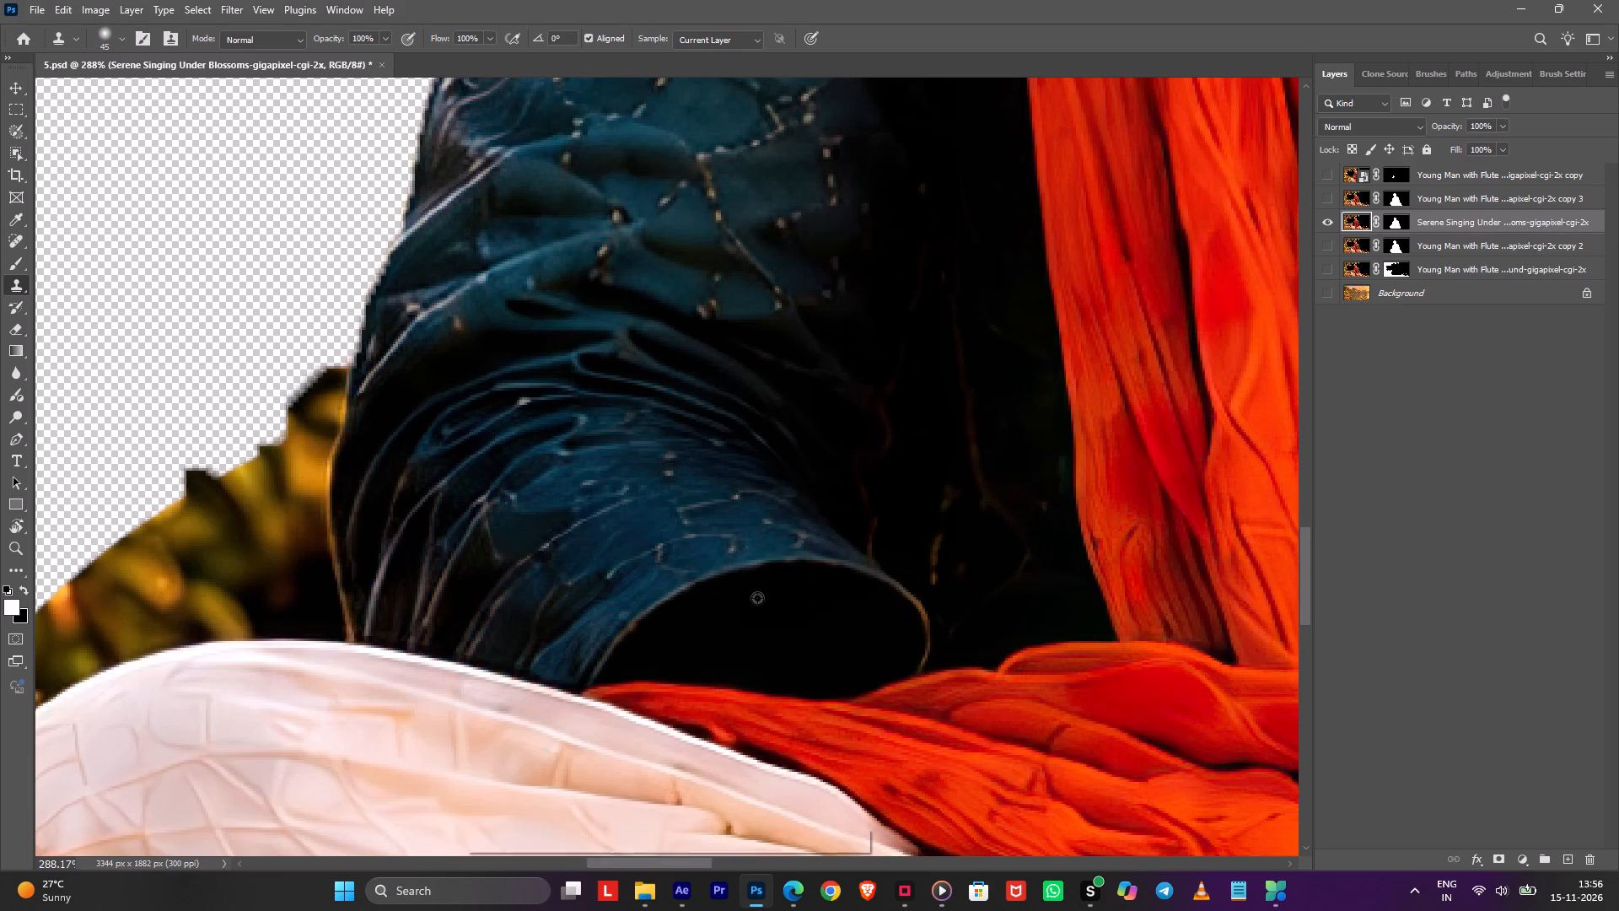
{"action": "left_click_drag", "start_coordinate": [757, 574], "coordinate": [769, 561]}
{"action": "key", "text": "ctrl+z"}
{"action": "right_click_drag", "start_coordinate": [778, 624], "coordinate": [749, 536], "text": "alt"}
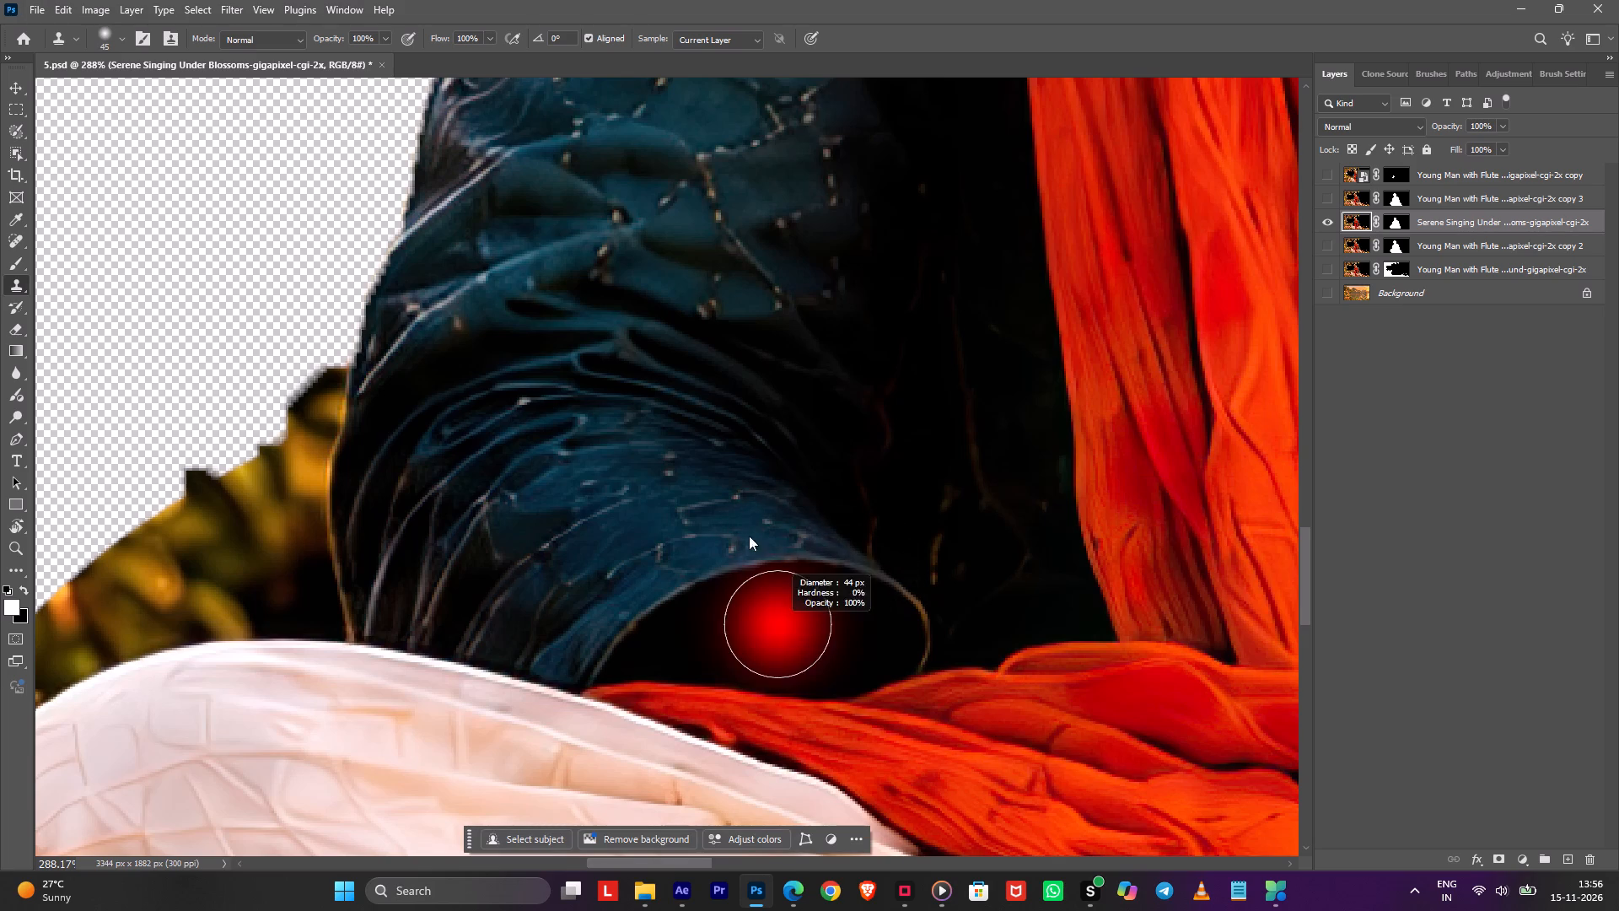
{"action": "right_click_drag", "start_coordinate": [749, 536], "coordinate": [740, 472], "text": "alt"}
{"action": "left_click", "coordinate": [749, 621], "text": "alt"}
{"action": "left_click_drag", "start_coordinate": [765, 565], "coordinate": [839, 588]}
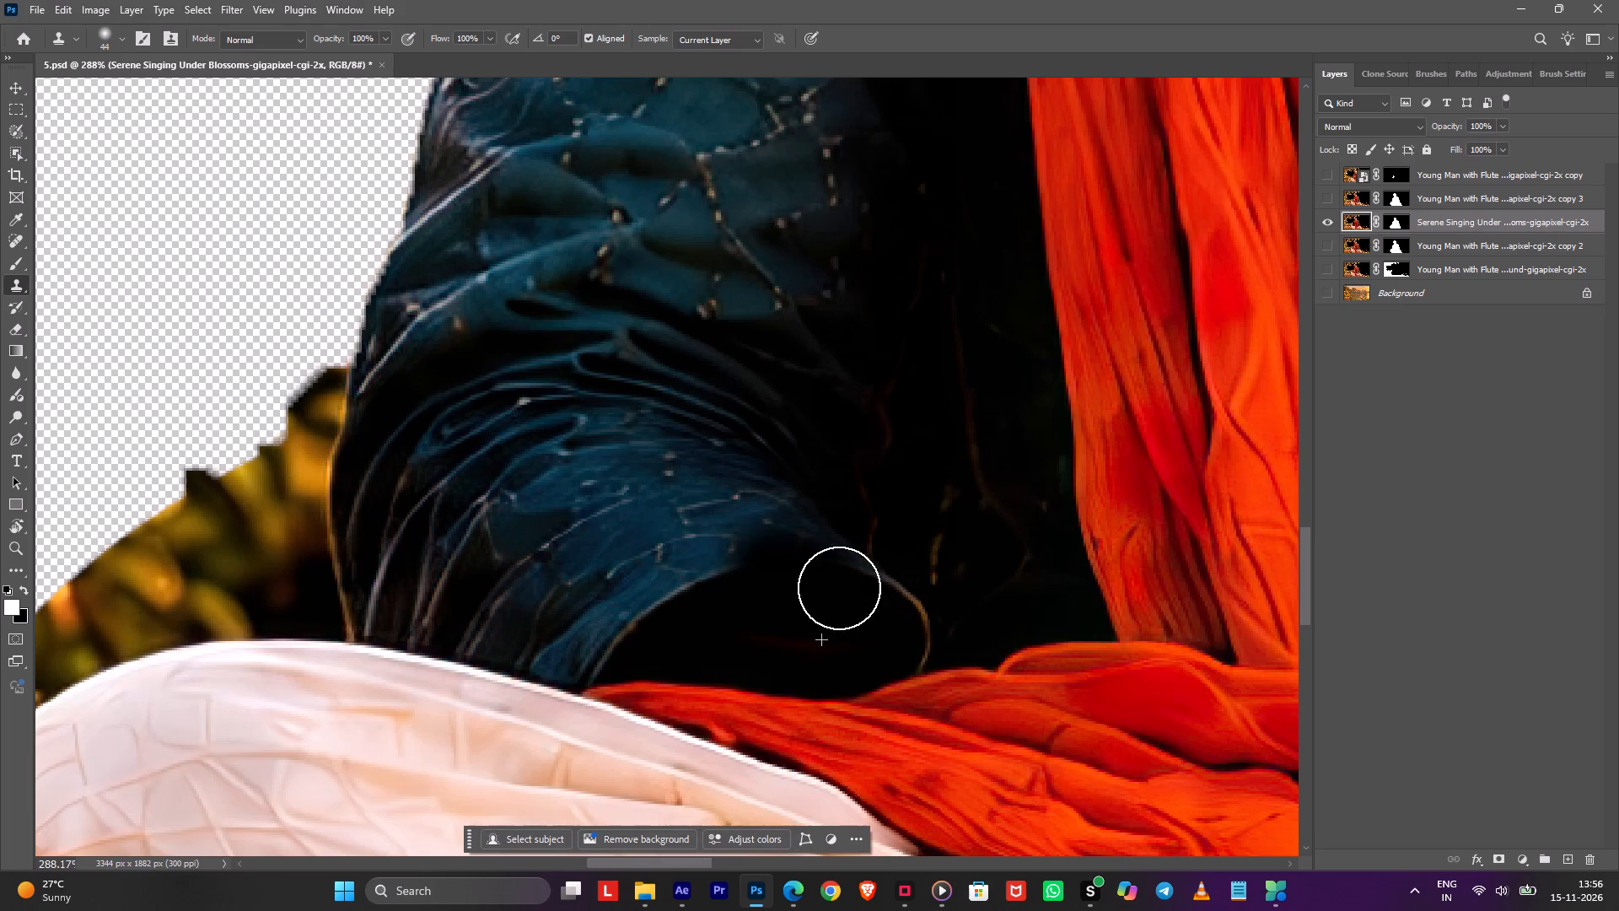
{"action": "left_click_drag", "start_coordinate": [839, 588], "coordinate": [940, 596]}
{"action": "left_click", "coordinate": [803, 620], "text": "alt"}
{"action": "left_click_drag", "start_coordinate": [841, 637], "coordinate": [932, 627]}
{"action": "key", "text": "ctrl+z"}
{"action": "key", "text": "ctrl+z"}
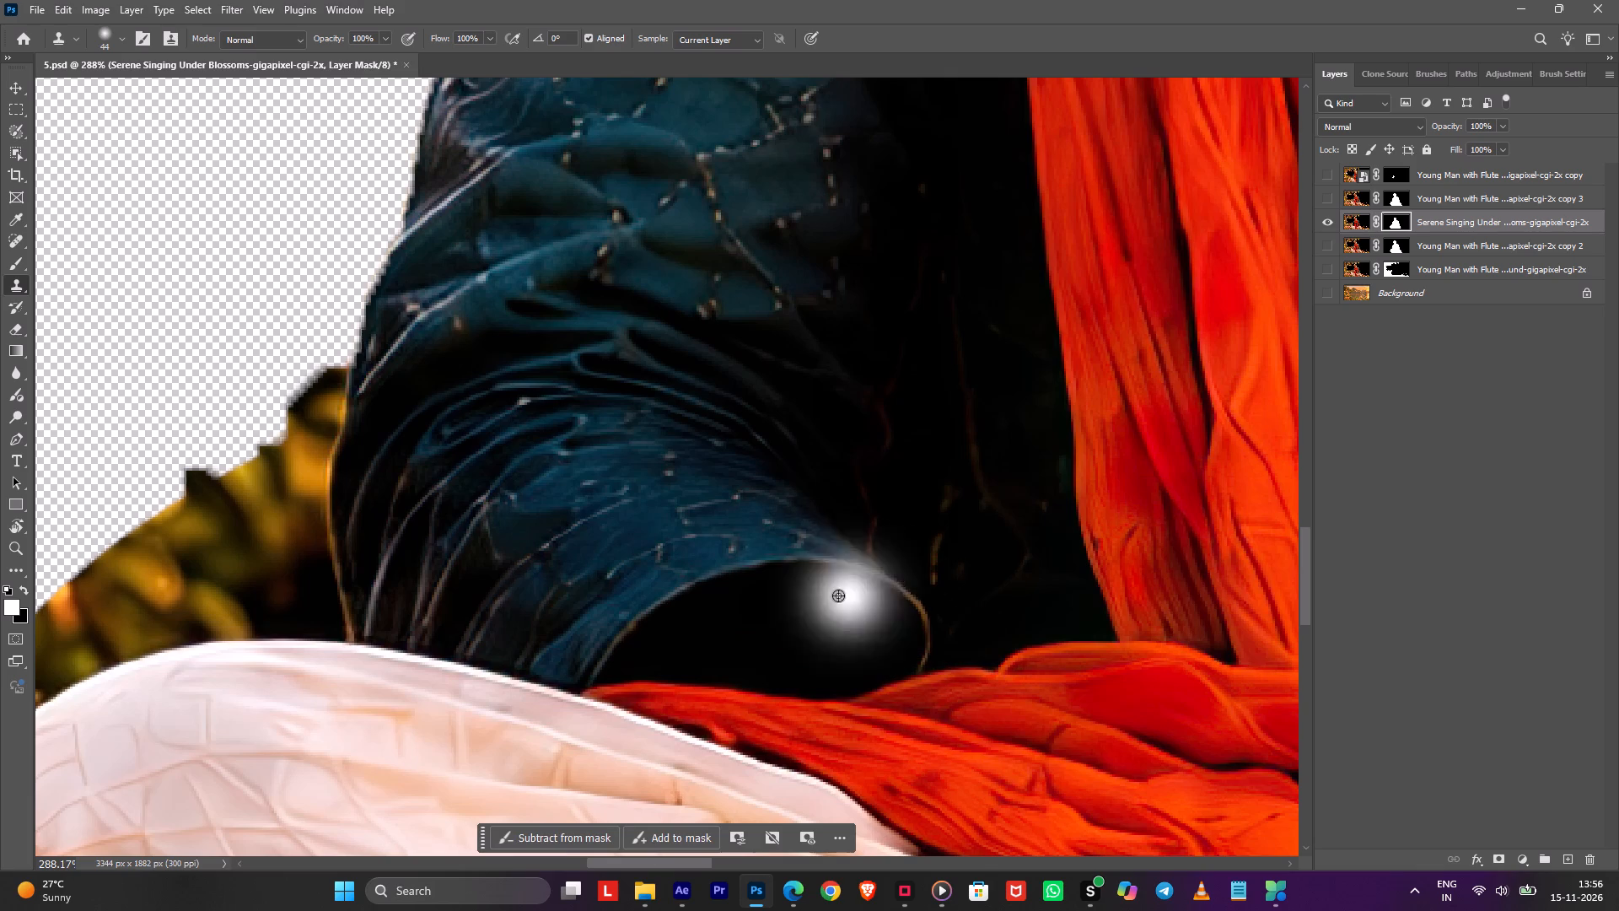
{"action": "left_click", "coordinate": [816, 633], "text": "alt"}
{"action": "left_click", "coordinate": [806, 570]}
On the Serene Singing image, clone dark opening pixels over the cuff's upper rim with a 54 px Clone Stamp, undoing strokes that bring in red.
{"action": "left_click", "coordinate": [1353, 223]}
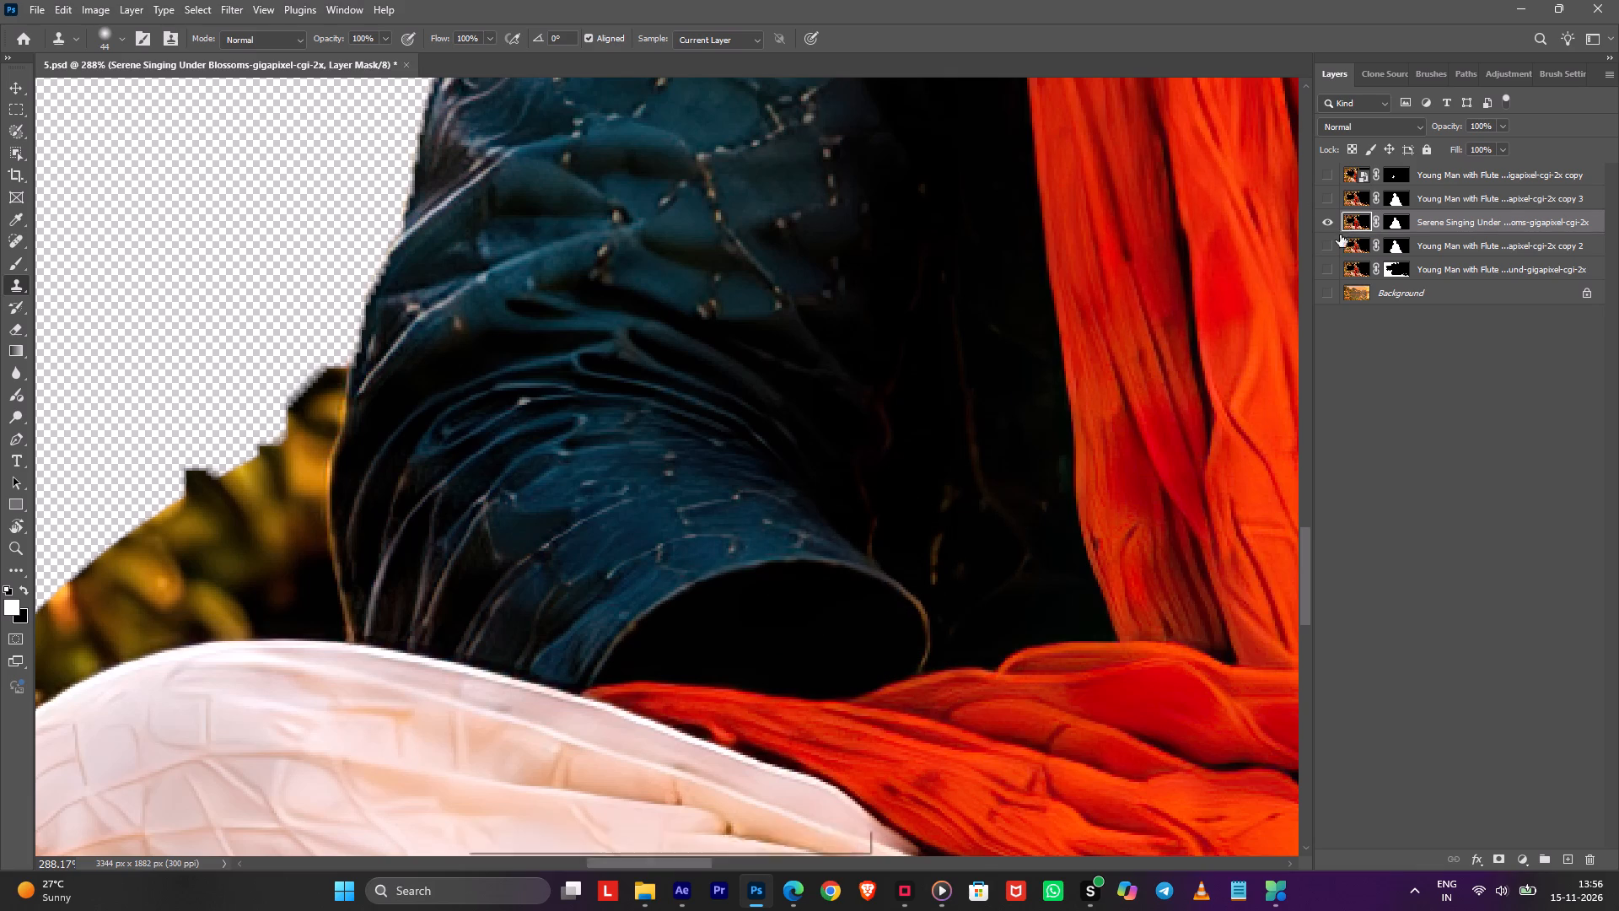
{"action": "left_click", "coordinate": [802, 625], "text": "alt"}
{"action": "left_click_drag", "start_coordinate": [802, 564], "coordinate": [788, 564]}
{"action": "right_click_drag", "start_coordinate": [808, 610], "coordinate": [826, 467], "text": "alt"}
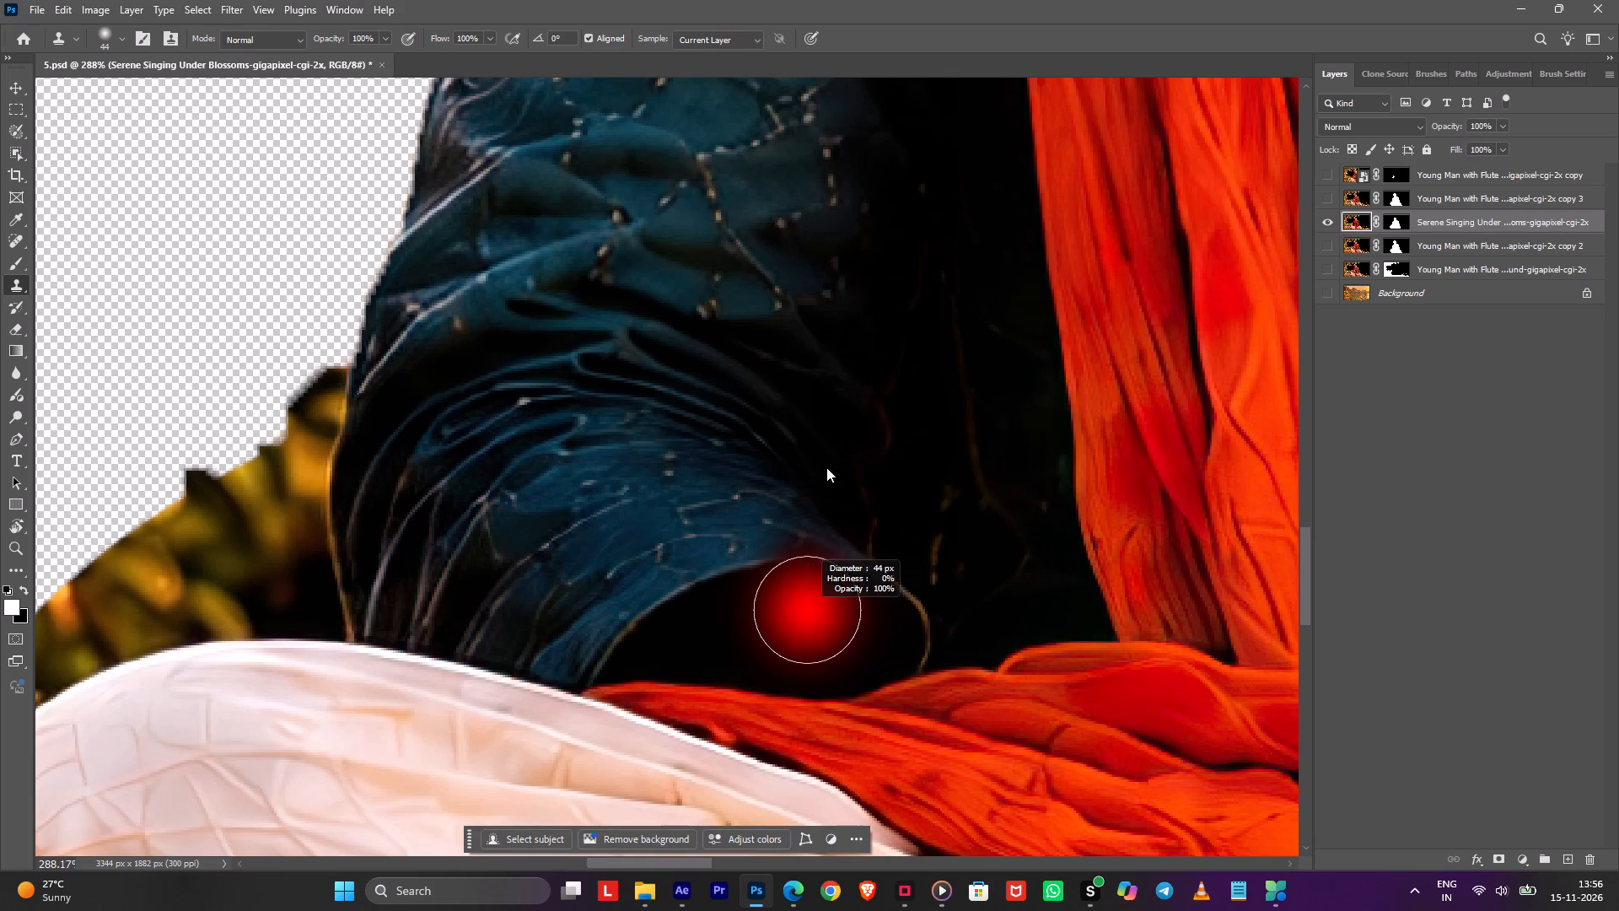
{"action": "right_click_drag", "start_coordinate": [826, 467], "coordinate": [827, 467], "text": "alt"}
{"action": "right_click_drag", "start_coordinate": [813, 595], "coordinate": [825, 596], "text": "alt"}
{"action": "left_click", "coordinate": [788, 623], "text": "alt"}
{"action": "left_click_drag", "start_coordinate": [788, 551], "coordinate": [859, 552]}
{"action": "left_click_drag", "start_coordinate": [829, 567], "coordinate": [899, 573]}
{"action": "left_click_drag", "start_coordinate": [857, 586], "coordinate": [904, 587]}
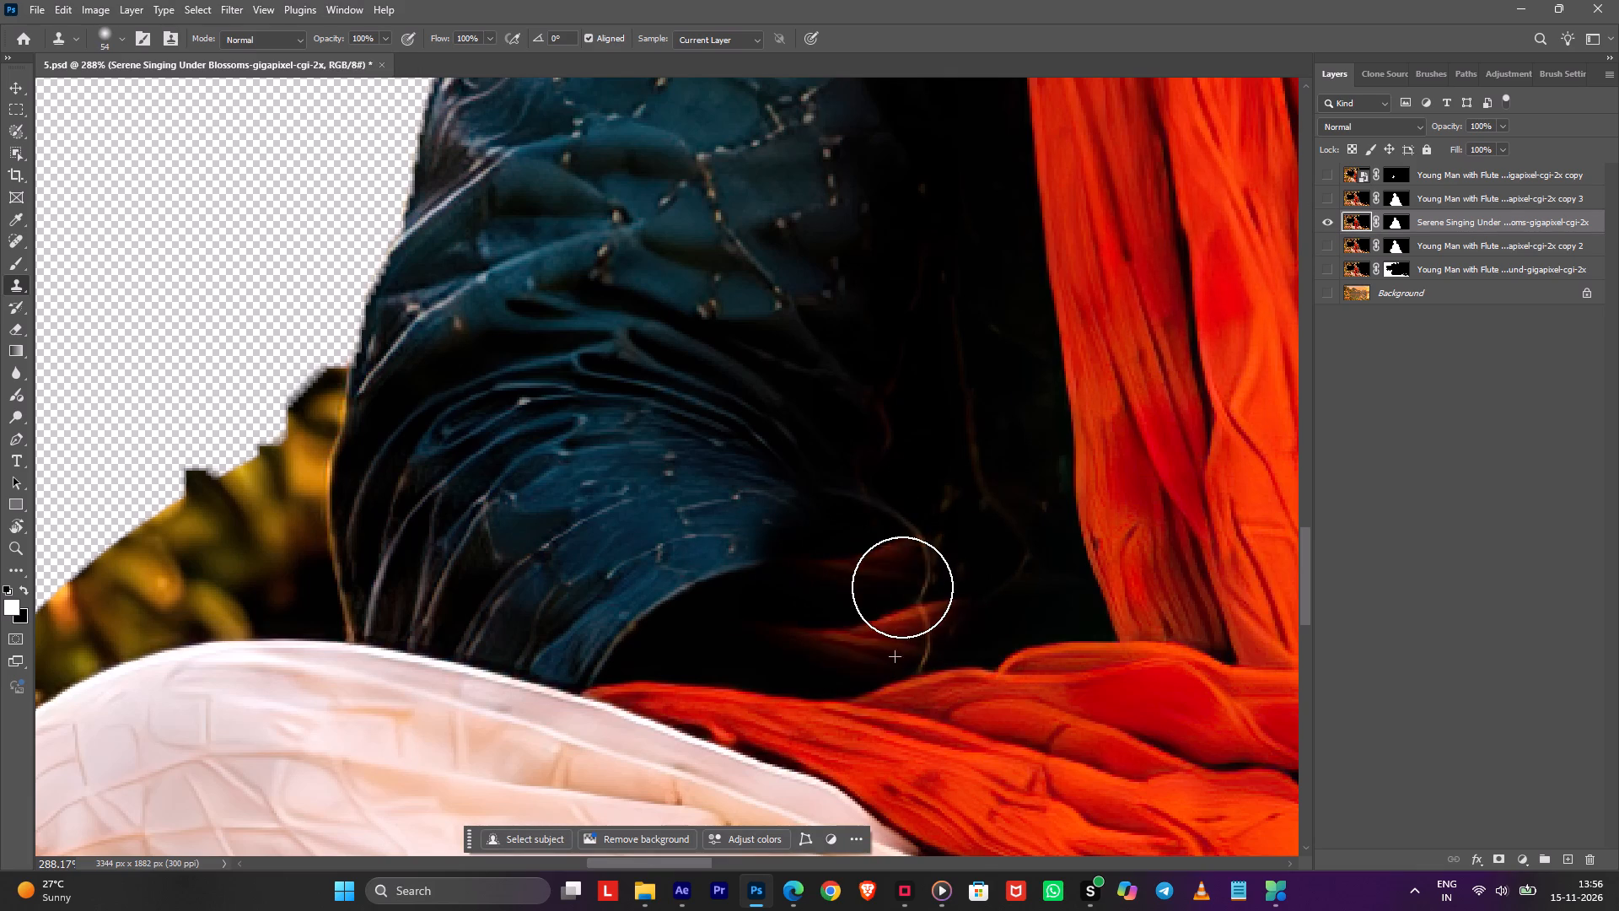
{"action": "key", "text": "ctrl+z"}
{"action": "key", "text": "ctrl+z"}
Clone black over the remaining rim along the cuff's right side, blending the opening into the dark background.
{"action": "left_click", "coordinate": [842, 626], "text": "alt"}
{"action": "left_click_drag", "start_coordinate": [906, 579], "coordinate": [920, 596]}
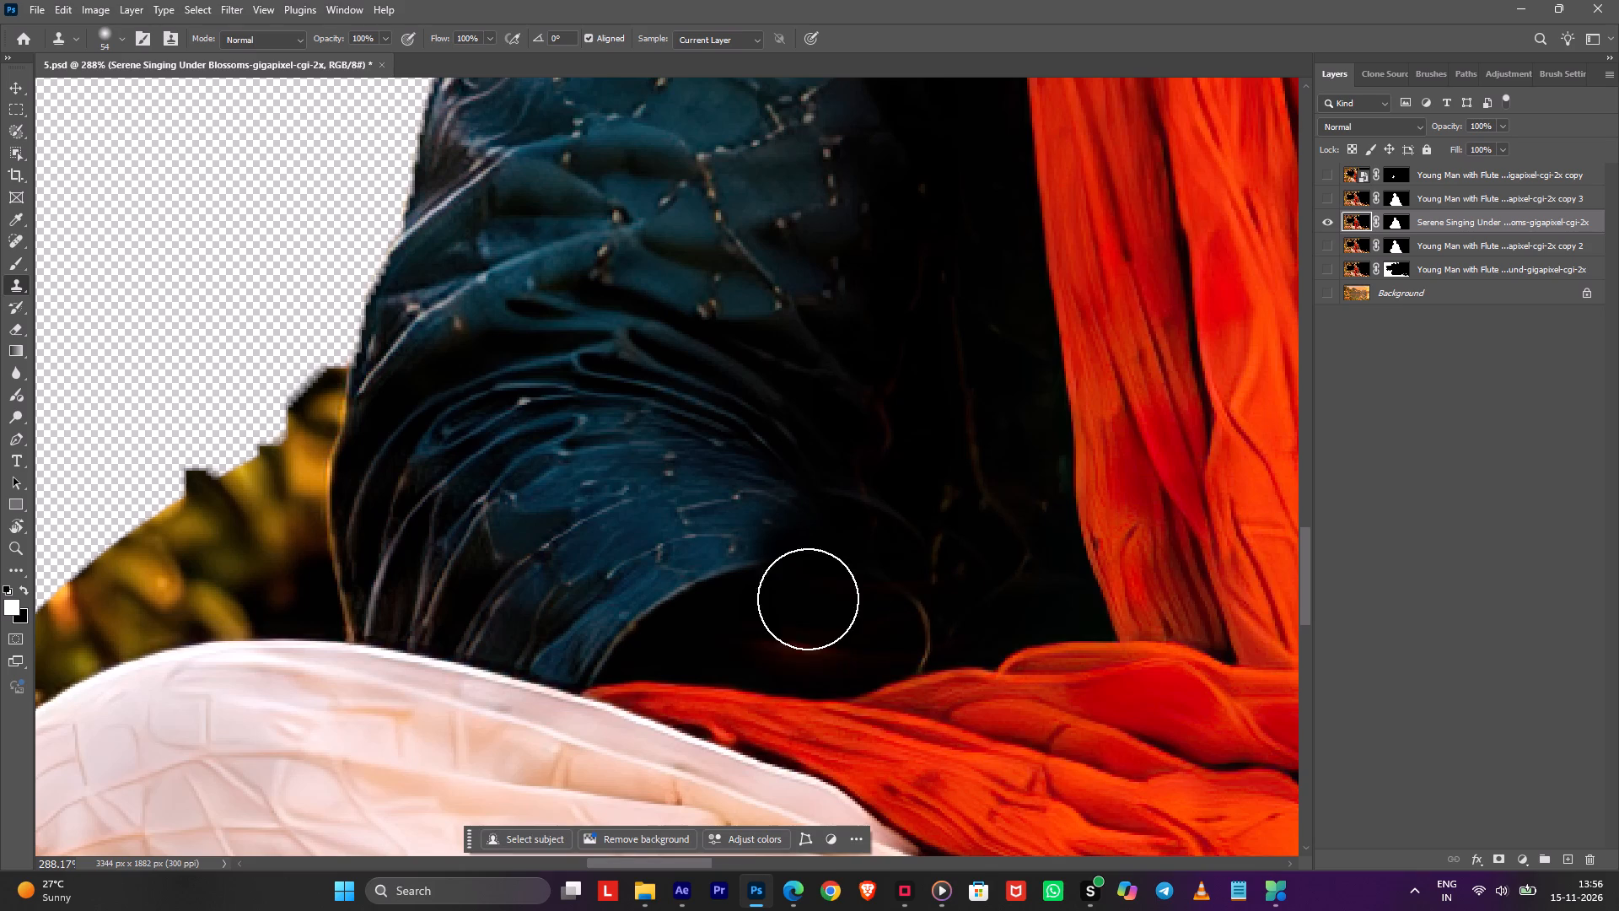
{"action": "left_click", "coordinate": [804, 628], "text": "alt"}
{"action": "left_click_drag", "start_coordinate": [904, 617], "coordinate": [943, 623]}
{"action": "left_click_drag", "start_coordinate": [905, 625], "coordinate": [925, 626]}
{"action": "left_click", "coordinate": [835, 623], "text": "alt"}
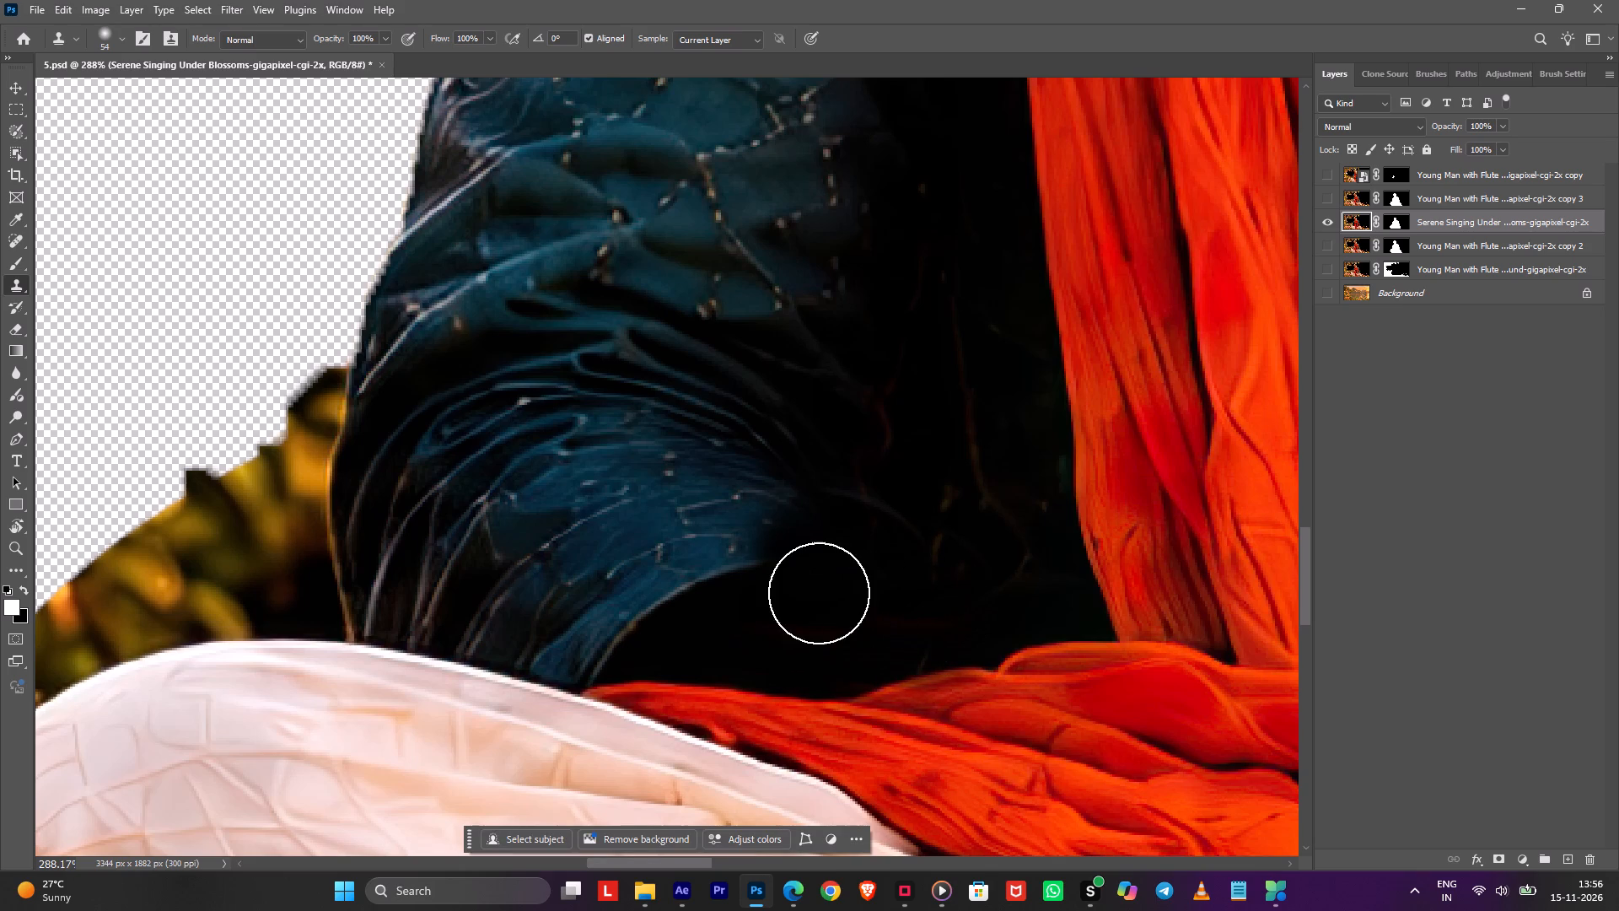
{"action": "left_click_drag", "start_coordinate": [777, 582], "coordinate": [752, 584]}
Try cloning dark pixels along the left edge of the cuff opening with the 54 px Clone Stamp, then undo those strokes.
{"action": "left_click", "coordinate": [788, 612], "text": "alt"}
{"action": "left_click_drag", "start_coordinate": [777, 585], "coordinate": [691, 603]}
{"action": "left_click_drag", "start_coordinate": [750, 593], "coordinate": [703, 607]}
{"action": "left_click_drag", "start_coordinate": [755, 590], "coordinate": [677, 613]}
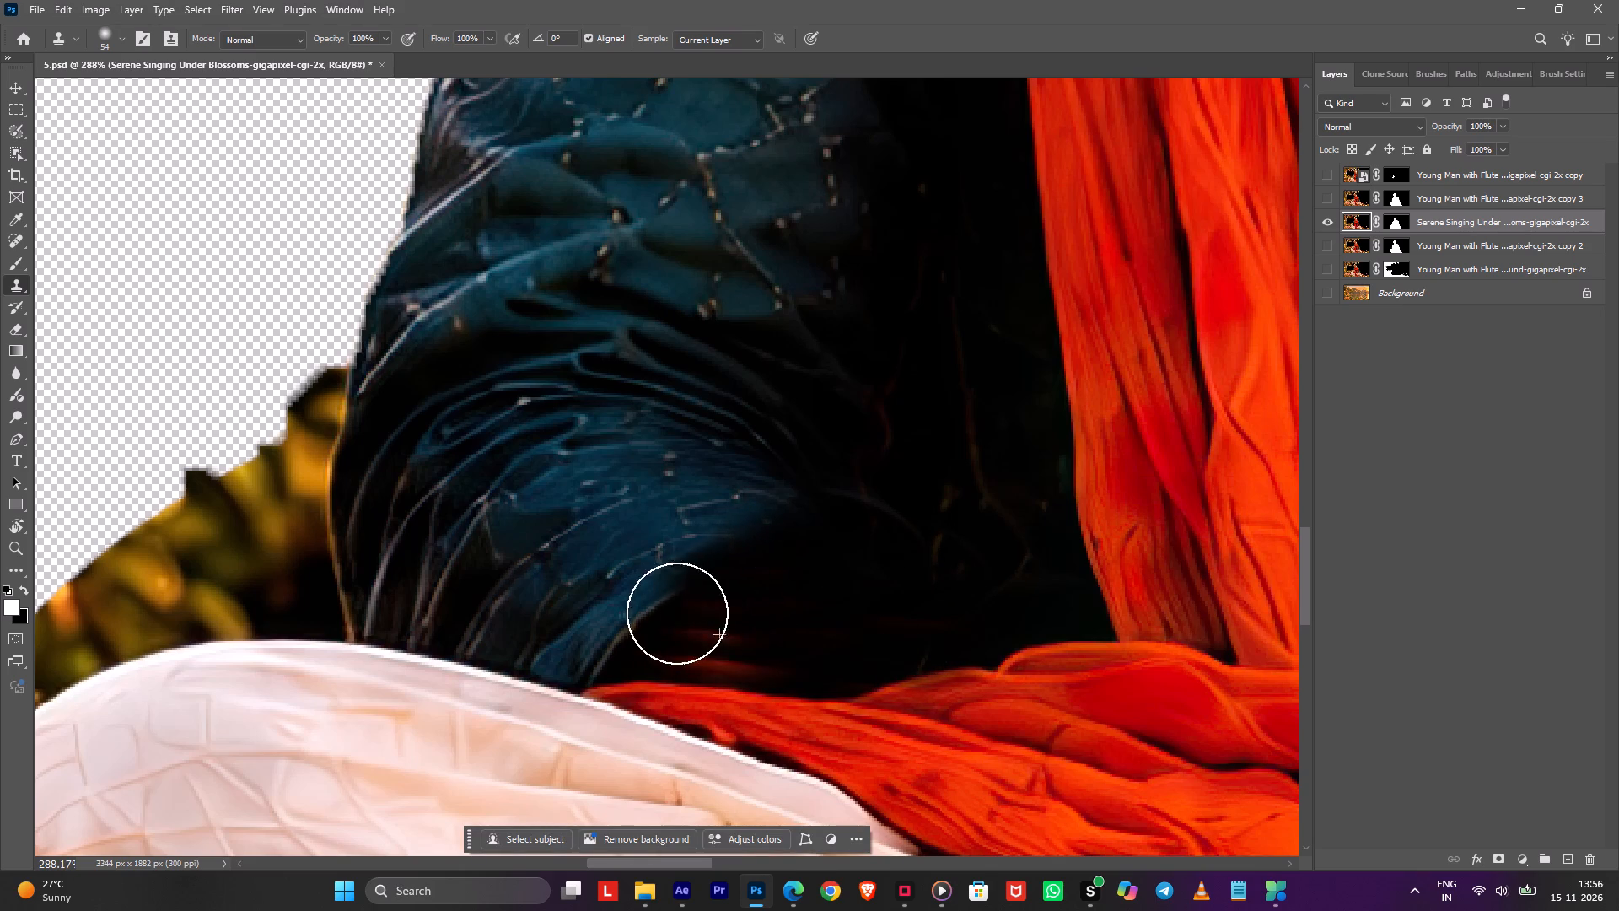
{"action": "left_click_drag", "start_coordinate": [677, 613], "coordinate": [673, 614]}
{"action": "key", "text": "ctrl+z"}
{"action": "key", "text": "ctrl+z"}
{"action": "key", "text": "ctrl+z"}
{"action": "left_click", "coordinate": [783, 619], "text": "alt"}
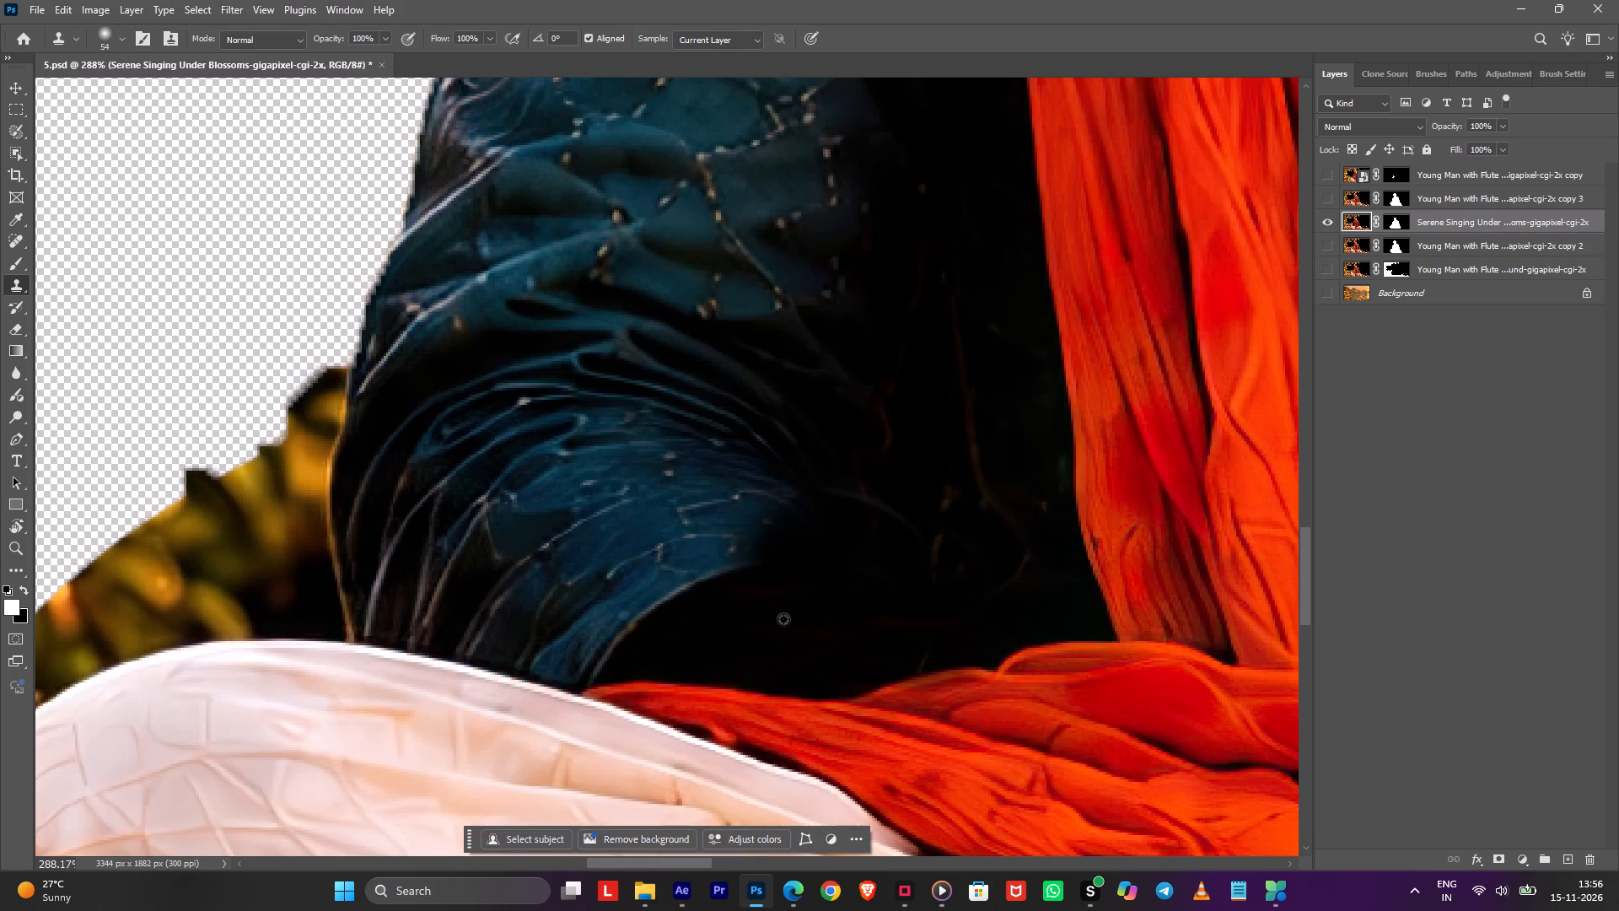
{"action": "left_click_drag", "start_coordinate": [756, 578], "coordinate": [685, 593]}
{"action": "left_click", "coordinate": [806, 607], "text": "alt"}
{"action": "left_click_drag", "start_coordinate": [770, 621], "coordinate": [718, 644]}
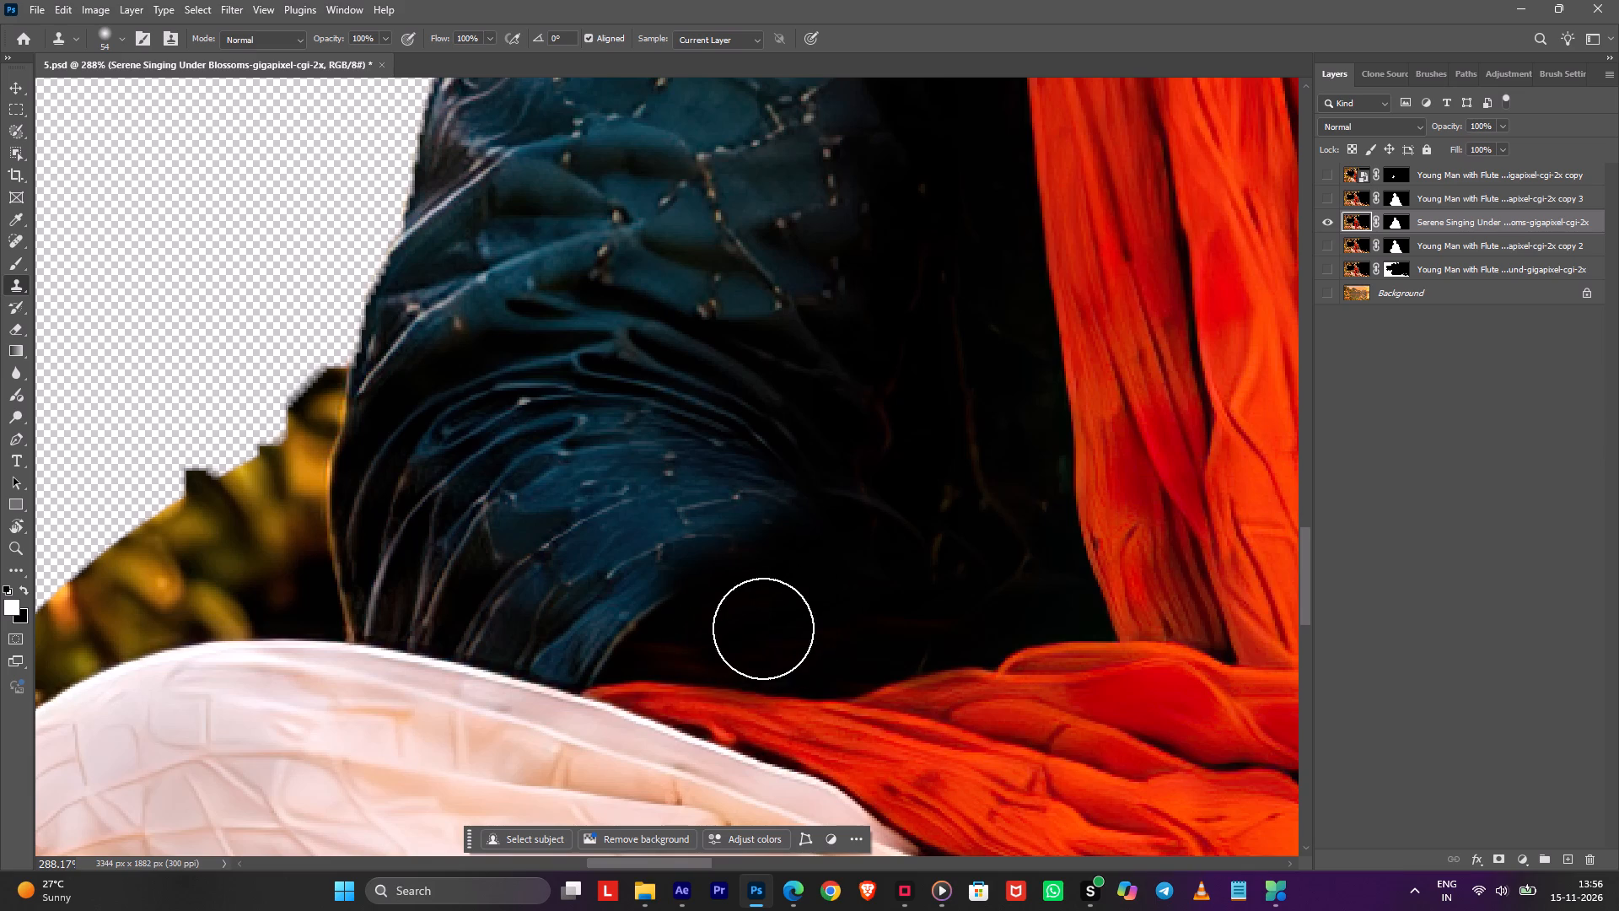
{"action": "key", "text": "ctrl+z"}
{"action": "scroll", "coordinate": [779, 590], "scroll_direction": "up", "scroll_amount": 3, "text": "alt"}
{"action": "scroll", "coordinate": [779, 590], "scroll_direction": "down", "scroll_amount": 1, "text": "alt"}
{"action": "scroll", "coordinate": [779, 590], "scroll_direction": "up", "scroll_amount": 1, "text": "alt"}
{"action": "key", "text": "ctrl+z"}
Clone black along the cuff opening's left edge down to the orange scarf with a 36 px Clone Stamp.
{"action": "right_click_drag", "start_coordinate": [824, 605], "coordinate": [795, 604], "text": "alt"}
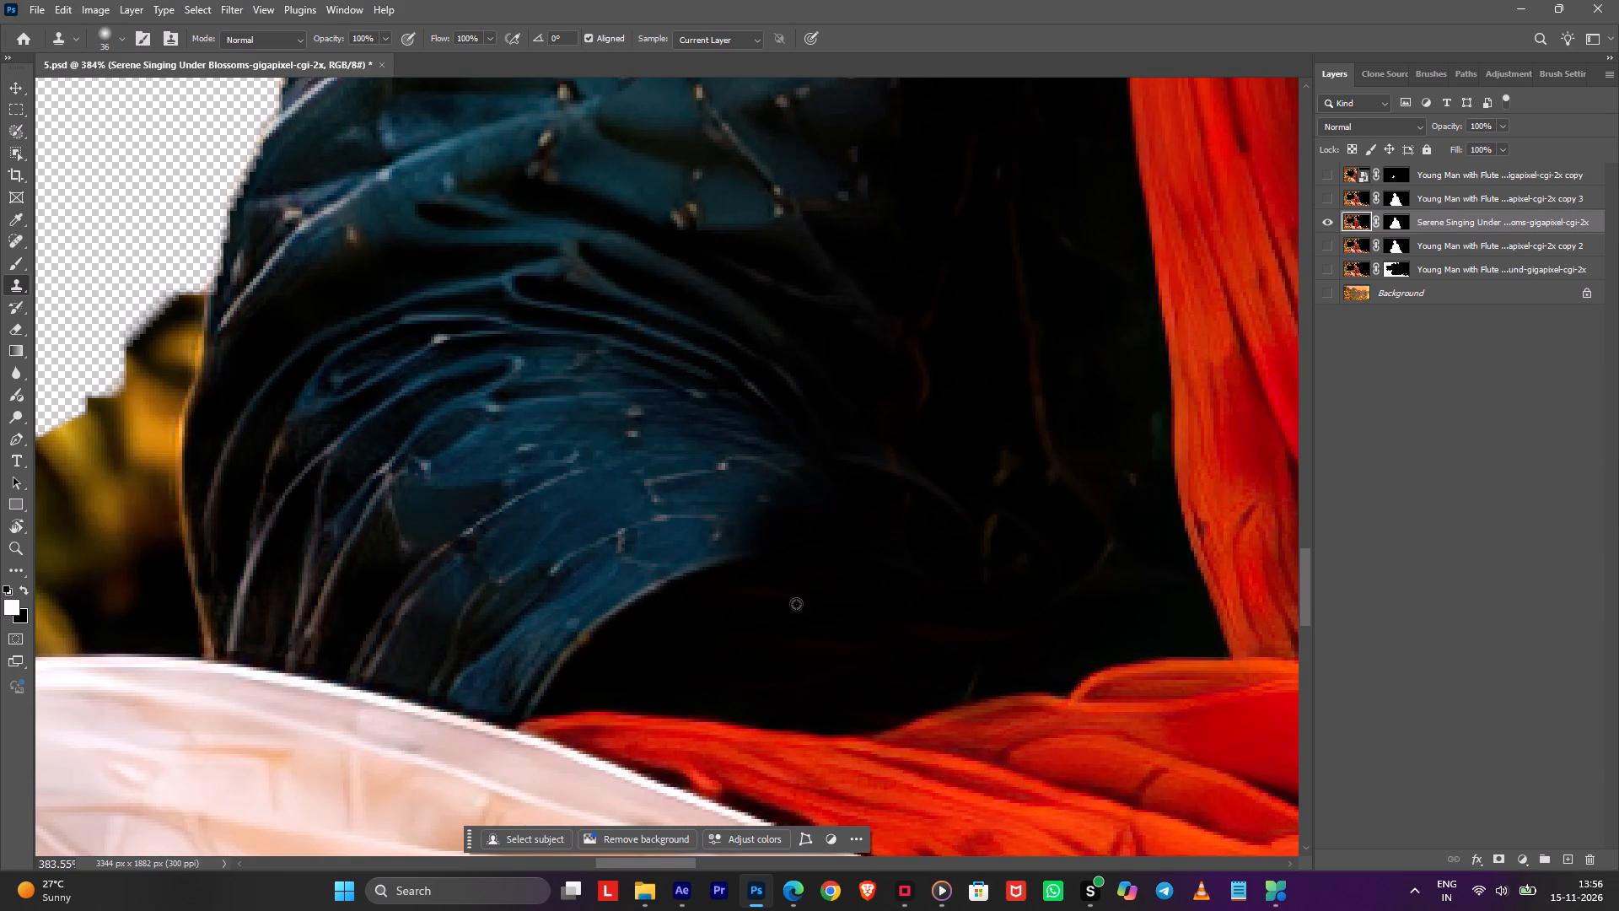
{"action": "left_click", "coordinate": [791, 613], "text": "alt"}
{"action": "left_click_drag", "start_coordinate": [762, 541], "coordinate": [648, 596]}
{"action": "left_click", "coordinate": [782, 596], "text": "alt"}
{"action": "left_click_drag", "start_coordinate": [648, 589], "coordinate": [582, 650]}
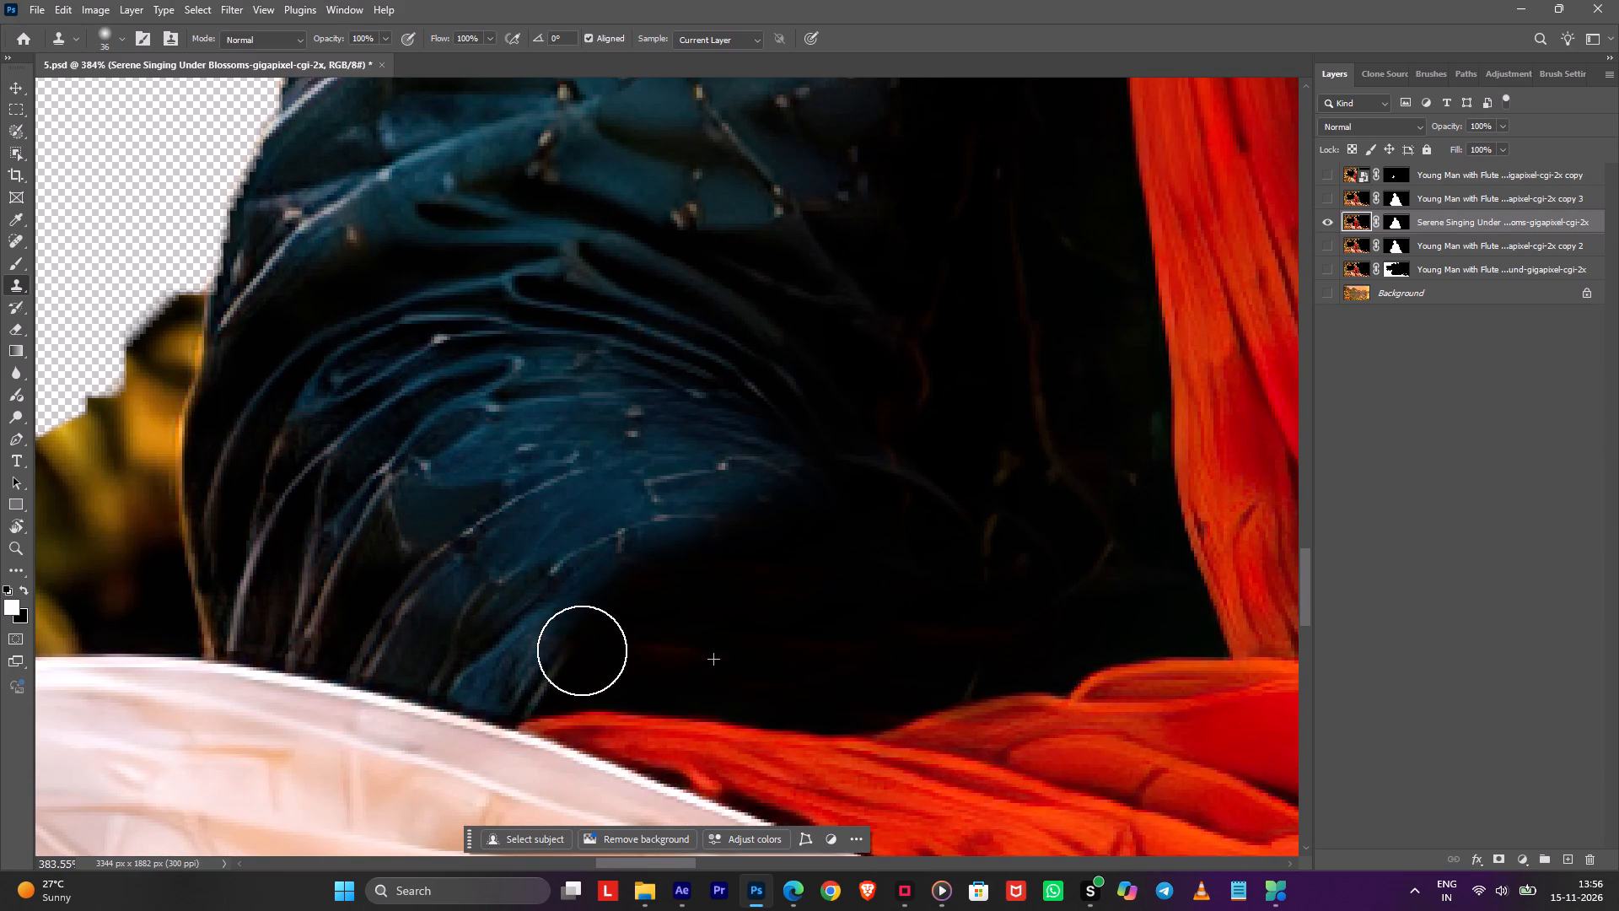
{"action": "left_click_drag", "start_coordinate": [582, 650], "coordinate": [579, 653]}
{"action": "left_click", "coordinate": [721, 597], "text": "alt"}
{"action": "left_click_drag", "start_coordinate": [628, 647], "coordinate": [556, 677]}
{"action": "left_click", "coordinate": [665, 628], "text": "alt"}
{"action": "left_click_drag", "start_coordinate": [577, 676], "coordinate": [550, 689]}
Show the raised-hand layer and shift the hand slightly right and up over the retouched sleeve.
{"action": "left_click", "coordinate": [1322, 169]}
{"action": "scroll", "coordinate": [1089, 337], "scroll_direction": "down", "scroll_amount": 2, "text": "alt"}
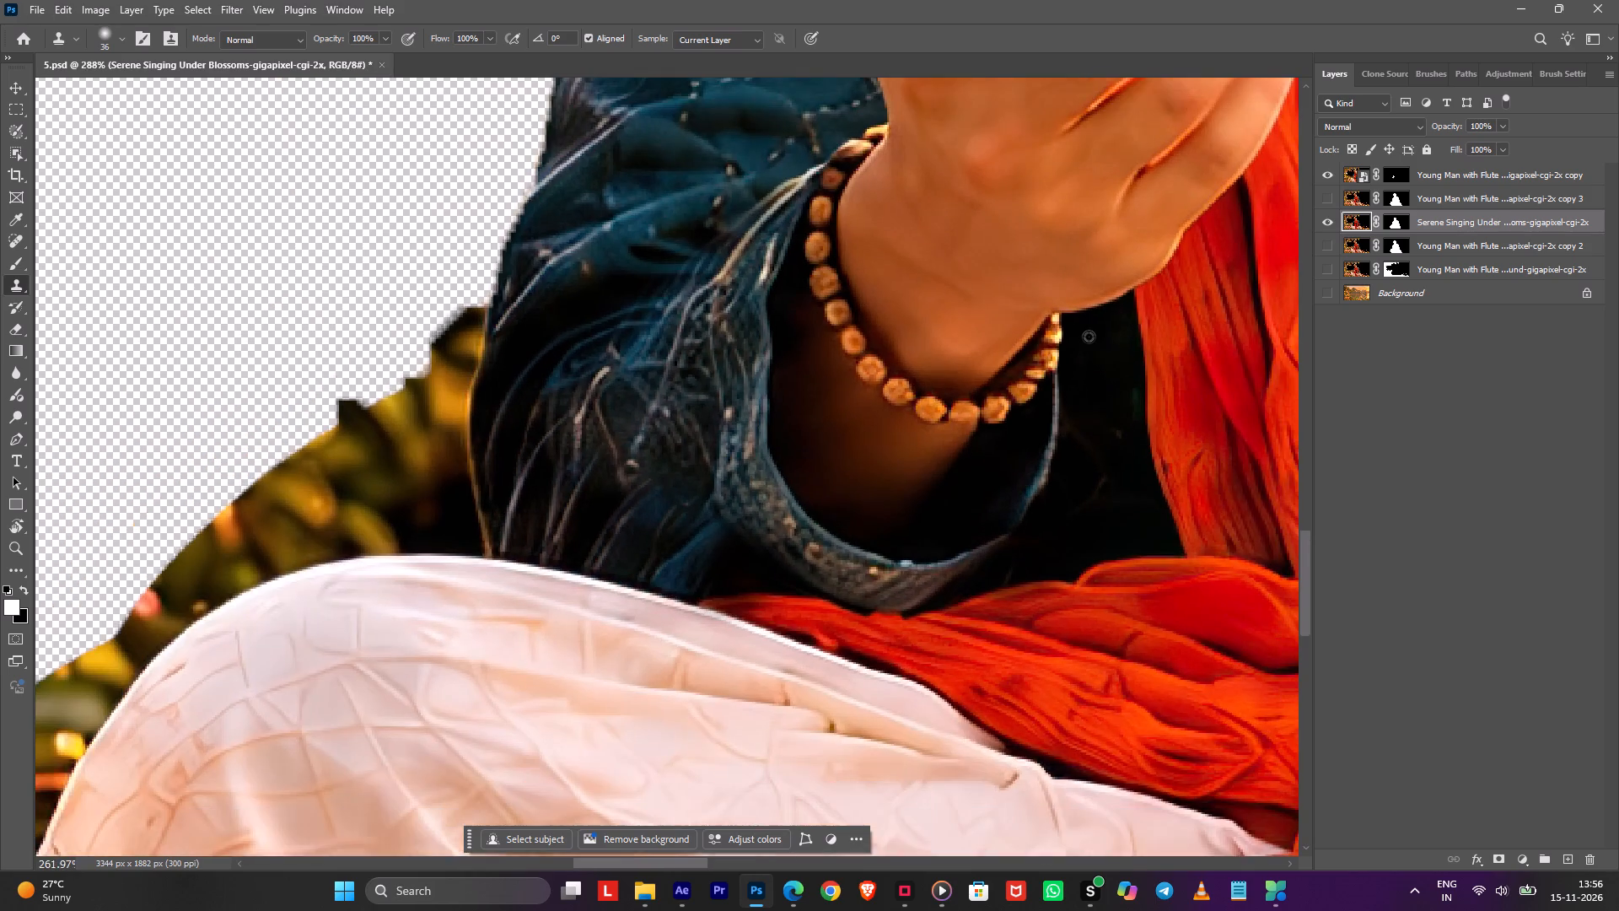
{"action": "scroll", "coordinate": [1089, 337], "scroll_direction": "down", "scroll_amount": 3, "text": "alt"}
{"action": "scroll", "coordinate": [1084, 340], "scroll_direction": "up", "scroll_amount": 1, "text": "alt"}
{"action": "scroll", "coordinate": [1084, 340], "scroll_direction": "down", "scroll_amount": 3, "text": "alt"}
{"action": "key", "text": "space"}
{"action": "left_click_drag", "start_coordinate": [805, 386], "coordinate": [713, 475]}
{"action": "scroll", "coordinate": [720, 466], "scroll_direction": "down", "scroll_amount": 3, "text": "alt"}
{"action": "scroll", "coordinate": [720, 466], "scroll_direction": "up", "scroll_amount": 1, "text": "alt"}
{"action": "scroll", "coordinate": [720, 466], "scroll_direction": "down", "scroll_amount": 5, "text": "alt"}
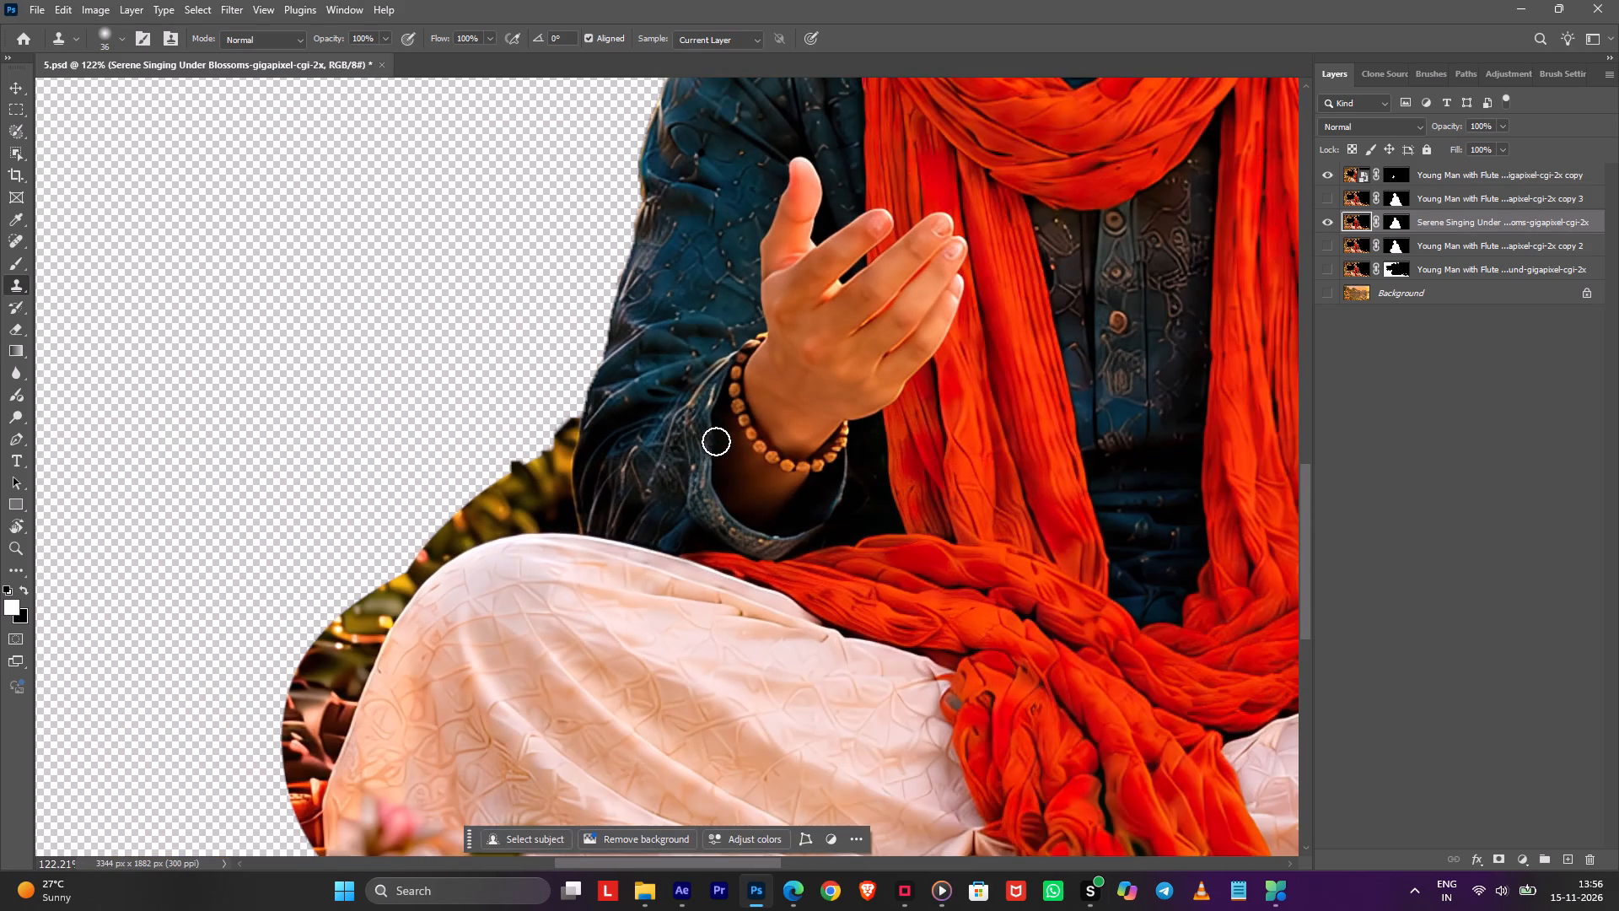
{"action": "key", "text": "space"}
{"action": "key", "text": "space"}
{"action": "left_click_drag", "start_coordinate": [706, 442], "coordinate": [610, 521]}
{"action": "key", "text": "v"}
{"action": "left_click_drag", "start_coordinate": [629, 536], "coordinate": [639, 539]}
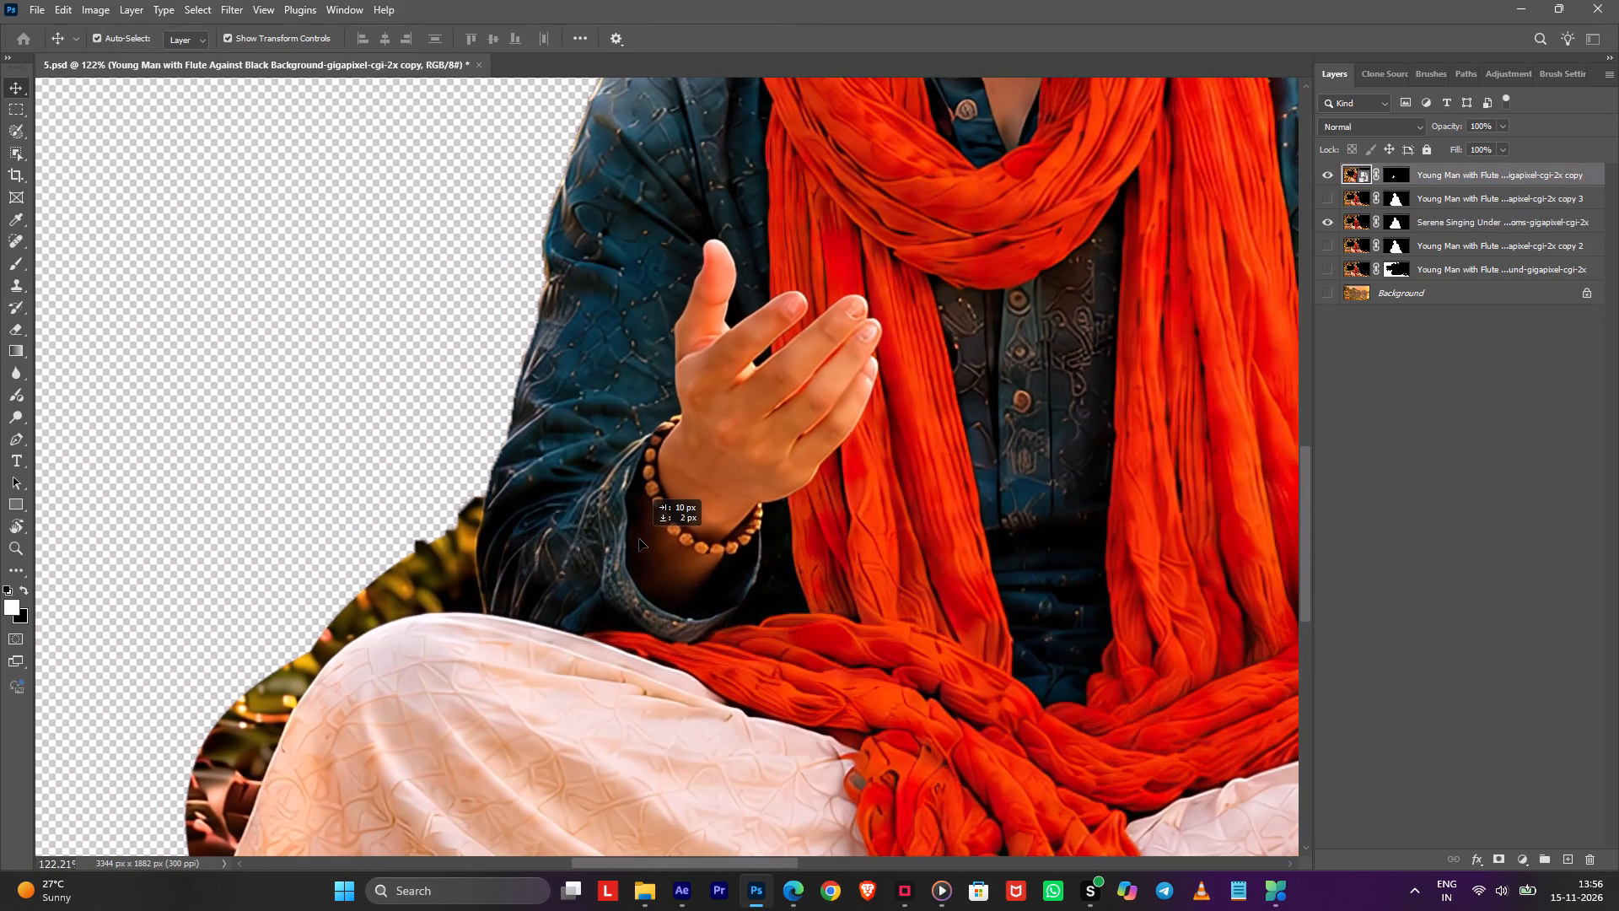
{"action": "left_click_drag", "start_coordinate": [639, 539], "coordinate": [644, 531]}
{"action": "scroll", "coordinate": [677, 510], "scroll_direction": "down", "scroll_amount": 7, "text": "alt"}
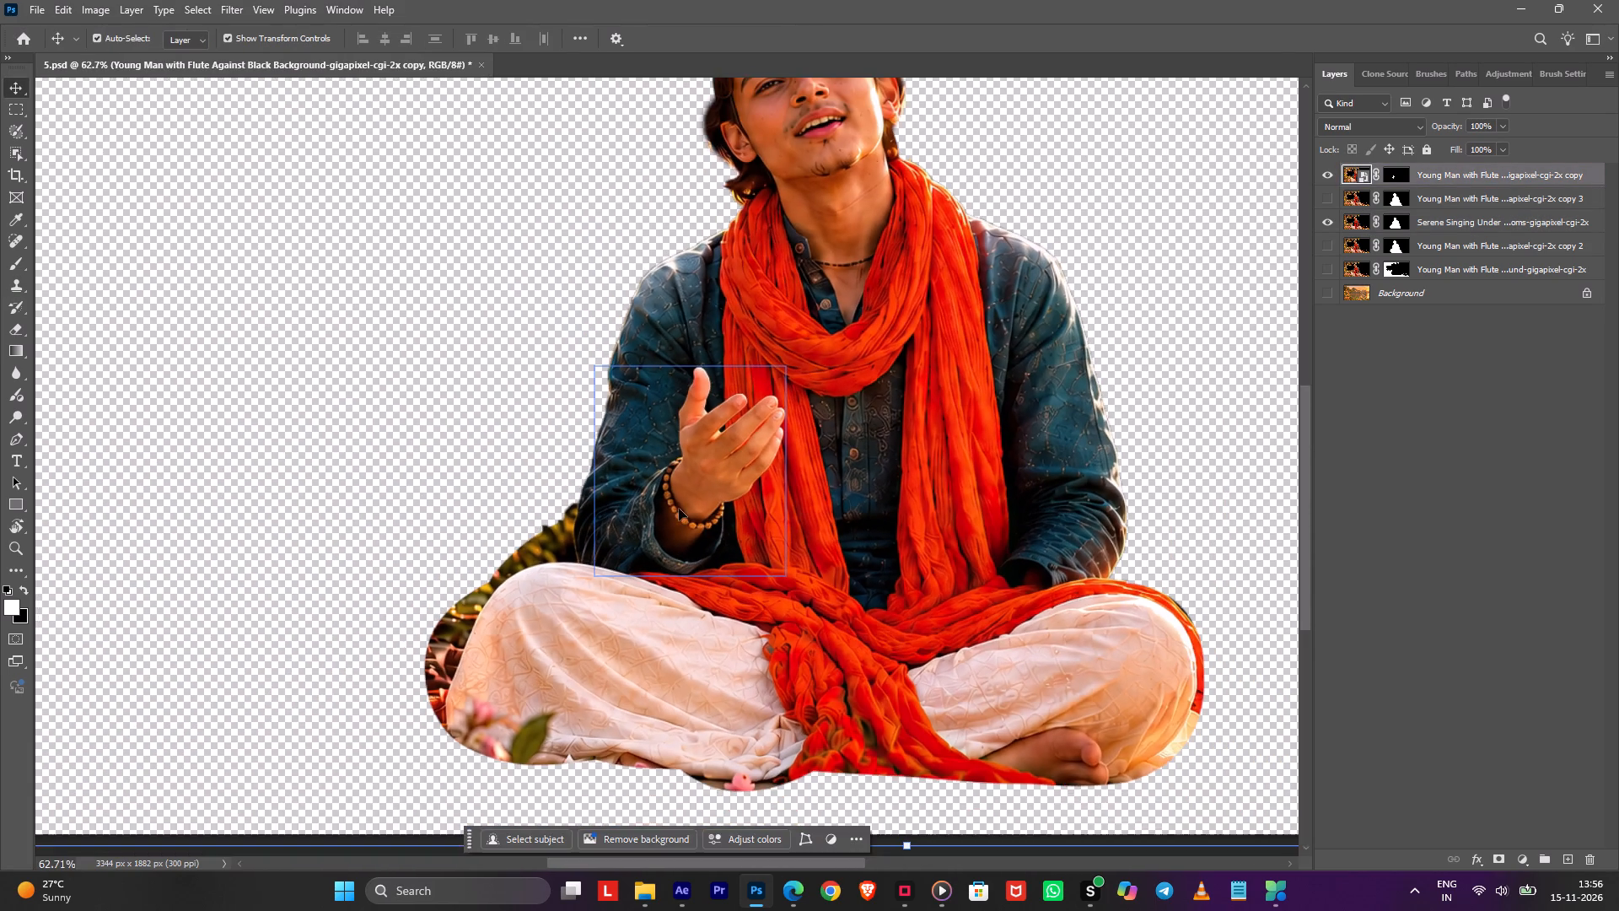
{"action": "key", "text": "space"}
{"action": "left_click_drag", "start_coordinate": [692, 488], "coordinate": [632, 540]}
{"action": "scroll", "coordinate": [907, 505], "scroll_direction": "down", "scroll_amount": 4, "text": "alt"}
{"action": "key", "text": "alt+Tab"}
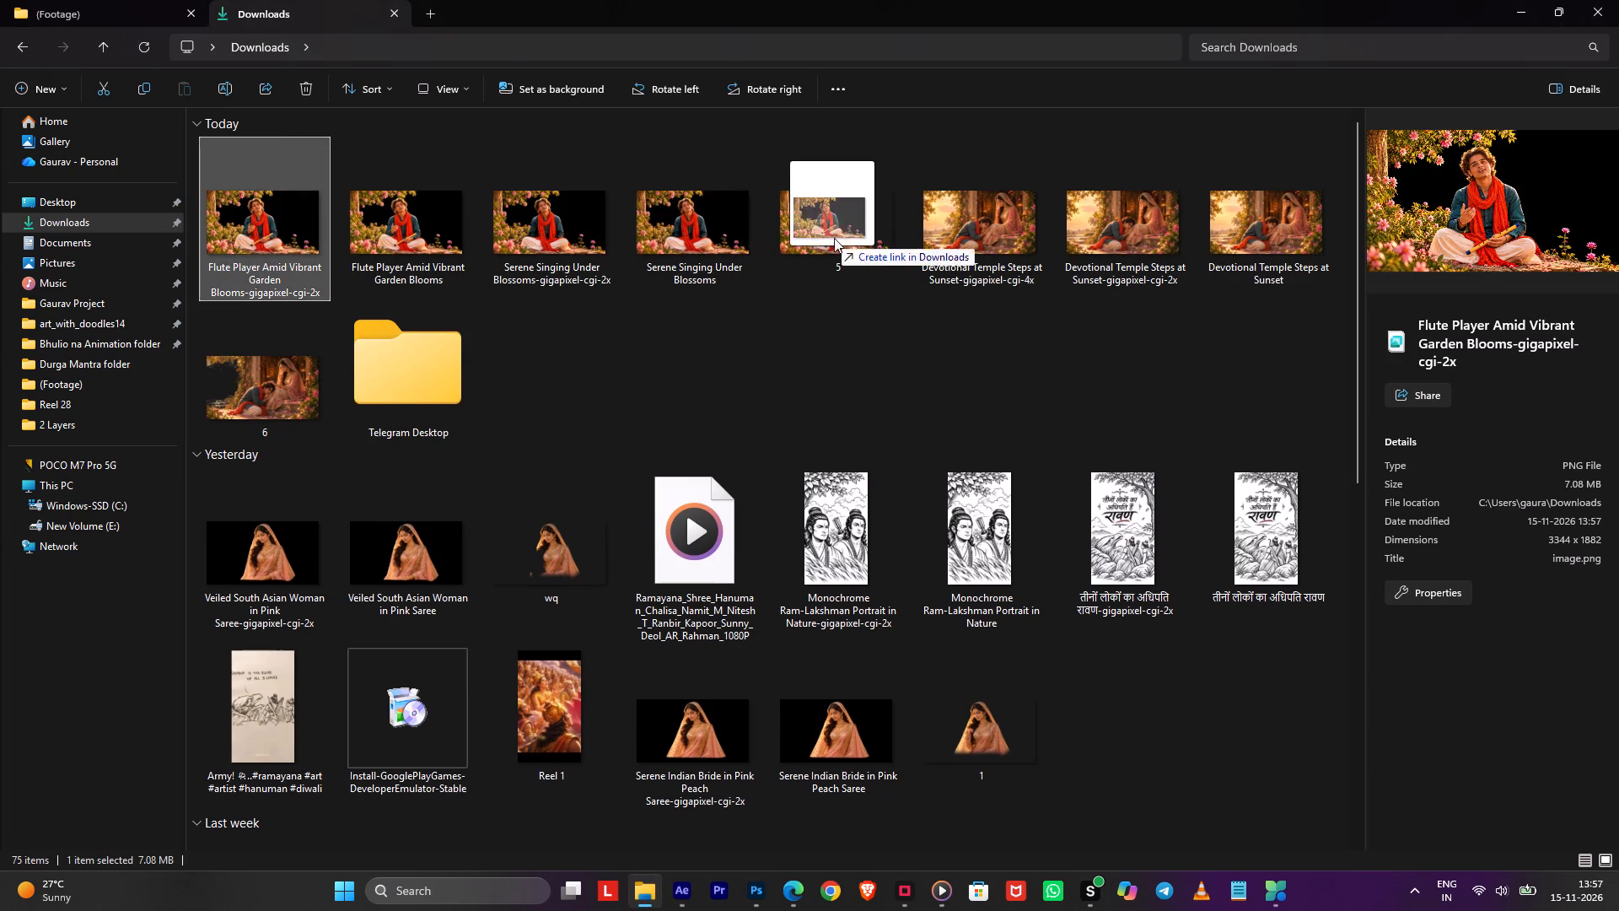
{"action": "key", "text": "alt+Tab"}
{"action": "left_click_drag", "start_coordinate": [834, 238], "coordinate": [956, 319]}
{"action": "key", "text": "alt+Tab"}
{"action": "key", "text": "alt+Tab"}
{"action": "key", "text": "alt+Tab"}
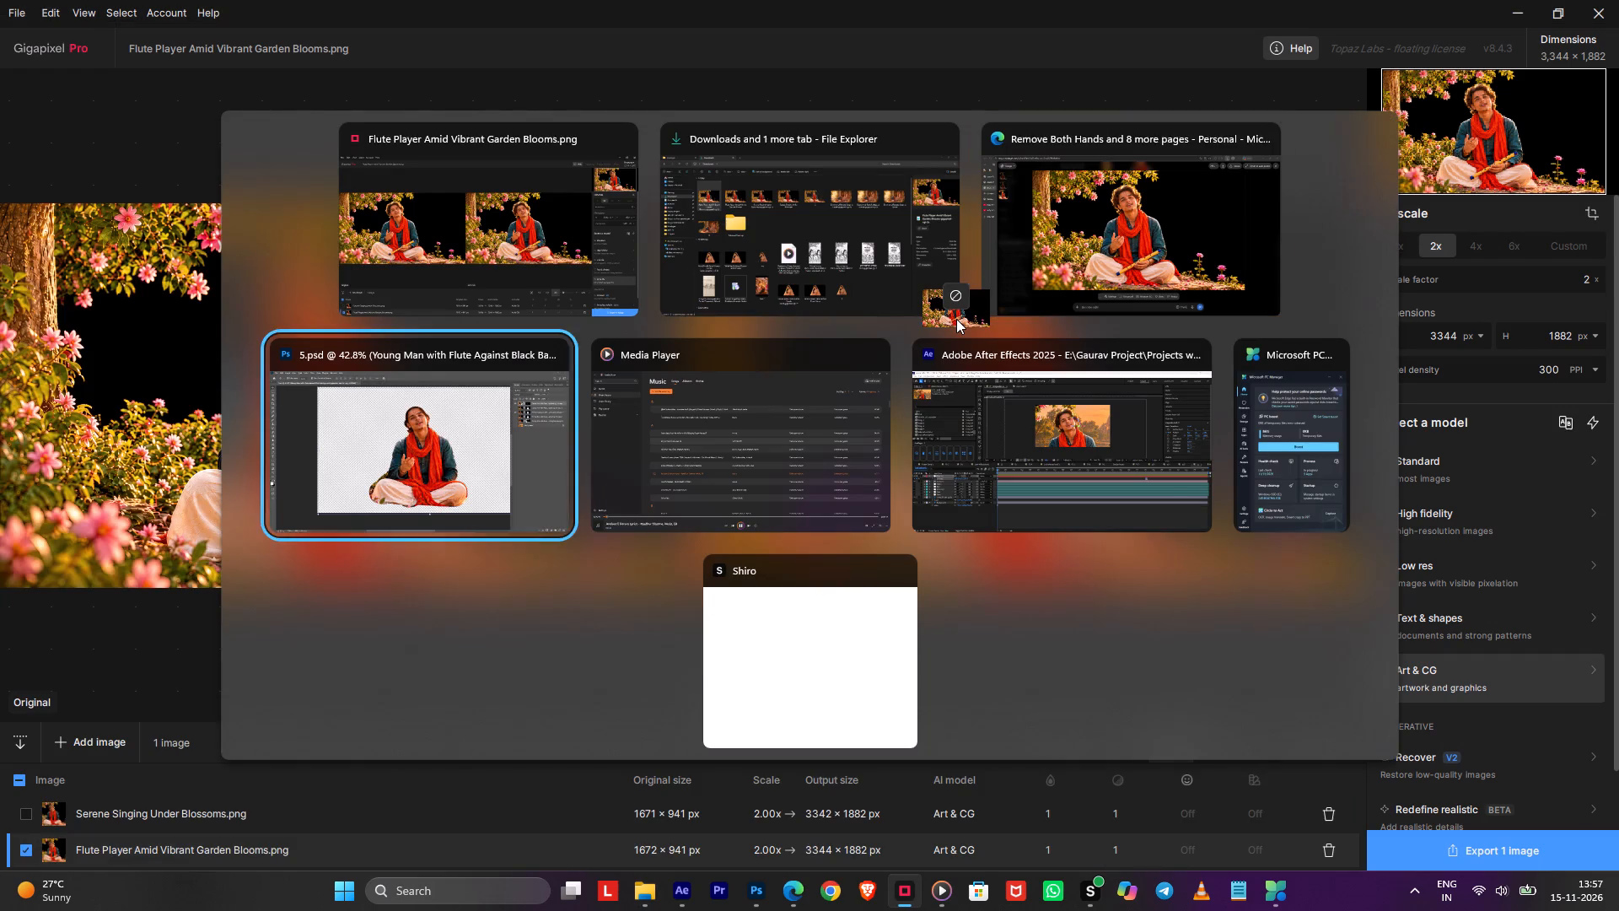
{"action": "left_click_drag", "start_coordinate": [956, 319], "coordinate": [832, 479]}
Align the placed flute-player image with the canvas at X 1672 px, Y 941 px and commit the placement.
{"action": "key", "text": "space"}
{"action": "key", "text": "space"}
{"action": "key", "text": "space"}
{"action": "key", "text": "space"}
{"action": "key", "text": "space"}
{"action": "key", "text": "space"}
{"action": "key", "text": "space"}
{"action": "left_click_drag", "start_coordinate": [866, 563], "coordinate": [817, 569]}
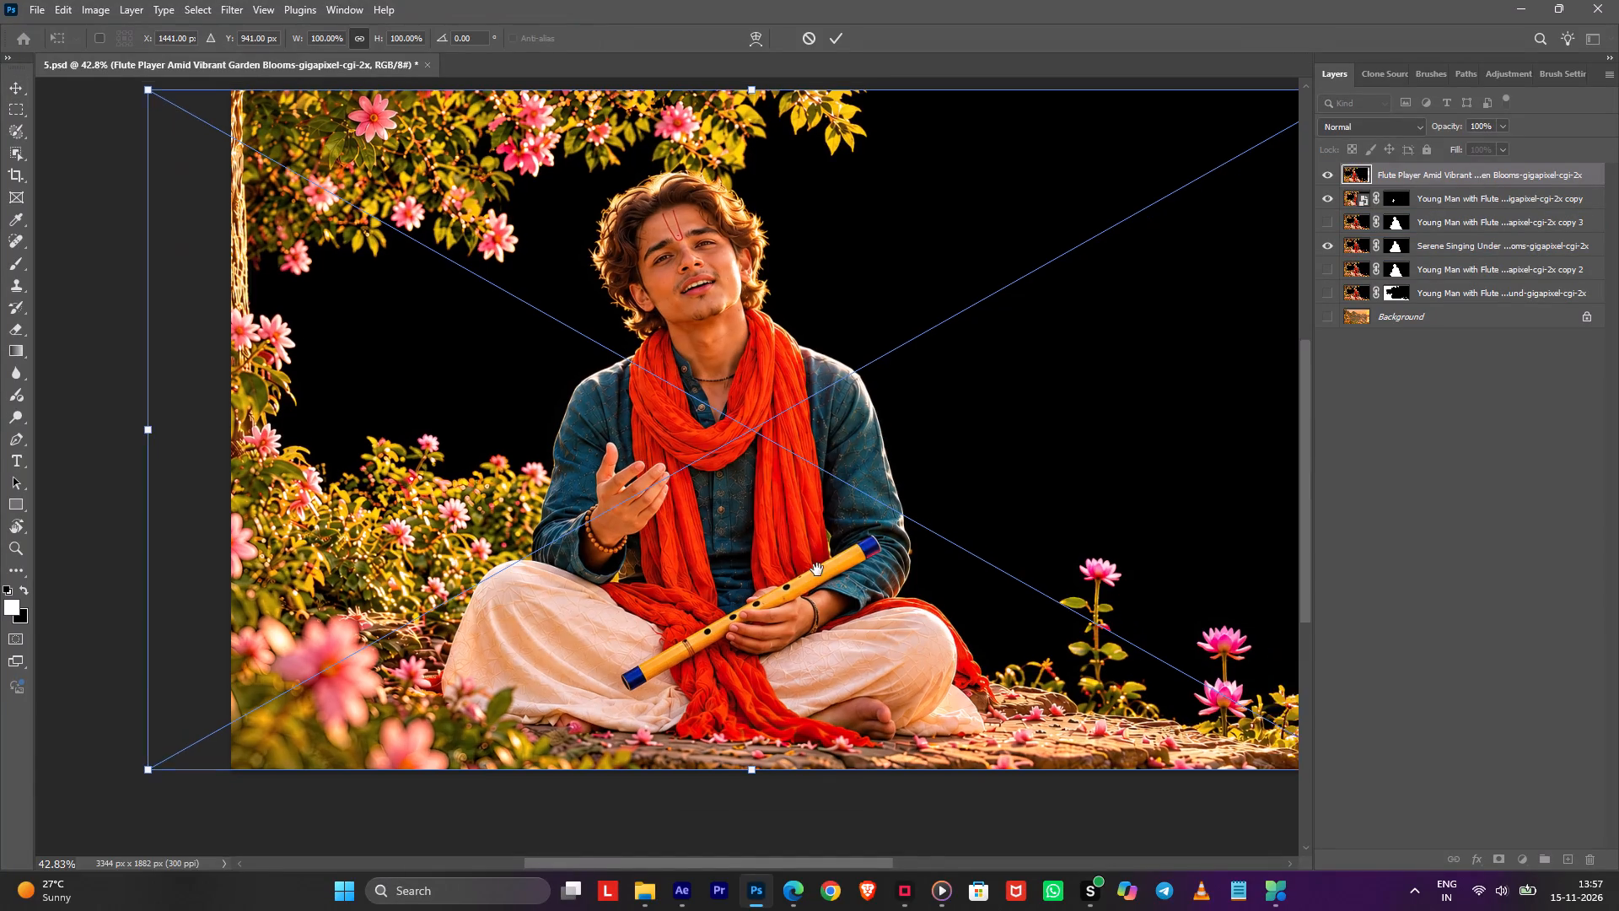
{"action": "left_click_drag", "start_coordinate": [817, 569], "coordinate": [677, 579]}
{"action": "left_click_drag", "start_coordinate": [528, 623], "coordinate": [619, 626]}
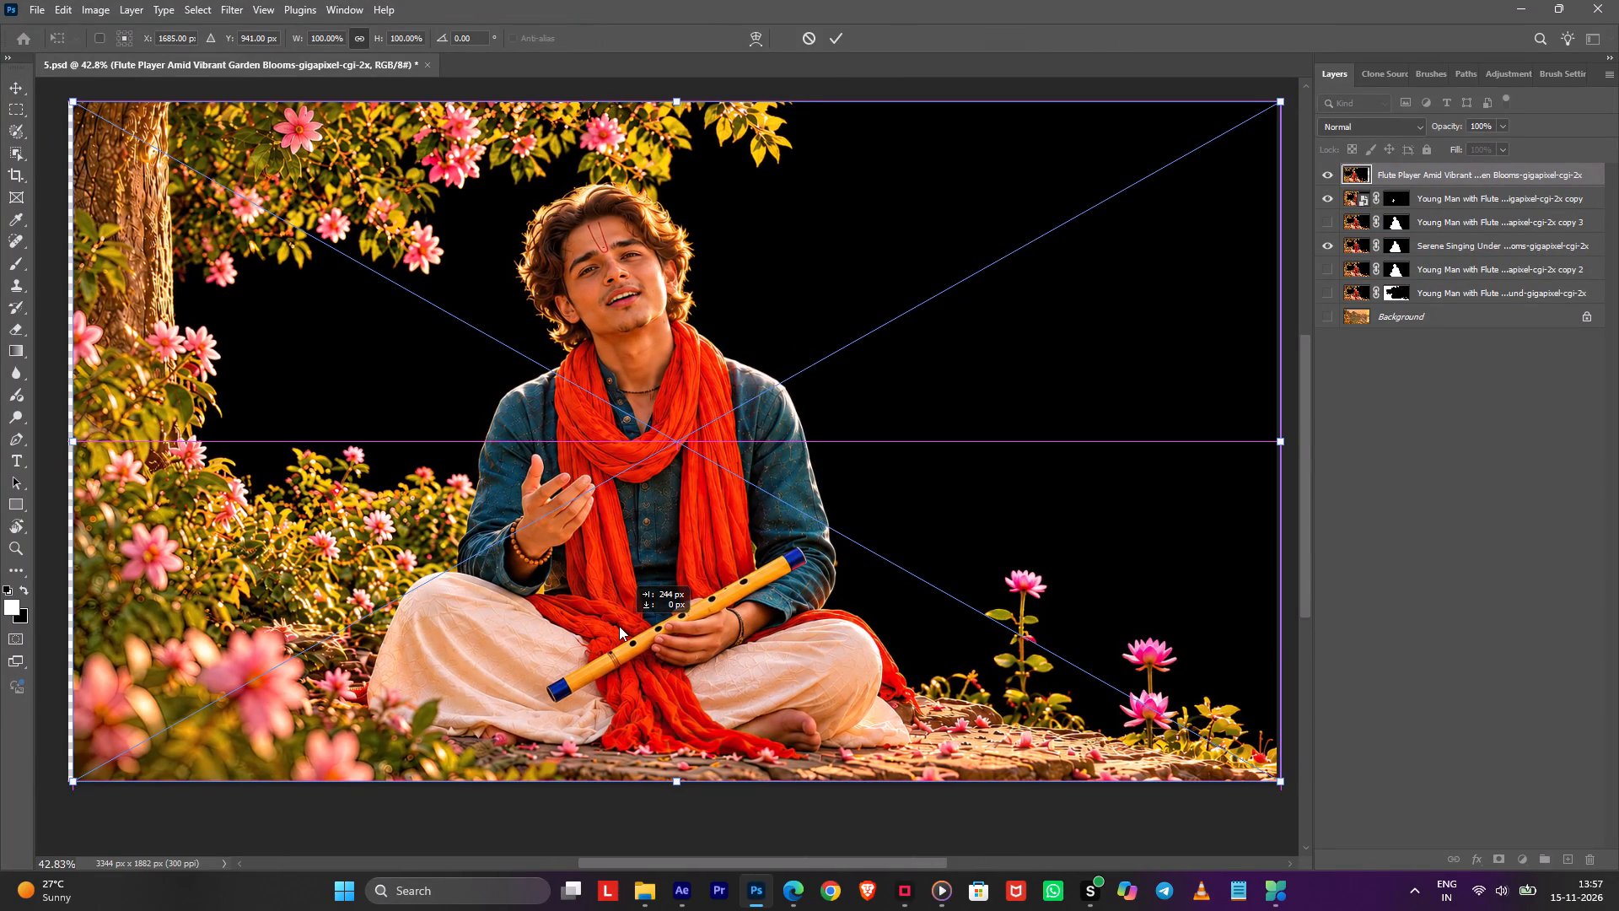
{"action": "left_click_drag", "start_coordinate": [619, 626], "coordinate": [612, 626]}
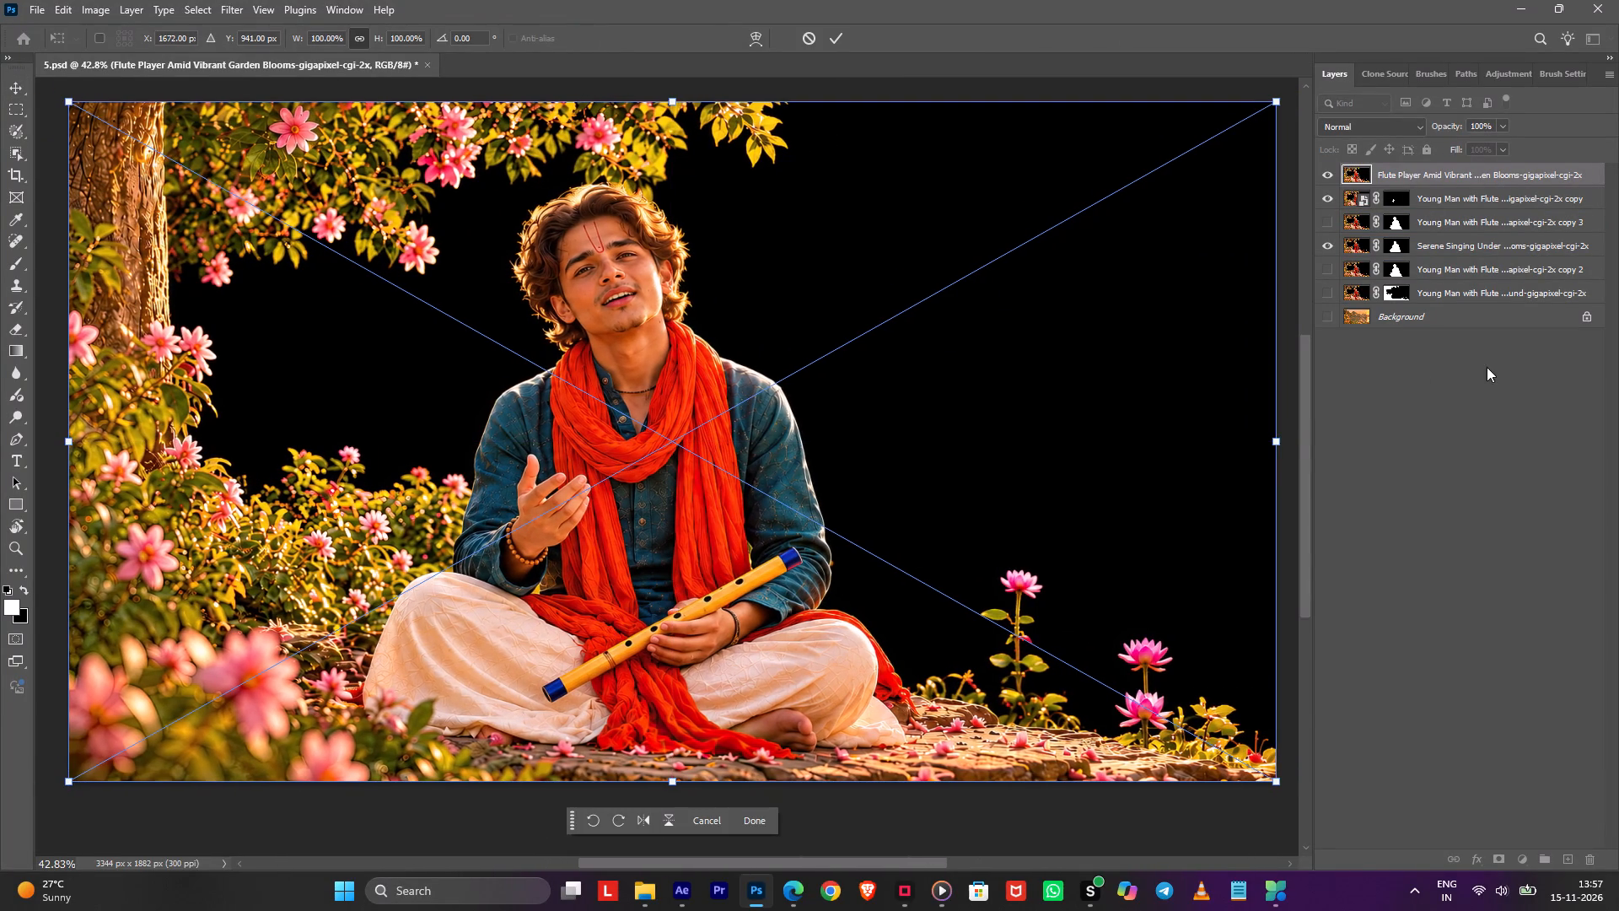
{"action": "left_click", "coordinate": [1487, 367]}
{"action": "left_click", "coordinate": [1385, 165]}
Select the flute, its holding hand and the lower sleeve with Object Selection, and turn the selection into a layer mask.
{"action": "scroll", "coordinate": [736, 578], "scroll_direction": "up", "scroll_amount": 5, "text": "alt"}
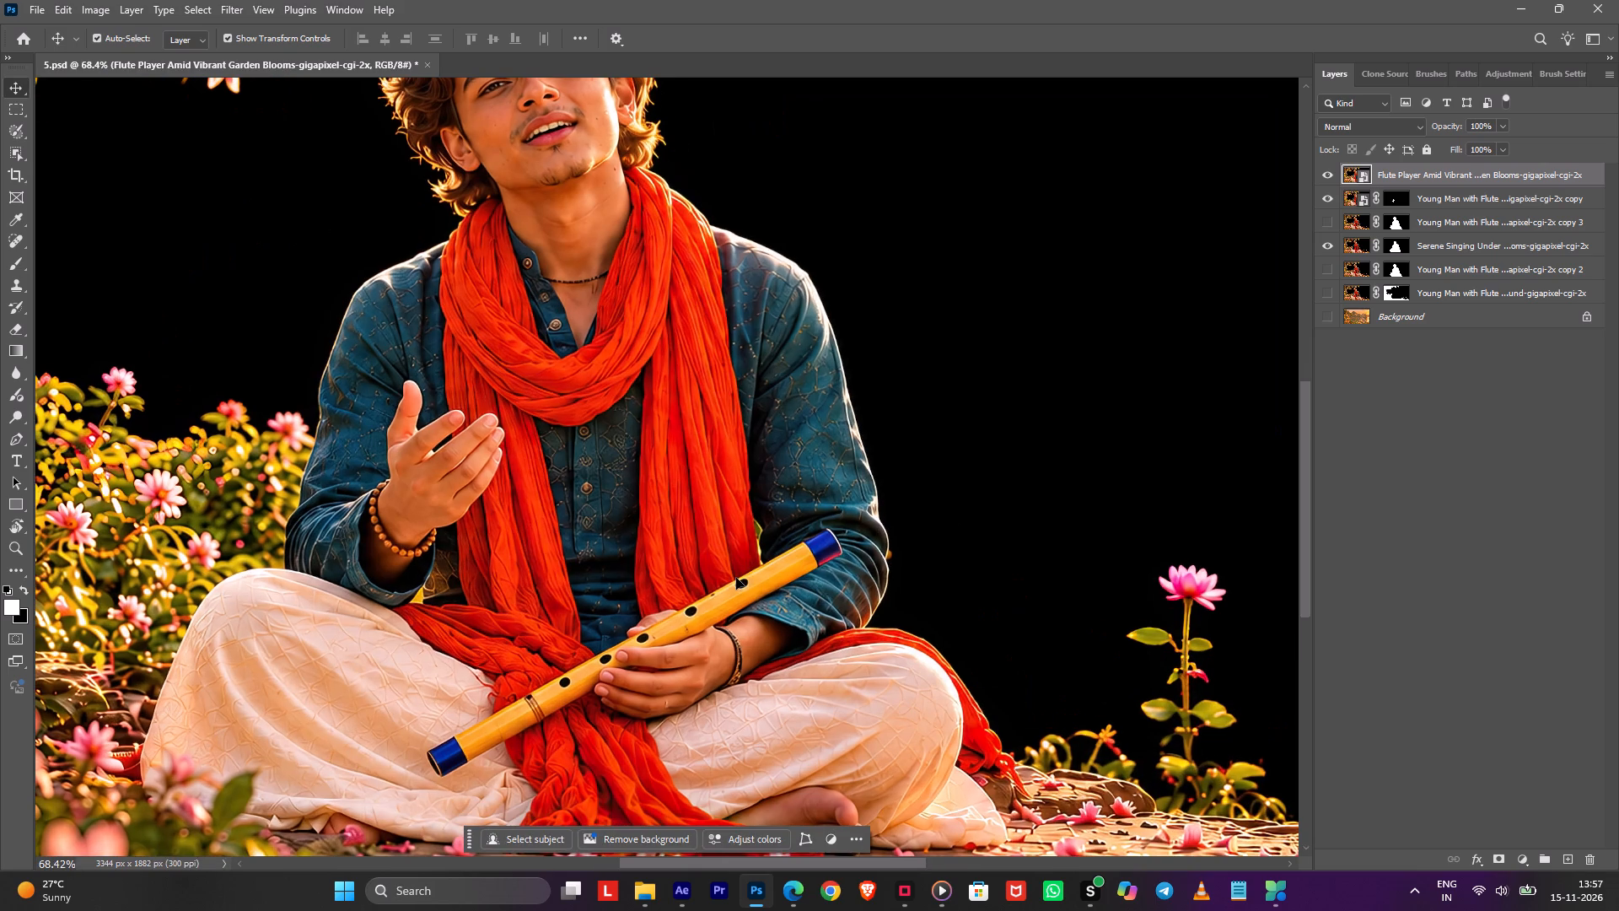
{"action": "key", "text": "shift+w"}
{"action": "left_click_drag", "start_coordinate": [824, 531], "coordinate": [490, 709], "text": "shift"}
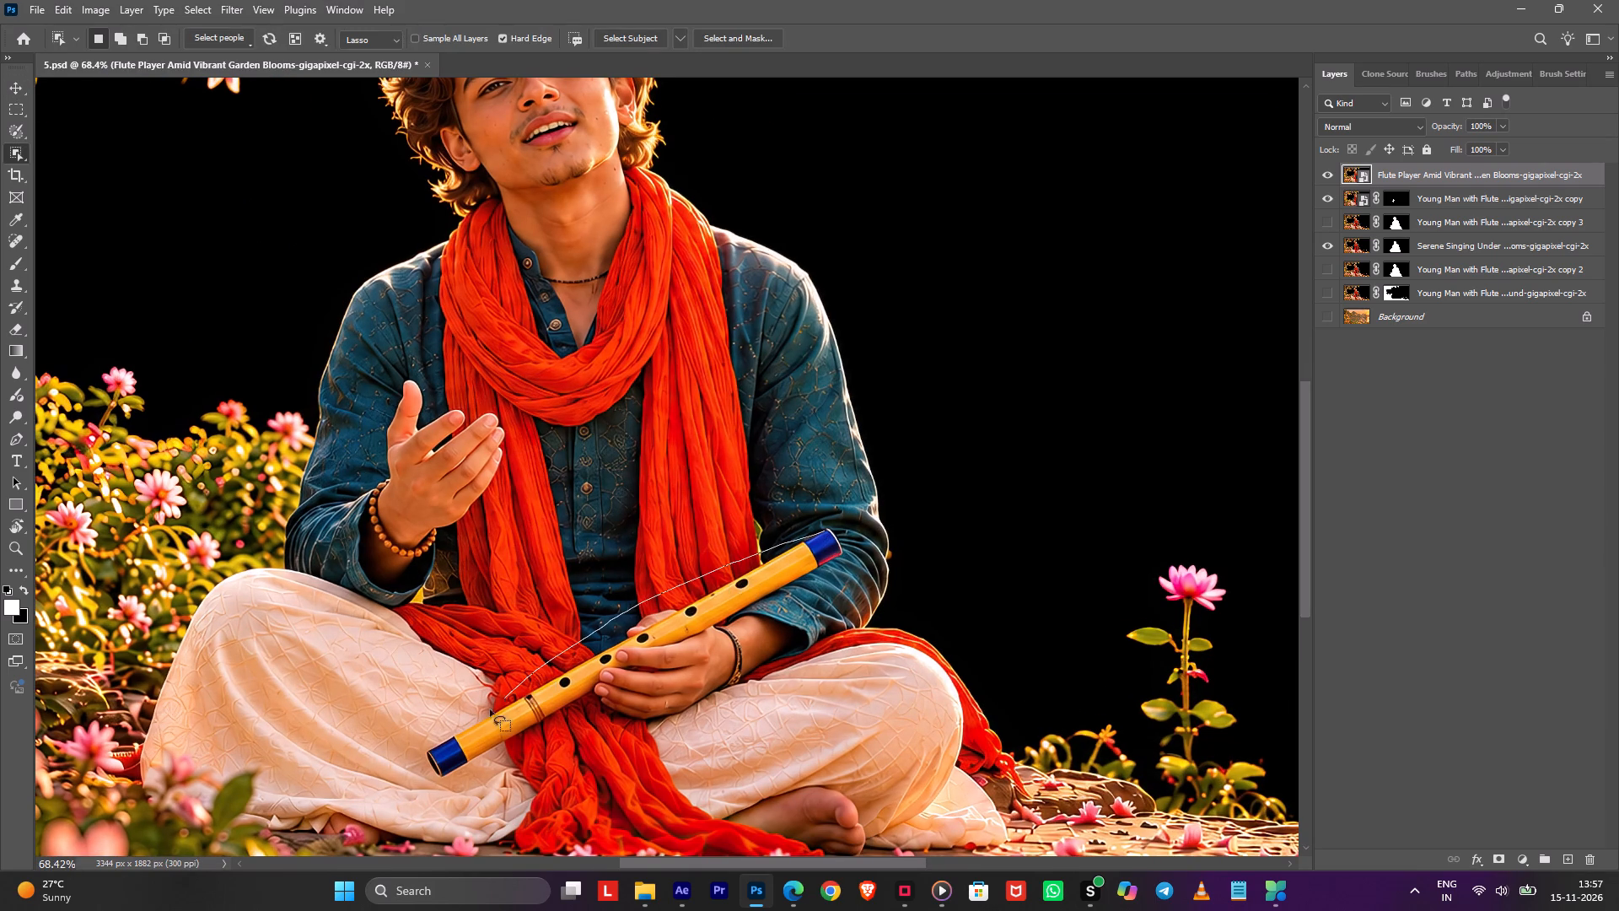
{"action": "left_click_drag", "start_coordinate": [490, 709], "coordinate": [820, 644], "text": "shift"}
{"action": "left_click_drag", "start_coordinate": [820, 644], "coordinate": [878, 547], "text": "shift"}
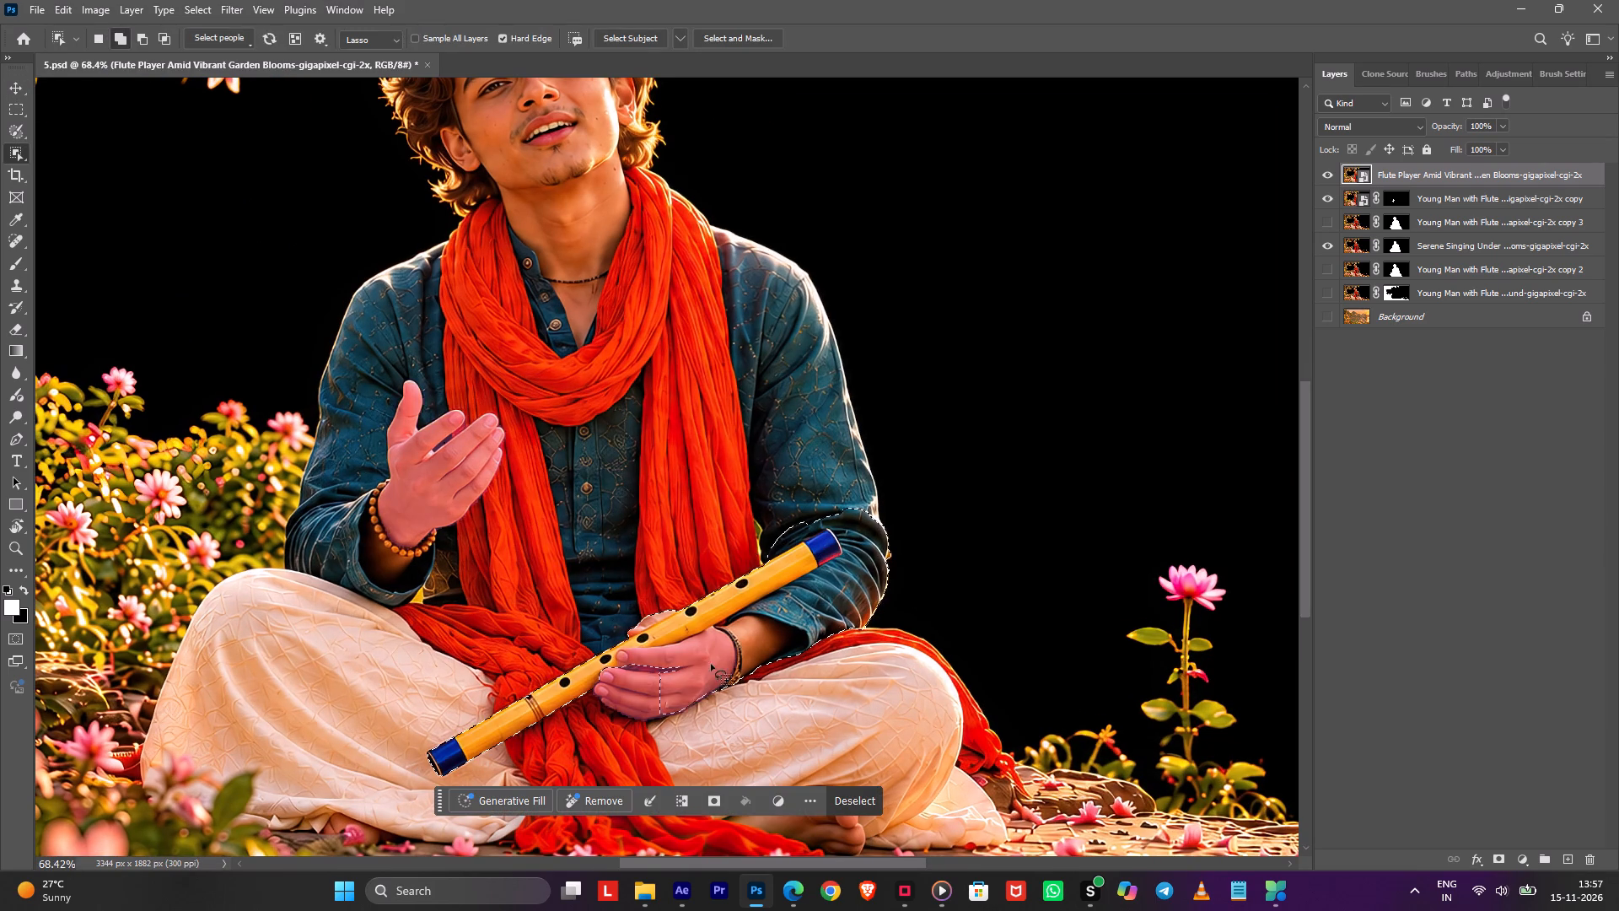
{"action": "left_click", "coordinate": [641, 678], "text": "shift"}
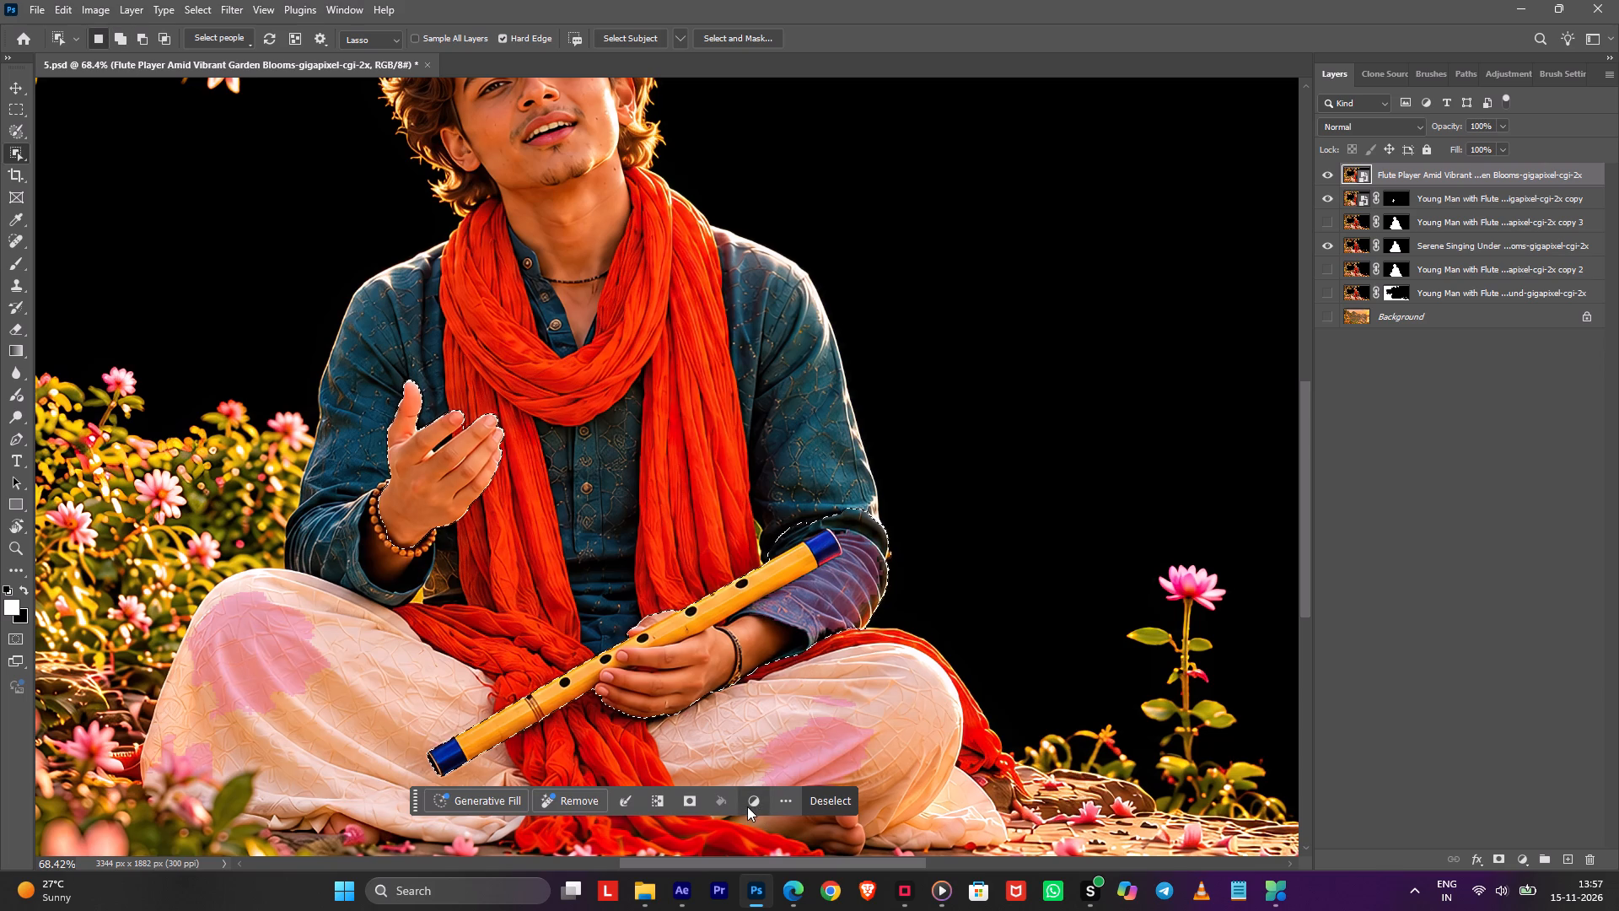
{"action": "left_click", "coordinate": [690, 791]}
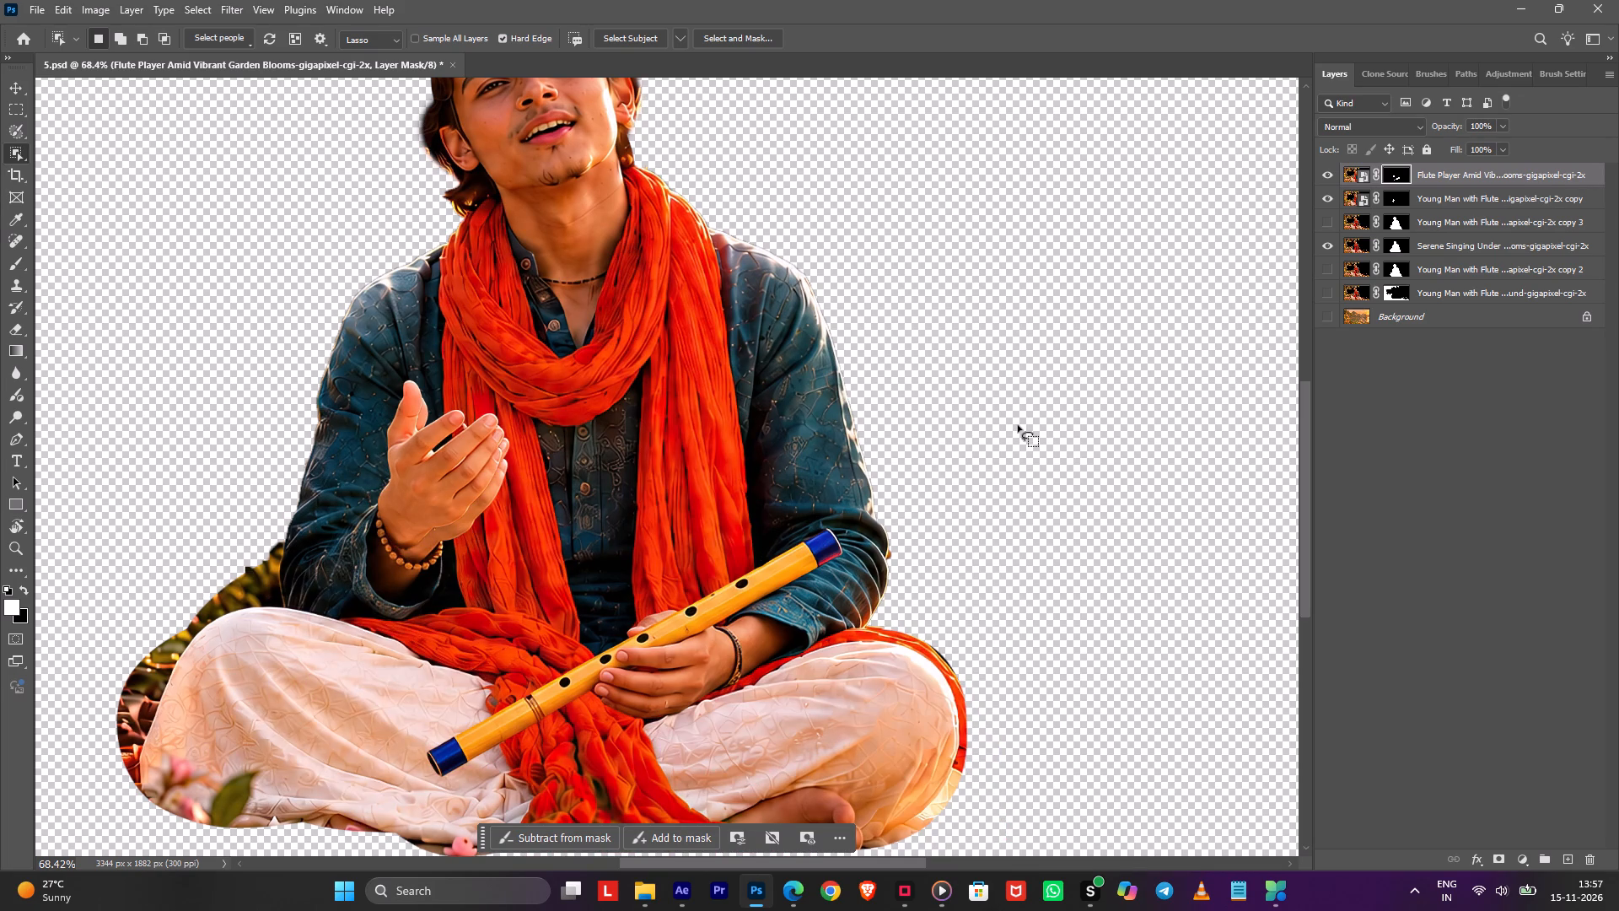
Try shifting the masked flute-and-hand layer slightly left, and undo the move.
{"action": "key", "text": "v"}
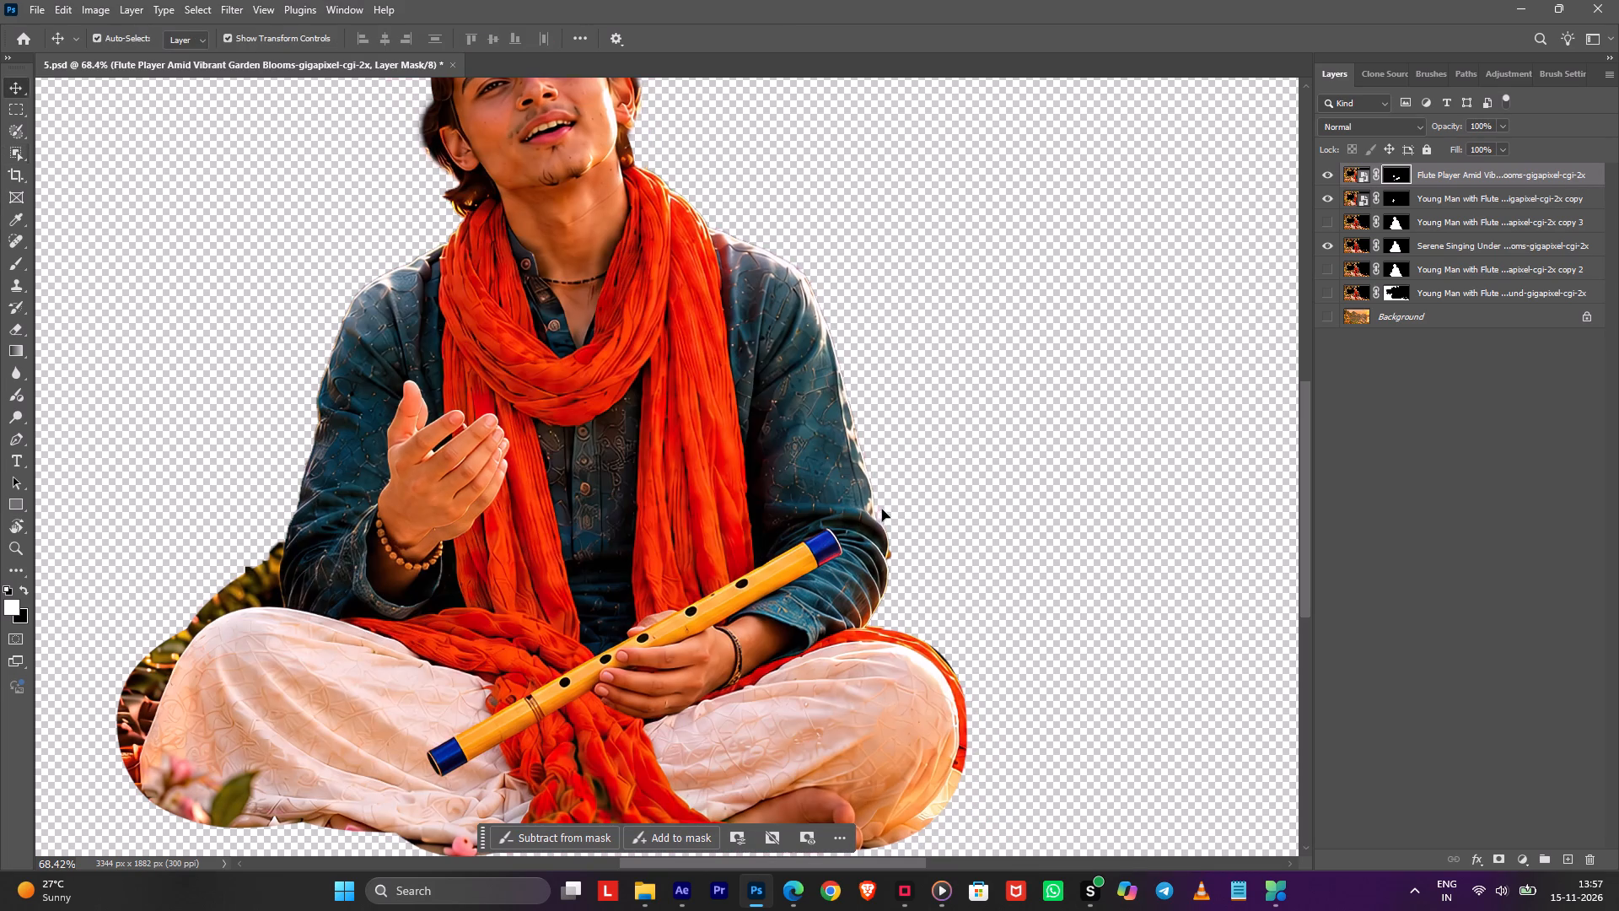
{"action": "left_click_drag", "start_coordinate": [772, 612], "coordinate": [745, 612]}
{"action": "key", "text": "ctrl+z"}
Compare the flute and raised-hand layers, and isolate the Flute Player layer by hiding the raised-hand and Serene Singing body layers.
{"action": "left_click", "coordinate": [1326, 196]}
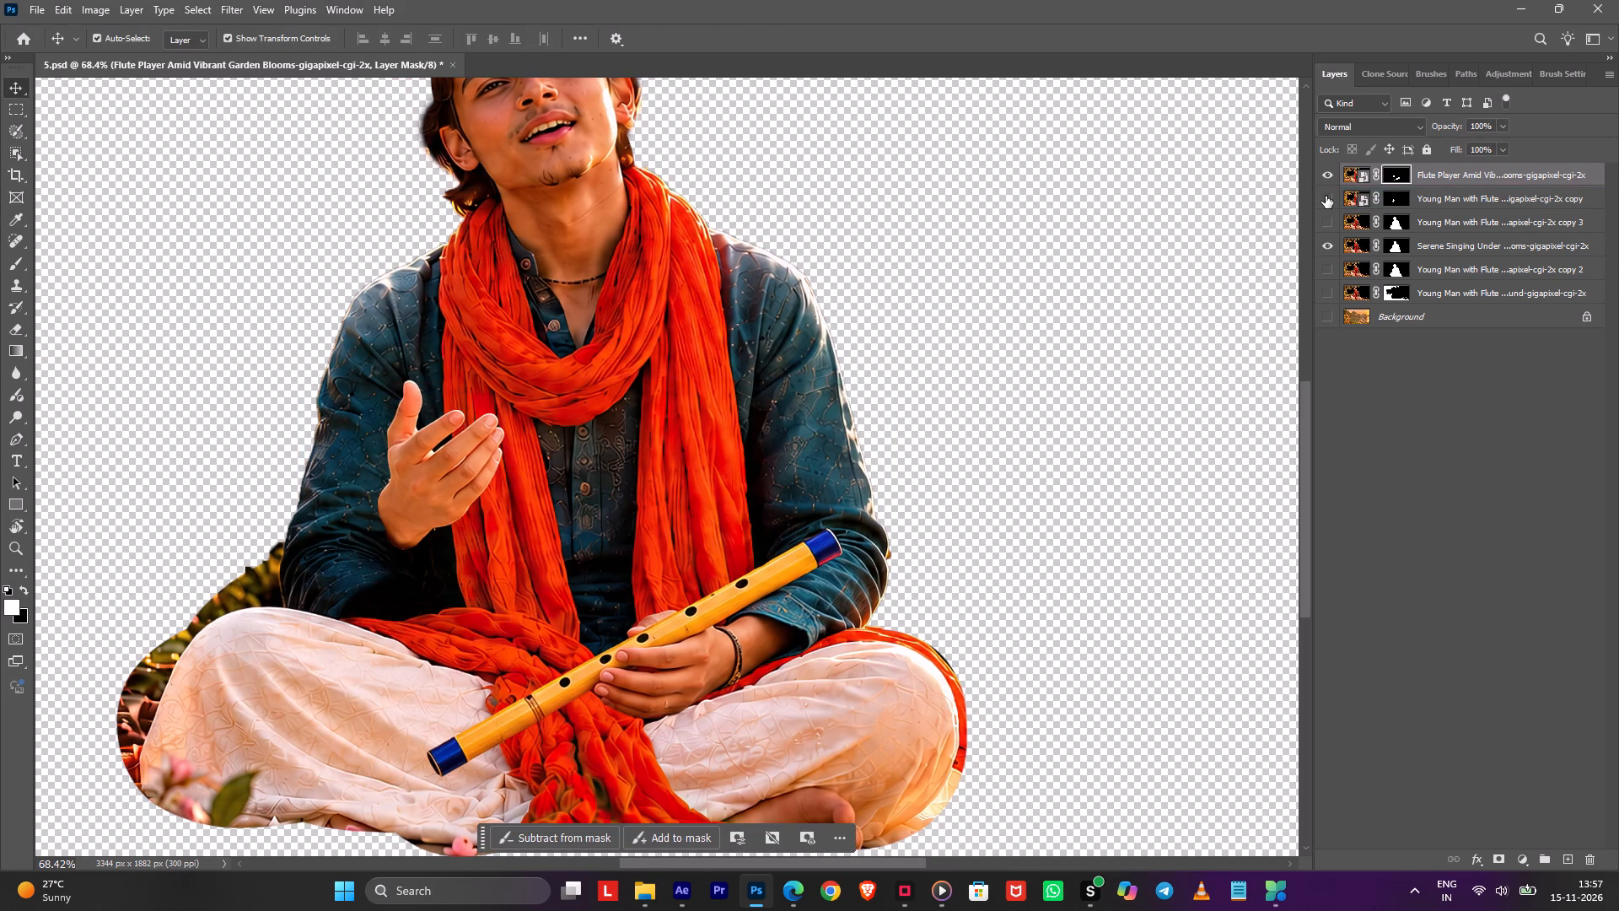
{"action": "double_click", "coordinate": [1326, 196]}
{"action": "left_click", "coordinate": [1326, 172]}
{"action": "left_click", "coordinate": [1328, 197]}
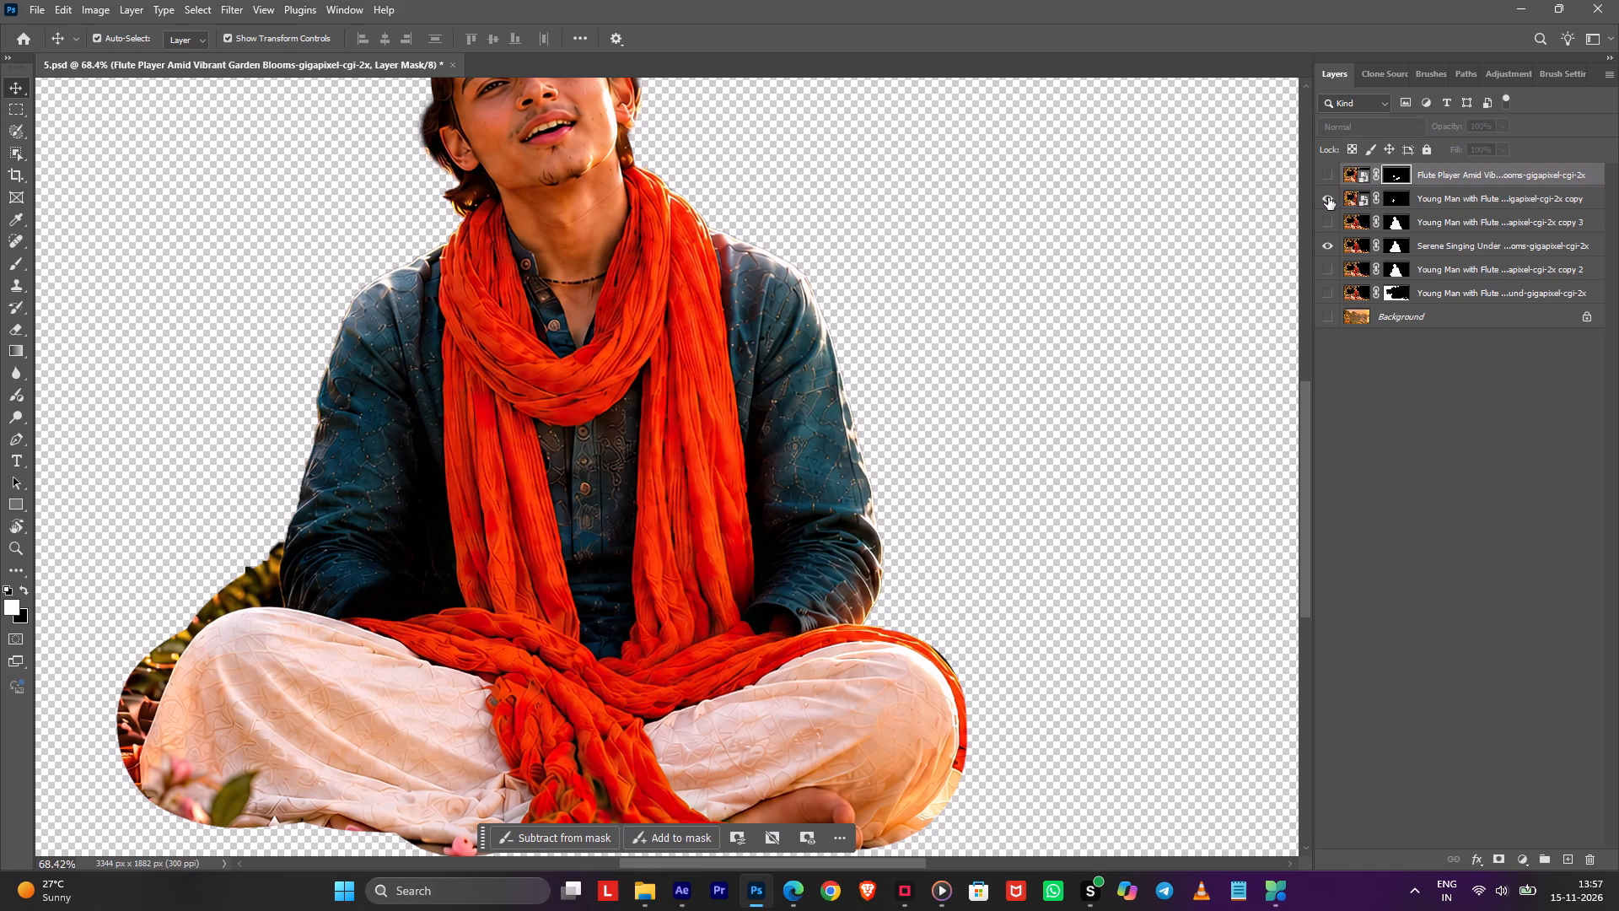
{"action": "left_click", "coordinate": [1328, 176]}
{"action": "left_click", "coordinate": [1325, 202]}
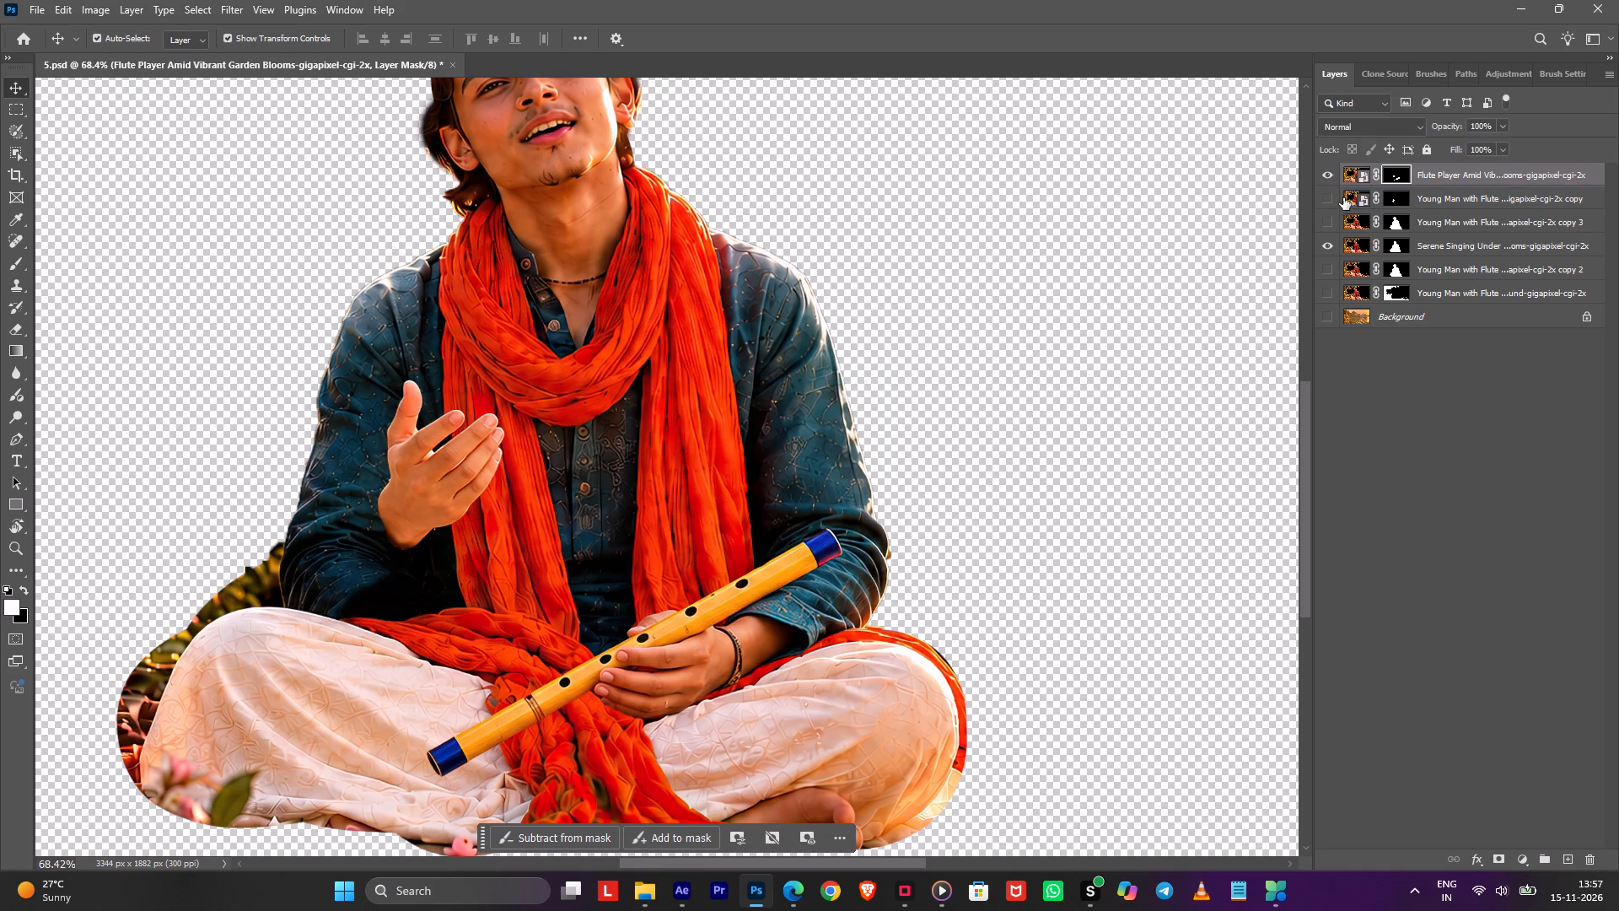
{"action": "left_click", "coordinate": [1327, 246]}
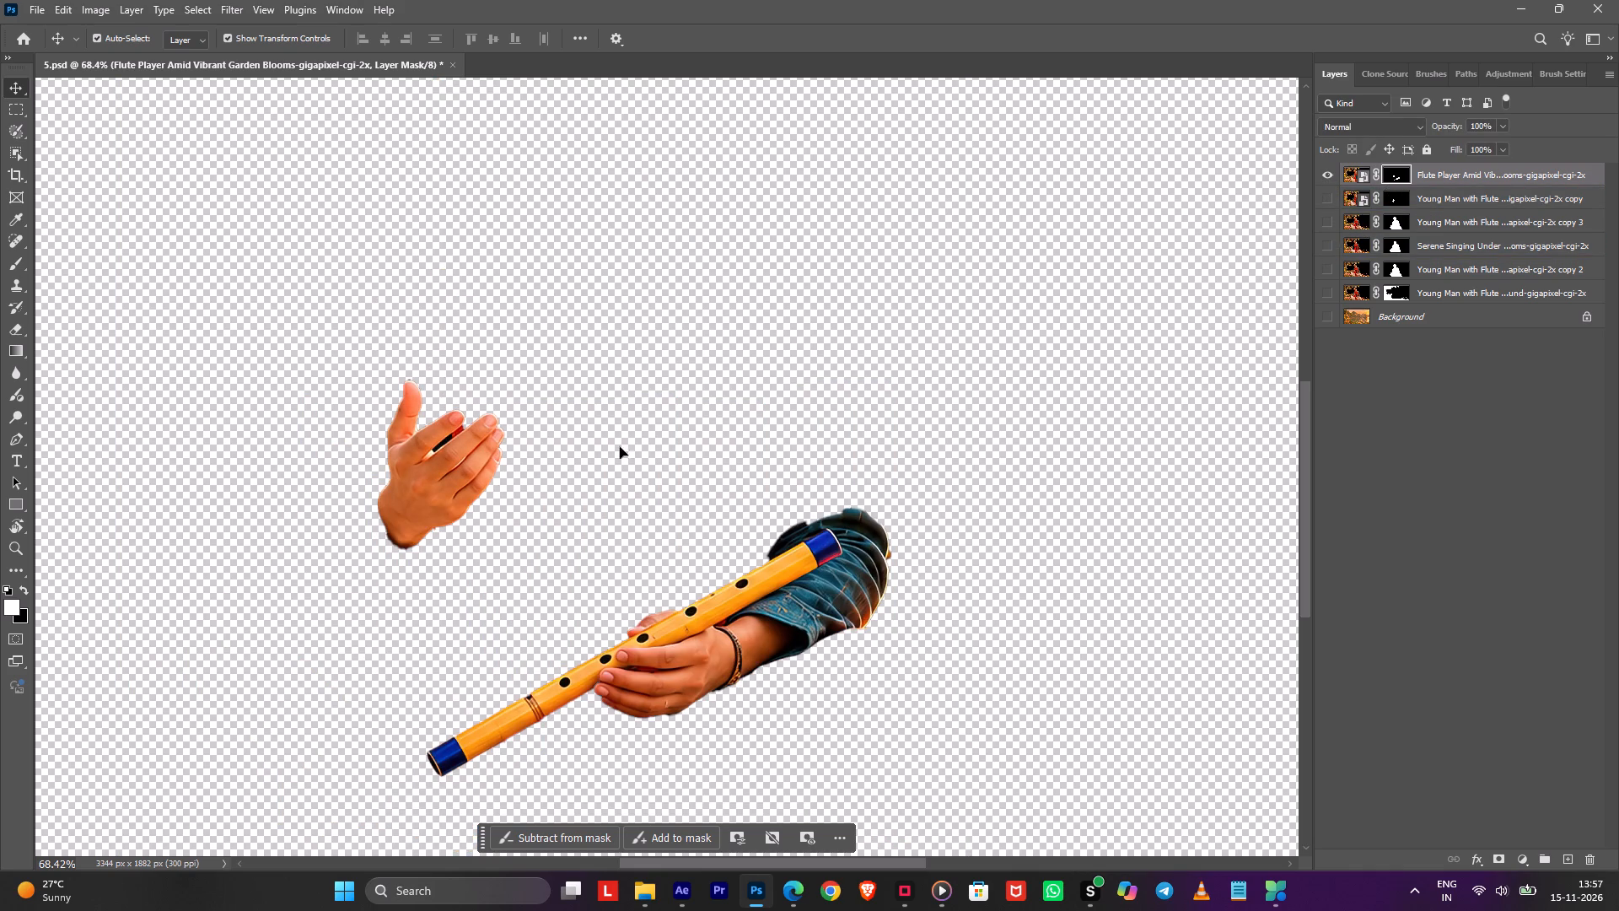
Paint the raised hand out of the Flute Player layer's mask with a hard black brush of about 205 px.
{"action": "key", "text": "b"}
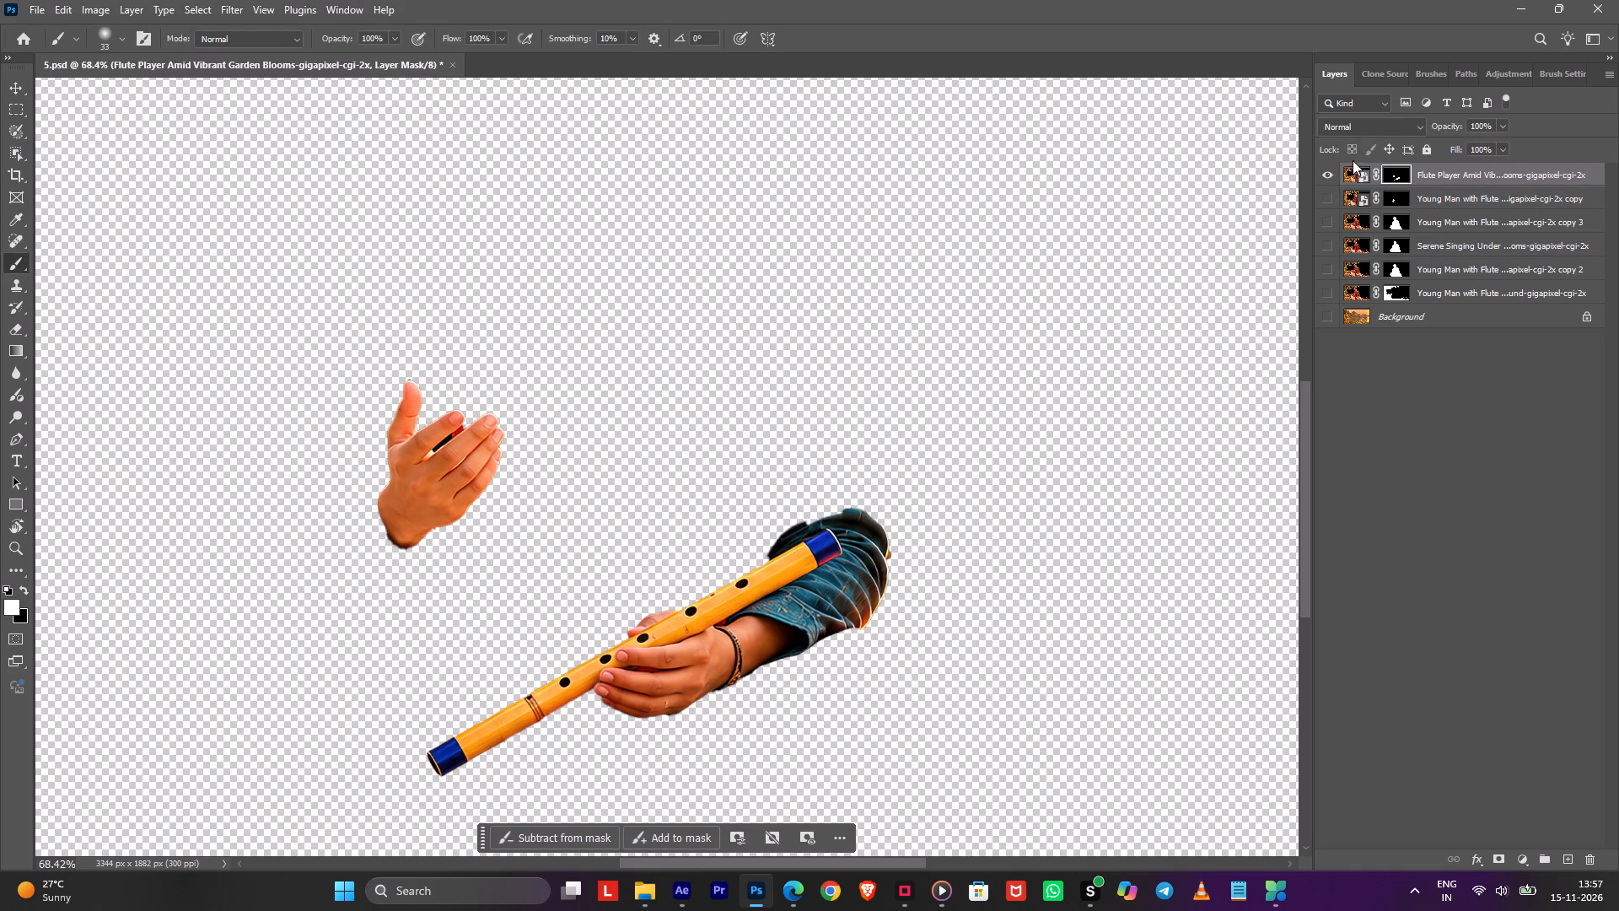
{"action": "right_click_drag", "start_coordinate": [589, 391], "coordinate": [613, 539], "text": "alt"}
{"action": "right_click_drag", "start_coordinate": [563, 359], "coordinate": [548, 603], "text": "alt"}
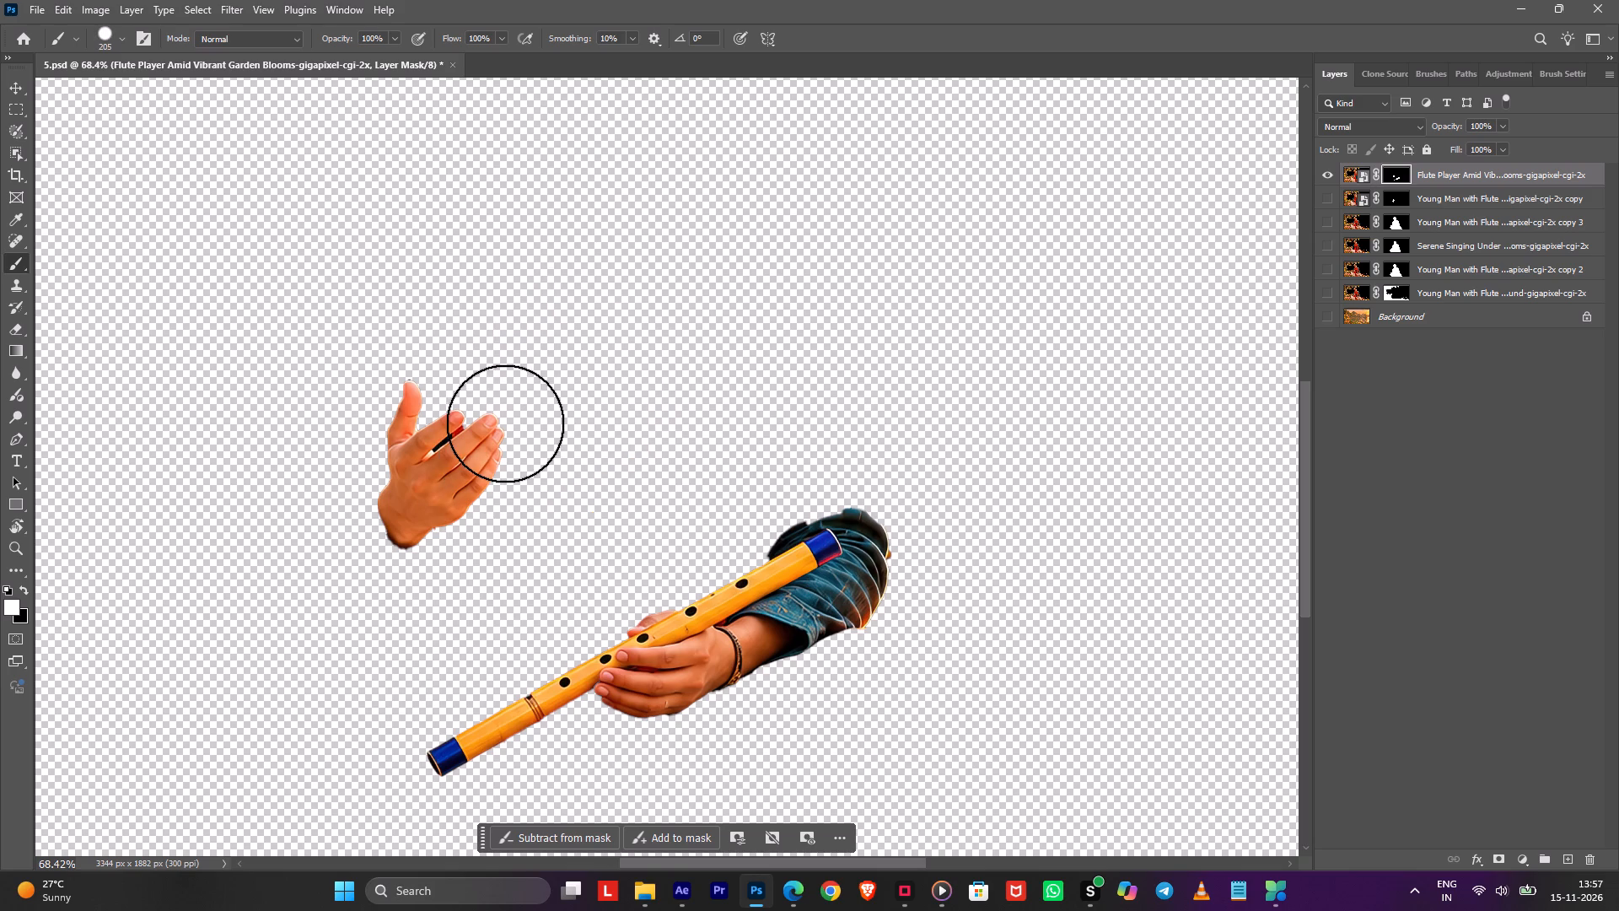
{"action": "key", "text": "x"}
{"action": "left_click_drag", "start_coordinate": [504, 424], "coordinate": [380, 439]}
Restore the sleeve edges around the flute's upper blue end on the mask with a white brush of about 78 px.
{"action": "scroll", "coordinate": [832, 500], "scroll_direction": "up", "scroll_amount": 5, "text": "alt"}
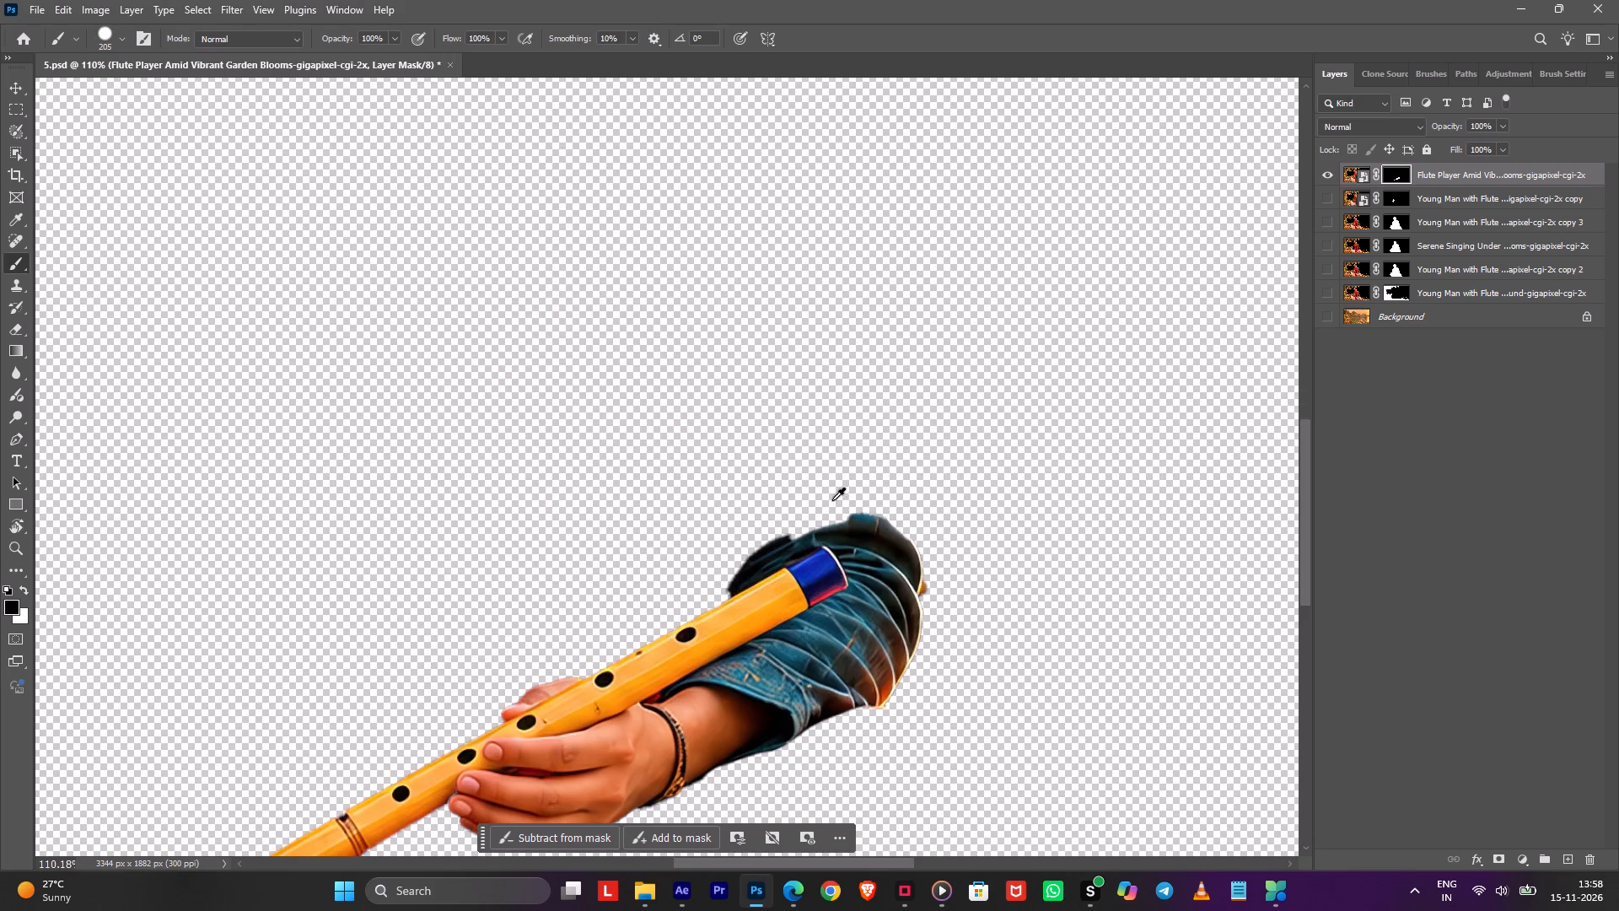
{"action": "right_click_drag", "start_coordinate": [829, 607], "coordinate": [767, 614], "text": "alt"}
{"action": "key", "text": "x"}
{"action": "left_click_drag", "start_coordinate": [766, 596], "coordinate": [795, 568]}
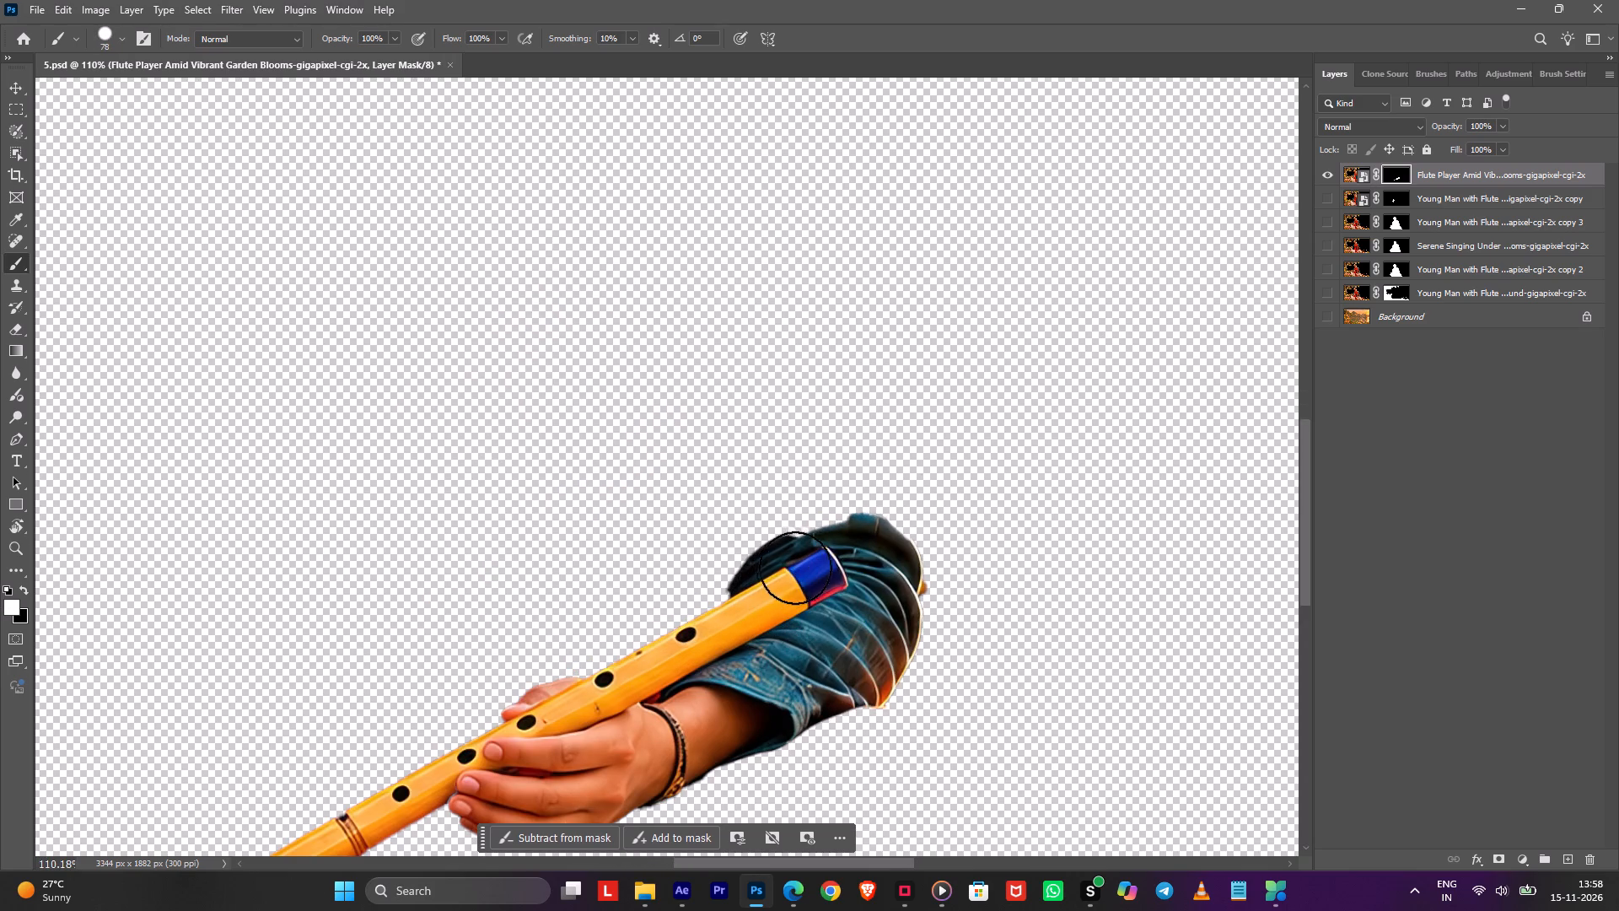
{"action": "left_click_drag", "start_coordinate": [795, 568], "coordinate": [866, 563]}
{"action": "left_click_drag", "start_coordinate": [757, 616], "coordinate": [764, 639]}
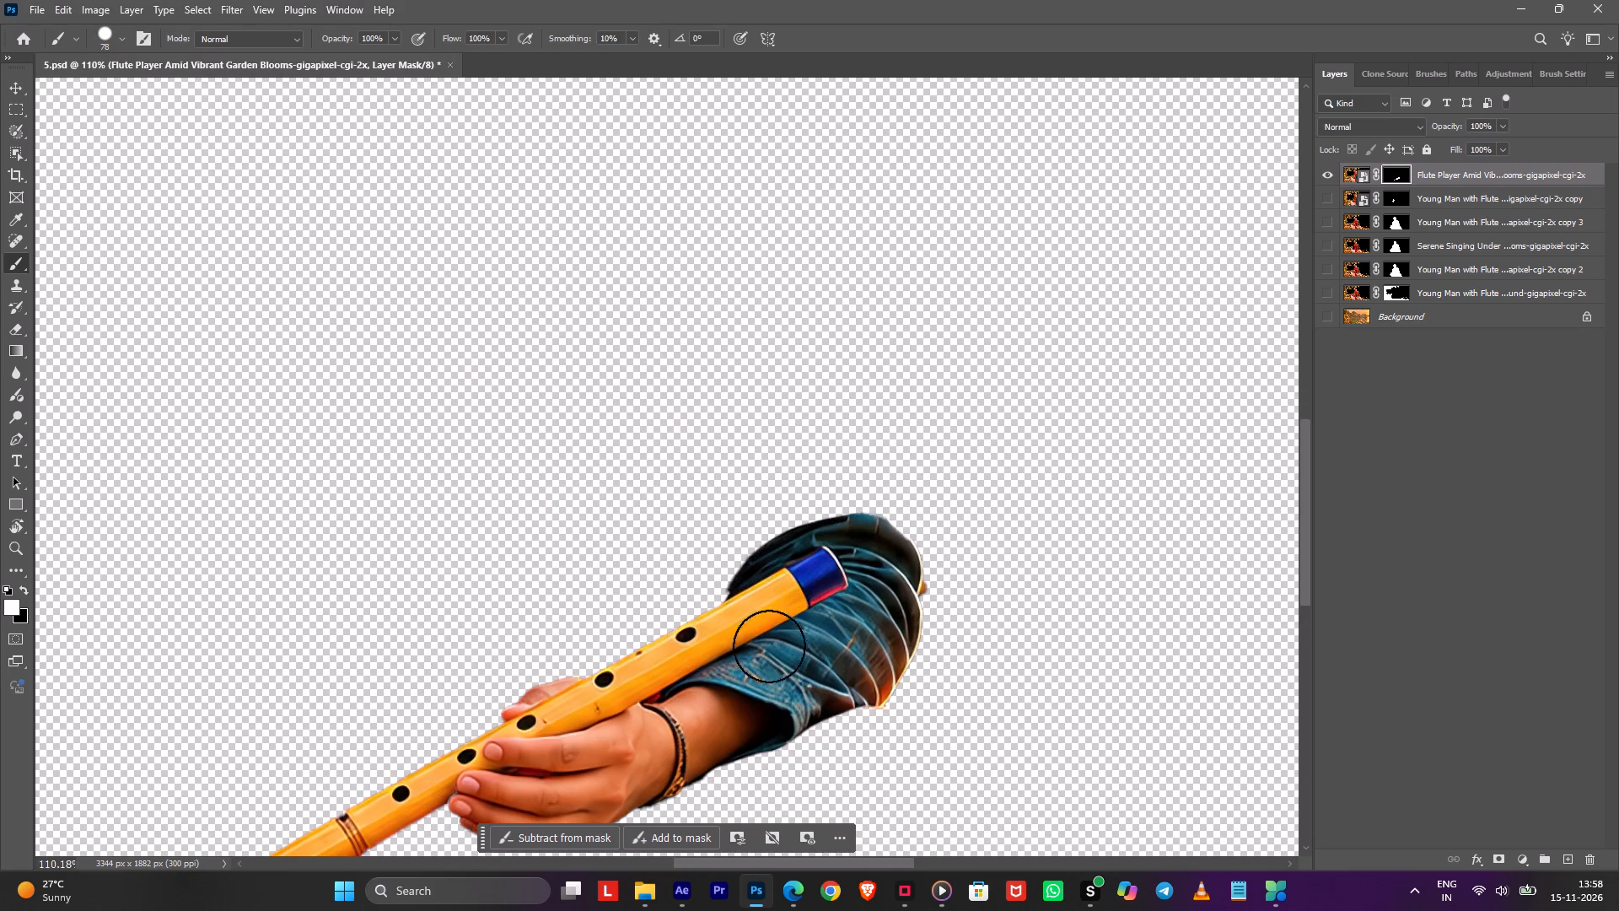
Move the Young Man copy 3 layer below the Serene Singing body layer and show both with the raised-hand and flute layers.
{"action": "left_click", "coordinate": [1329, 195]}
{"action": "left_click", "coordinate": [1330, 224]}
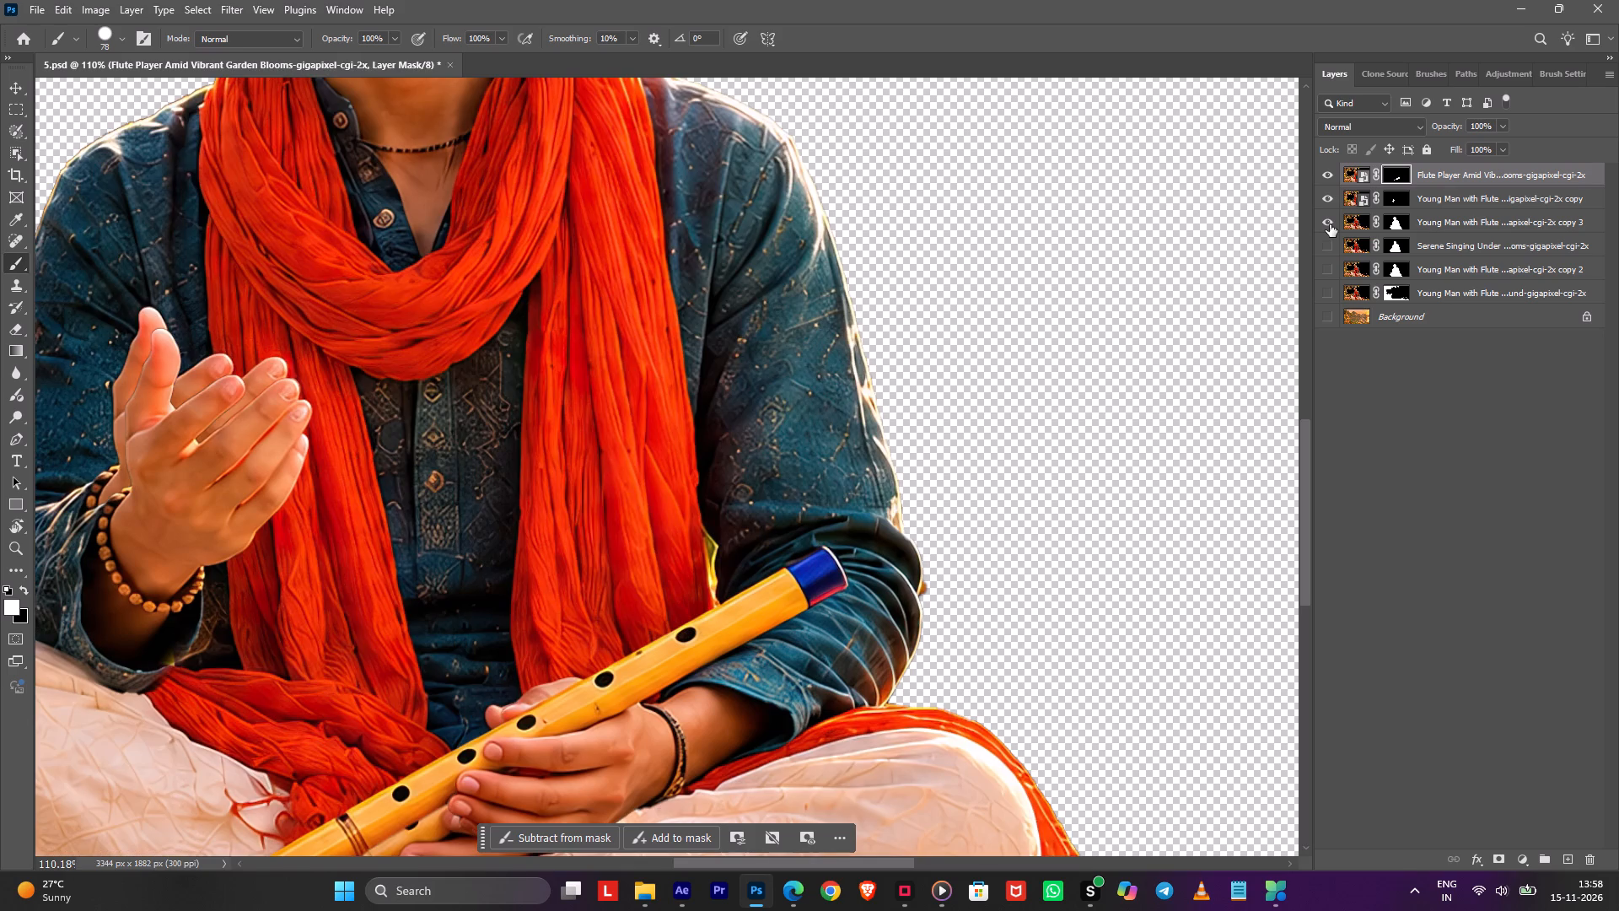
{"action": "left_click_drag", "start_coordinate": [1327, 189], "coordinate": [1327, 172]}
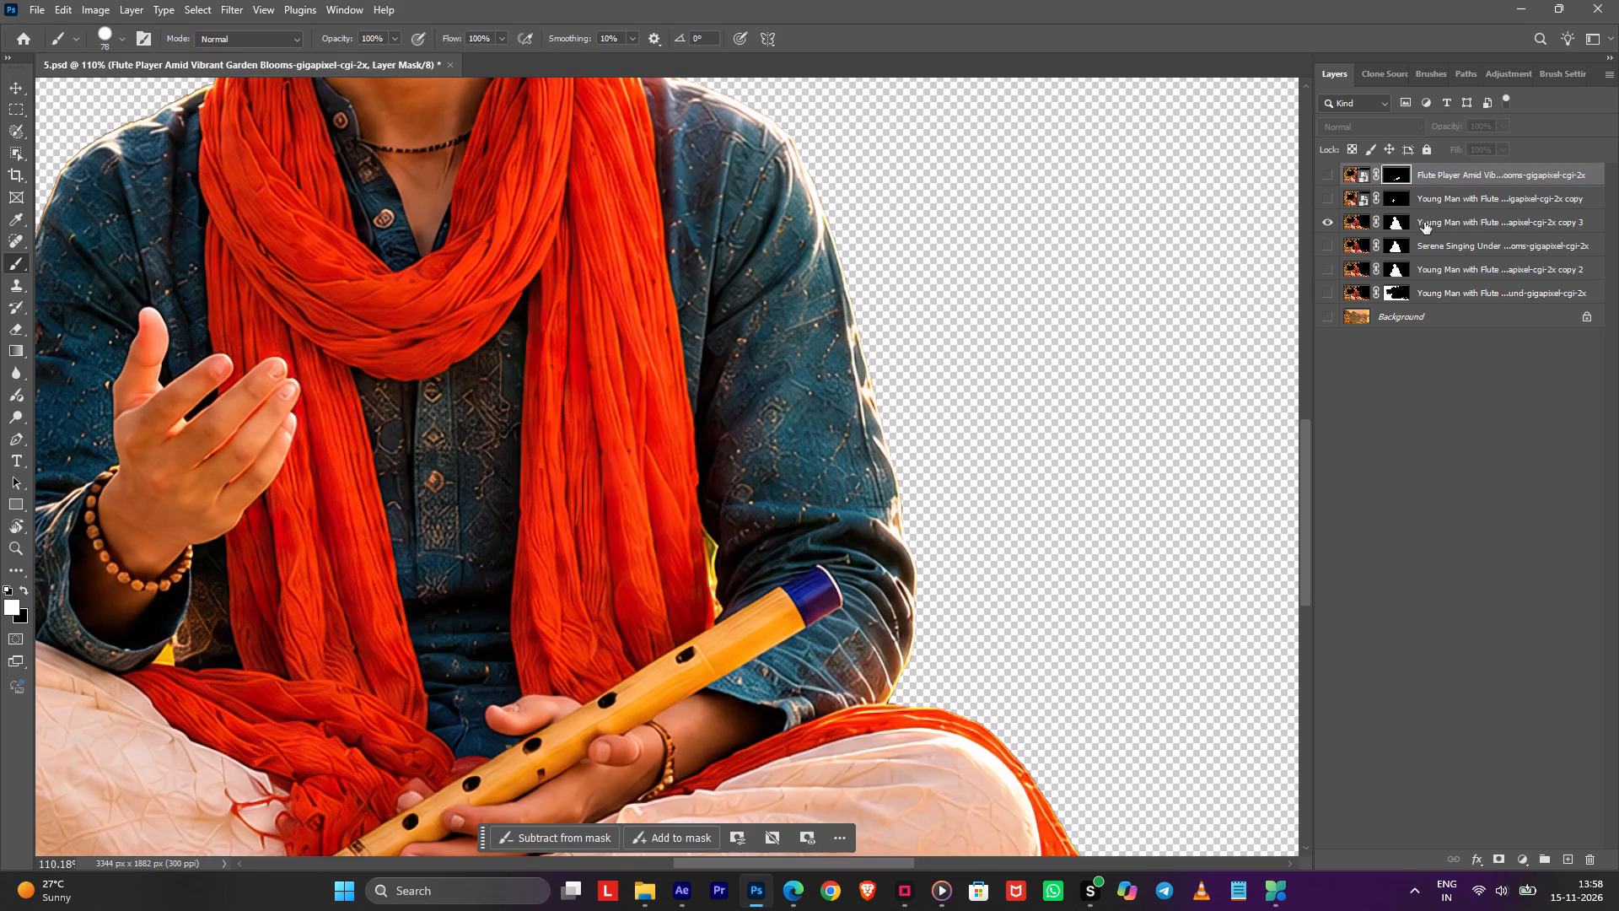
{"action": "left_click_drag", "start_coordinate": [1443, 219], "coordinate": [1452, 260]}
{"action": "left_click", "coordinate": [1326, 218]}
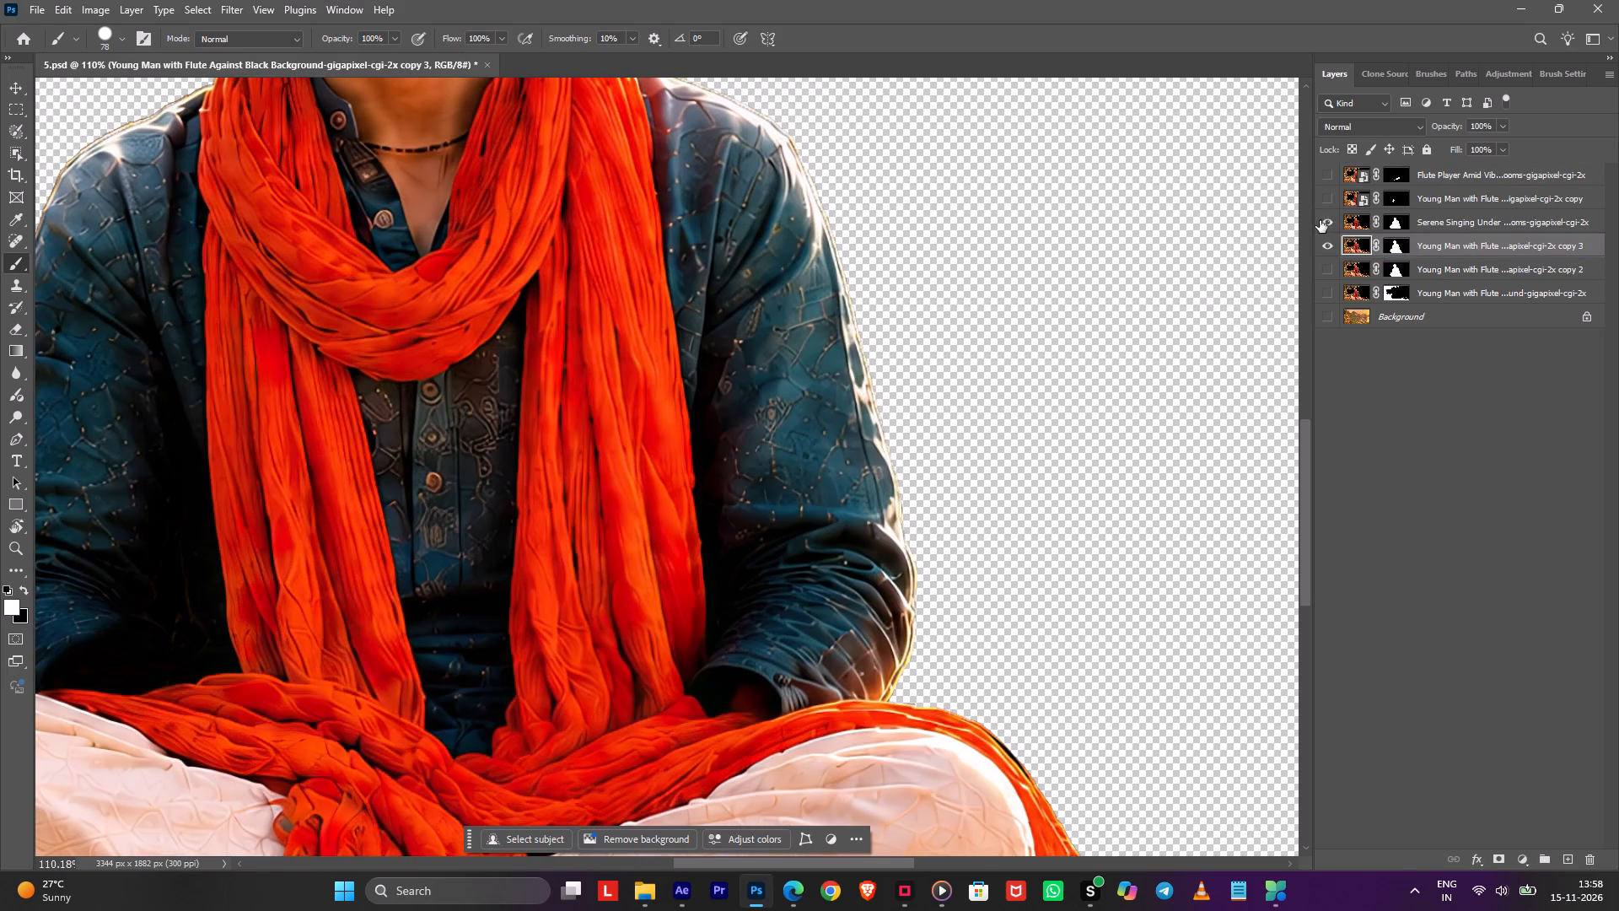
{"action": "left_click", "coordinate": [1324, 198]}
{"action": "left_click", "coordinate": [1333, 176]}
Shift the raised-hand layer slightly left over the body and select the flute-and-hand layer.
{"action": "scroll", "coordinate": [939, 374], "scroll_direction": "down", "scroll_amount": 7, "text": "alt"}
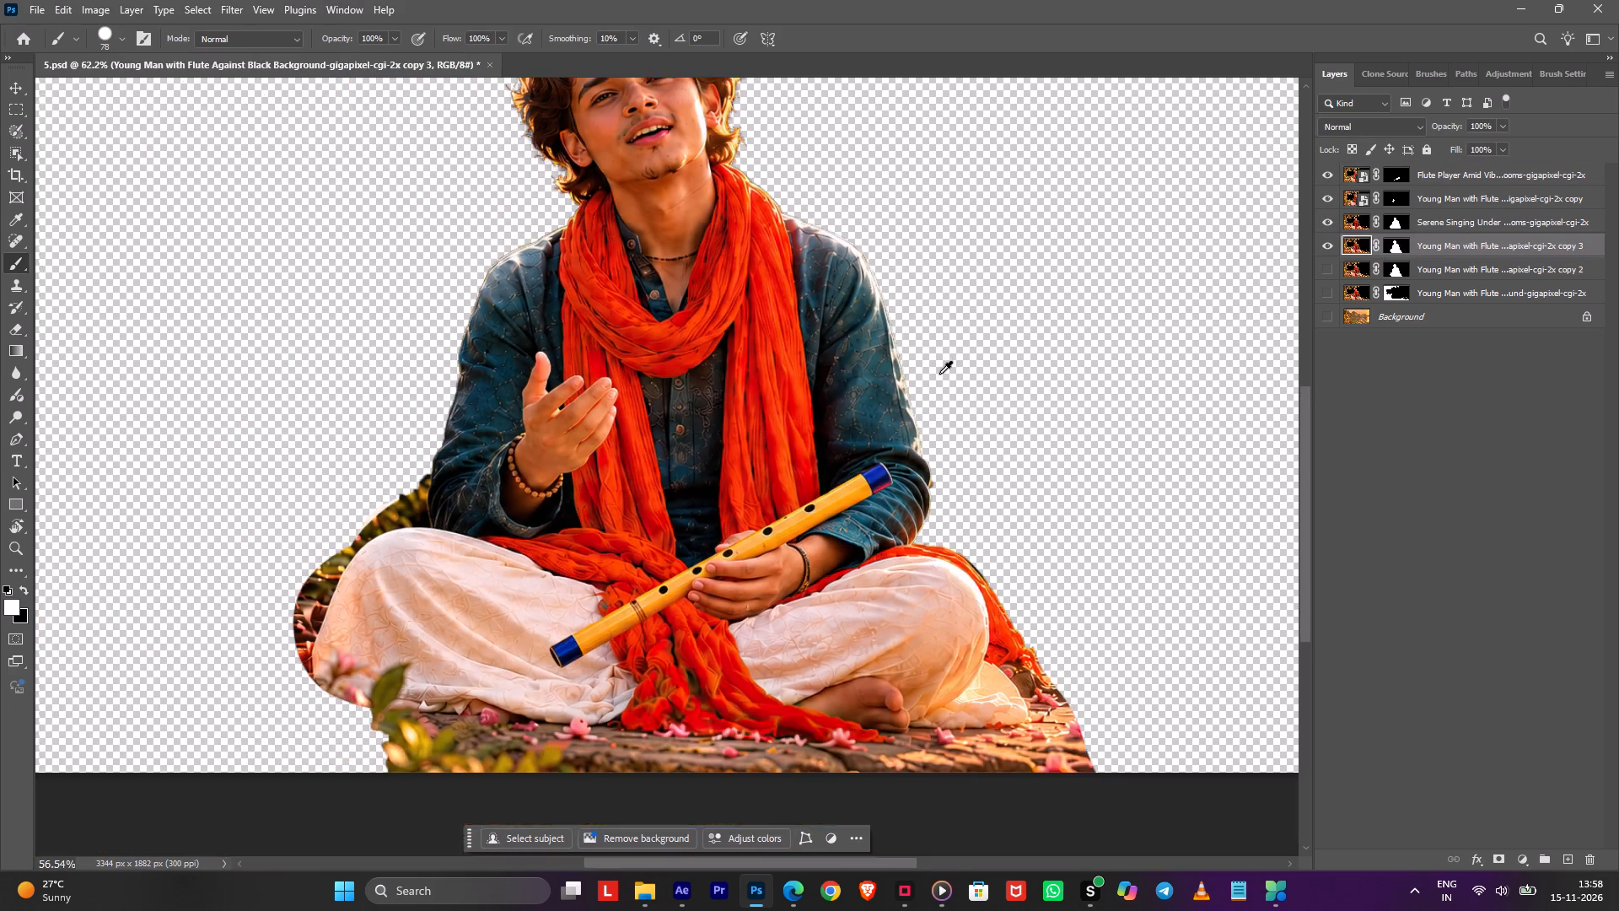
{"action": "scroll", "coordinate": [939, 374], "scroll_direction": "down", "scroll_amount": 1, "text": "alt"}
{"action": "key", "text": "space"}
{"action": "key", "text": "space"}
{"action": "key", "text": "space"}
{"action": "key", "text": "space"}
{"action": "left_click_drag", "start_coordinate": [848, 382], "coordinate": [908, 439]}
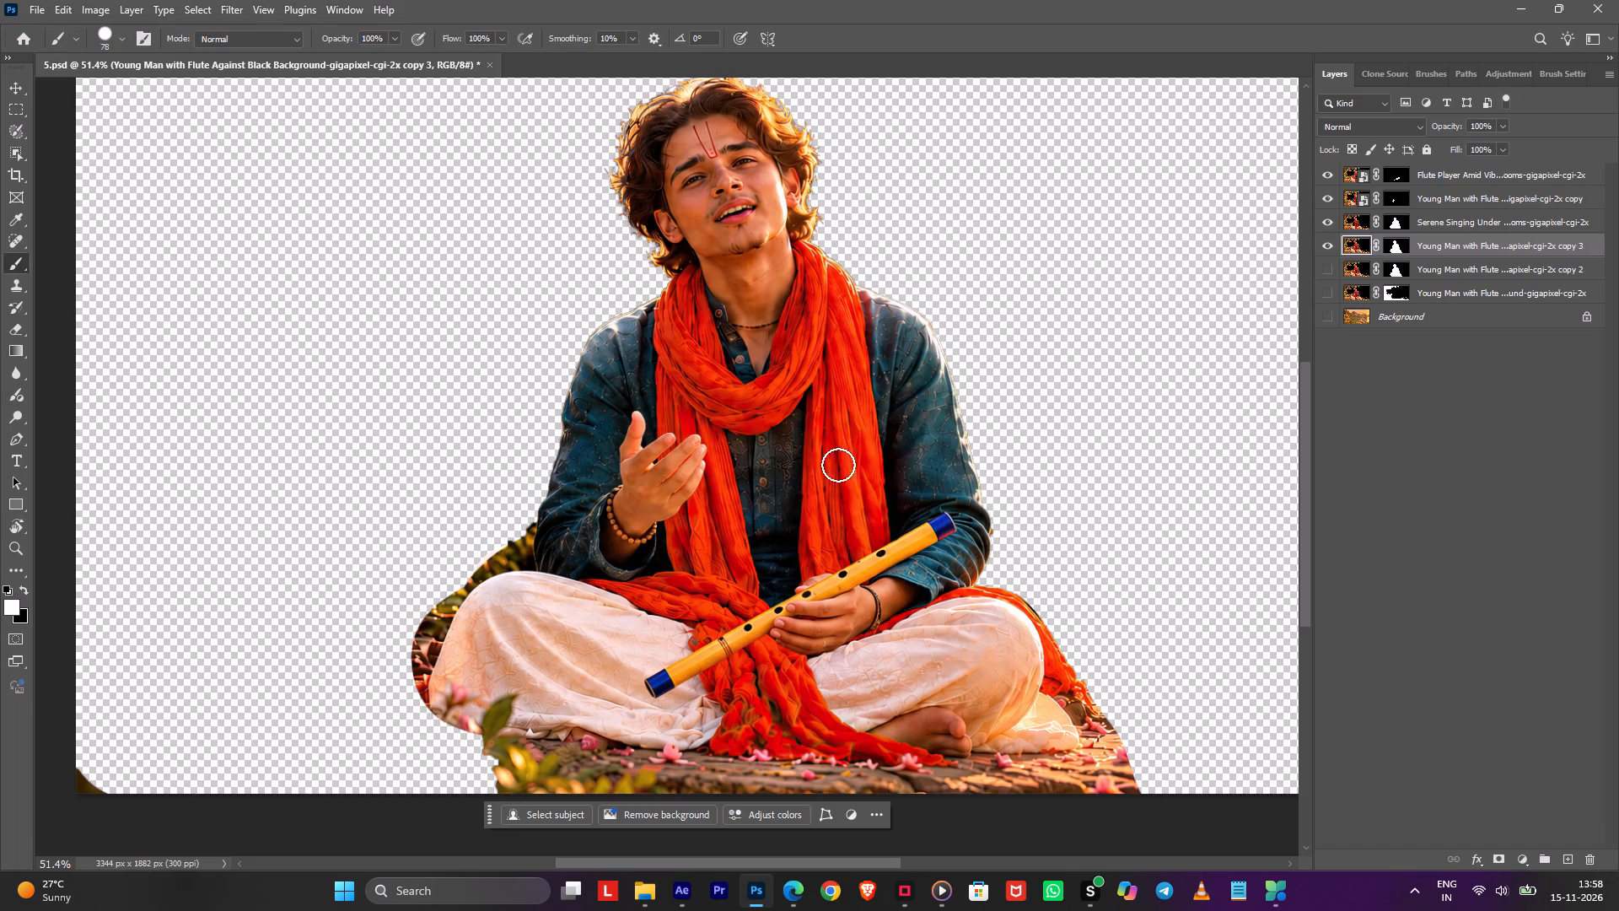
{"action": "key", "text": "v"}
{"action": "left_click", "coordinate": [648, 522]}
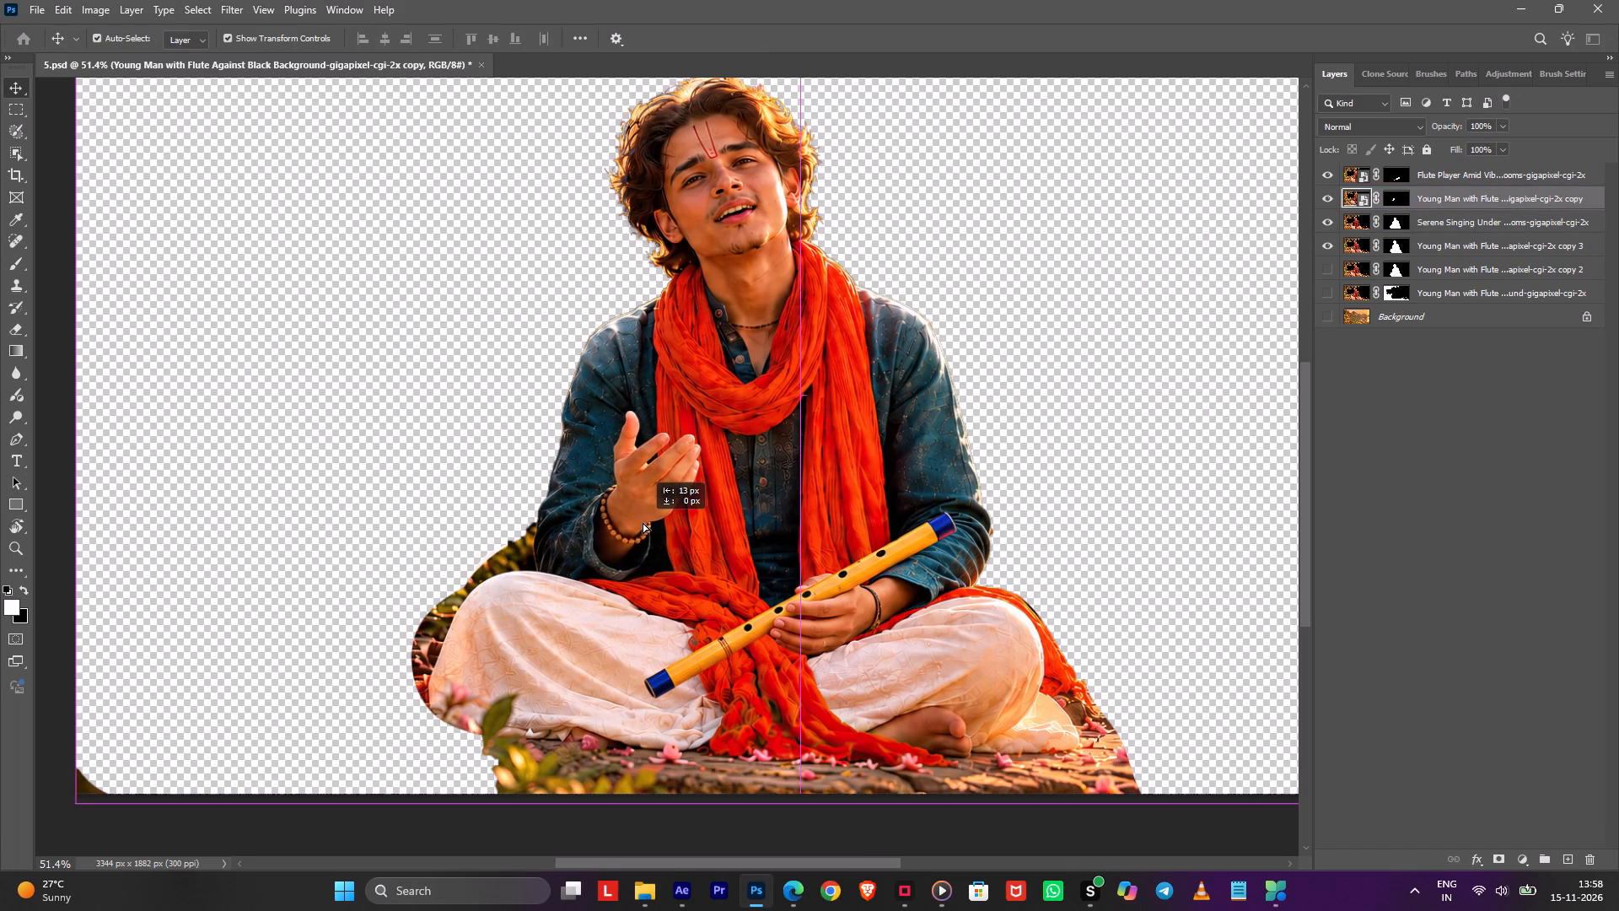
{"action": "left_click", "coordinate": [822, 607]}
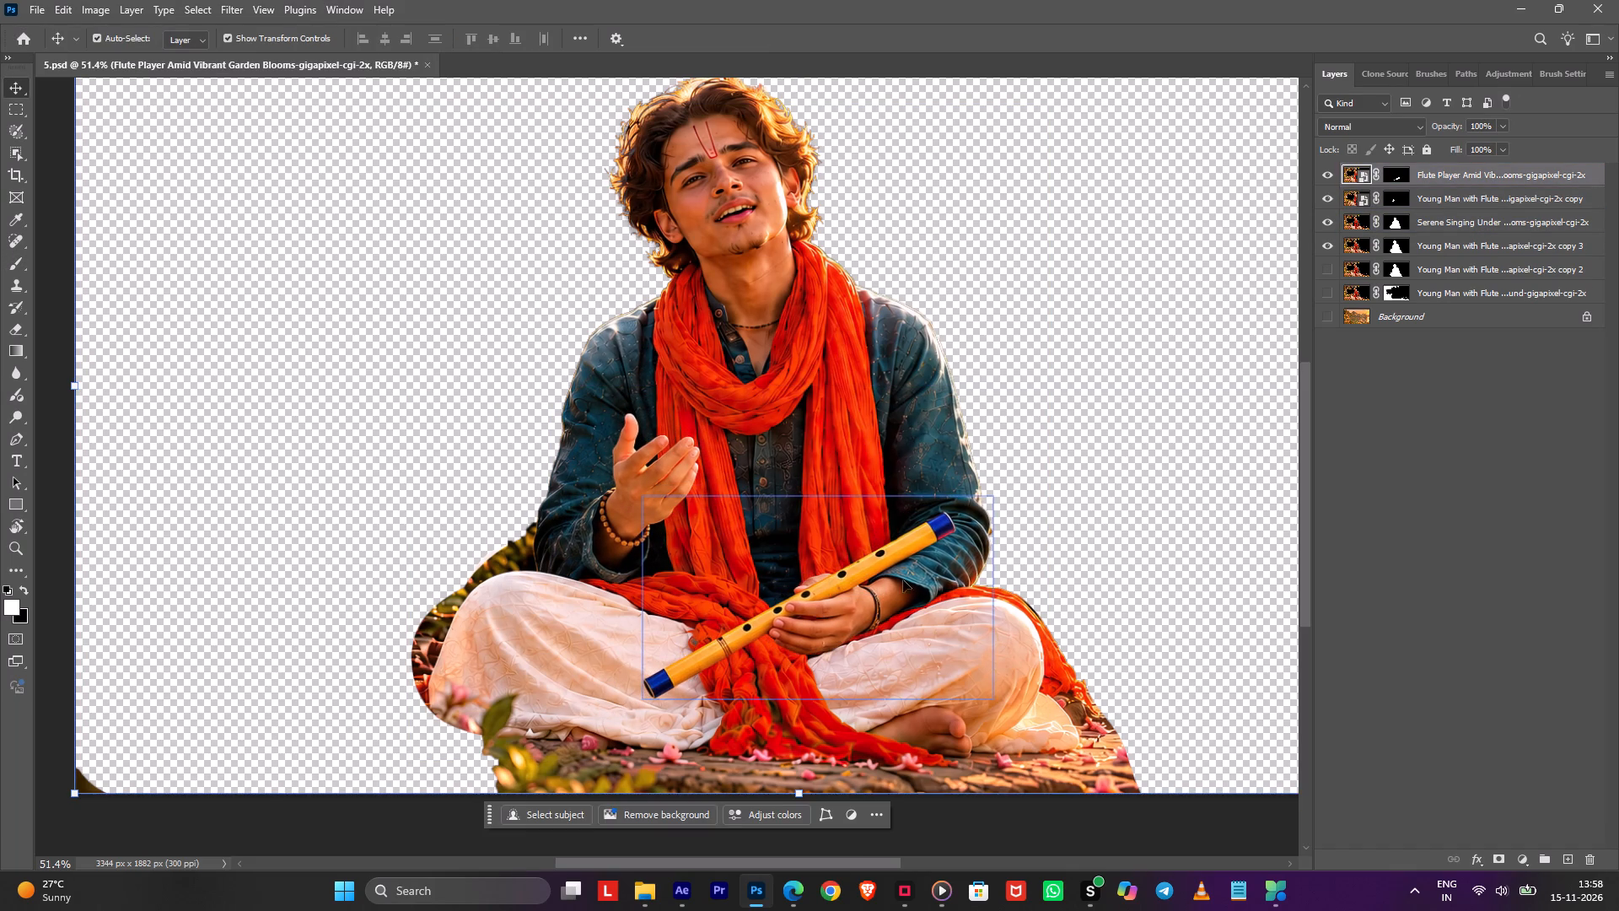
Show the masked scenery layer behind the young man, checking the copy 2 body layer and leaving it hidden.
{"action": "scroll", "coordinate": [1078, 535], "scroll_direction": "down", "scroll_amount": 3, "text": "alt"}
{"action": "scroll", "coordinate": [1078, 535], "scroll_direction": "up", "scroll_amount": 4, "text": "alt"}
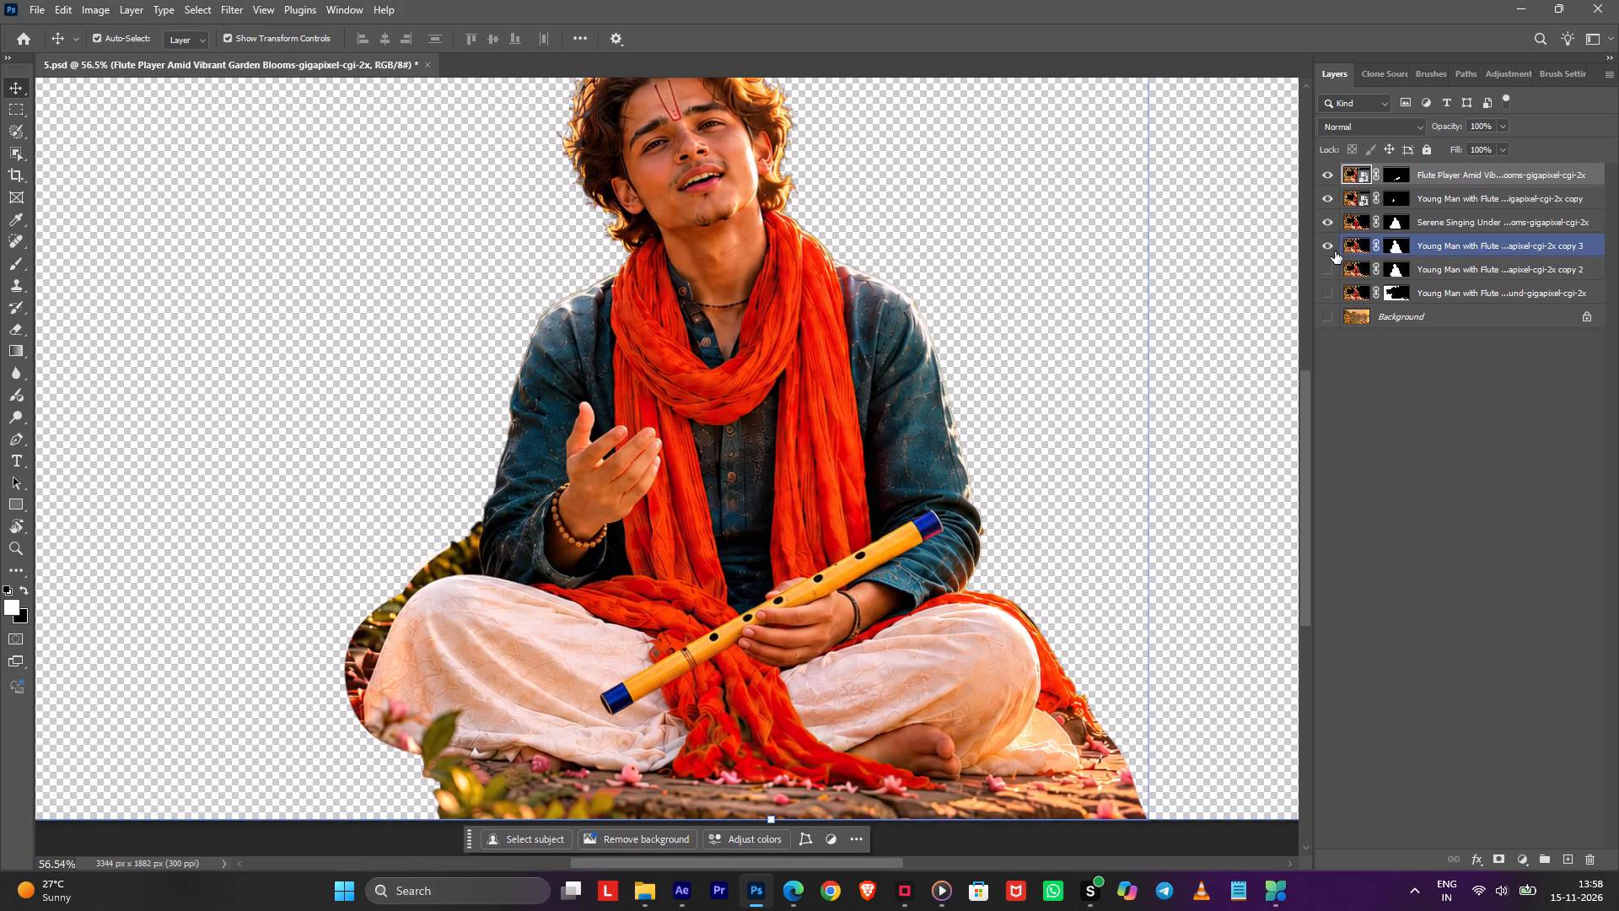
{"action": "left_click", "coordinate": [1322, 271]}
{"action": "left_click", "coordinate": [1322, 271]}
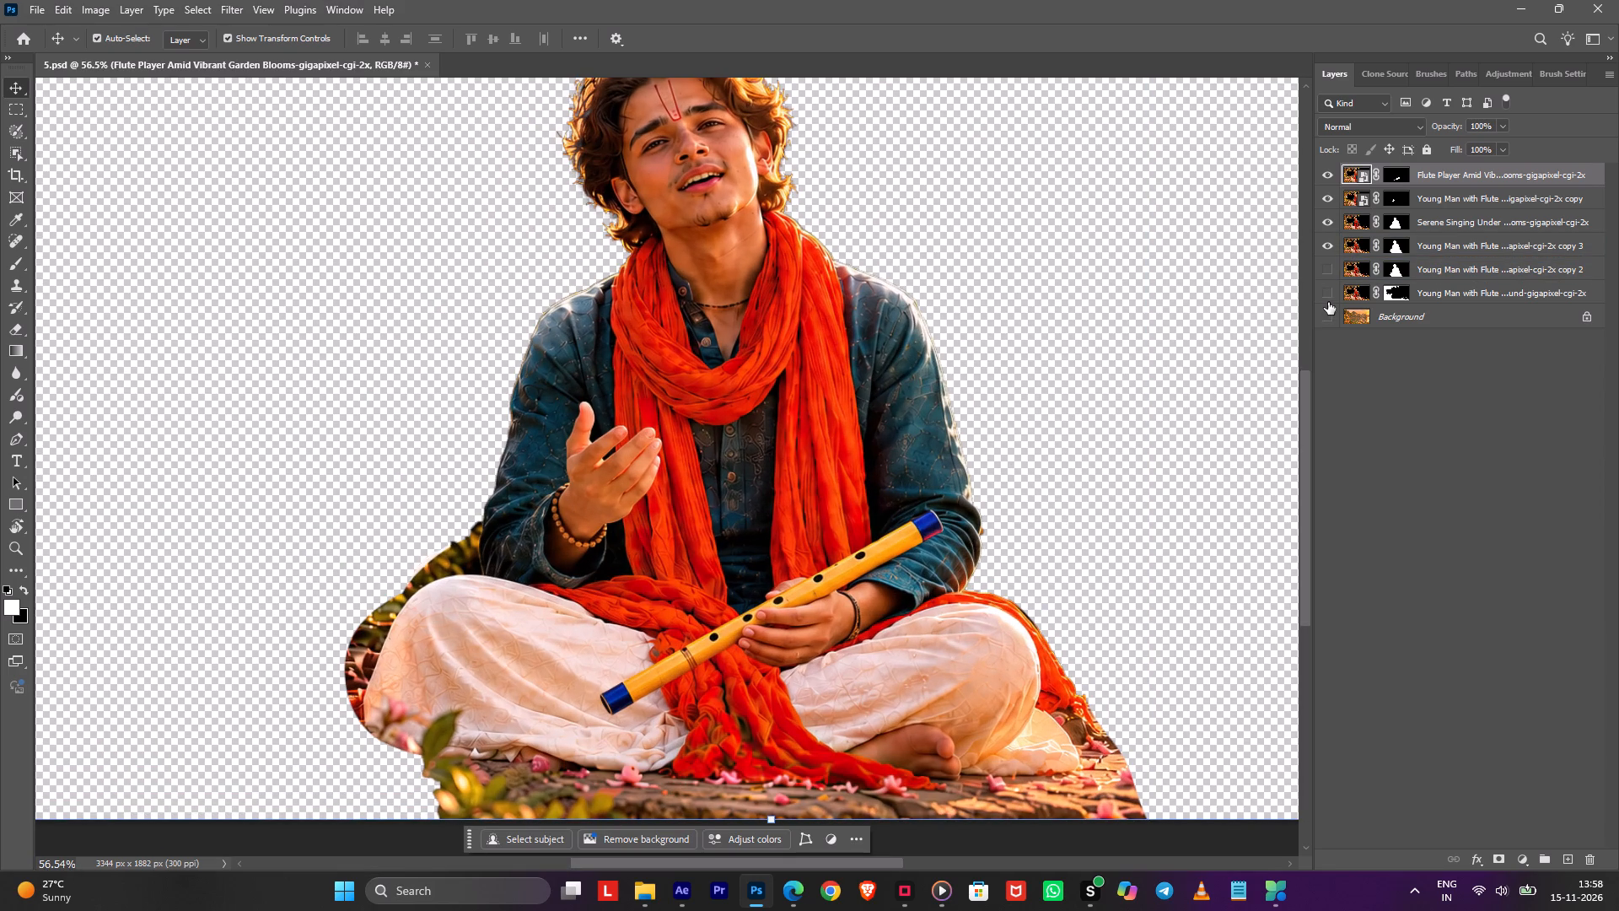
{"action": "left_click", "coordinate": [1328, 296]}
{"action": "left_click", "coordinate": [1328, 272]}
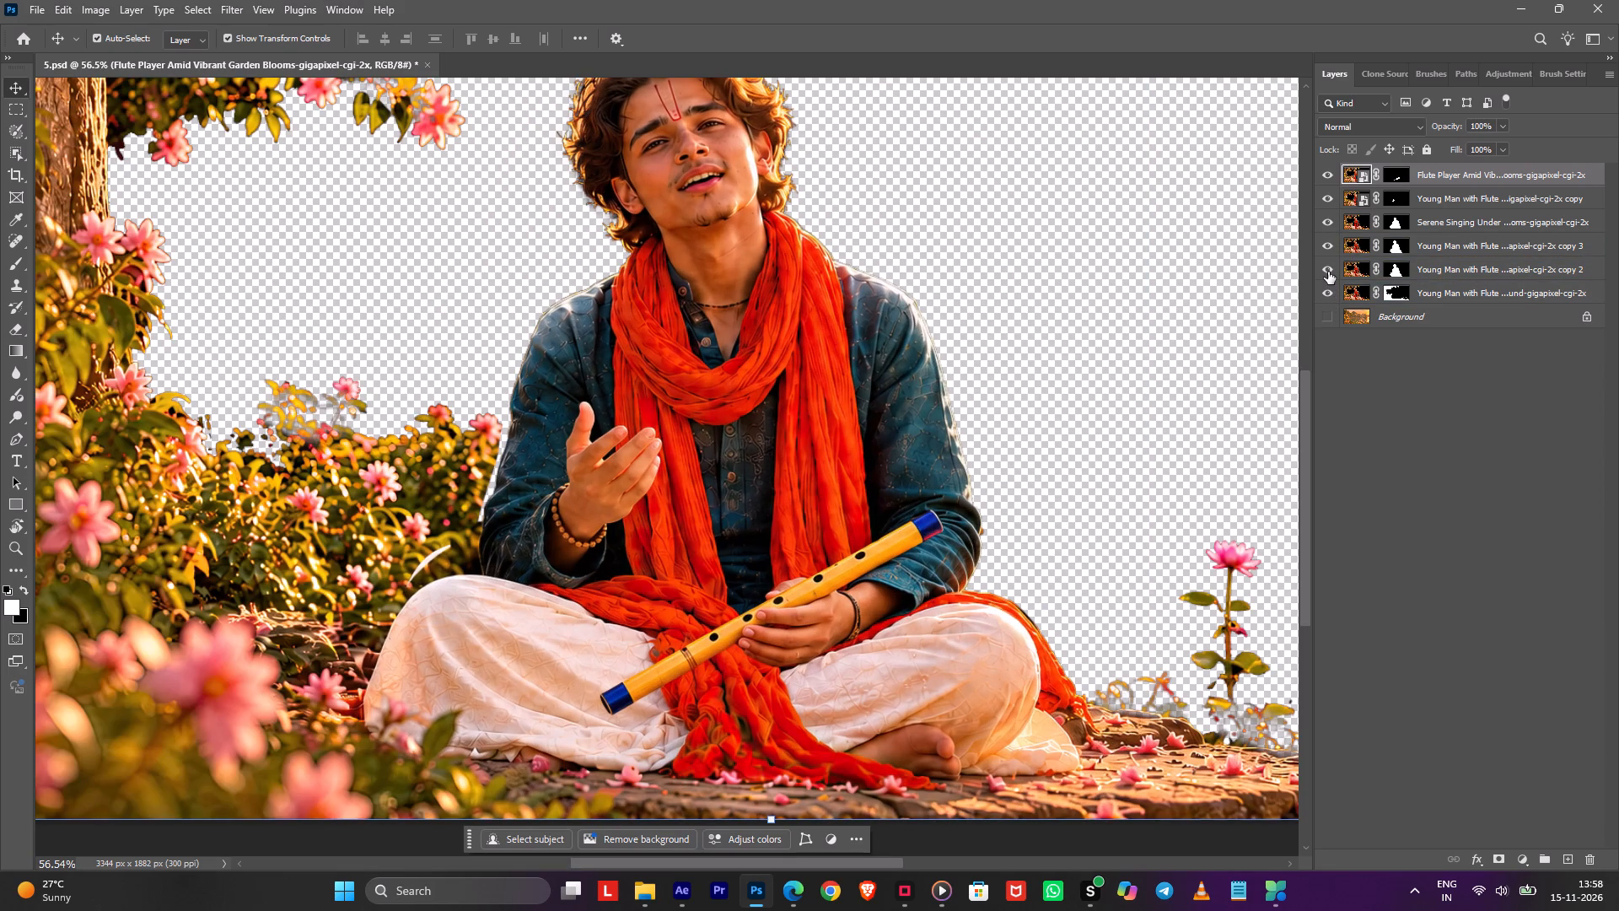
{"action": "left_click", "coordinate": [1328, 272]}
Paint white on the scenery layer's mask behind the young man's sleeves and torso with a brush of about 180 px.
{"action": "left_click", "coordinate": [1399, 288]}
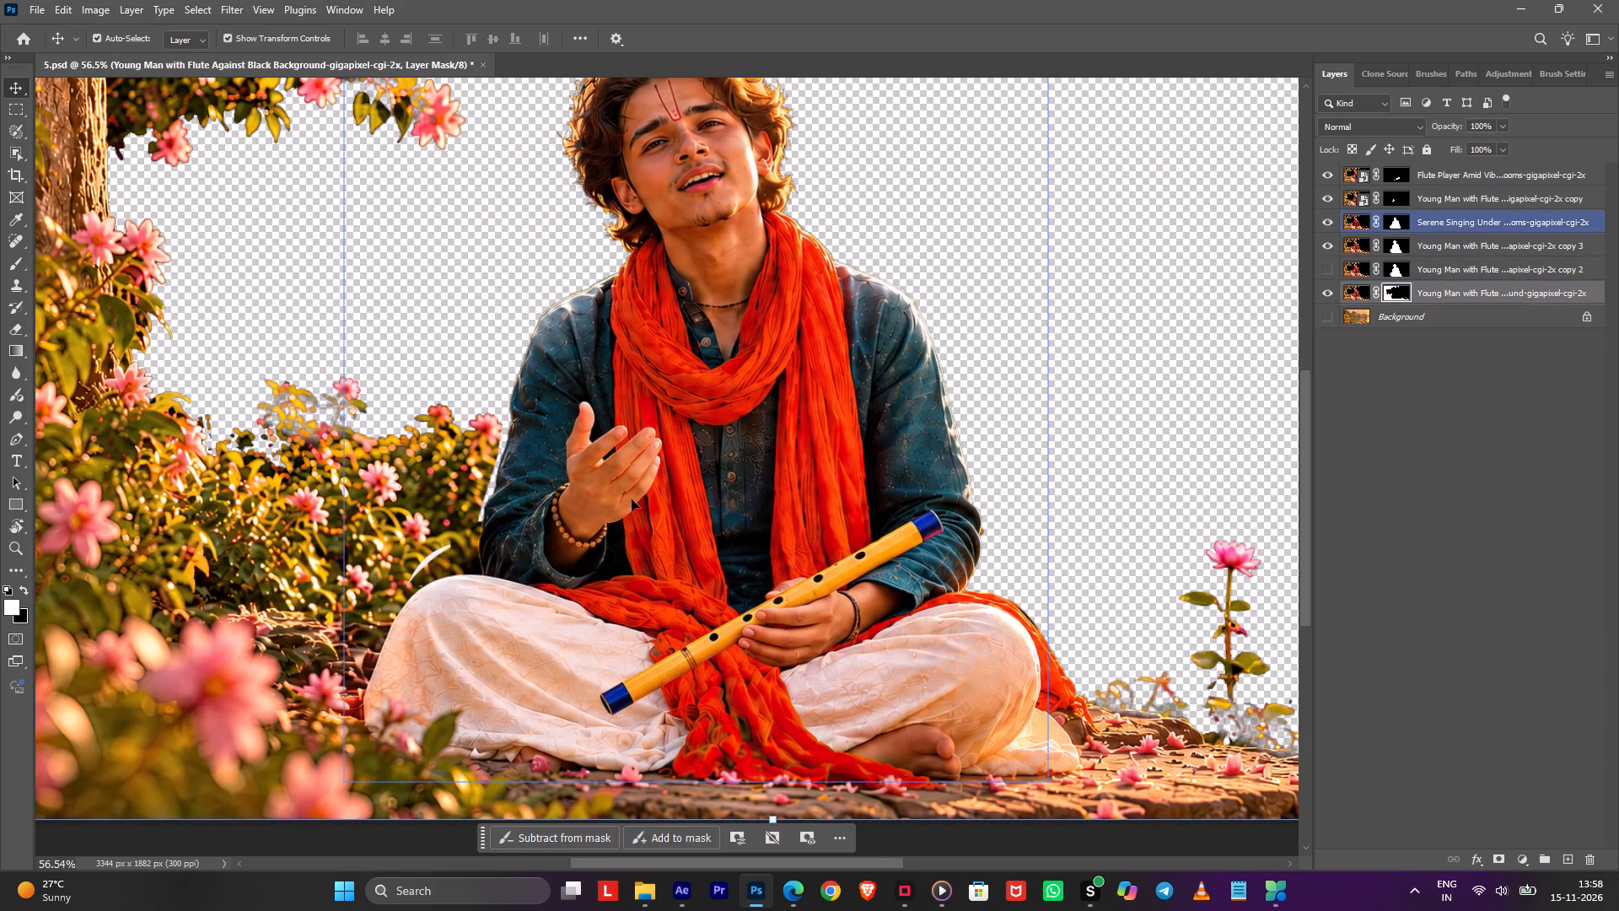
{"action": "key", "text": "b"}
{"action": "right_click_drag", "start_coordinate": [469, 523], "coordinate": [493, 527], "text": "alt"}
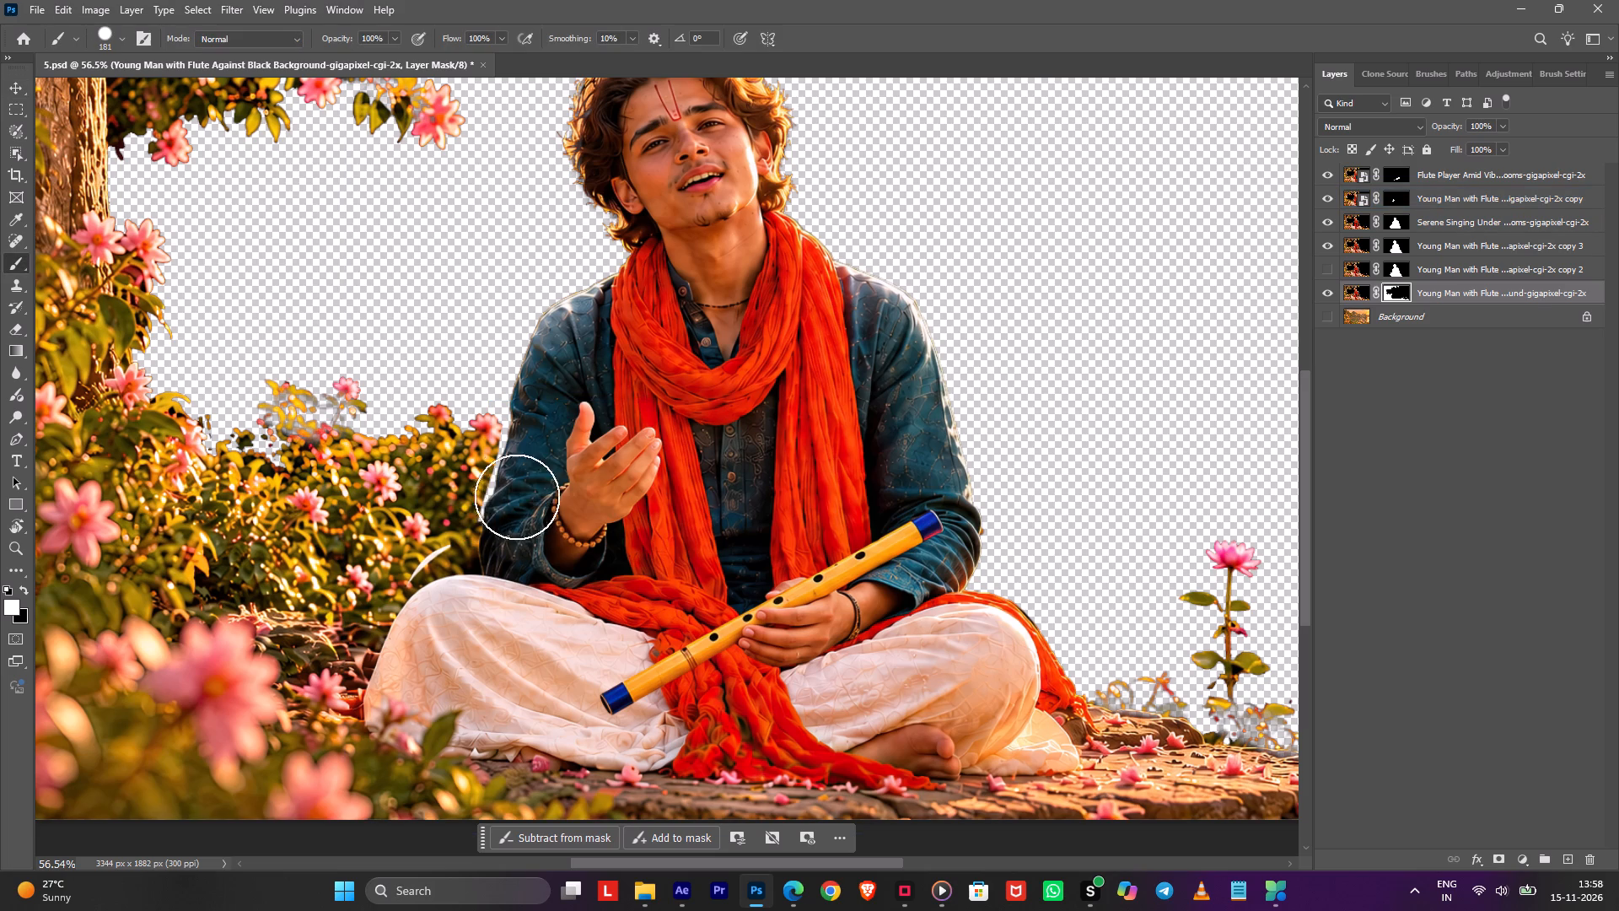
{"action": "left_click_drag", "start_coordinate": [522, 478], "coordinate": [885, 612]}
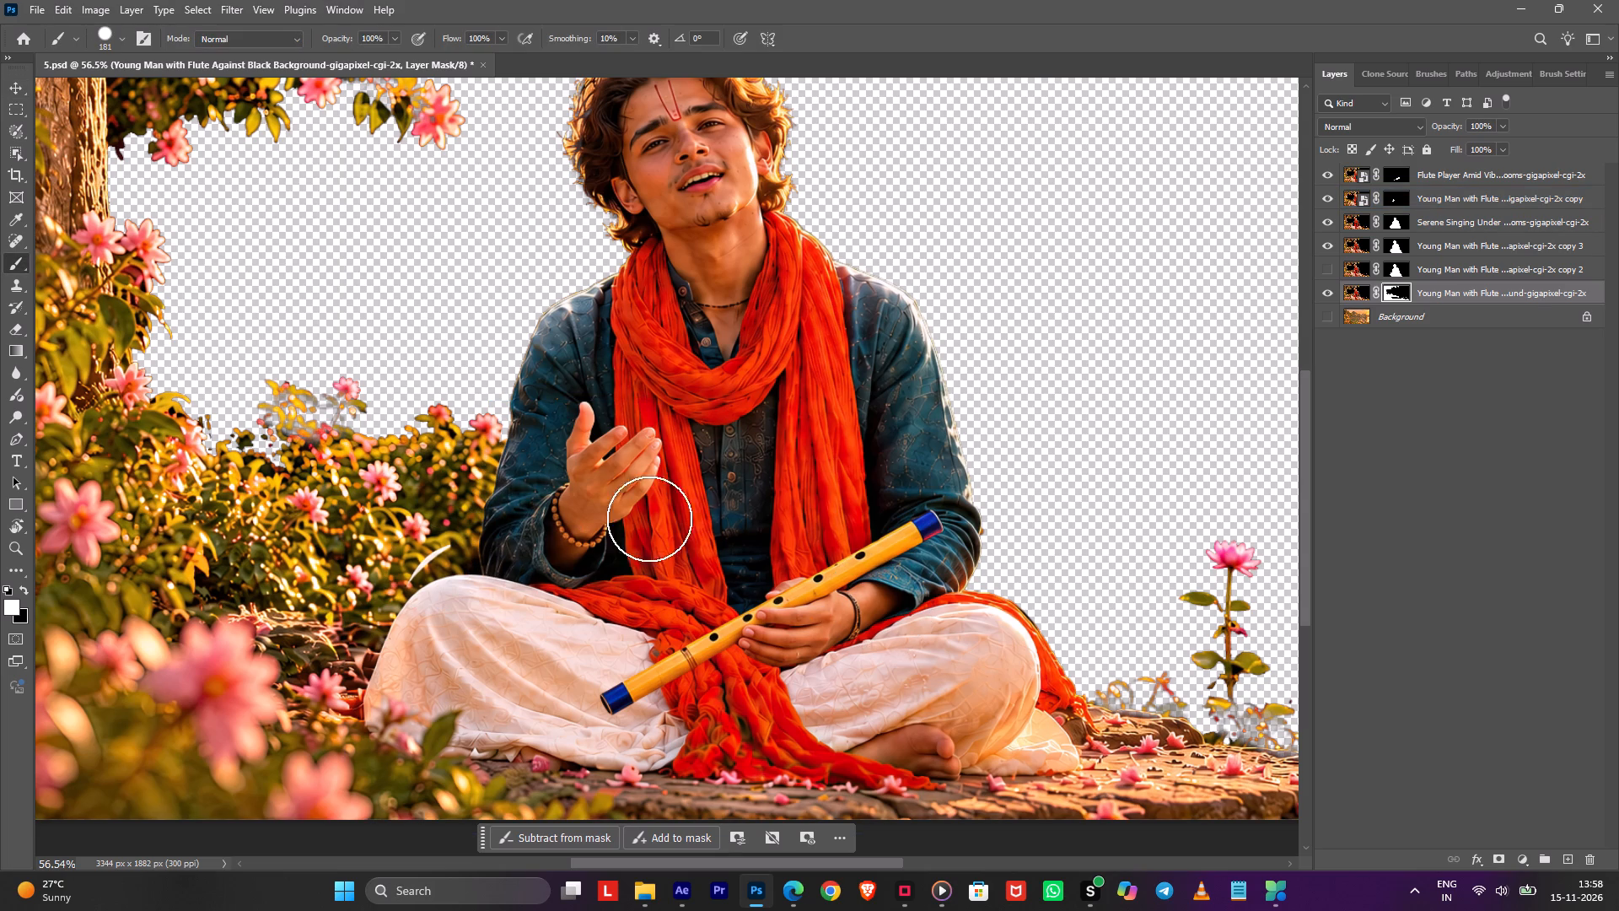
{"action": "left_click_drag", "start_coordinate": [527, 472], "coordinate": [884, 563]}
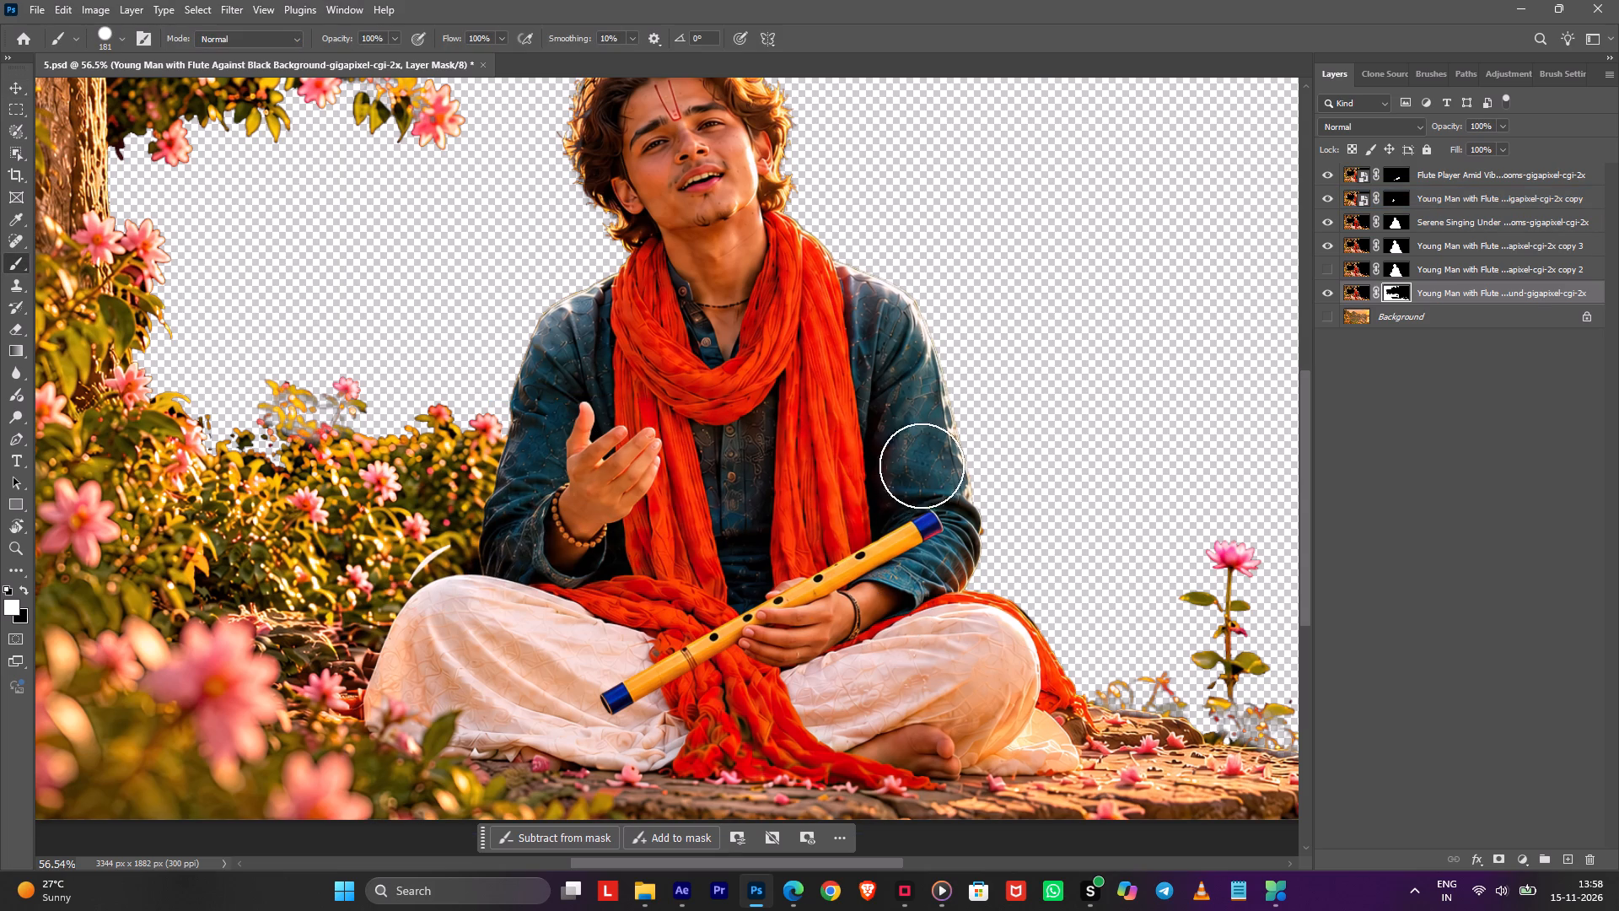
Hide the copy 3 body layer and show the Background and copy 2 layers with the Serene Singing, raised-hand and flute layers.
{"action": "left_click_drag", "start_coordinate": [1330, 221], "coordinate": [1329, 177]}
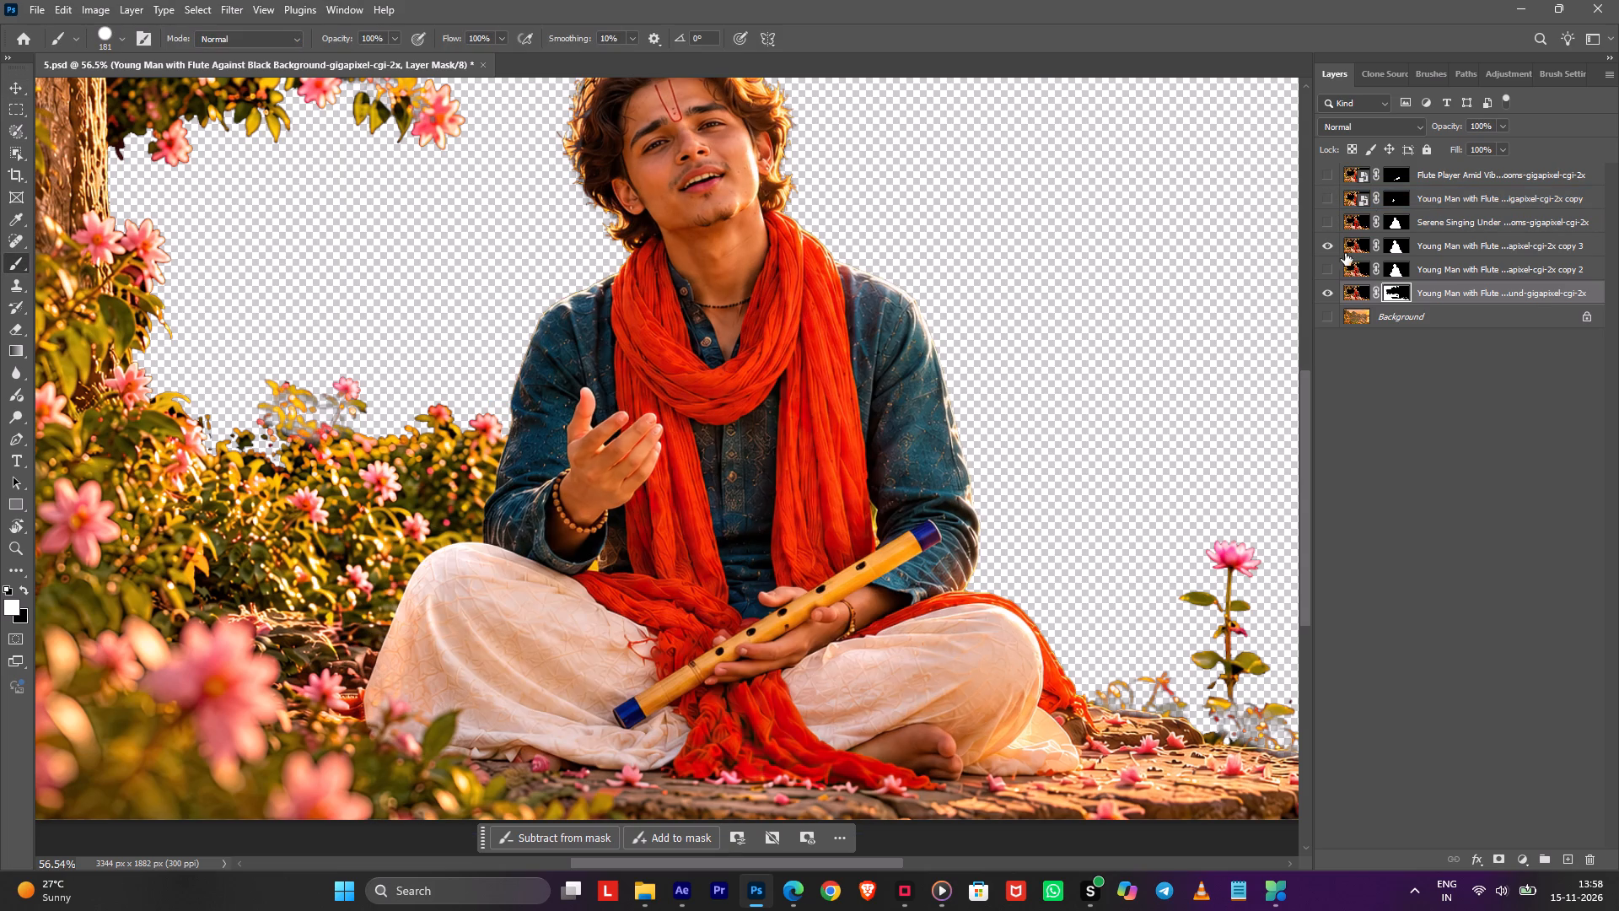
{"action": "left_click", "coordinate": [1334, 250]}
{"action": "left_click", "coordinate": [1334, 219]}
{"action": "left_click", "coordinate": [1331, 197]}
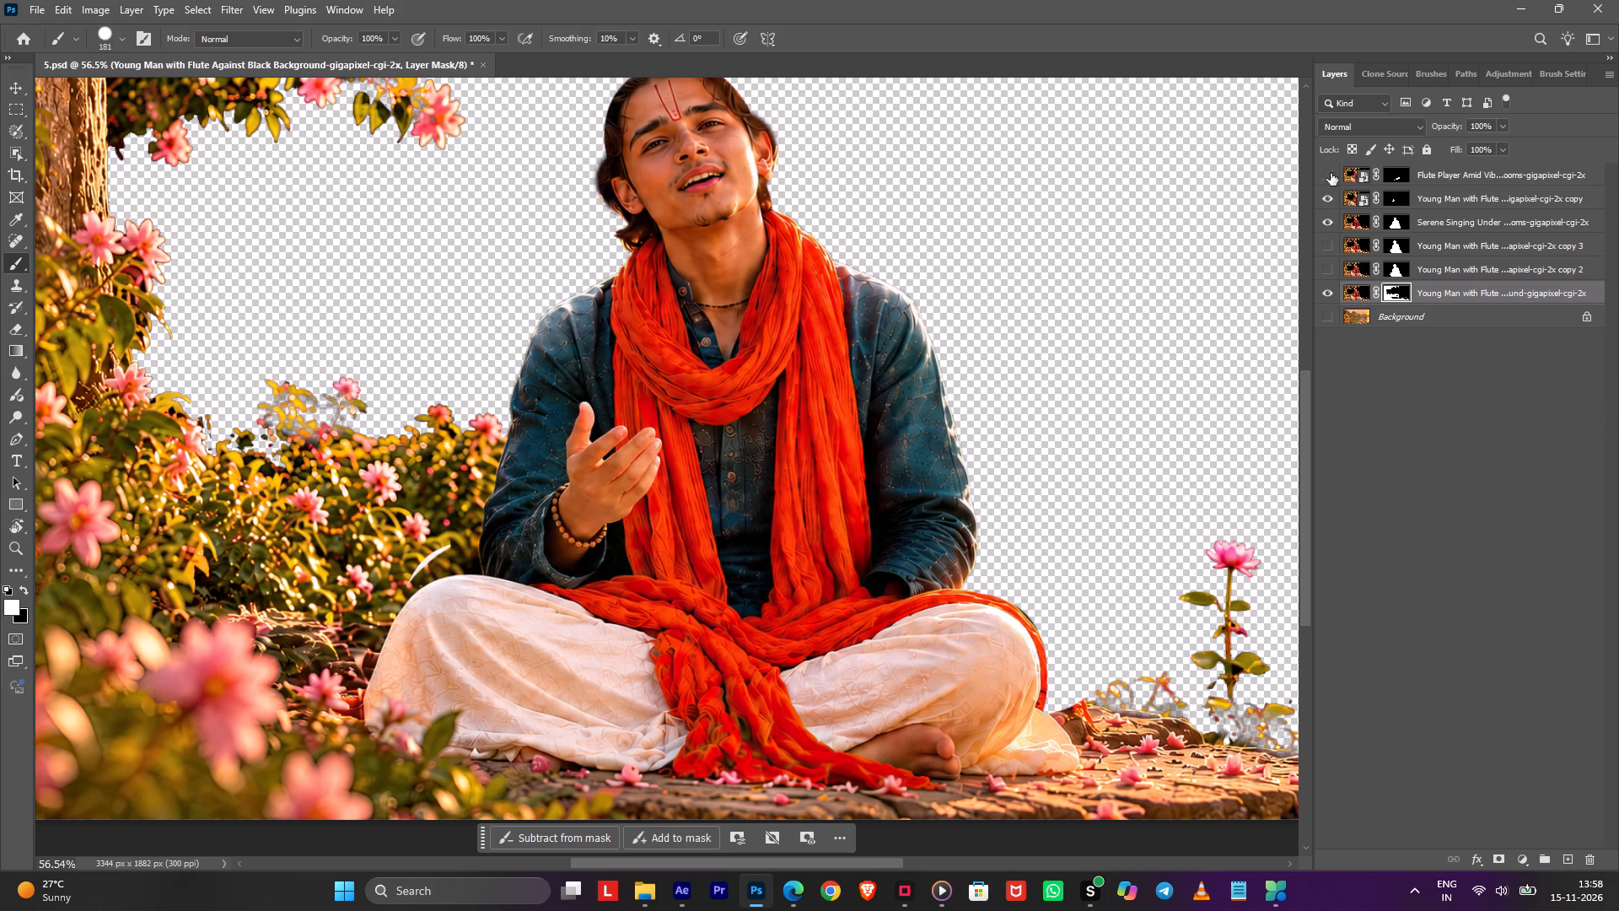
{"action": "left_click", "coordinate": [1331, 173]}
{"action": "left_click", "coordinate": [1326, 318]}
{"action": "left_click", "coordinate": [1325, 273]}
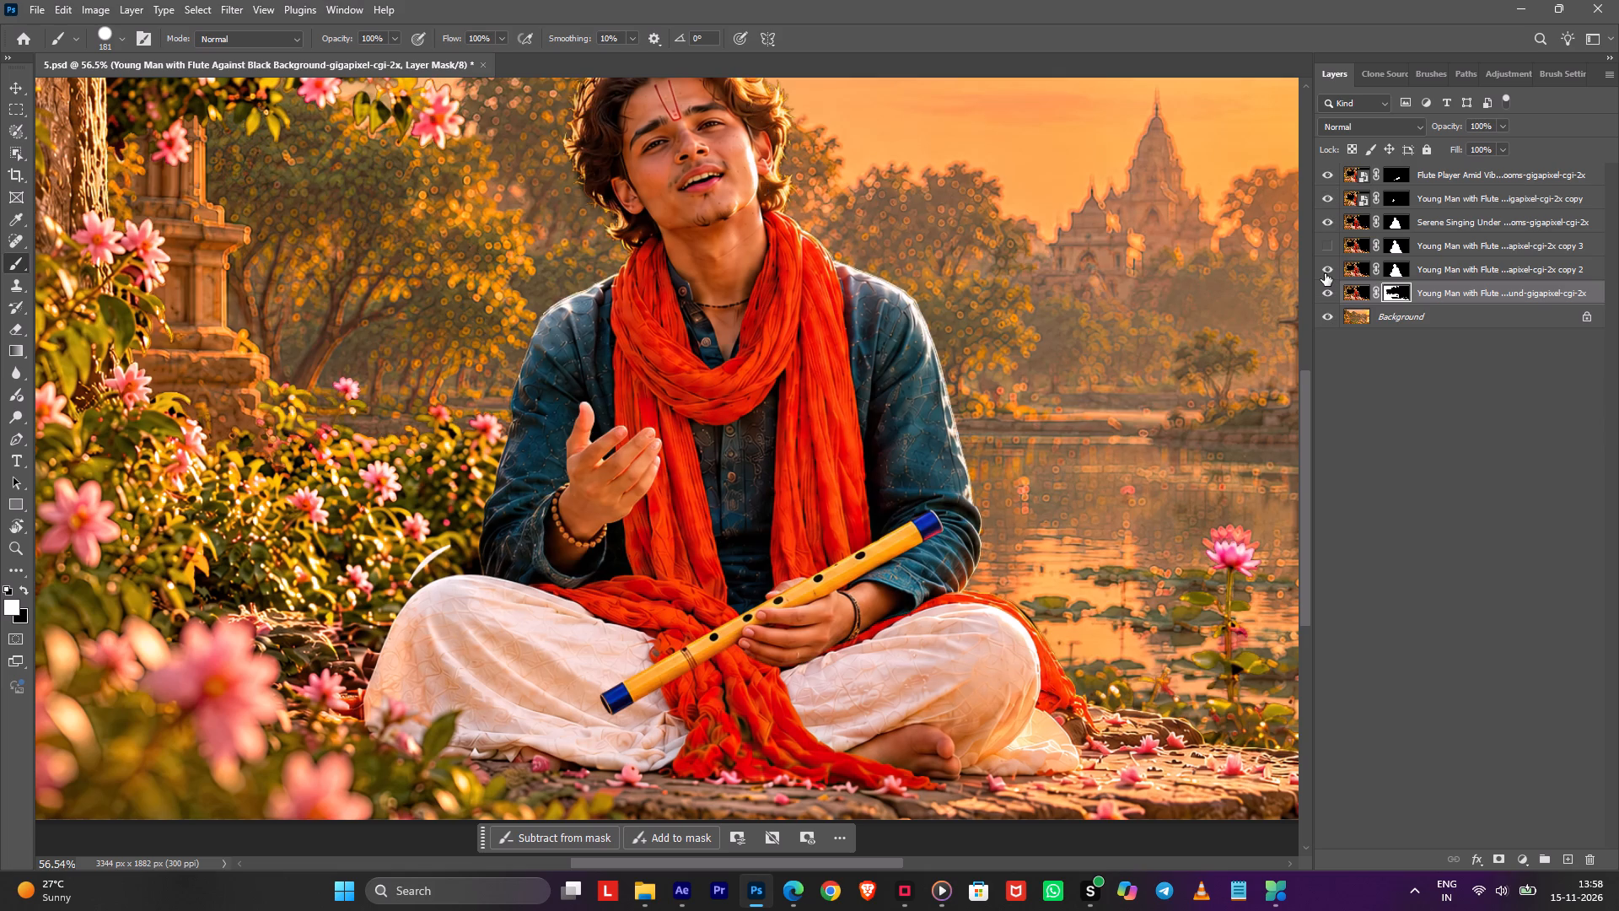
{"action": "left_click", "coordinate": [1325, 273]}
{"action": "left_click", "coordinate": [1325, 273]}
Hide the flute and raised-hand layers and compare the scenery, copy 2, copy 3 and Serene Singing layers by toggling their visibility.
{"action": "scroll", "coordinate": [1164, 435], "scroll_direction": "down", "scroll_amount": 4, "text": "alt"}
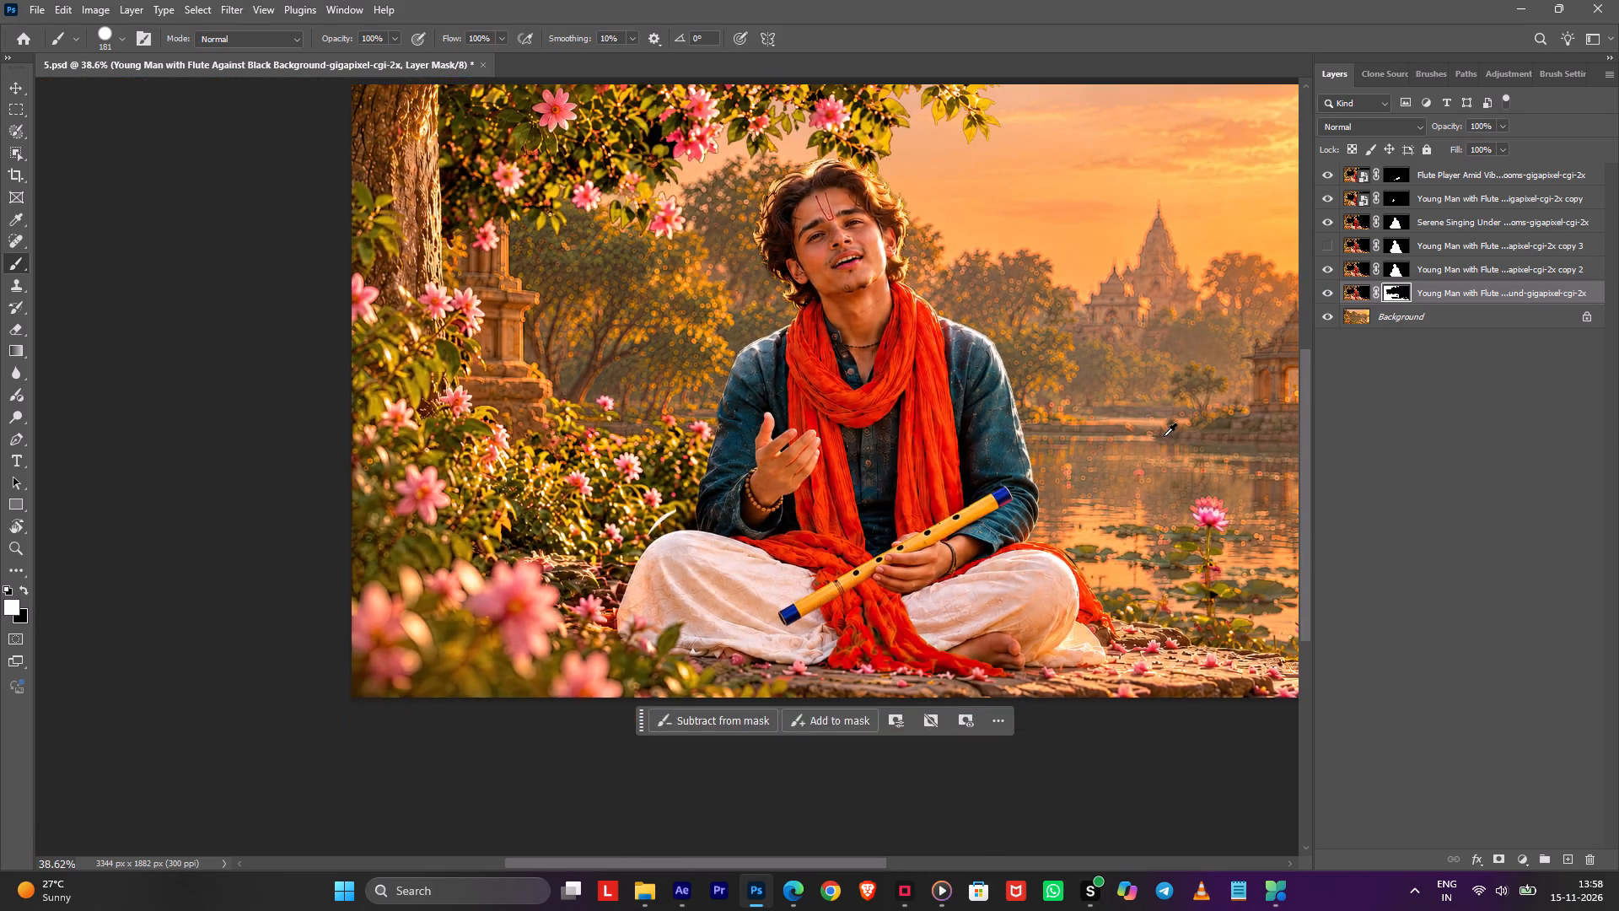
{"action": "scroll", "coordinate": [1131, 506], "scroll_direction": "up", "scroll_amount": 8, "text": "alt"}
{"action": "left_click_drag", "start_coordinate": [1326, 224], "coordinate": [1331, 154]}
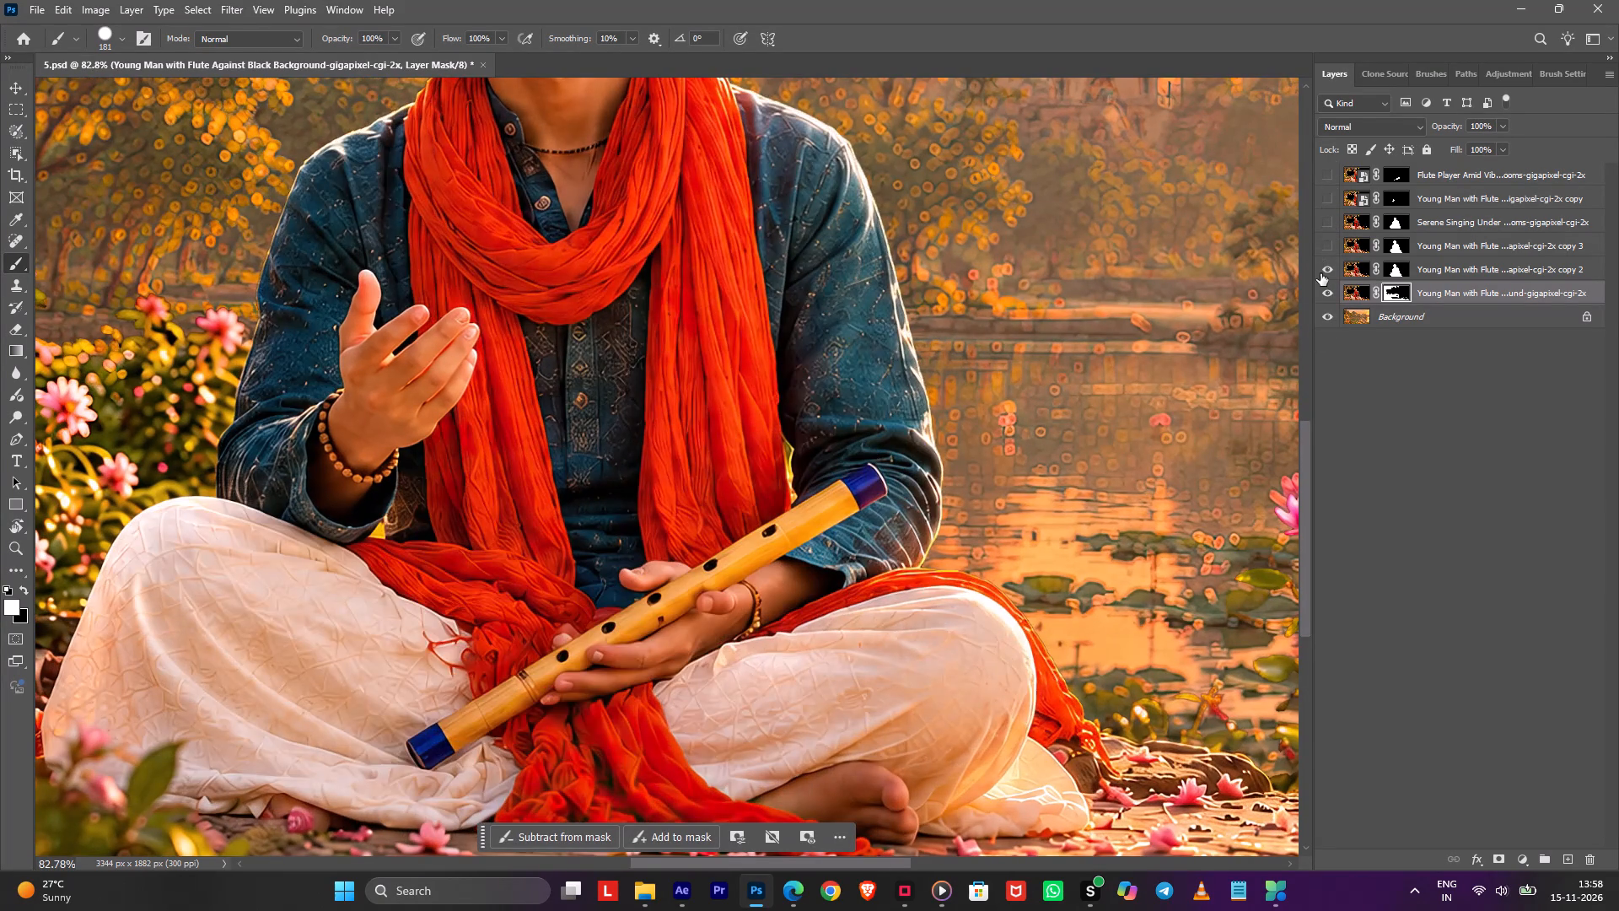
{"action": "left_click", "coordinate": [1321, 270]}
{"action": "left_click", "coordinate": [1321, 270]}
{"action": "left_click", "coordinate": [1325, 295]}
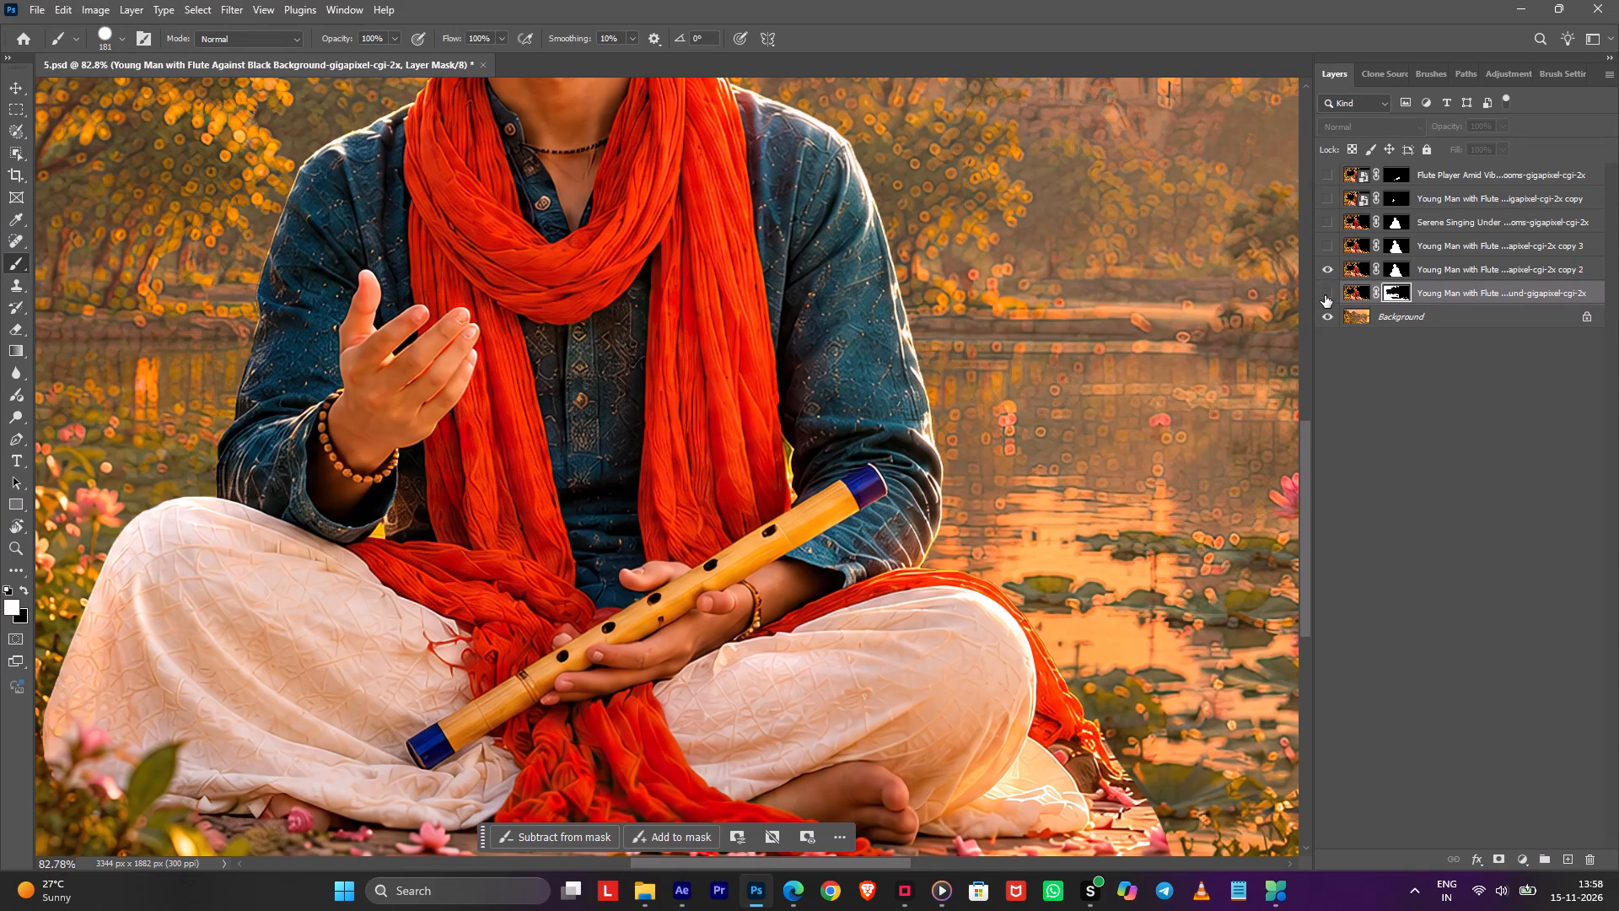
{"action": "left_click", "coordinate": [1325, 295]}
{"action": "left_click", "coordinate": [1326, 251]}
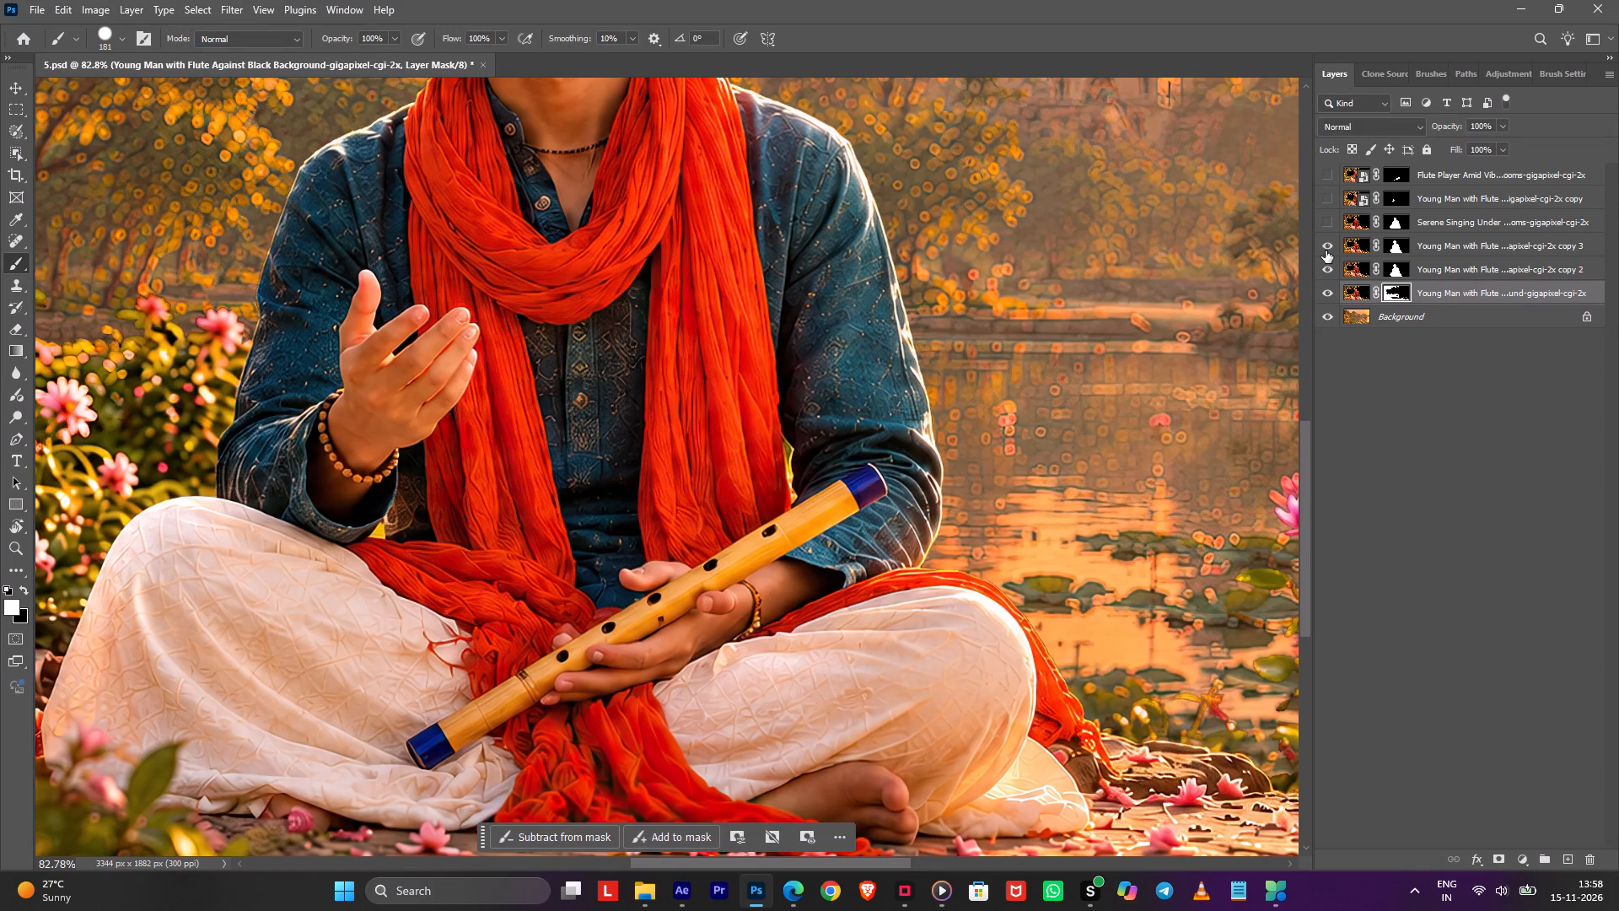
{"action": "left_click", "coordinate": [1326, 241]}
{"action": "left_click", "coordinate": [1326, 224]}
{"action": "double_click", "coordinate": [1326, 224]}
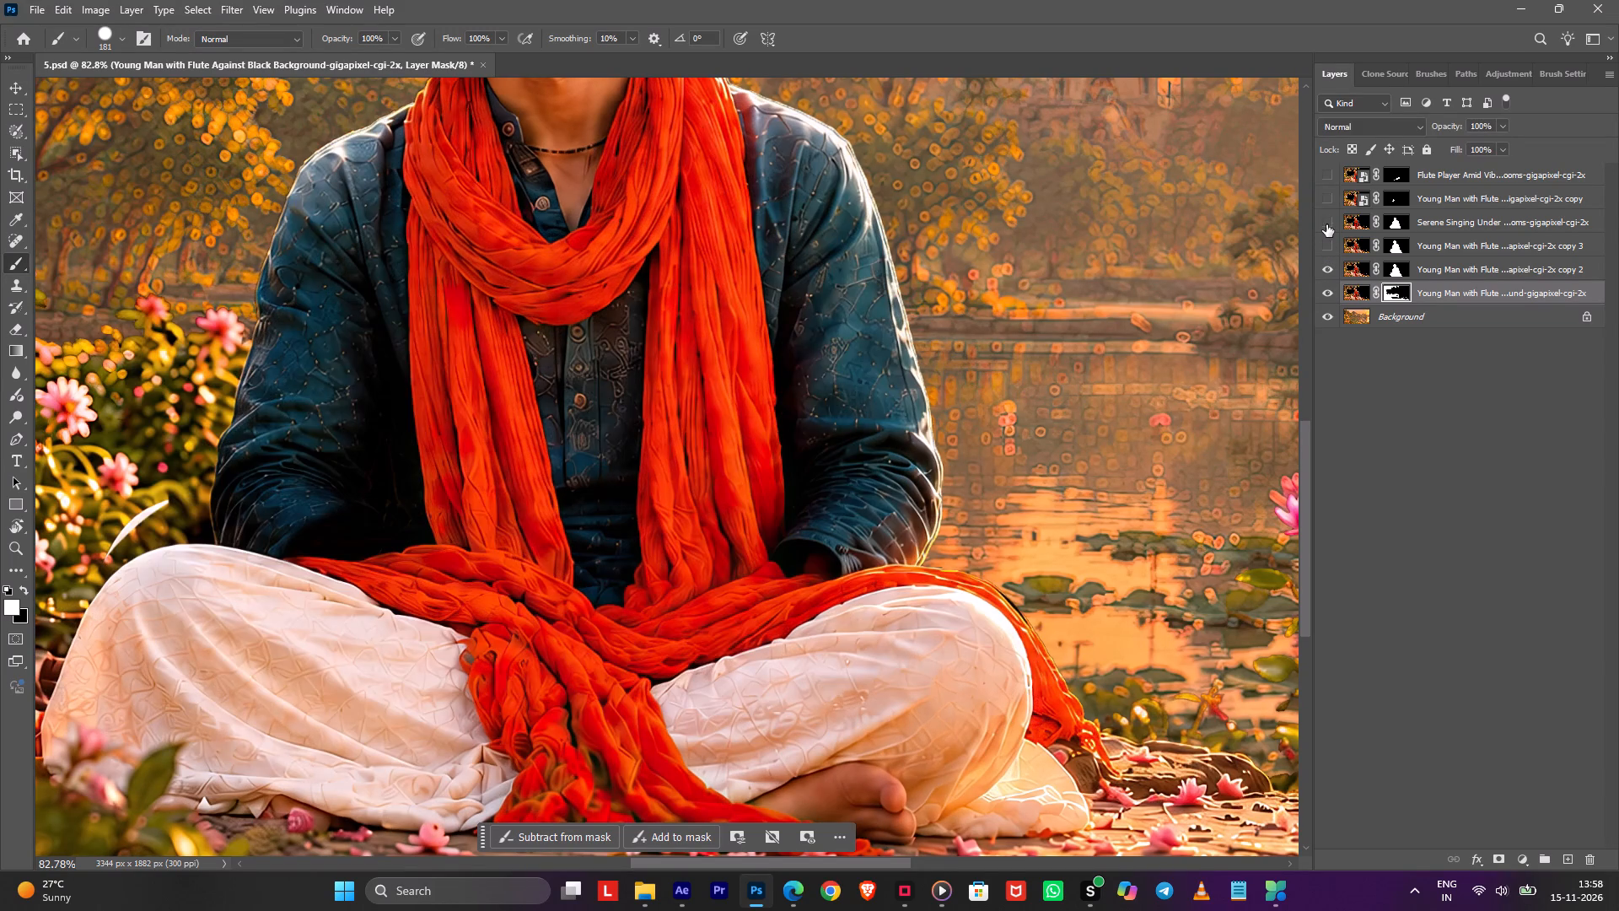
Mask out the dark fringe outside the scarf over the knee on the Serene Singing mask with a black brush of about 69 px.
{"action": "left_click", "coordinate": [1397, 227]}
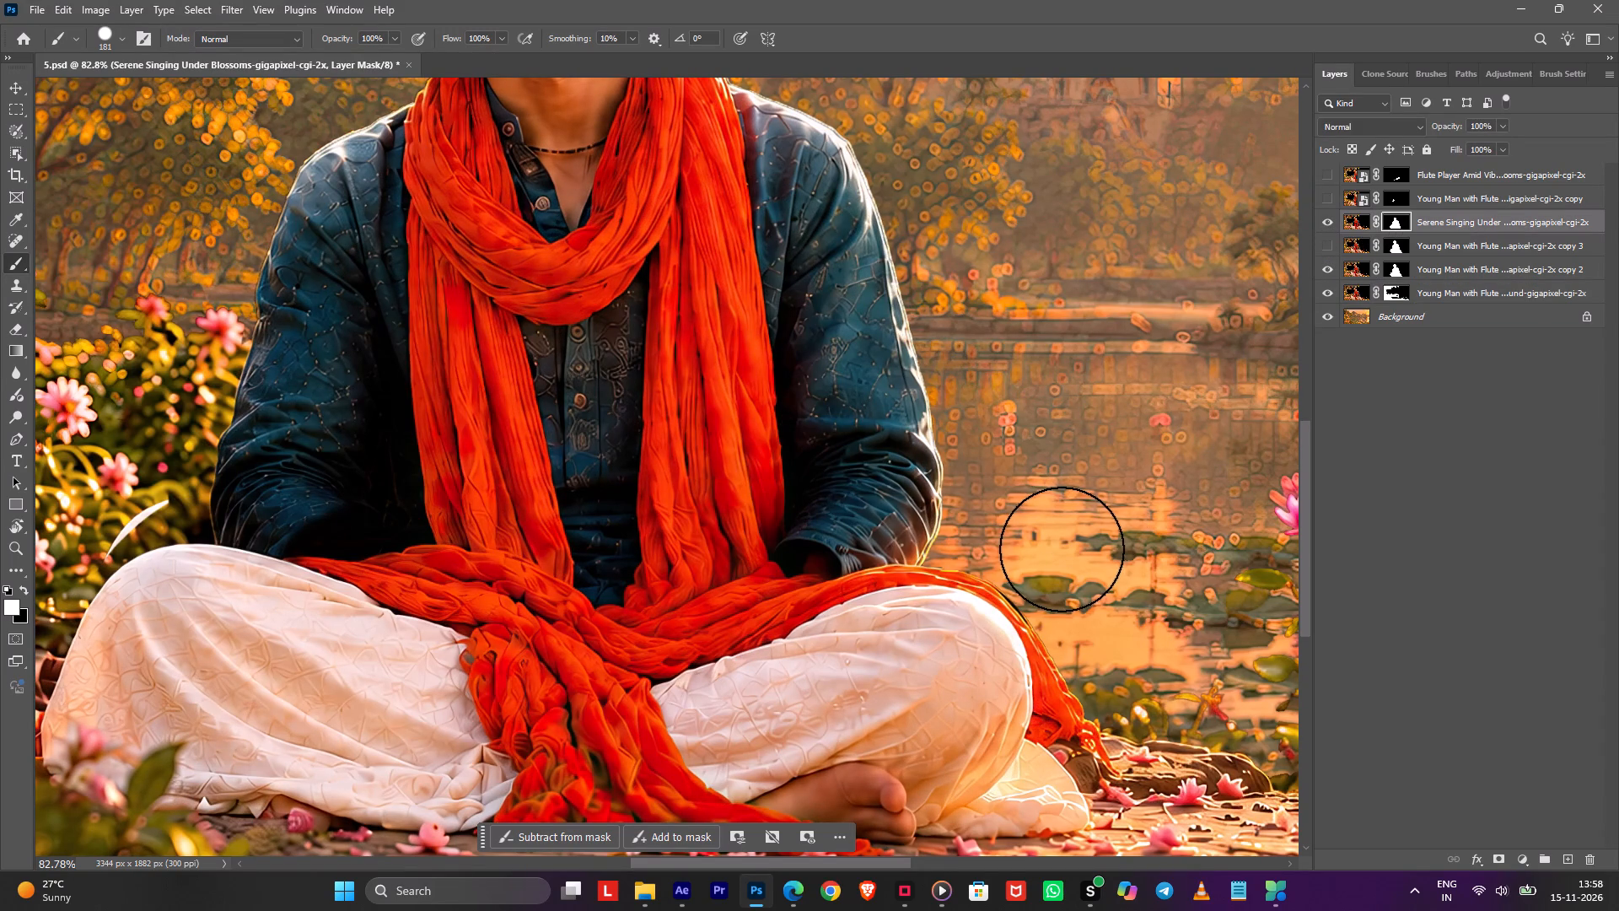
{"action": "key", "text": "x"}
{"action": "left_click_drag", "start_coordinate": [1044, 568], "coordinate": [1093, 620]}
{"action": "key", "text": "ctrl+z"}
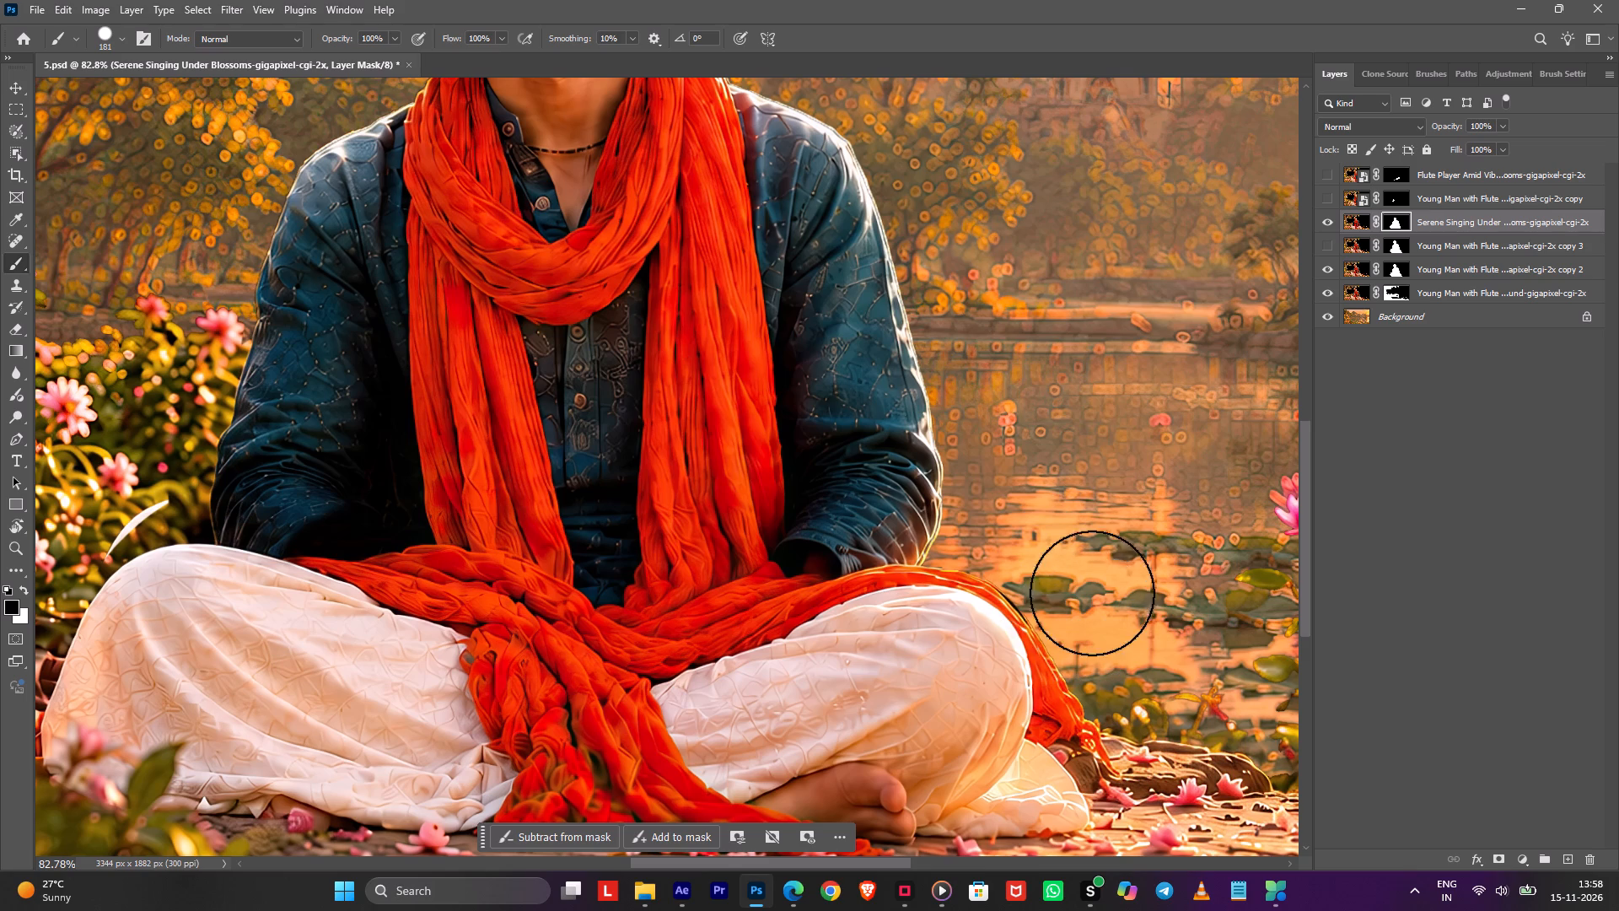
{"action": "right_click_drag", "start_coordinate": [1084, 594], "coordinate": [1040, 583], "text": "alt"}
{"action": "scroll", "coordinate": [1046, 614], "scroll_direction": "up", "scroll_amount": 10, "text": "alt"}
{"action": "left_click_drag", "start_coordinate": [1035, 590], "coordinate": [1006, 544]}
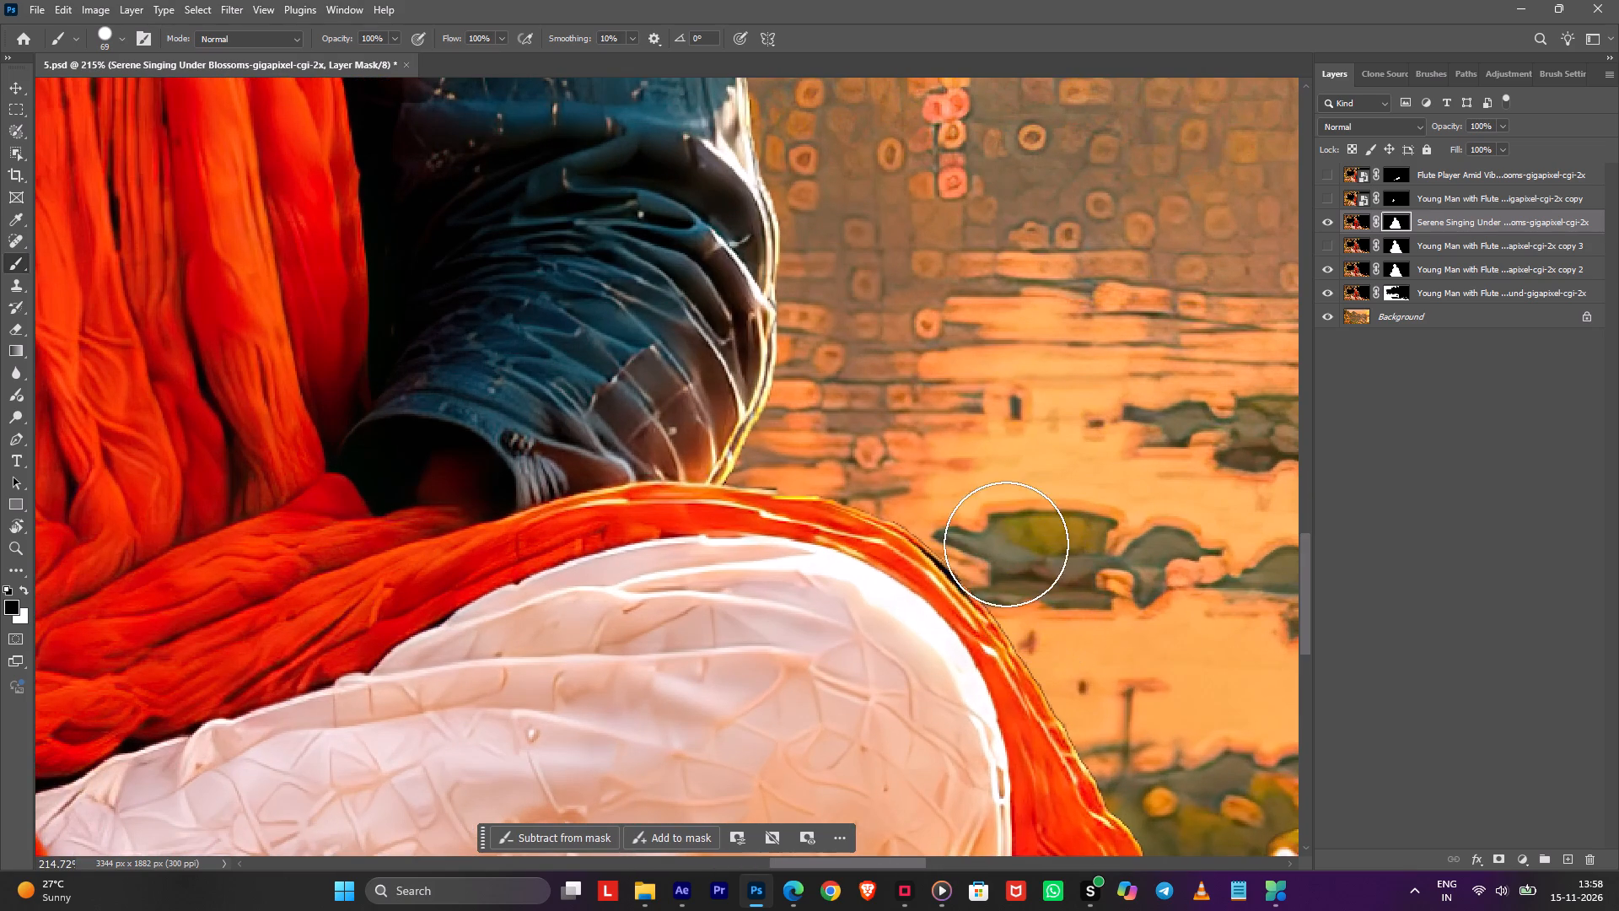
{"action": "left_click_drag", "start_coordinate": [1006, 544], "coordinate": [894, 457]}
{"action": "left_click_drag", "start_coordinate": [971, 519], "coordinate": [1059, 610]}
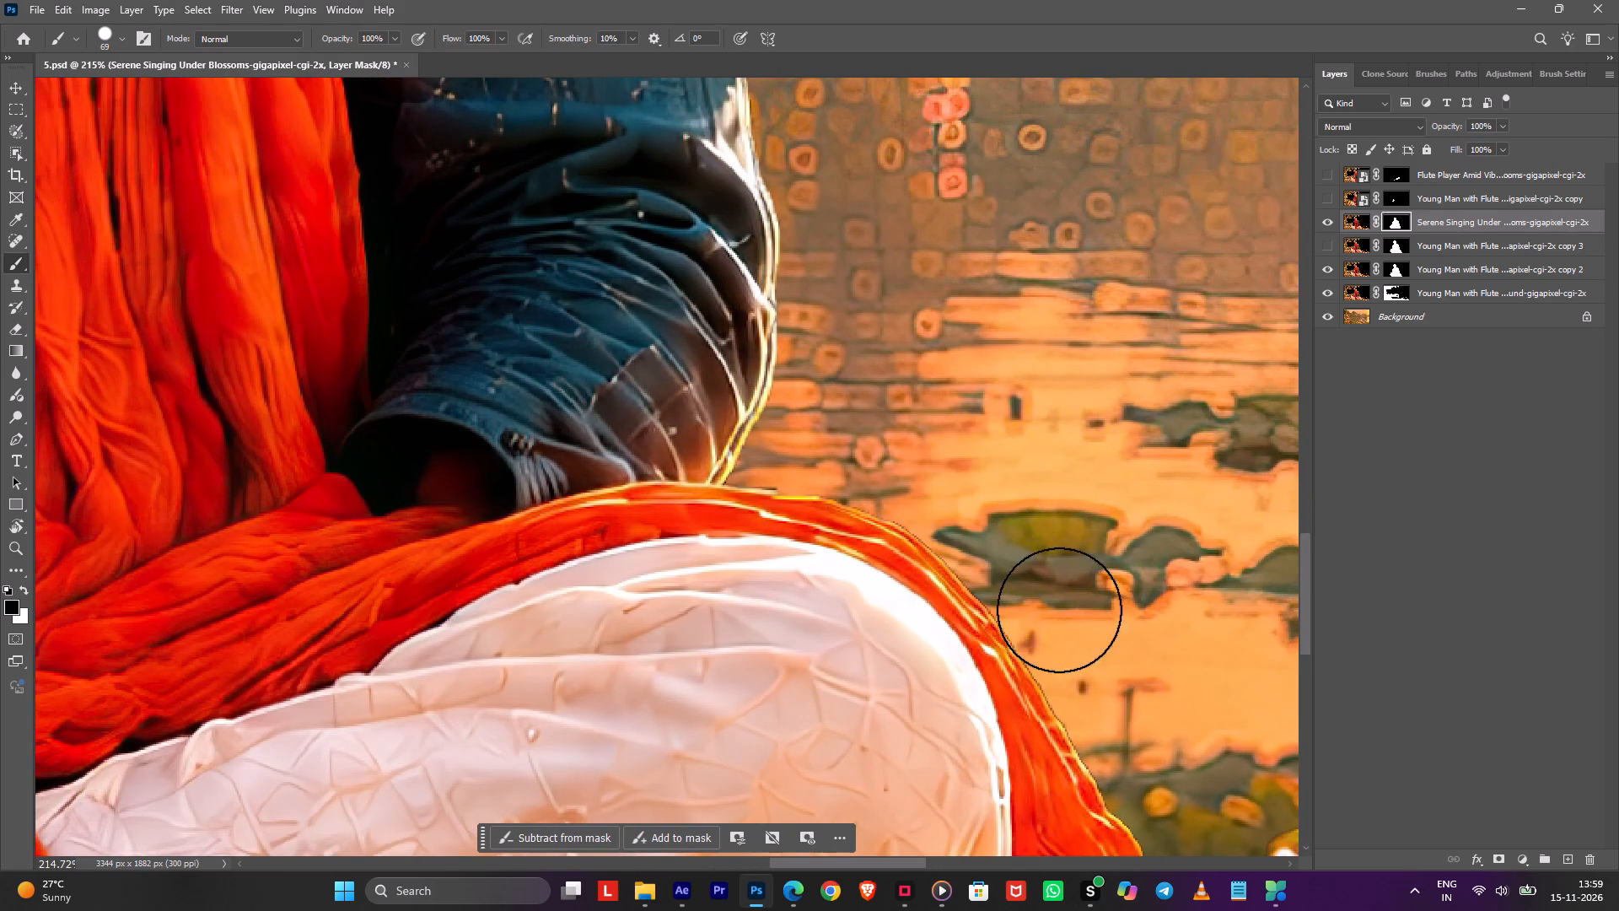
{"action": "left_click_drag", "start_coordinate": [1059, 610], "coordinate": [1100, 620]}
{"action": "left_click_drag", "start_coordinate": [987, 526], "coordinate": [906, 457]}
{"action": "scroll", "coordinate": [945, 439], "scroll_direction": "down", "scroll_amount": 2, "text": "alt"}
{"action": "scroll", "coordinate": [946, 439], "scroll_direction": "up", "scroll_amount": 1, "text": "alt"}
{"action": "scroll", "coordinate": [946, 439], "scroll_direction": "down", "scroll_amount": 7, "text": "alt"}
{"action": "scroll", "coordinate": [946, 439], "scroll_direction": "up", "scroll_amount": 1, "text": "alt"}
{"action": "scroll", "coordinate": [946, 439], "scroll_direction": "down", "scroll_amount": 5, "text": "alt"}
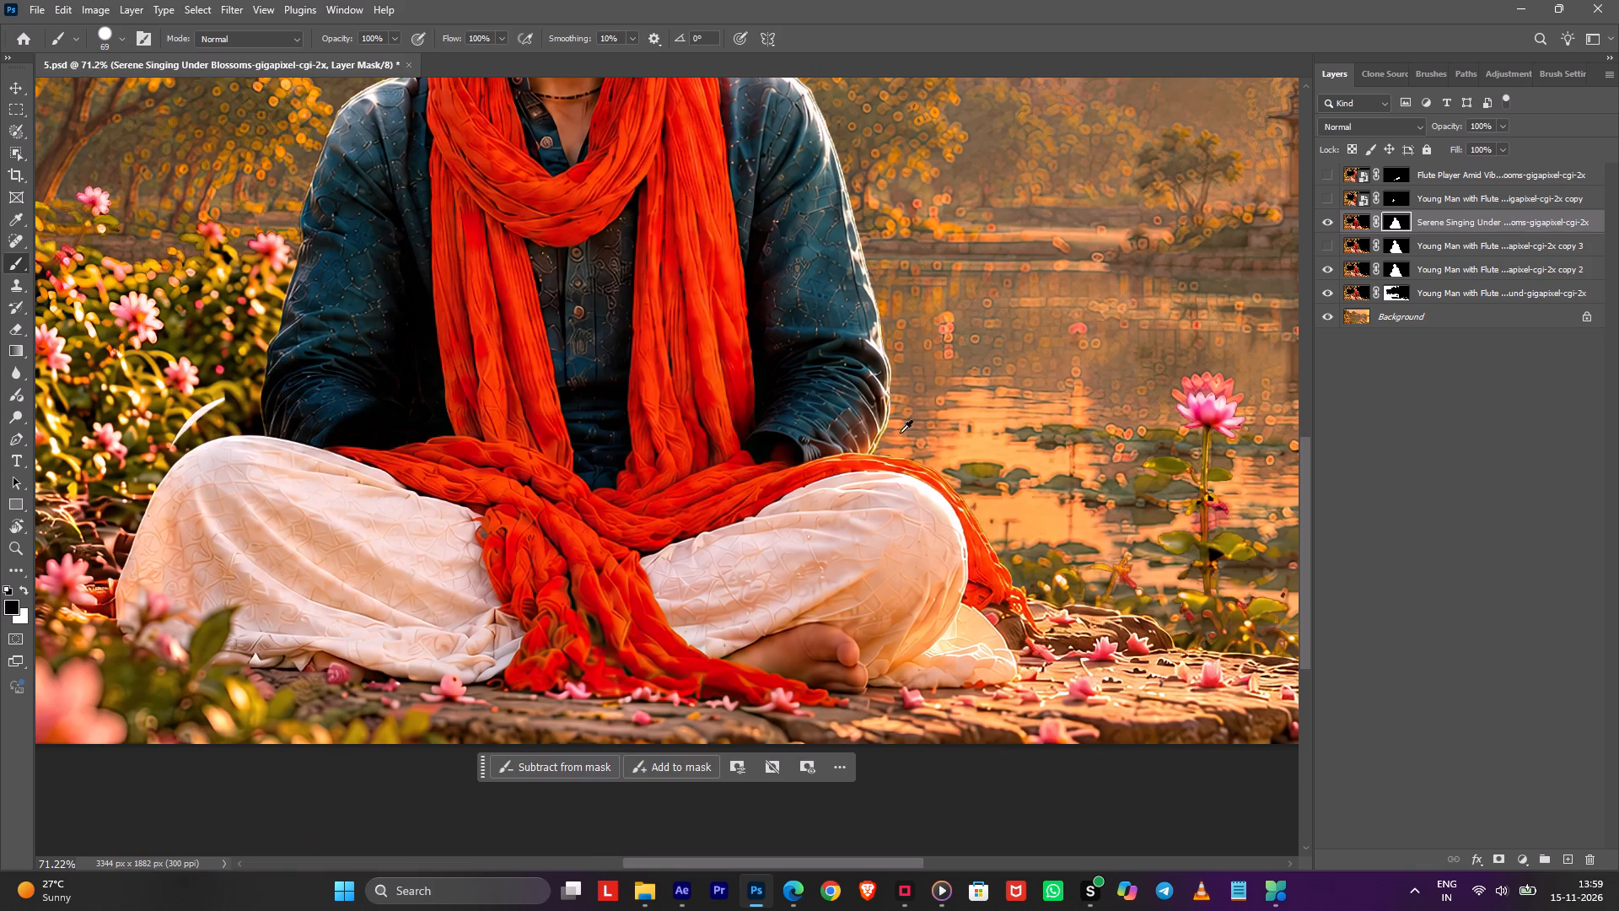
{"action": "scroll", "coordinate": [896, 430], "scroll_direction": "up", "scroll_amount": 2, "text": "alt"}
{"action": "scroll", "coordinate": [894, 429], "scroll_direction": "down", "scroll_amount": 1, "text": "alt"}
{"action": "scroll", "coordinate": [894, 428], "scroll_direction": "up", "scroll_amount": 8, "text": "alt"}
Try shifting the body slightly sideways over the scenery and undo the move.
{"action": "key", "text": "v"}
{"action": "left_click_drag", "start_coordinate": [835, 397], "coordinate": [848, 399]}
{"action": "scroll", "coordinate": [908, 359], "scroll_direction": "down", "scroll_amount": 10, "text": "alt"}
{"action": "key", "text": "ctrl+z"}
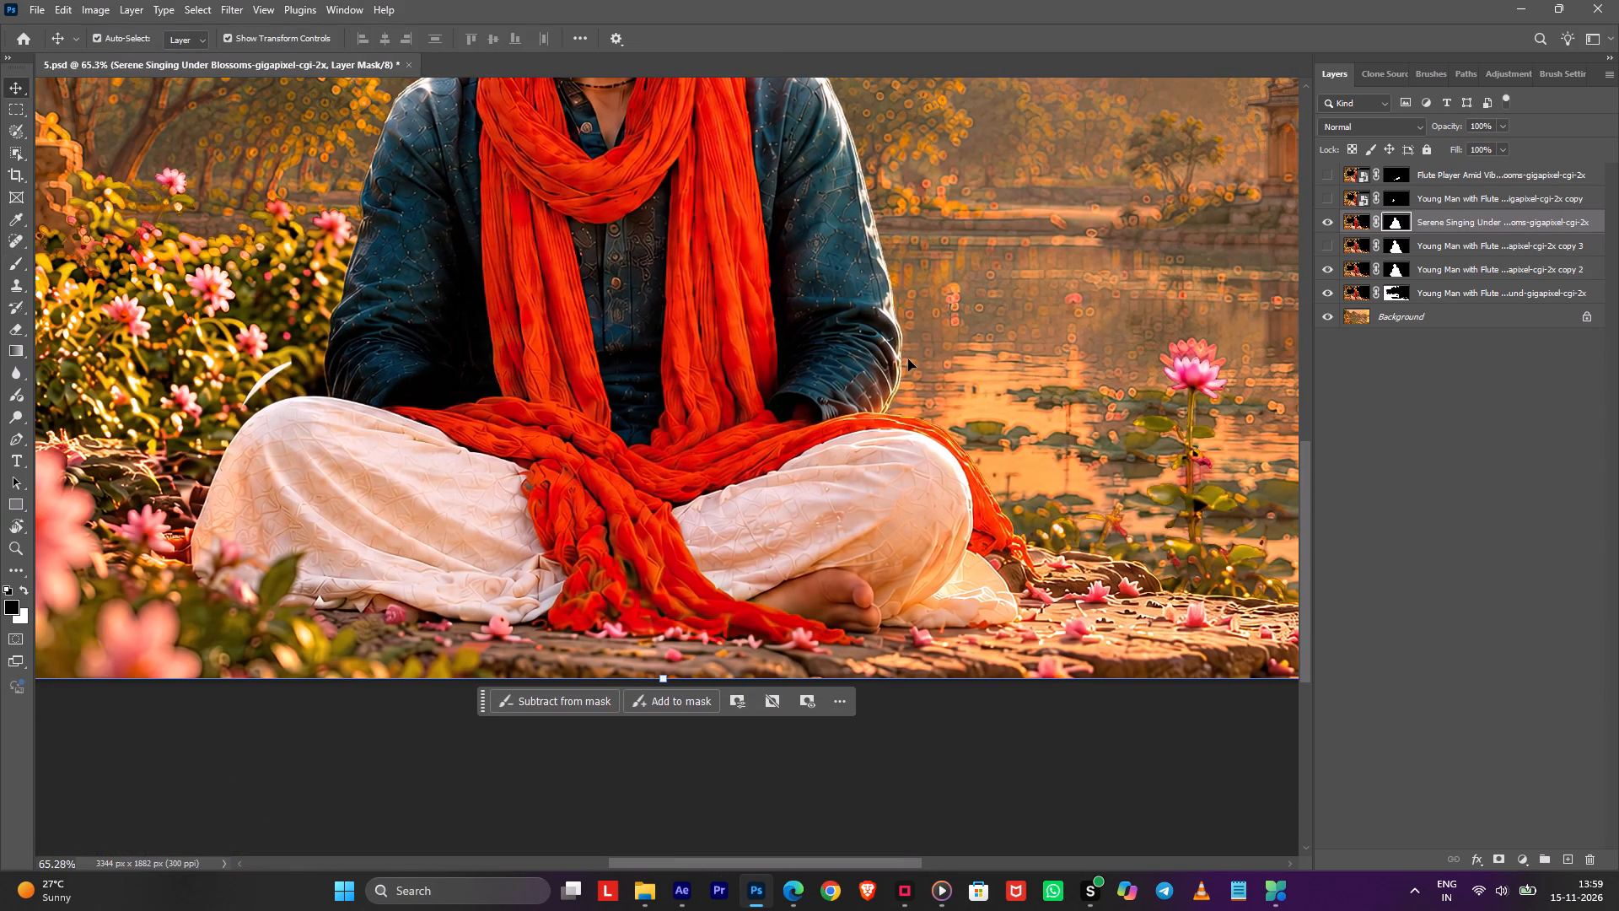
Compare the figure with the copy 2 body layer hidden and shown, and examine the whole composition.
{"action": "left_click", "coordinate": [1328, 264]}
{"action": "left_click", "coordinate": [1328, 264]}
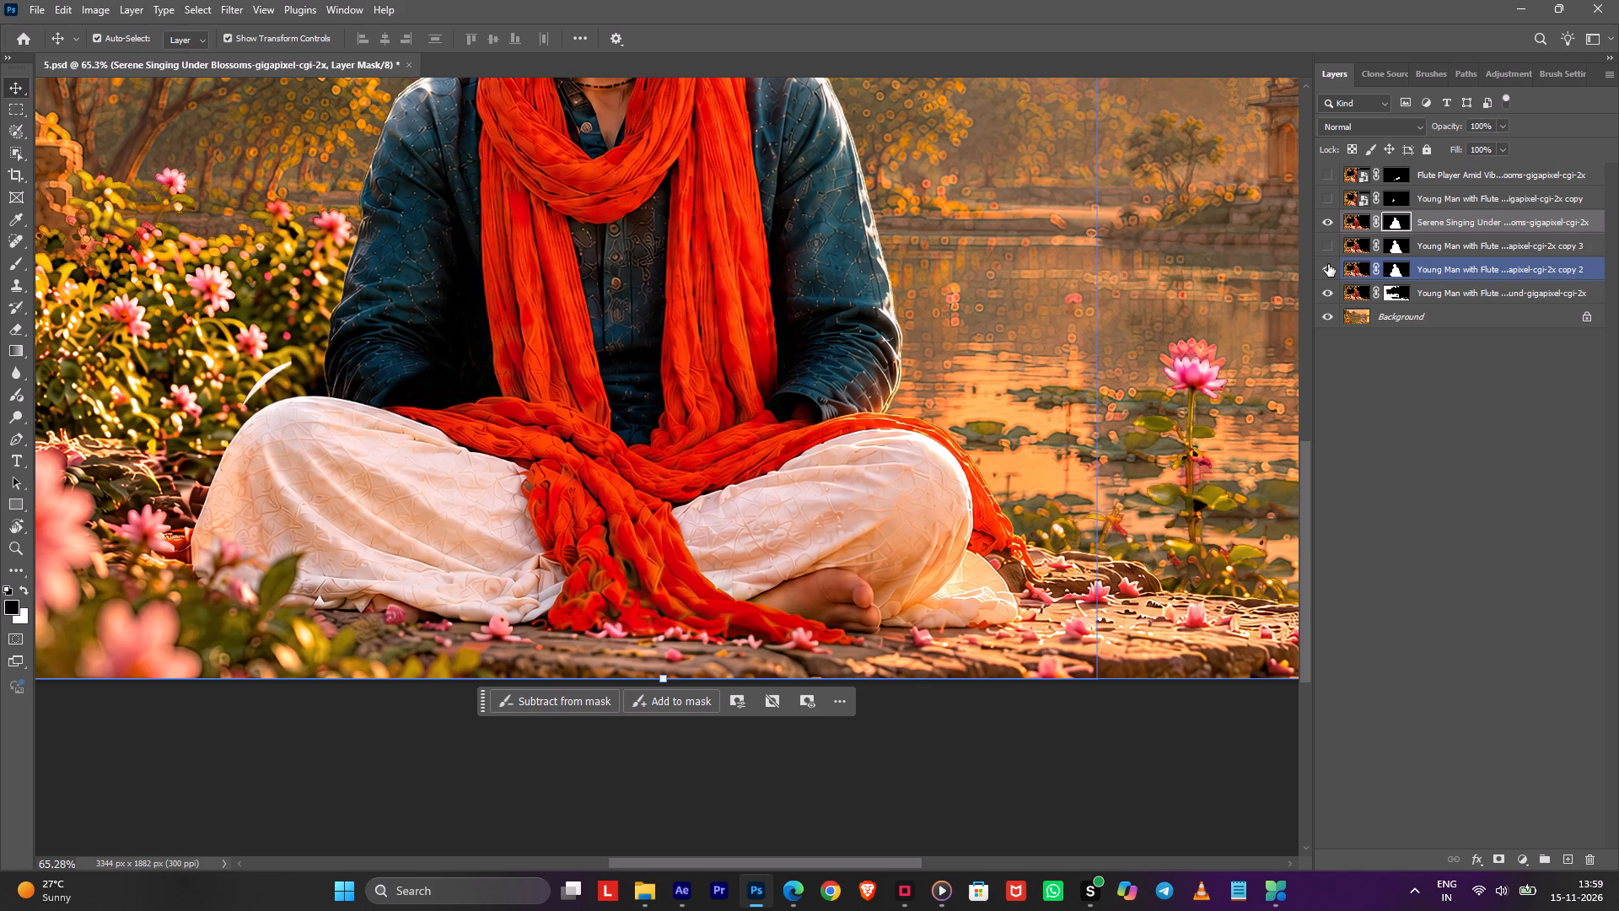
{"action": "left_click", "coordinate": [1328, 264]}
{"action": "left_click", "coordinate": [1328, 264]}
{"action": "scroll", "coordinate": [1046, 358], "scroll_direction": "down", "scroll_amount": 5, "text": "alt"}
{"action": "key", "text": "space"}
{"action": "key", "text": "space"}
{"action": "key", "text": "space"}
{"action": "key", "text": "space"}
{"action": "key", "text": "space"}
{"action": "key", "text": "space"}
{"action": "key", "text": "space"}
{"action": "key", "text": "space"}
{"action": "key", "text": "space"}
{"action": "key", "text": "space"}
{"action": "key", "text": "space"}
{"action": "key", "text": "space"}
{"action": "key", "text": "space"}
{"action": "key", "text": "space"}
{"action": "key", "text": "space"}
{"action": "key", "text": "space"}
{"action": "left_click_drag", "start_coordinate": [879, 286], "coordinate": [886, 454]}
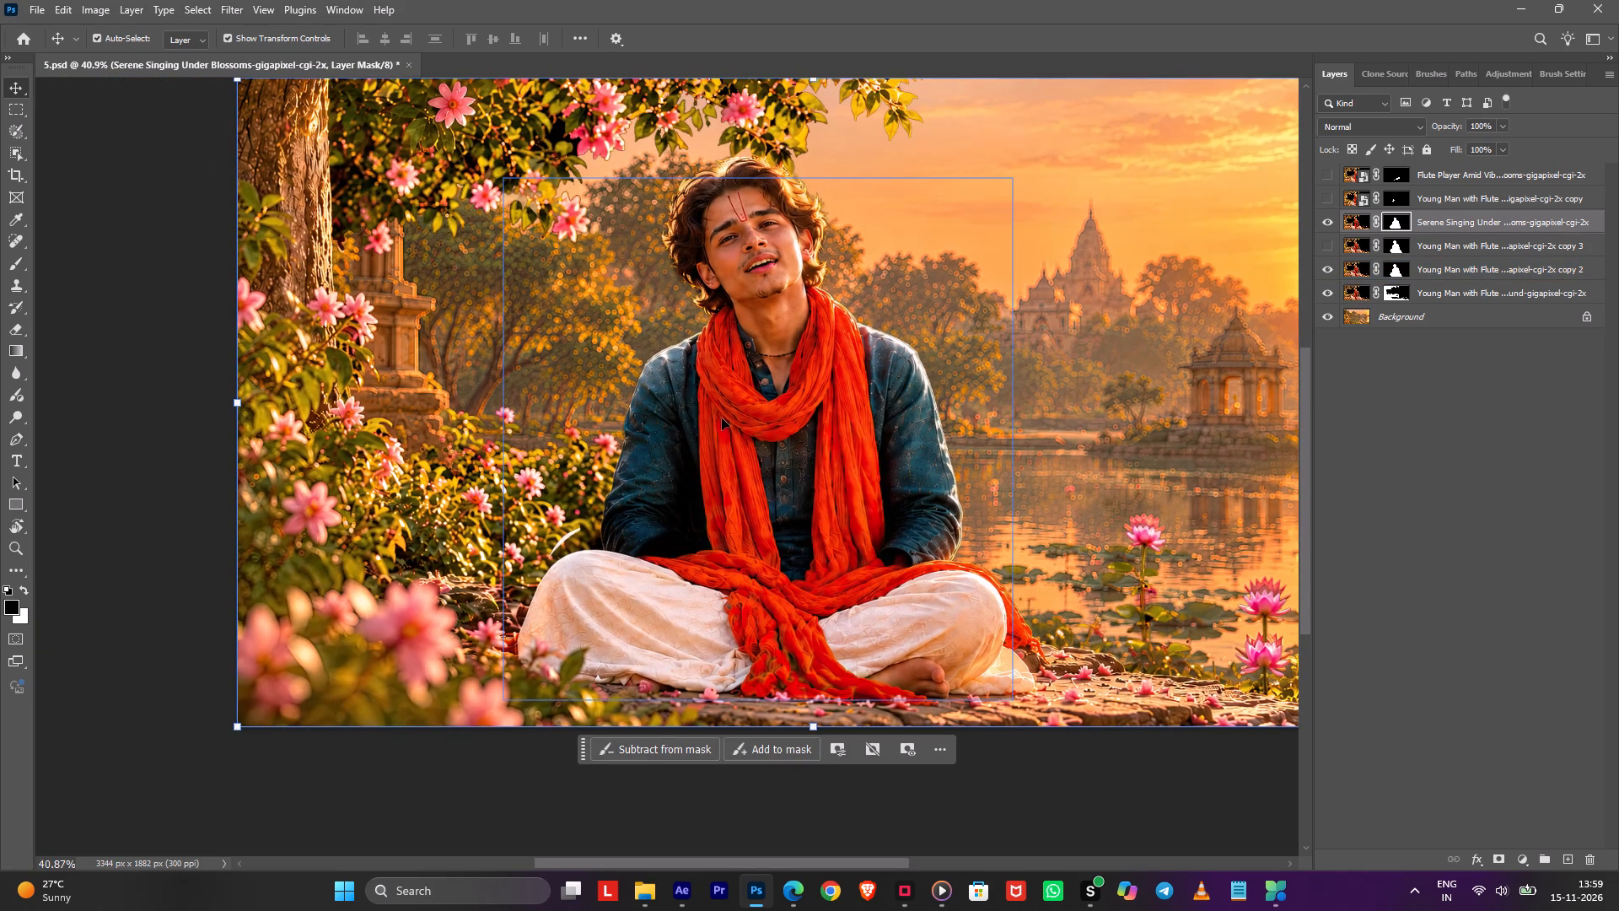
Trim the copy 2 mask around the shoulders, outer sleeve and knee beside the water with a black brush of about 153 px.
{"action": "key", "text": "b"}
{"action": "left_click", "coordinate": [1390, 269]}
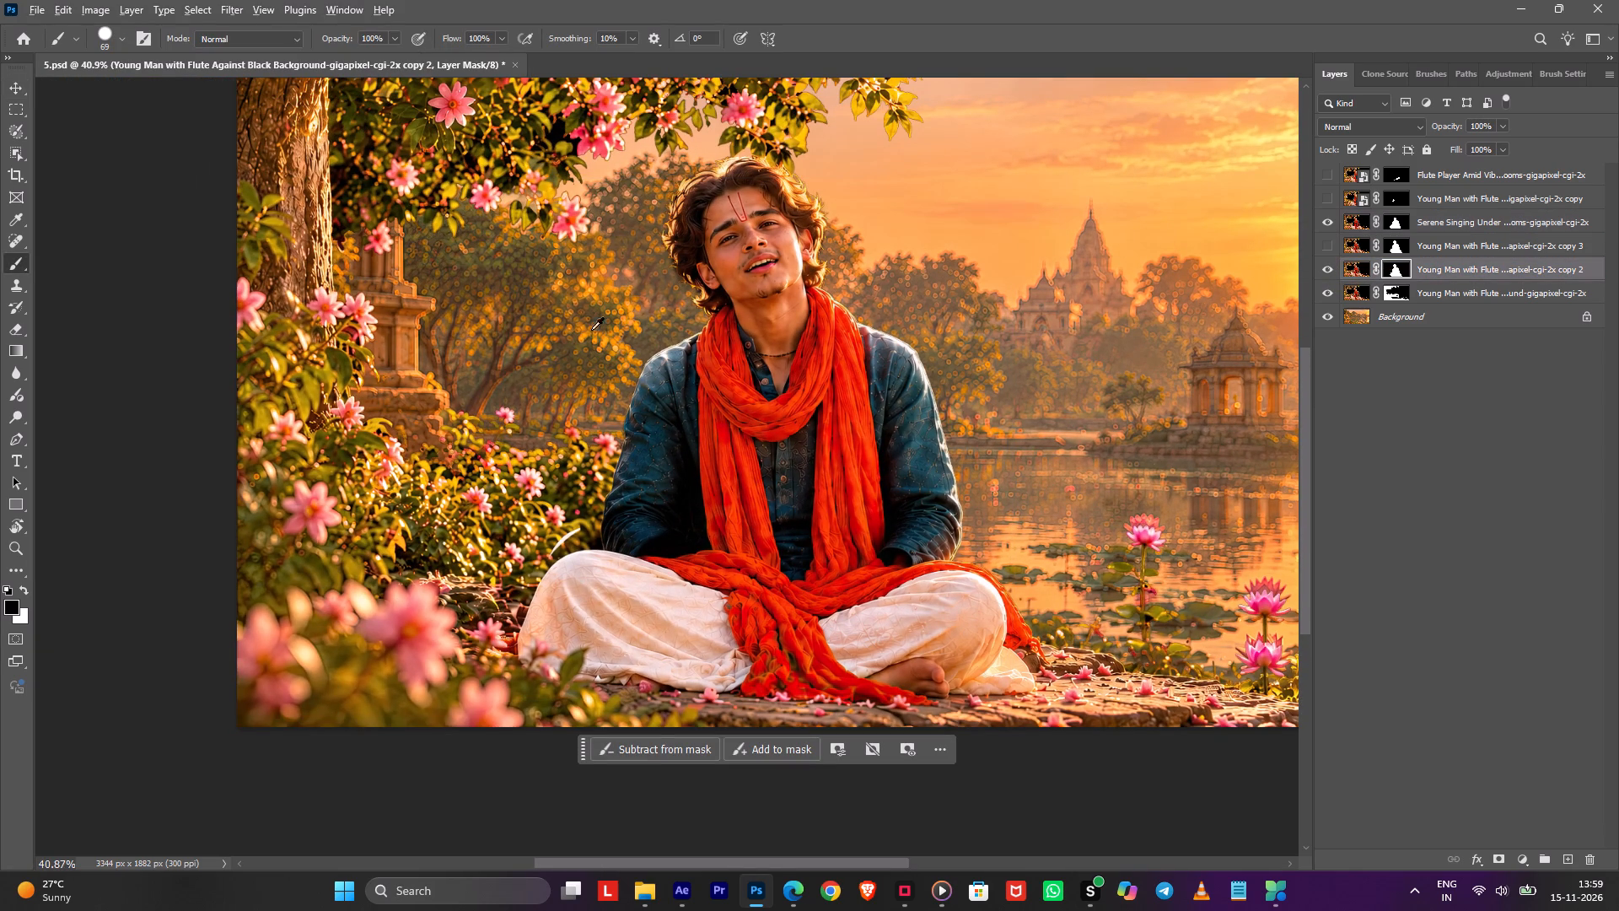
{"action": "right_click_drag", "start_coordinate": [602, 353], "coordinate": [625, 361], "text": "alt"}
{"action": "left_click_drag", "start_coordinate": [648, 361], "coordinate": [941, 338]}
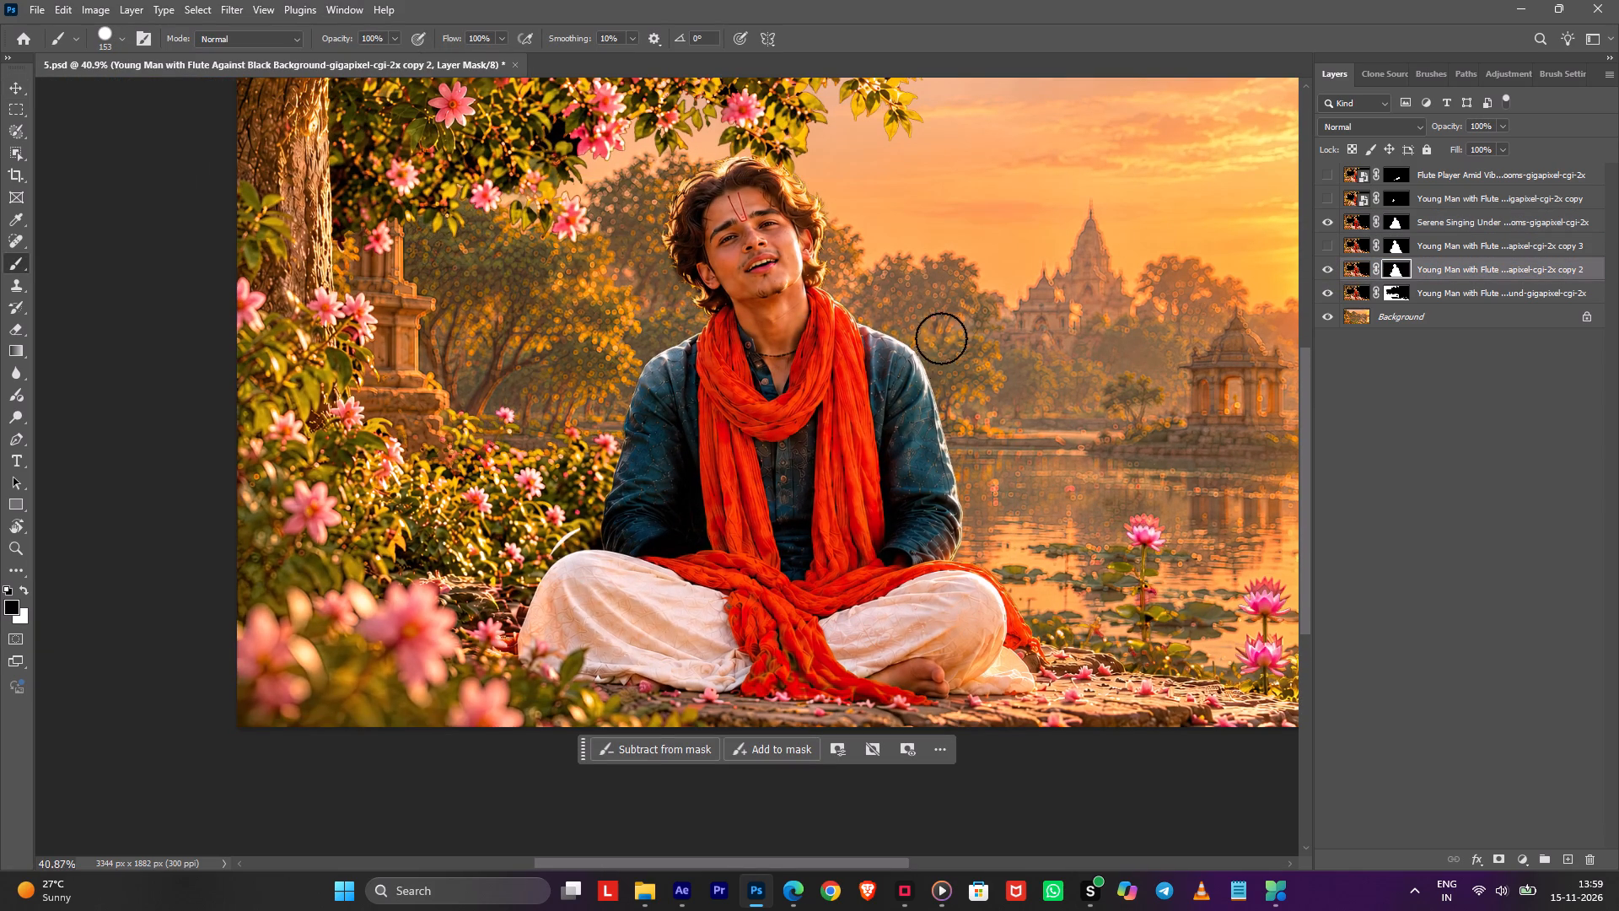
{"action": "left_click_drag", "start_coordinate": [941, 338], "coordinate": [954, 537]}
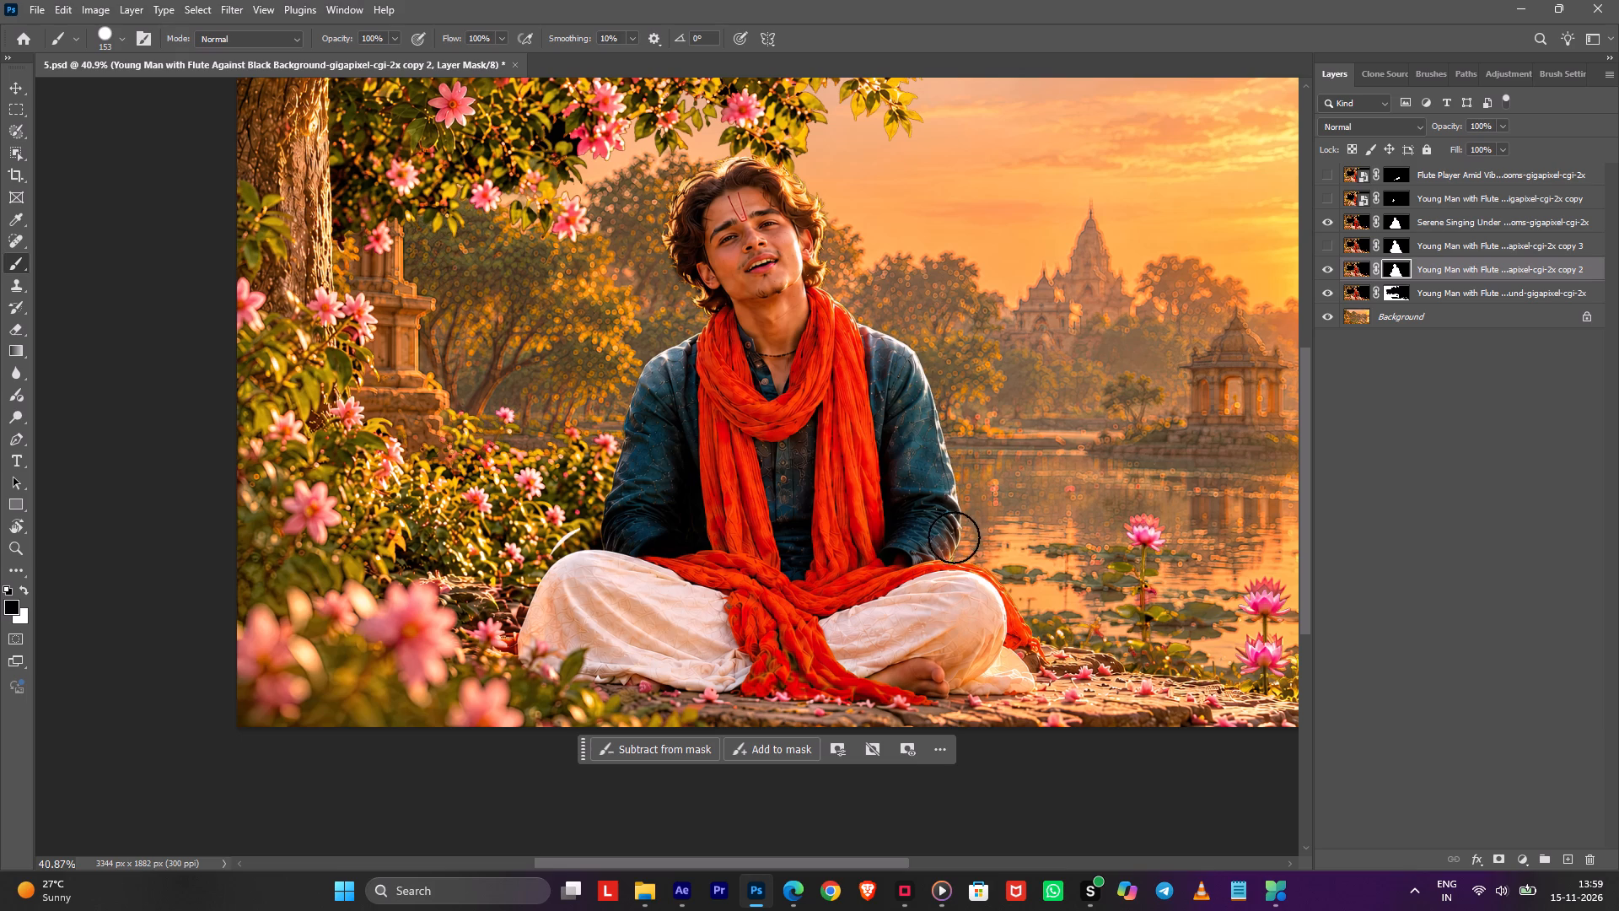
{"action": "left_click_drag", "start_coordinate": [954, 537], "coordinate": [1028, 649]}
Restore the scarf end beside the knee on the Serene Singing mask with a white brush of about 100 px.
{"action": "scroll", "coordinate": [983, 554], "scroll_direction": "up", "scroll_amount": 3, "text": "alt"}
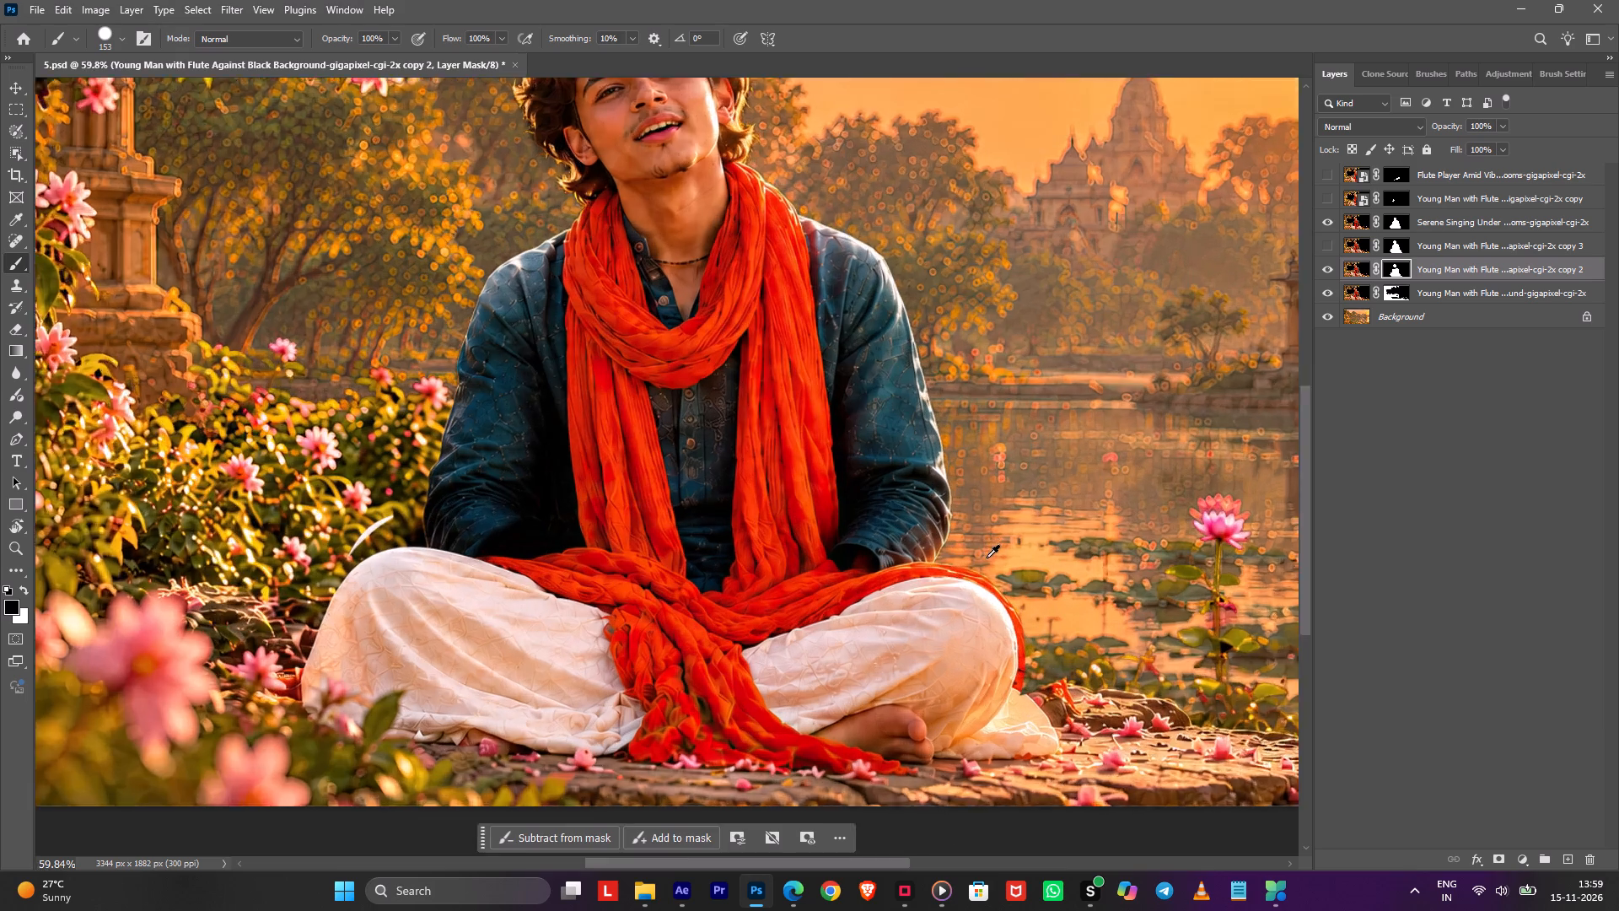
{"action": "scroll", "coordinate": [987, 558], "scroll_direction": "up", "scroll_amount": 5, "text": "alt"}
{"action": "left_click", "coordinate": [1398, 228]}
{"action": "key", "text": "x"}
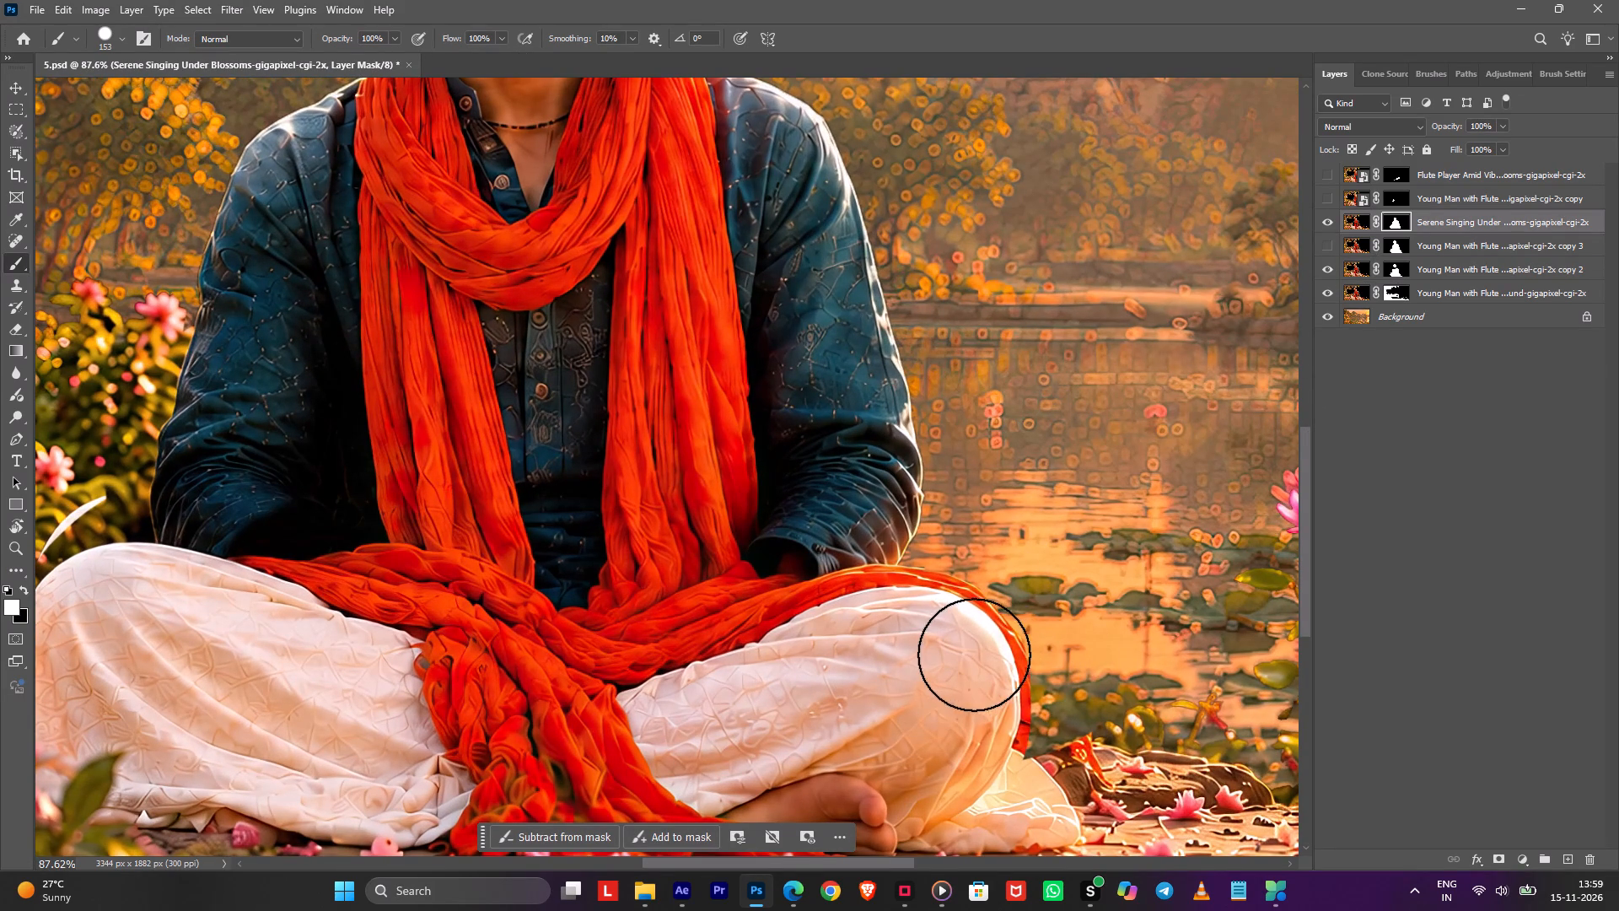
{"action": "left_click_drag", "start_coordinate": [957, 655], "coordinate": [1043, 768]}
{"action": "key", "text": "ctrl+z"}
{"action": "scroll", "coordinate": [1045, 750], "scroll_direction": "up", "scroll_amount": 5, "text": "alt"}
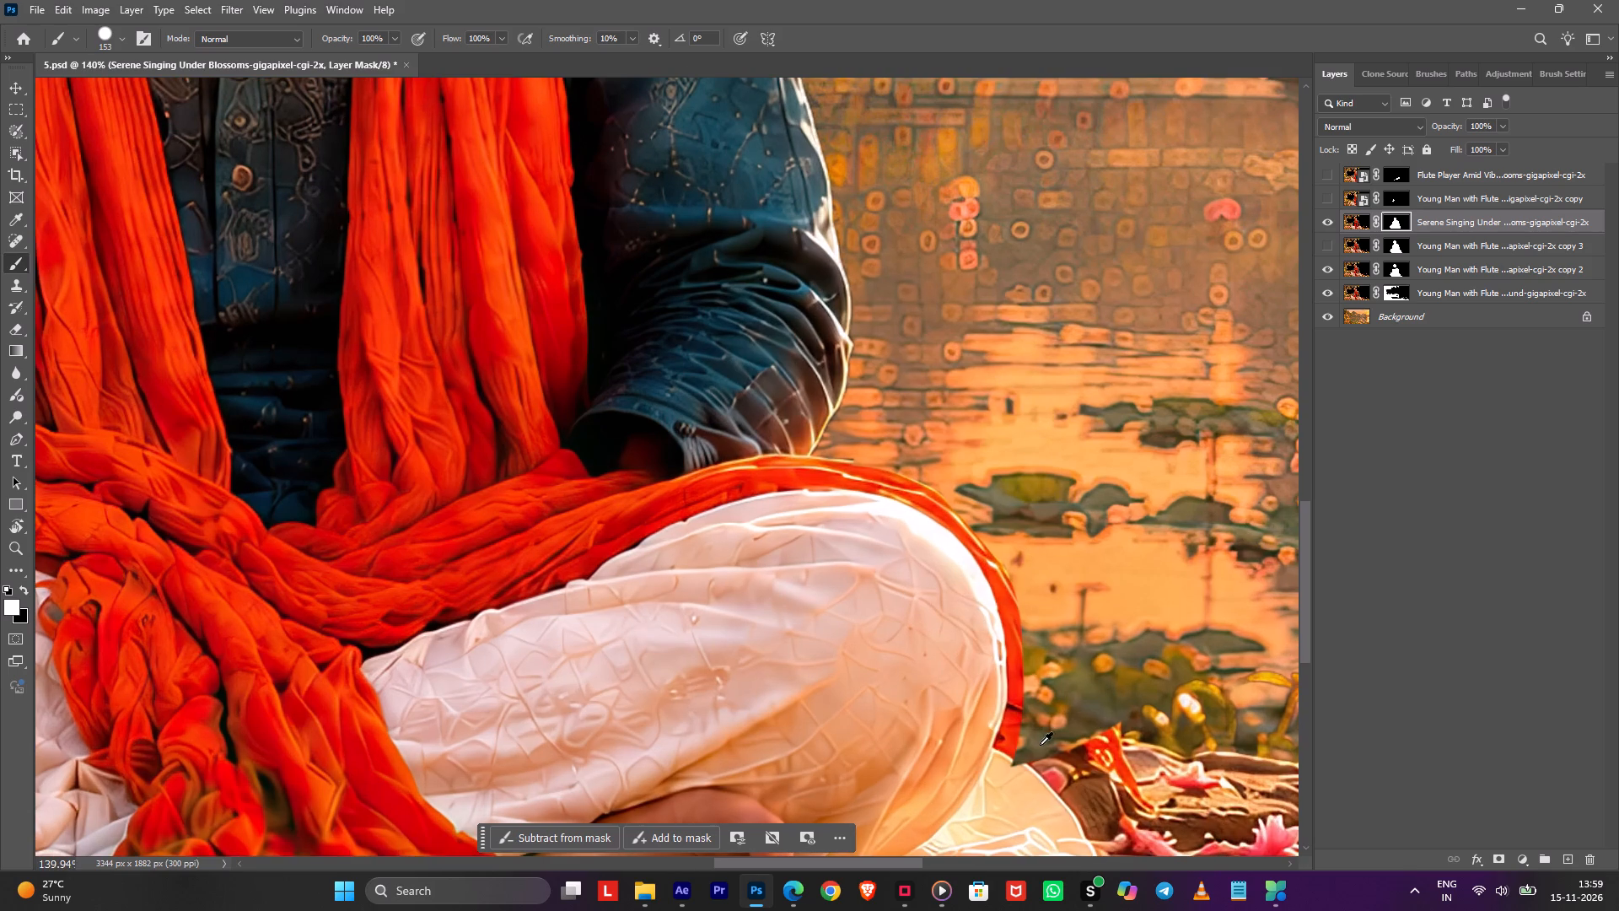
{"action": "right_click_drag", "start_coordinate": [1047, 761], "coordinate": [1013, 752], "text": "alt"}
{"action": "left_click_drag", "start_coordinate": [1059, 759], "coordinate": [986, 659]}
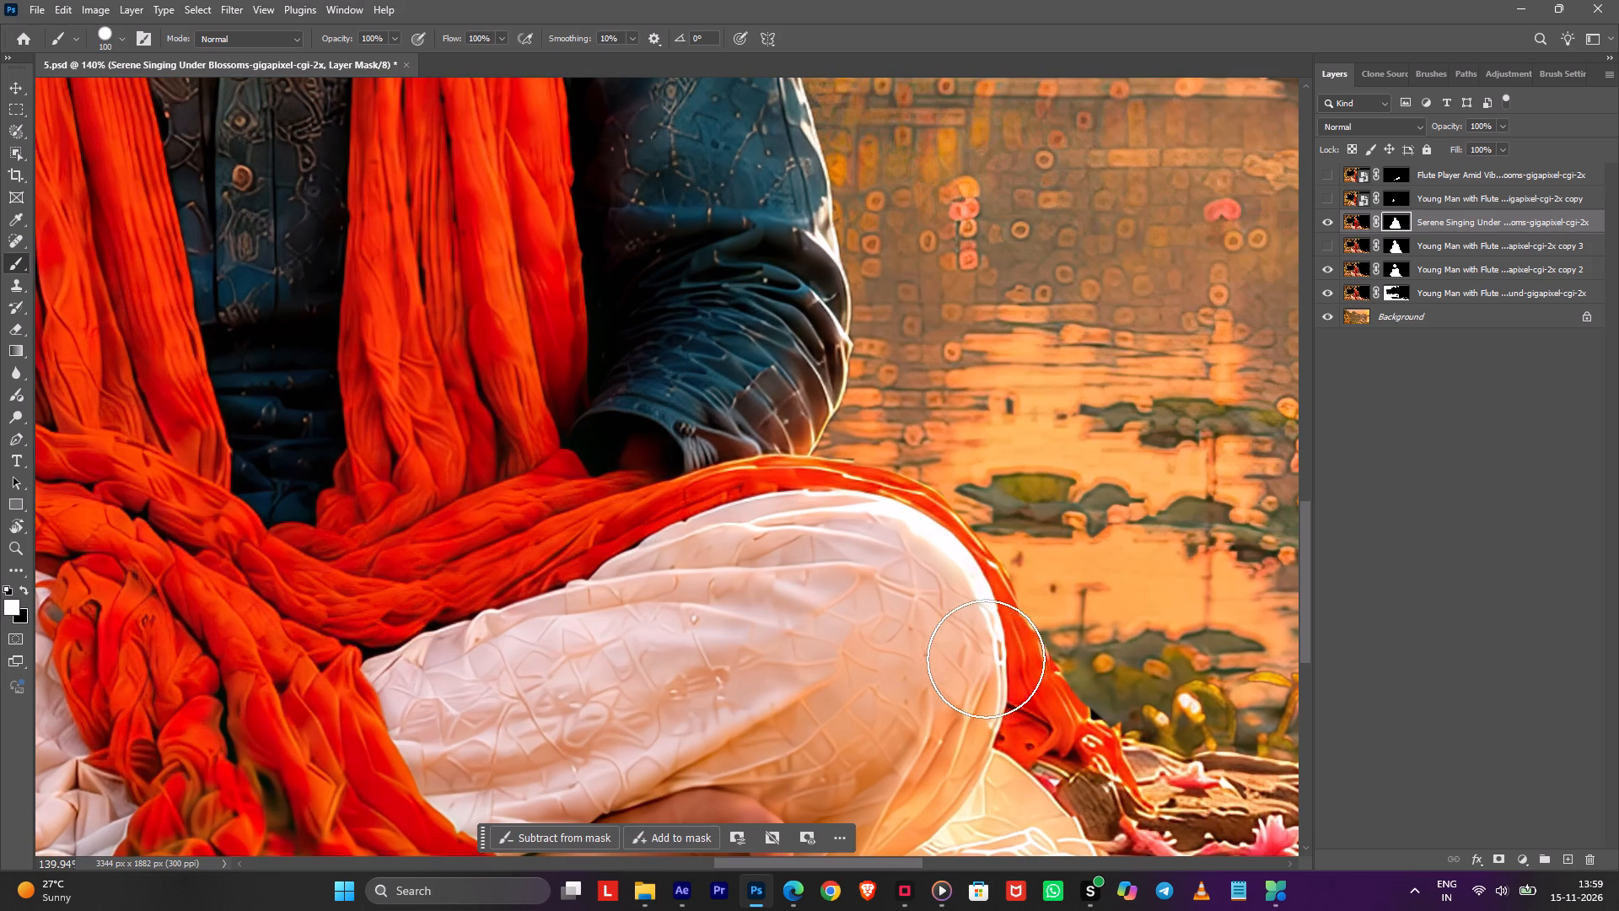
{"action": "left_click_drag", "start_coordinate": [986, 659], "coordinate": [923, 588]}
{"action": "left_click_drag", "start_coordinate": [947, 690], "coordinate": [1085, 809]}
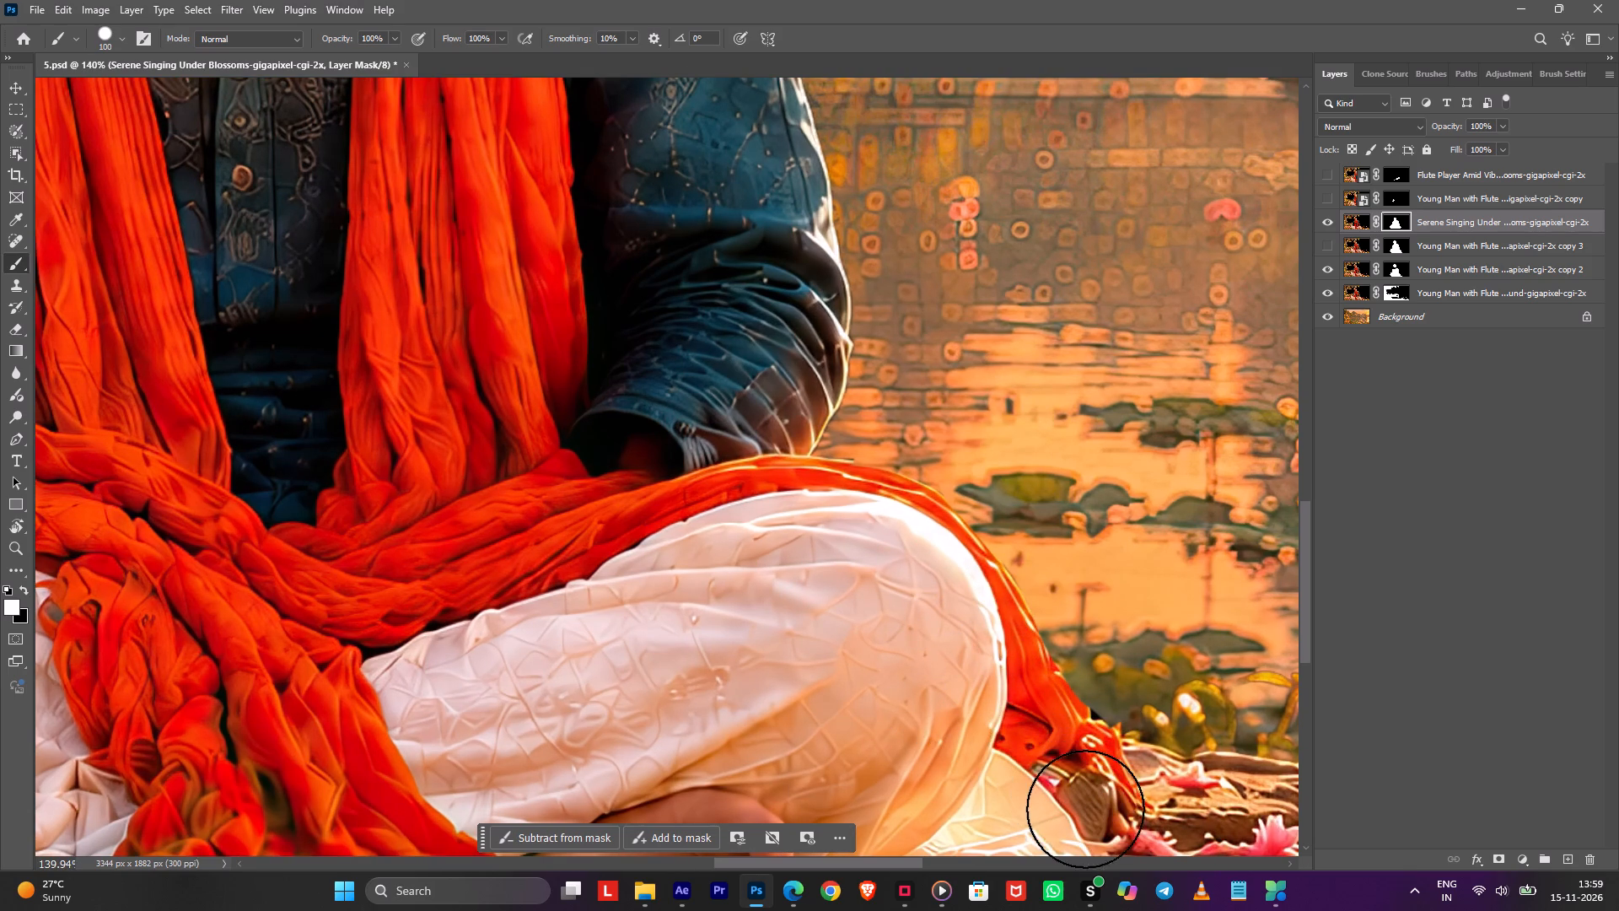
{"action": "left_click_drag", "start_coordinate": [1085, 809], "coordinate": [1062, 757]}
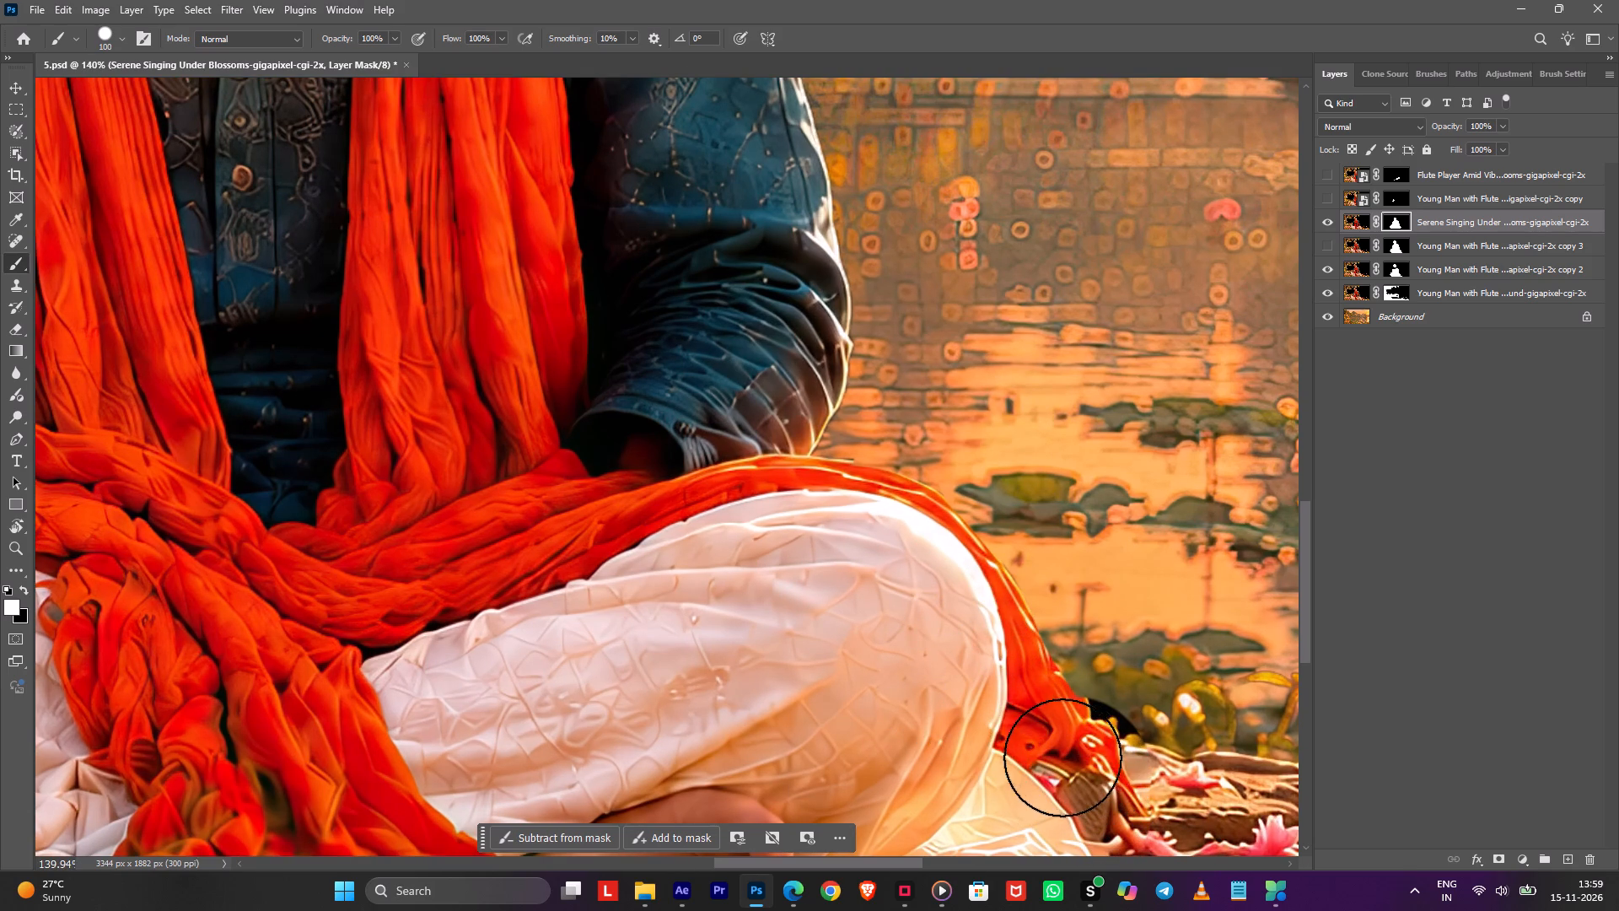
{"action": "left_click_drag", "start_coordinate": [1062, 757], "coordinate": [899, 575]}
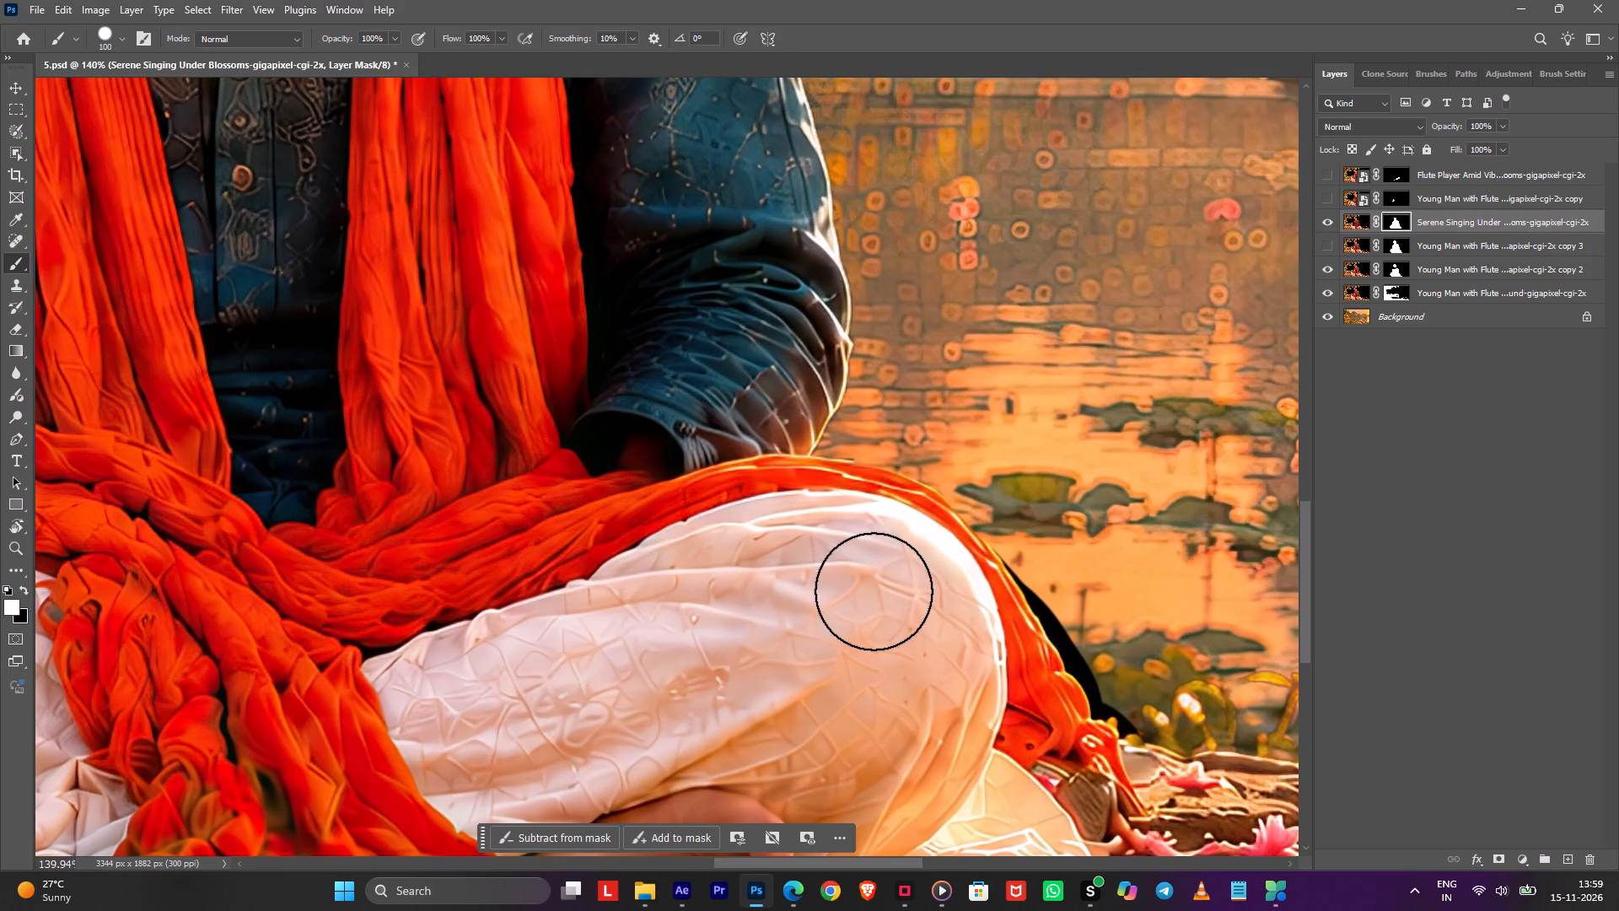
Select the black fringe outside the scarf with the Magic Wand and mask it out on the Serene Singing mask in black.
{"action": "key", "text": "shift+w"}
{"action": "key", "text": "shift+w"}
{"action": "key", "text": "shift+w"}
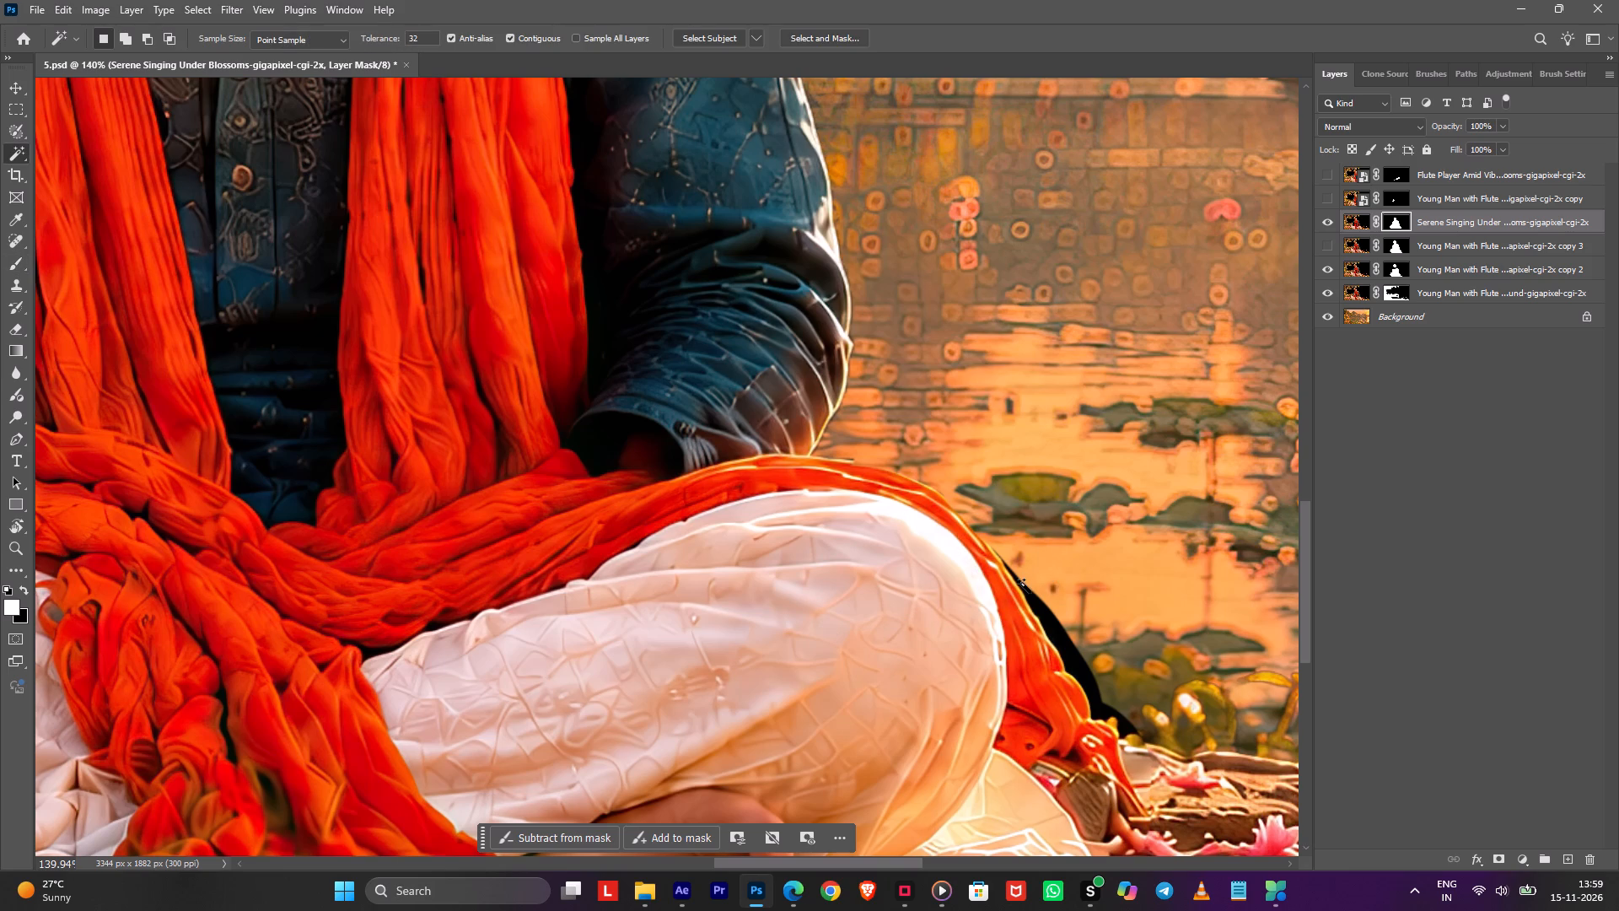
{"action": "left_click", "coordinate": [1023, 584]}
{"action": "type", "text": "bx"}
{"action": "left_click_drag", "start_coordinate": [1021, 584], "coordinate": [1240, 639]}
{"action": "left_click", "coordinate": [1256, 828]}
{"action": "scroll", "coordinate": [1034, 655], "scroll_direction": "down", "scroll_amount": 2, "text": "alt"}
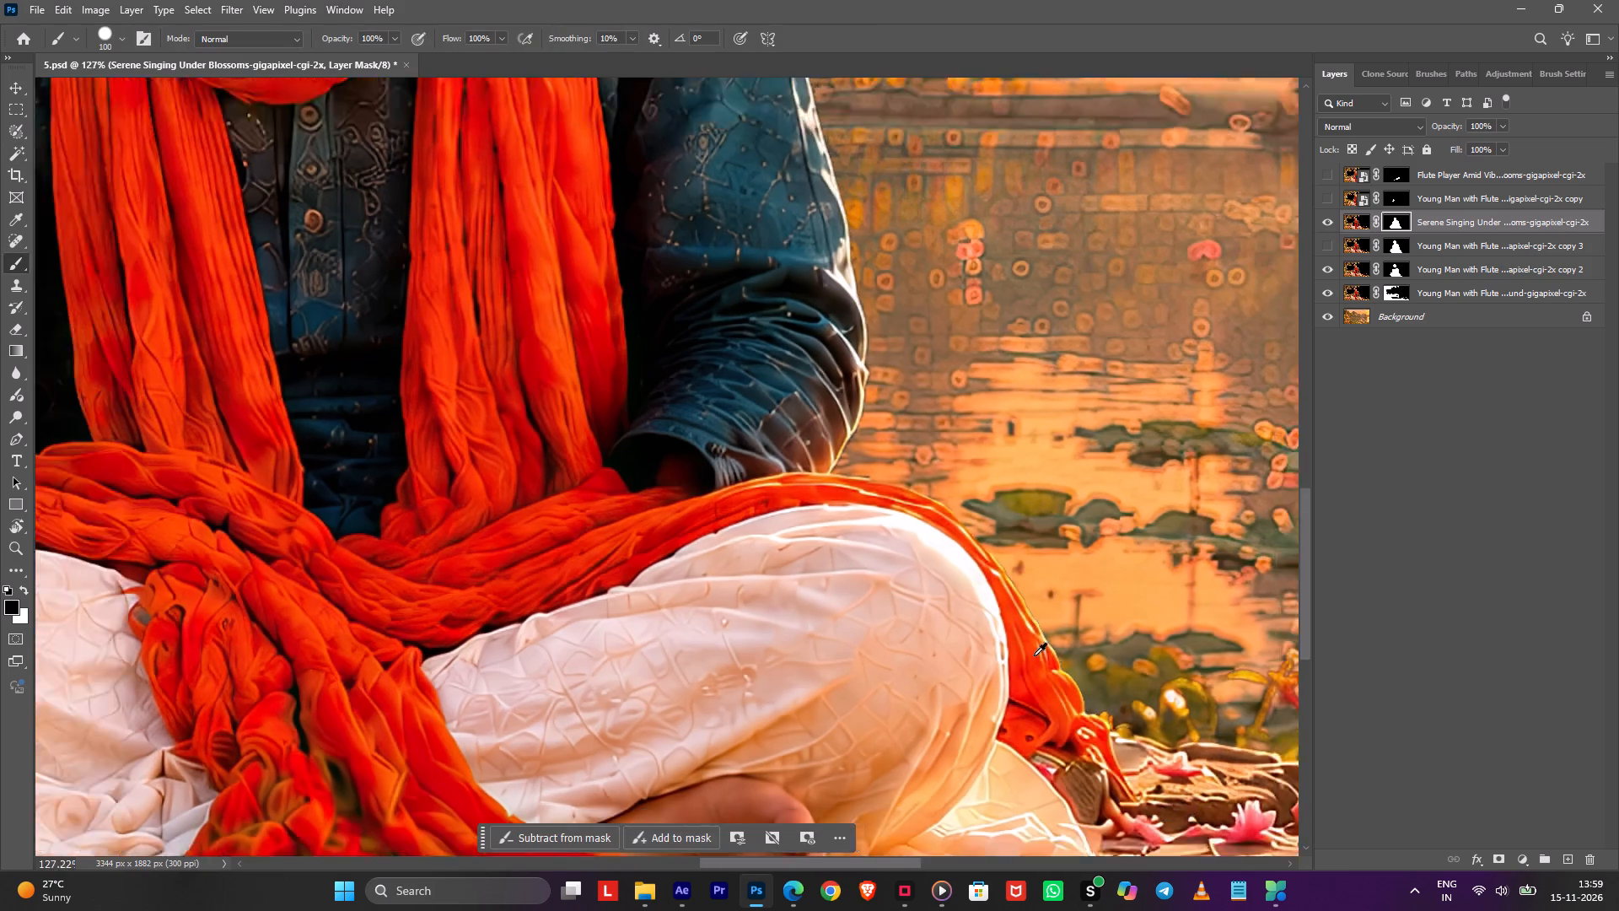
Show the raised-hand, flute and copy 3 body layers again with the rest of the composition.
{"action": "scroll", "coordinate": [1034, 655], "scroll_direction": "down", "scroll_amount": 10, "text": "alt"}
{"action": "left_click", "coordinate": [1332, 198]}
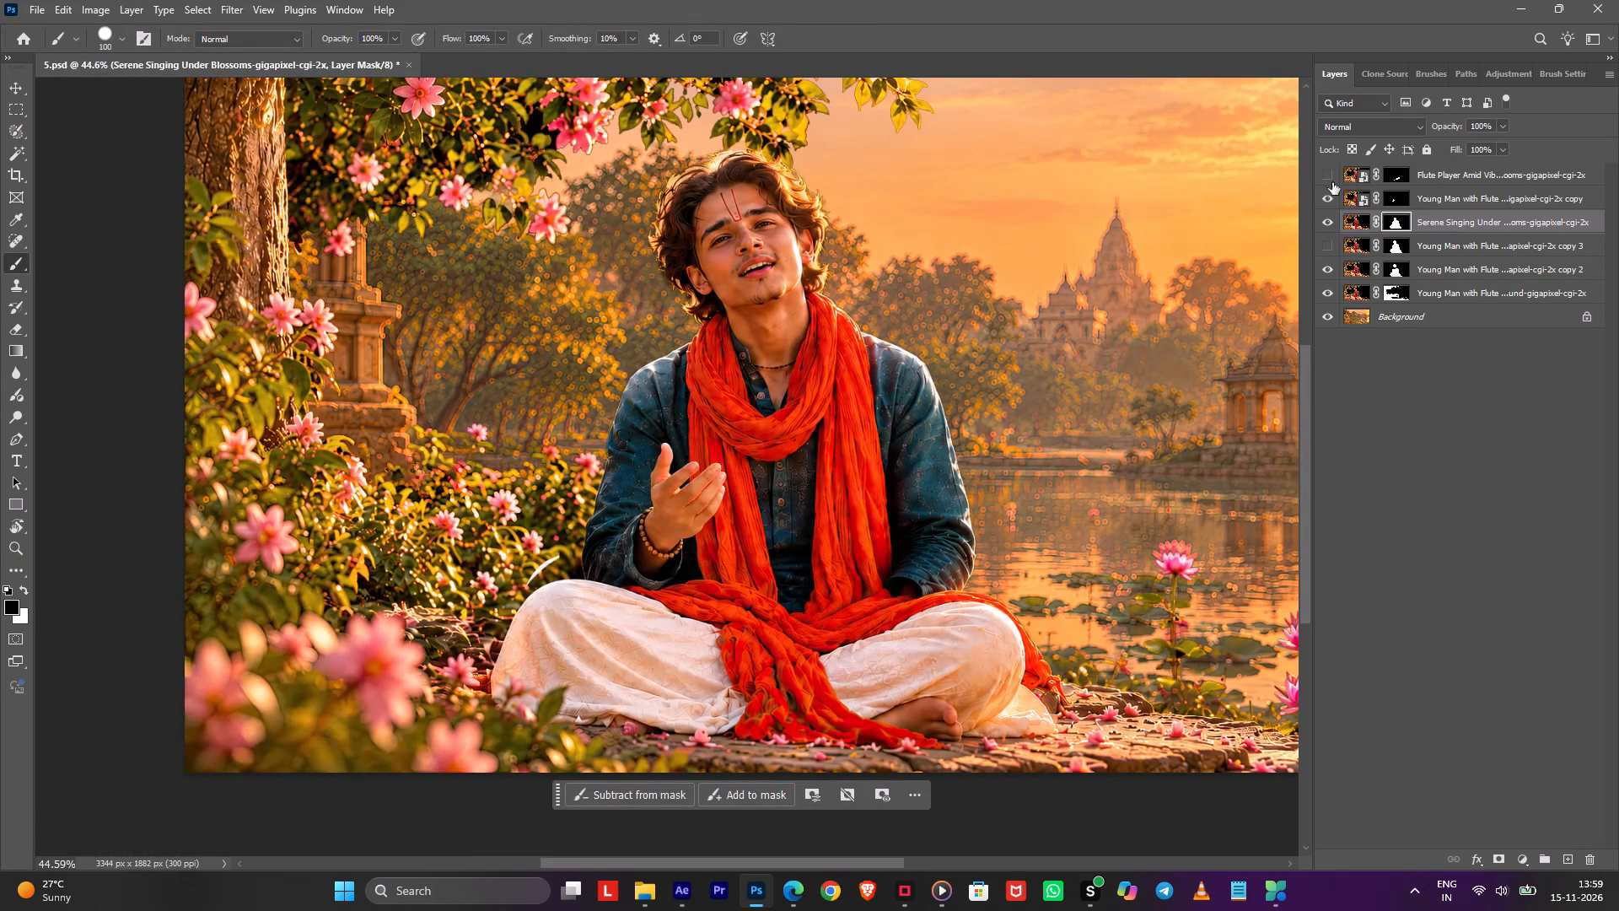
{"action": "left_click", "coordinate": [1332, 170]}
{"action": "left_click", "coordinate": [1326, 245]}
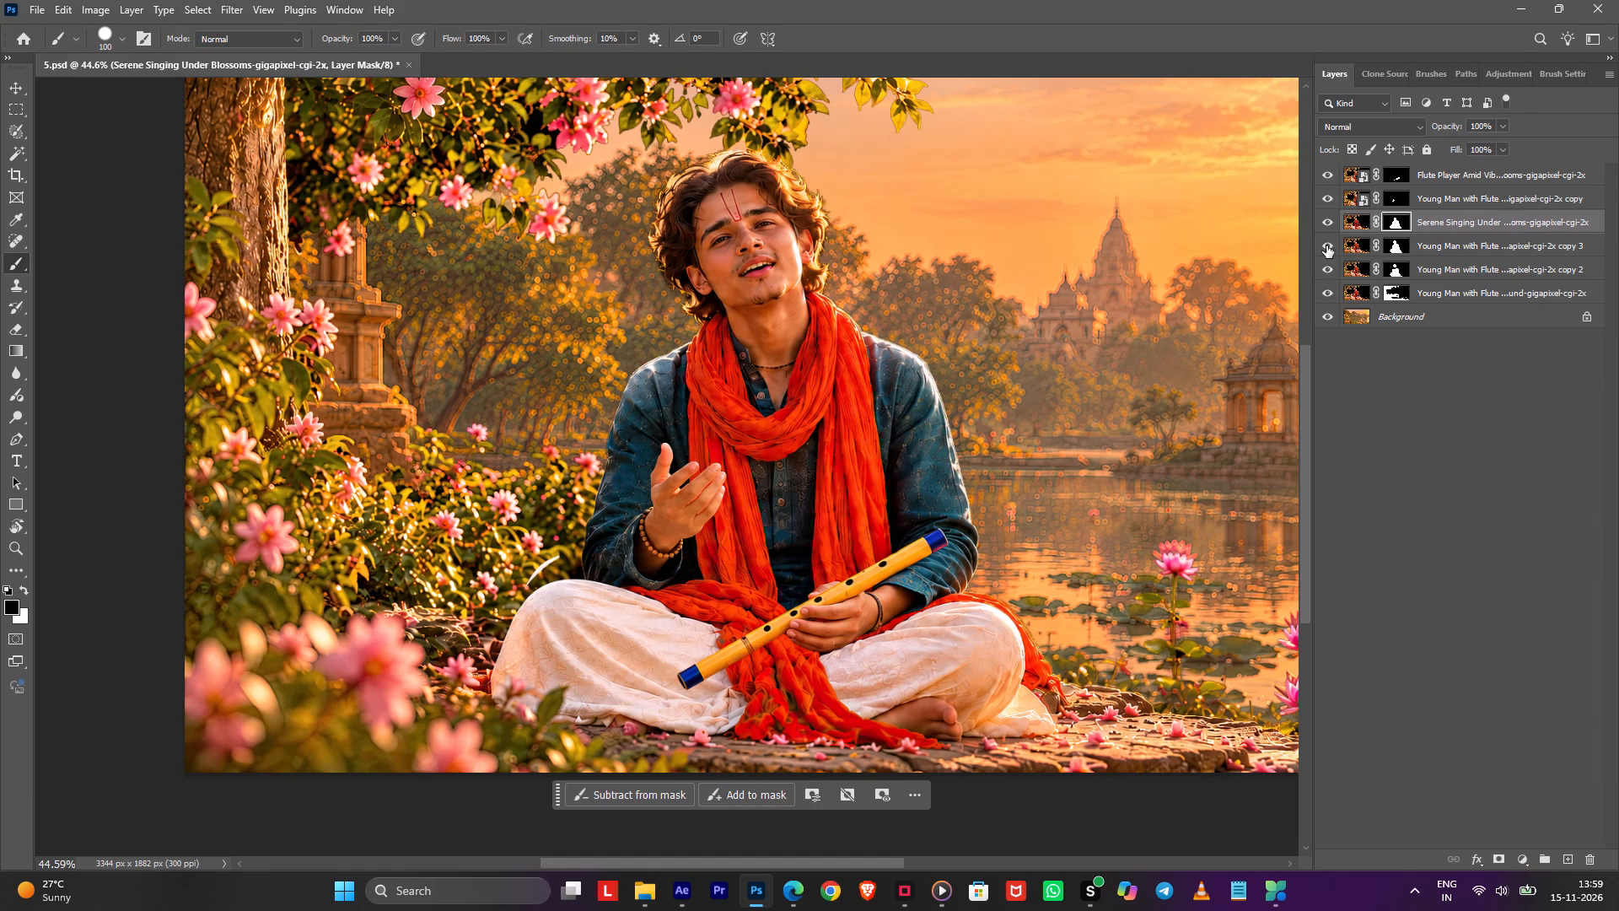
Delete the Young Man with Flute copy 3 layer and save the document.
{"action": "left_click", "coordinate": [1326, 245]}
{"action": "left_click", "coordinate": [1438, 248]}
{"action": "key", "text": "Delete"}
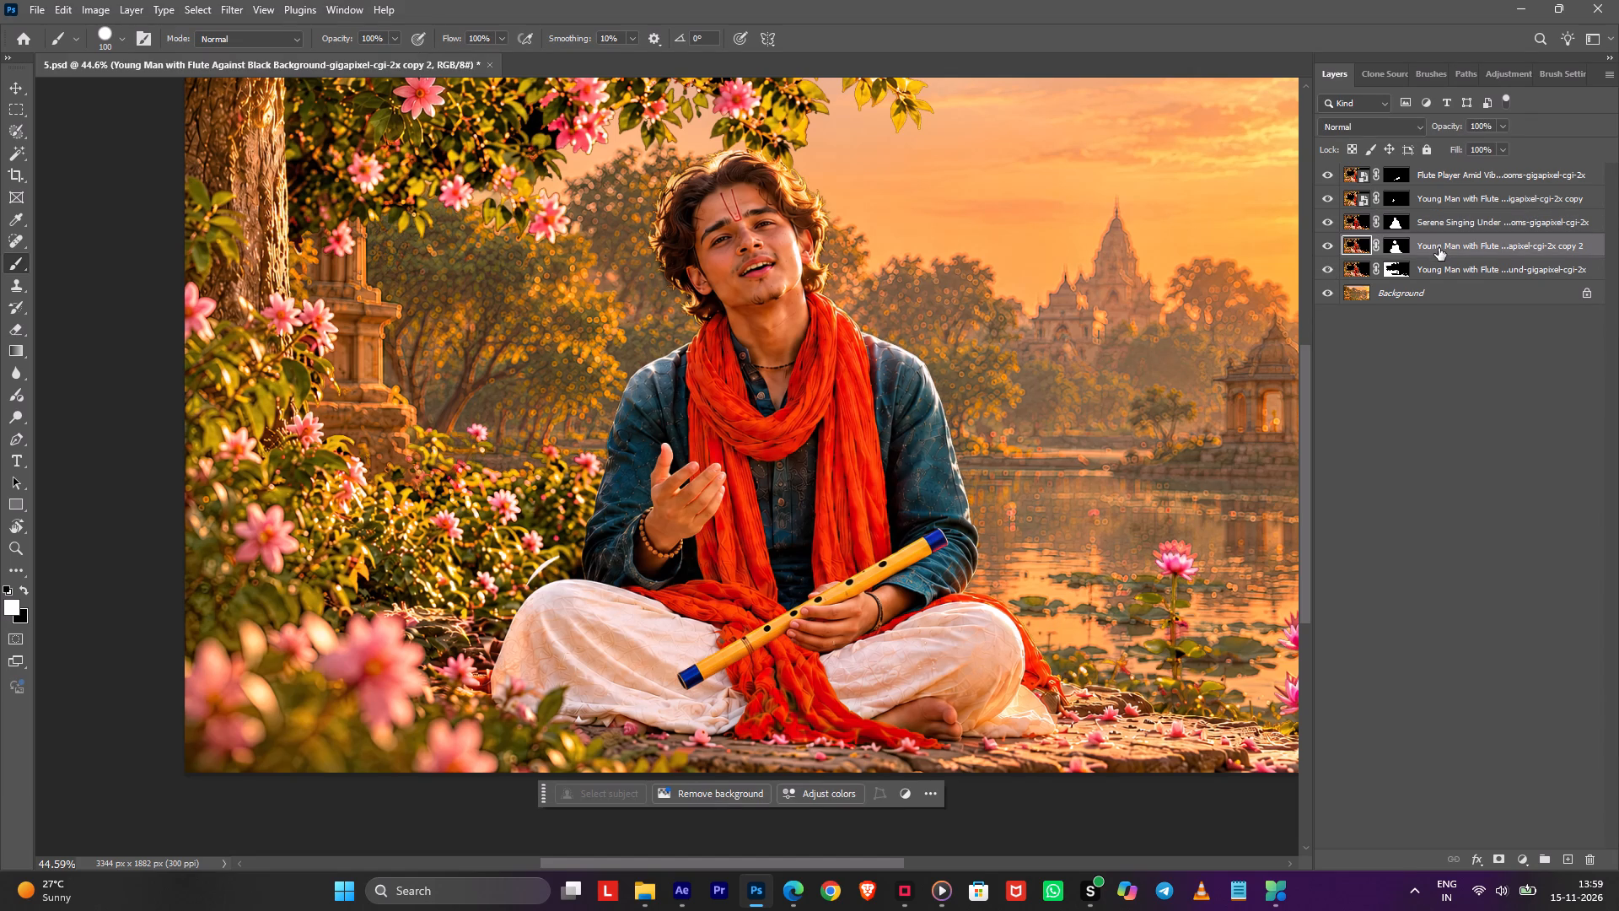
{"action": "key", "text": "ctrl+s"}
Hide the Flute Player, Young Man copy, Serene Singing and copy 2 layers, keeping only the scenery cutout and Background shown.
{"action": "triple_click", "coordinate": [1327, 249]}
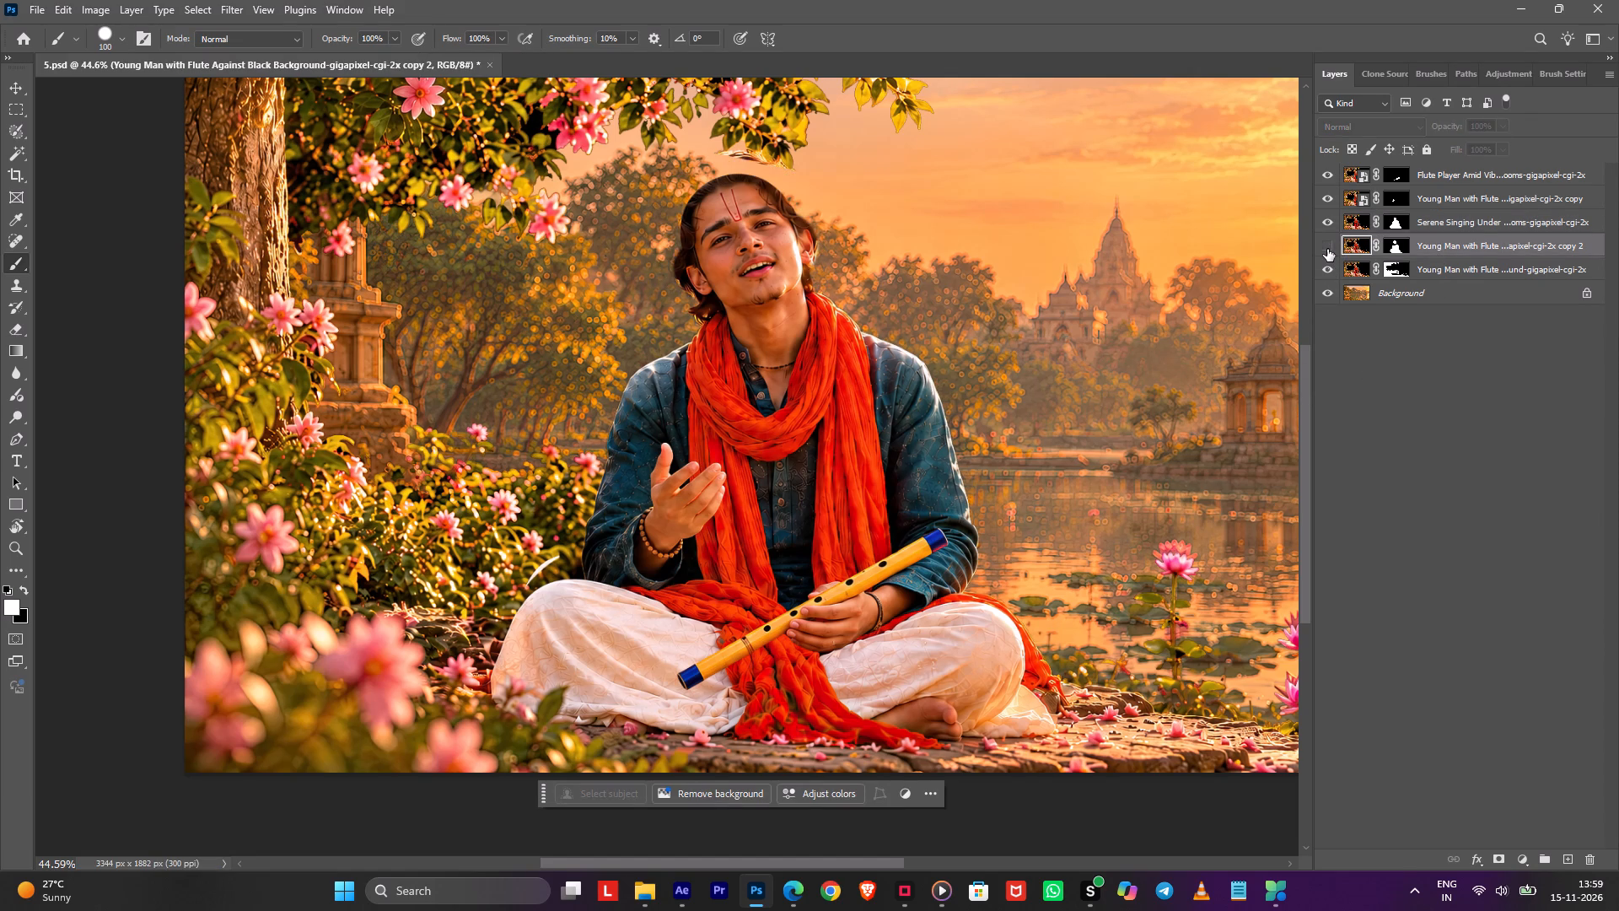
{"action": "left_click_drag", "start_coordinate": [1331, 224], "coordinate": [1326, 118]}
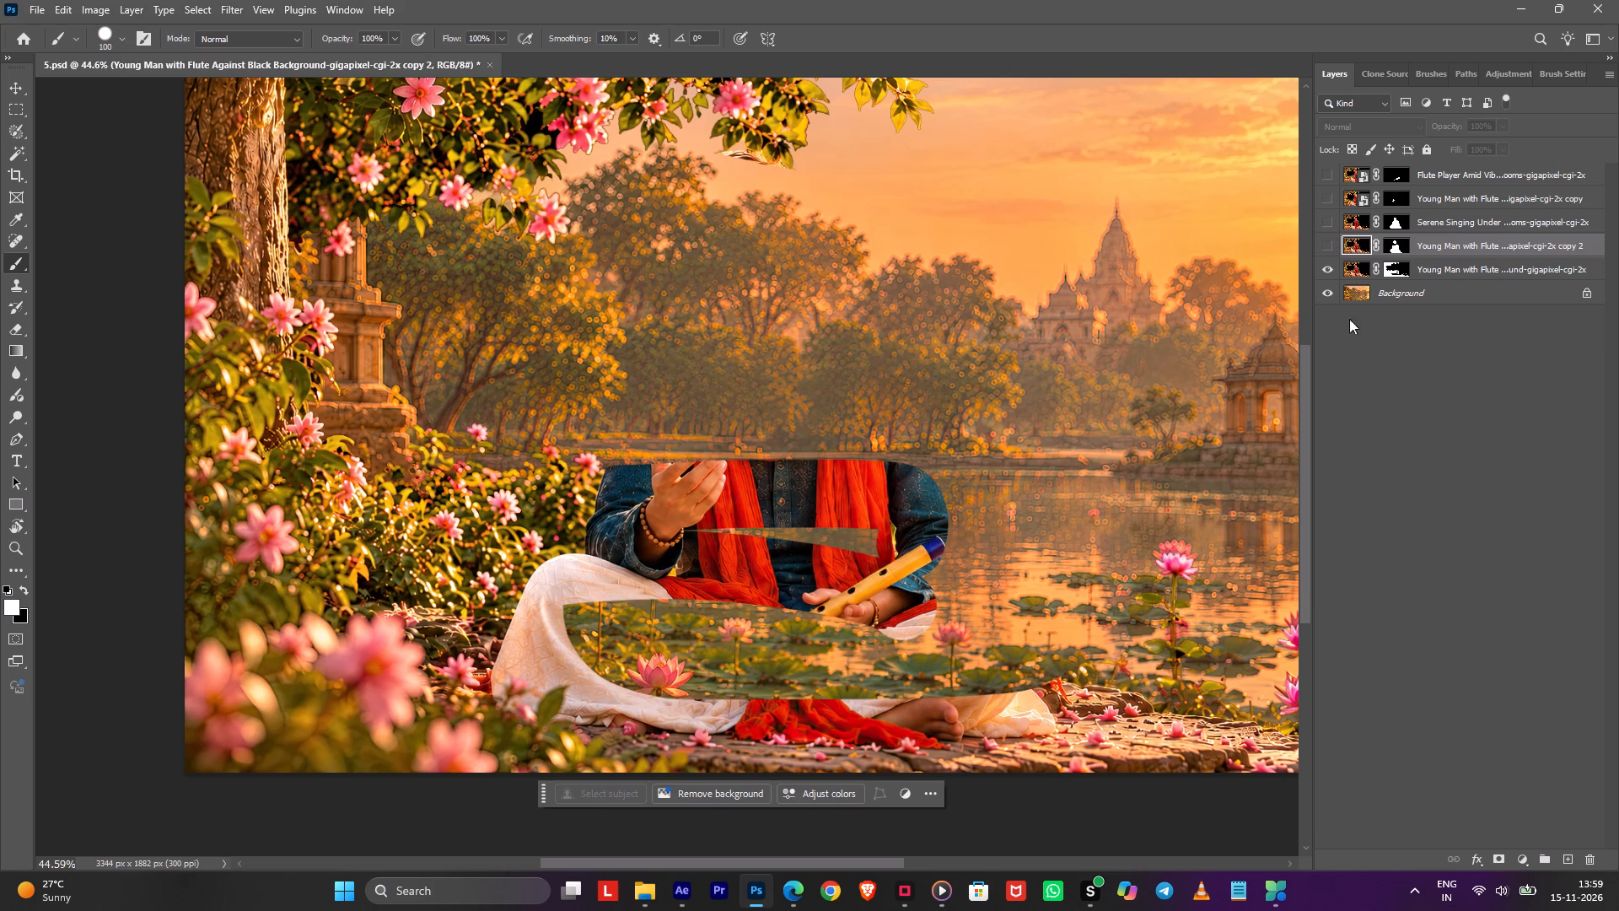
{"action": "left_click", "coordinate": [1331, 268]}
{"action": "left_click", "coordinate": [1331, 268]}
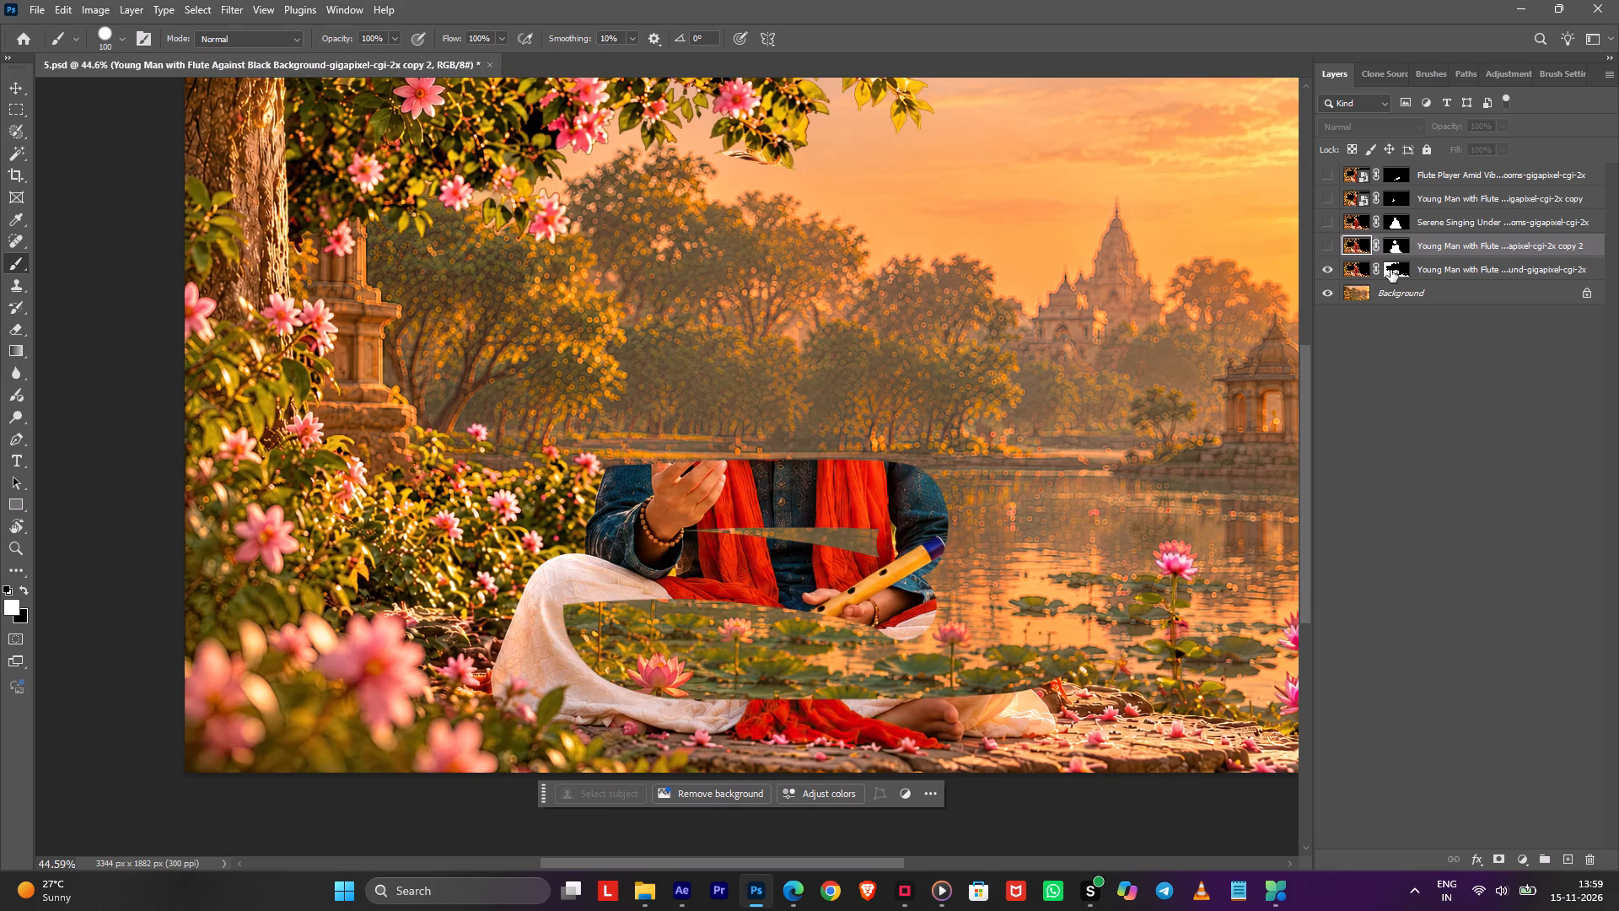
Mask out the loose hair strands below the hanging leaves on the scenery layer mask with a black brush of 15 px.
{"action": "left_click", "coordinate": [1394, 267]}
{"action": "scroll", "coordinate": [720, 138], "scroll_direction": "up", "scroll_amount": 6, "text": "alt"}
{"action": "key", "text": "space"}
{"action": "key", "text": "space"}
{"action": "left_click_drag", "start_coordinate": [738, 184], "coordinate": [737, 231]}
{"action": "scroll", "coordinate": [738, 221], "scroll_direction": "up", "scroll_amount": 4, "text": "alt"}
{"action": "right_click_drag", "start_coordinate": [770, 208], "coordinate": [729, 207], "text": "alt"}
{"action": "scroll", "coordinate": [741, 204], "scroll_direction": "up", "scroll_amount": 5, "text": "alt"}
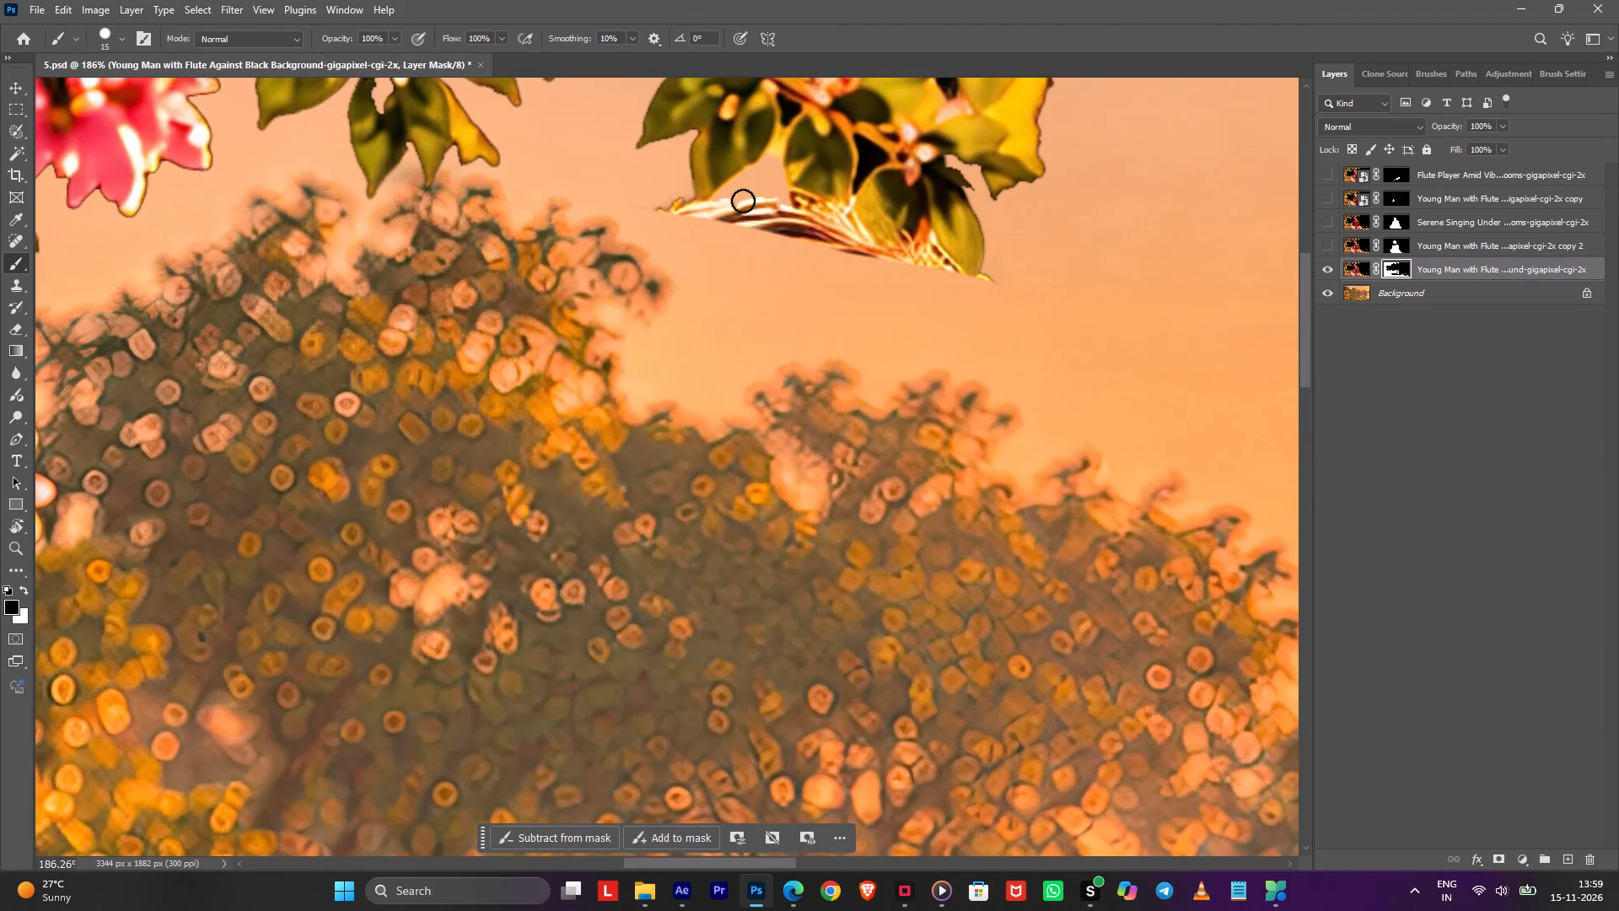
{"action": "left_click_drag", "start_coordinate": [745, 193], "coordinate": [712, 218]}
{"action": "left_click_drag", "start_coordinate": [724, 202], "coordinate": [704, 220]}
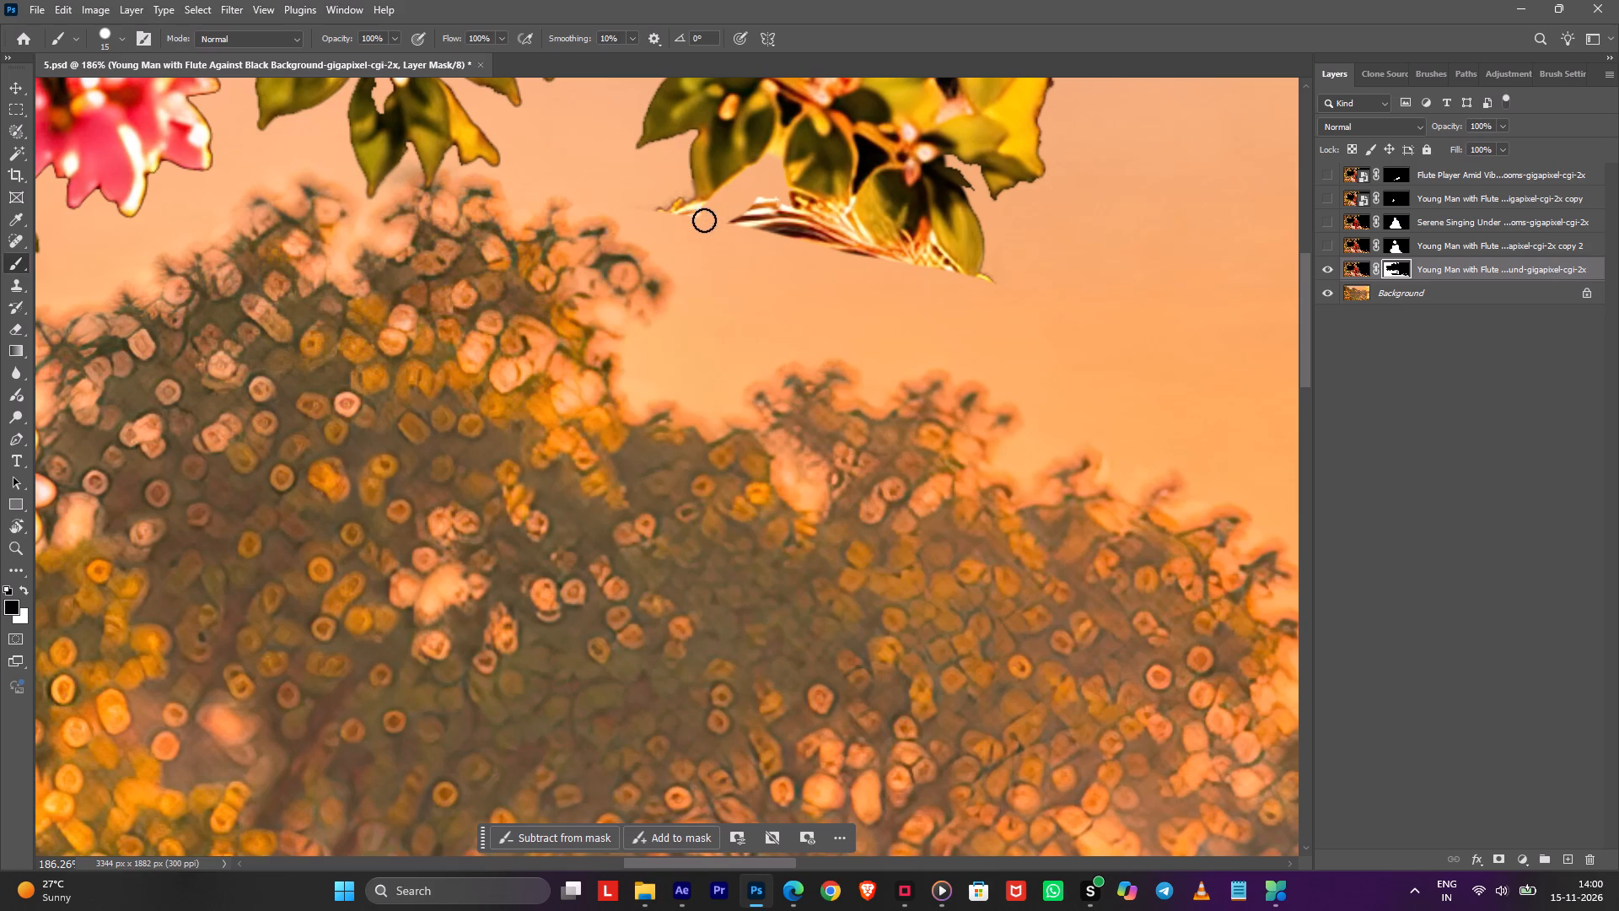
{"action": "left_click_drag", "start_coordinate": [704, 220], "coordinate": [663, 228]}
{"action": "left_click_drag", "start_coordinate": [678, 194], "coordinate": [585, 216]}
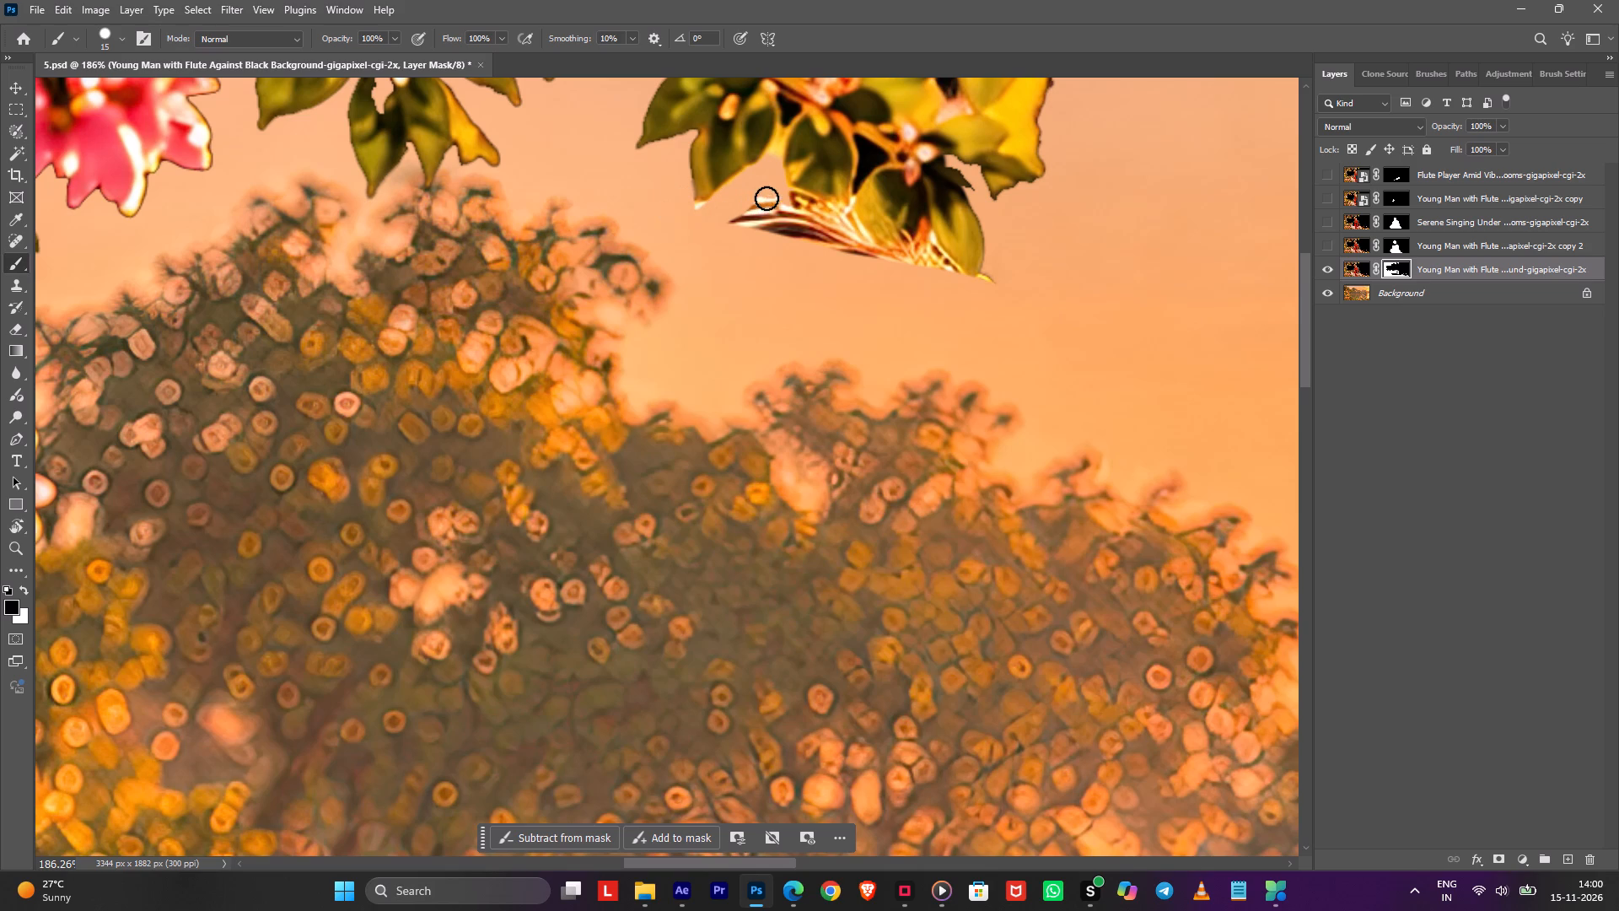
{"action": "left_click_drag", "start_coordinate": [777, 196], "coordinate": [828, 259]}
{"action": "left_click_drag", "start_coordinate": [758, 182], "coordinate": [798, 250]}
{"action": "left_click_drag", "start_coordinate": [798, 250], "coordinate": [734, 237]}
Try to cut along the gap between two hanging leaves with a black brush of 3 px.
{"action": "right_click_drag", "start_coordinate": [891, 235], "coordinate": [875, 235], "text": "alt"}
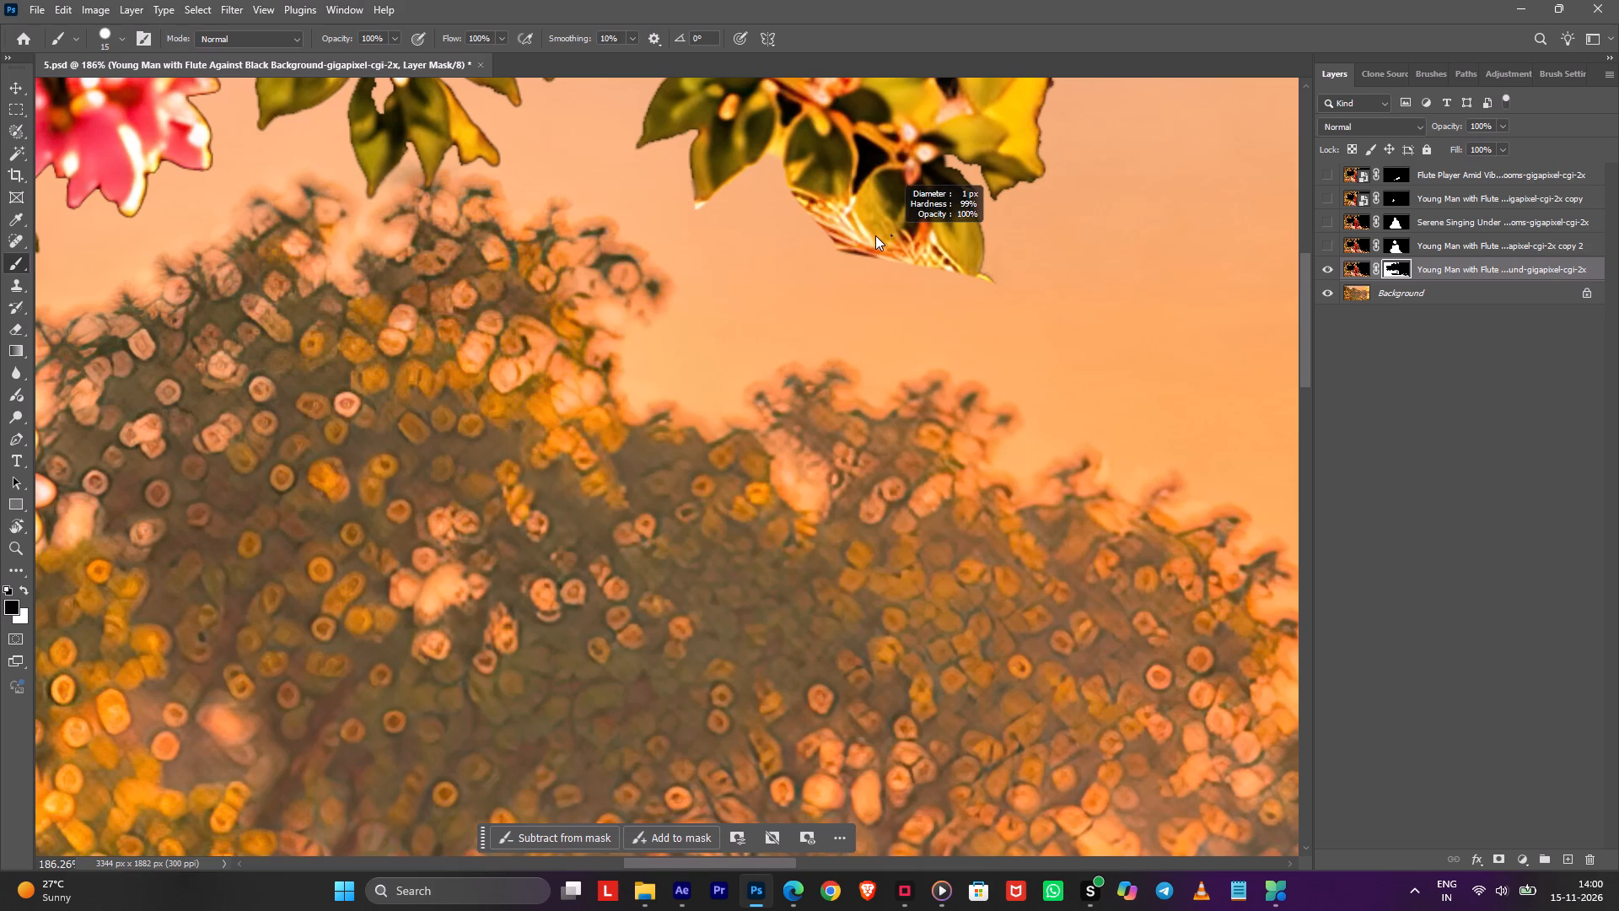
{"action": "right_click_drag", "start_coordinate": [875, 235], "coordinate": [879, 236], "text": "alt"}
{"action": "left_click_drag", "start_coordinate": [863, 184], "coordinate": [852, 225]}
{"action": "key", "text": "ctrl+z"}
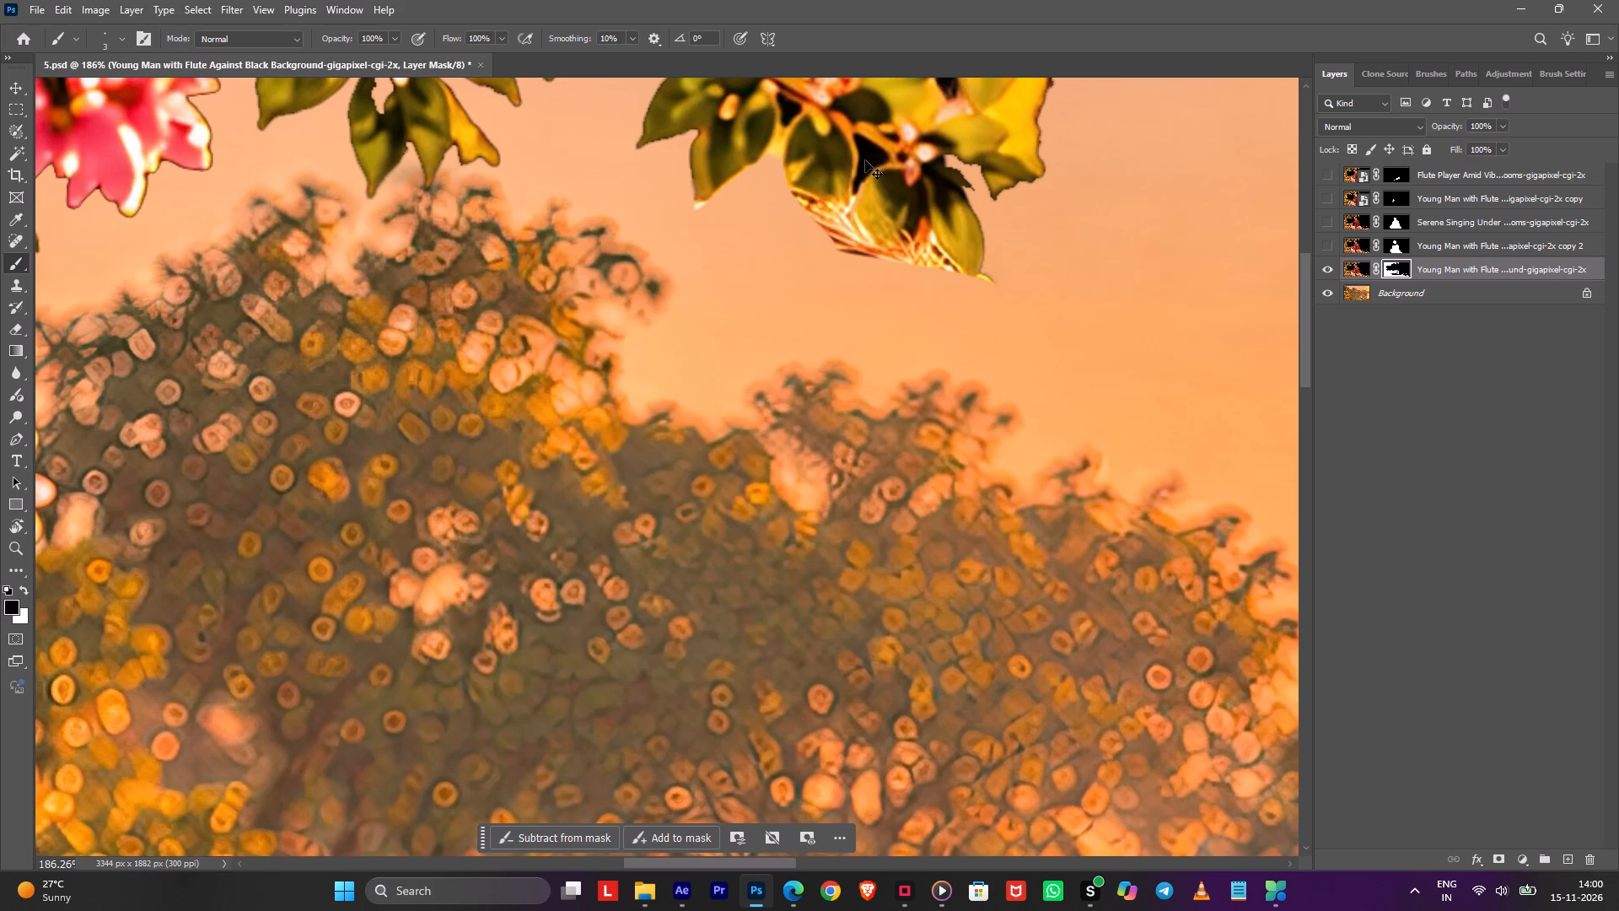
Select the black patch between the hanging leaves with the Magic Wand, mask it out with a 66 px black brush, and deselect.
{"action": "key", "text": "shift+w"}
{"action": "left_click", "coordinate": [866, 153]}
{"action": "key", "text": "b"}
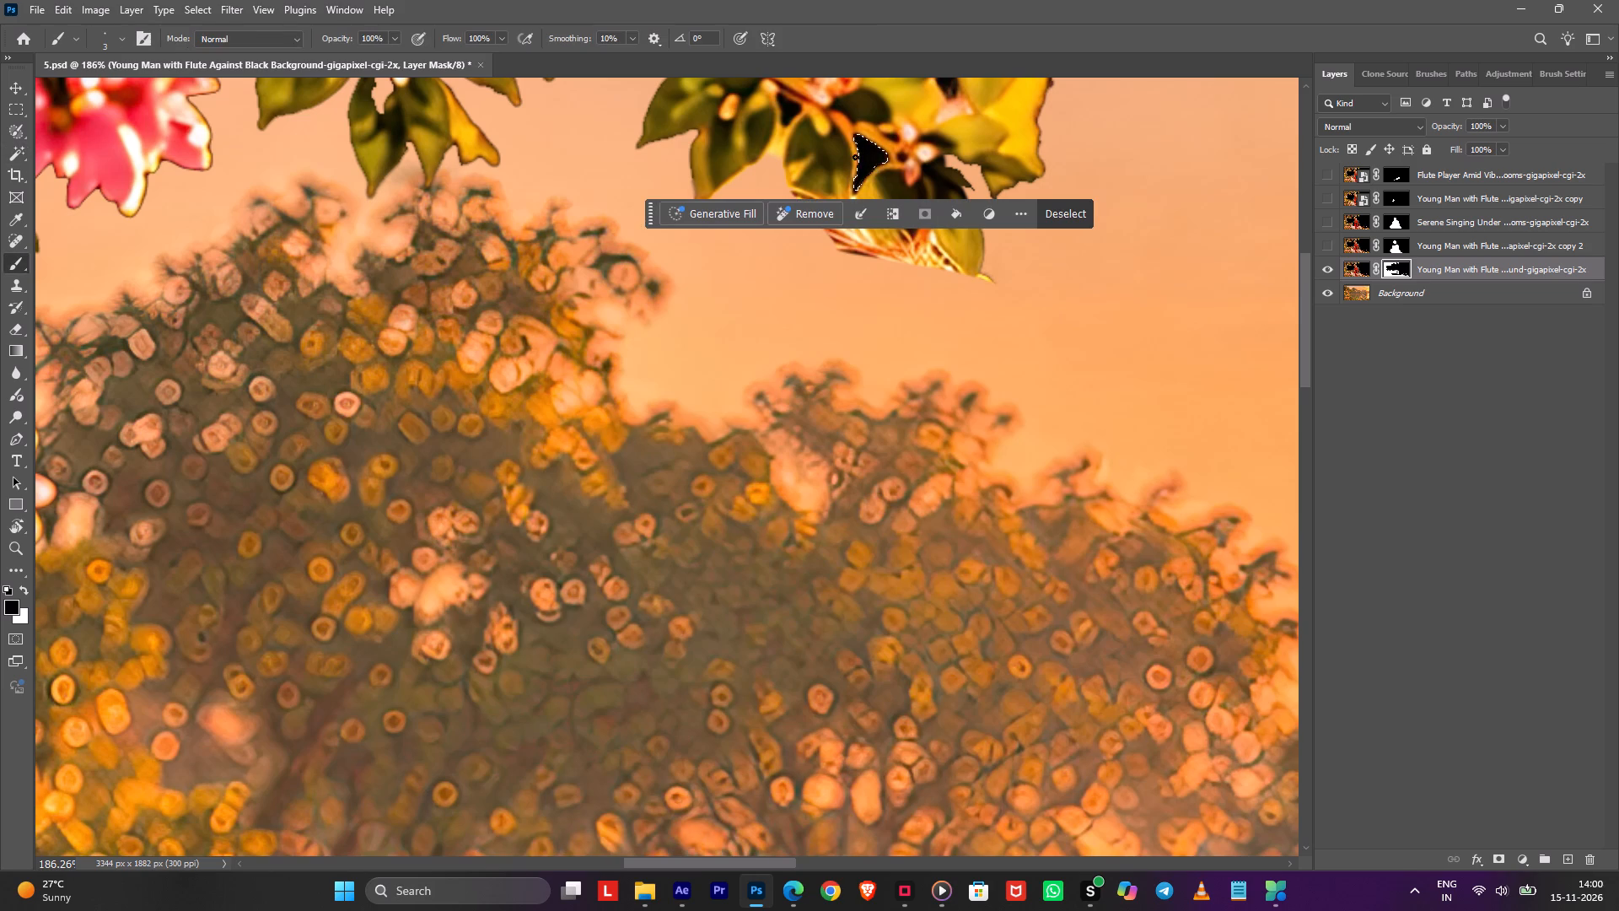
{"action": "right_click_drag", "start_coordinate": [857, 159], "coordinate": [906, 164], "text": "alt"}
{"action": "left_click_drag", "start_coordinate": [894, 142], "coordinate": [837, 254]}
{"action": "left_click", "coordinate": [1071, 201]}
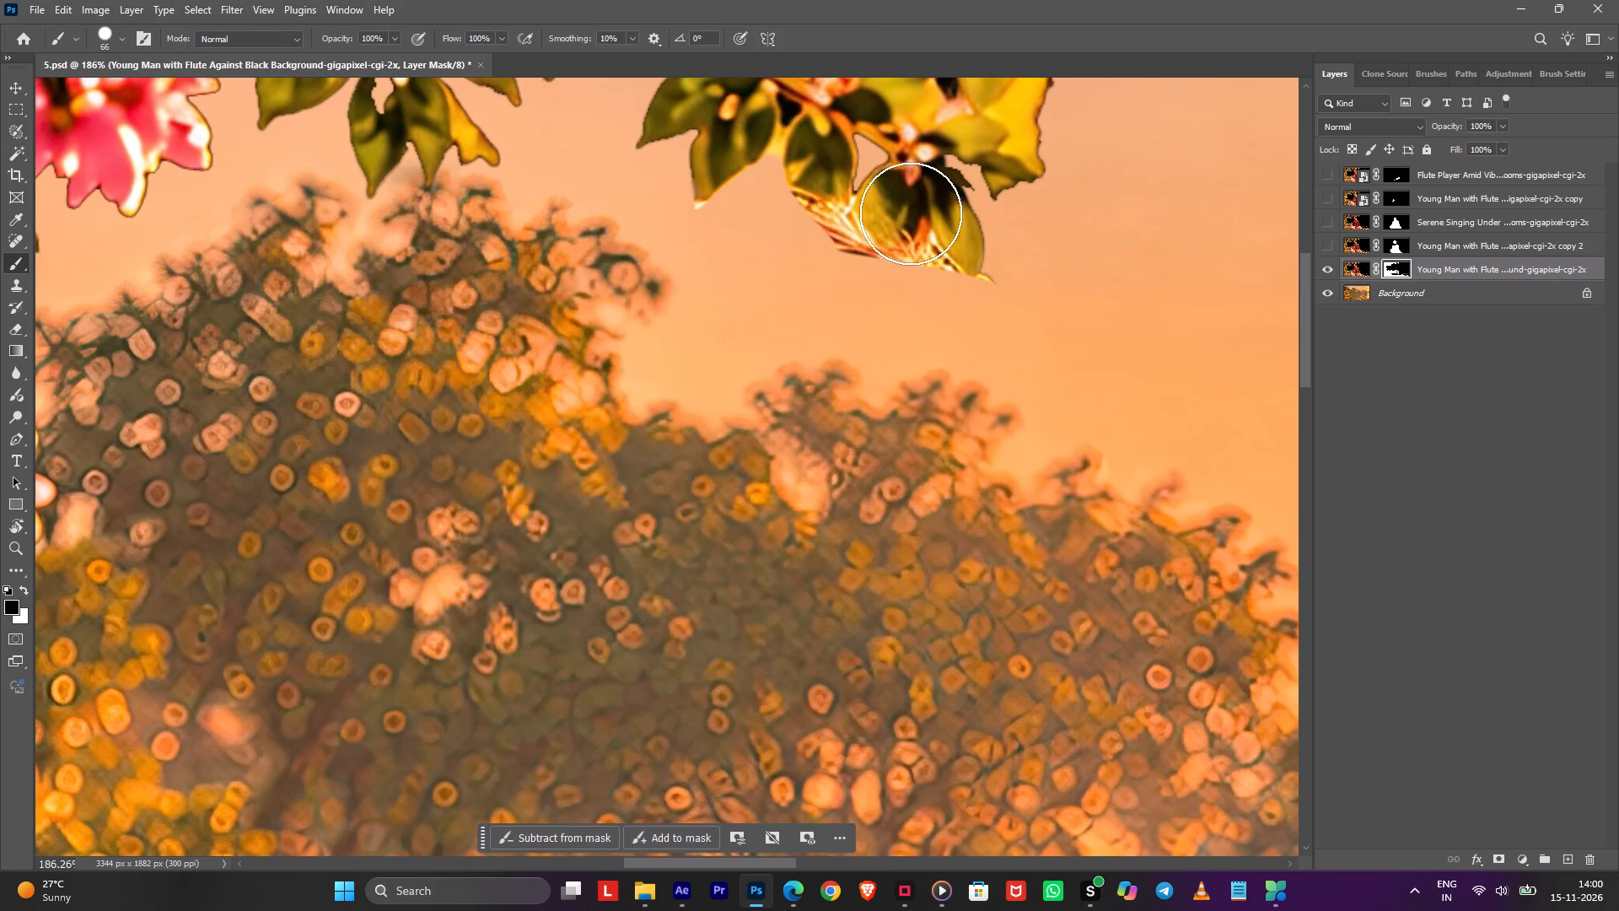
Separate the two hanging leaves by masking out the hair strands between them with black brushes of 2 px and 16 px.
{"action": "key", "text": "shift+w"}
{"action": "key", "text": "b"}
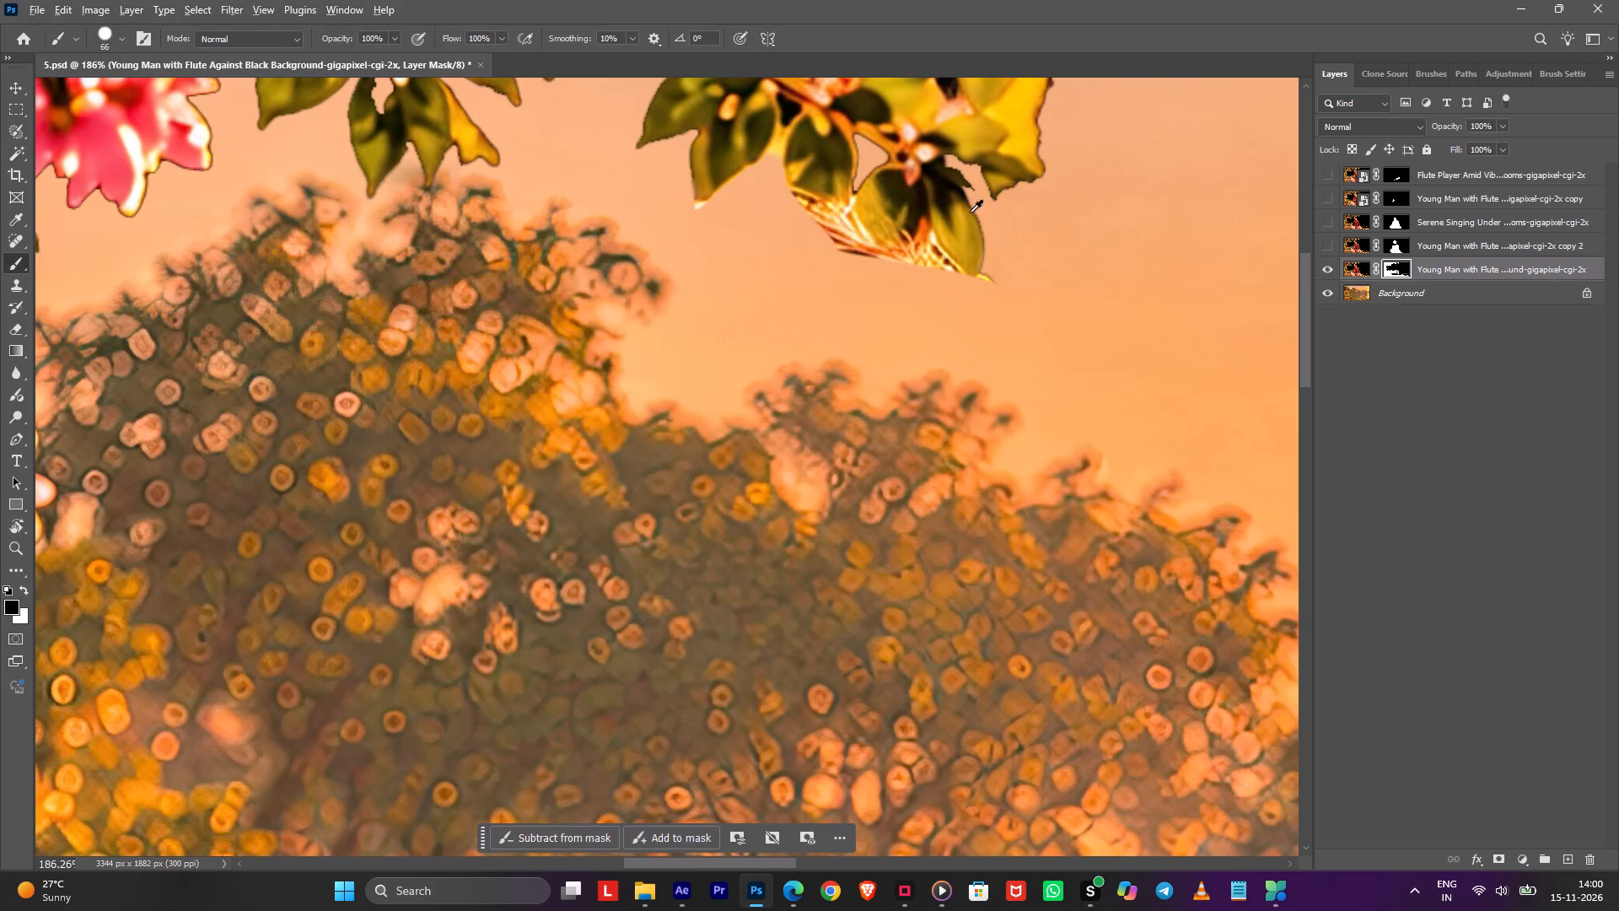
{"action": "right_click_drag", "start_coordinate": [963, 216], "coordinate": [907, 228], "text": "alt"}
{"action": "left_click_drag", "start_coordinate": [857, 183], "coordinate": [853, 245]}
{"action": "left_click_drag", "start_coordinate": [853, 245], "coordinate": [857, 251]}
{"action": "scroll", "coordinate": [851, 232], "scroll_direction": "up", "scroll_amount": 5, "text": "alt"}
{"action": "right_click_drag", "start_coordinate": [836, 204], "coordinate": [850, 213], "text": "alt"}
{"action": "right_click_drag", "start_coordinate": [881, 163], "coordinate": [869, 164], "text": "alt"}
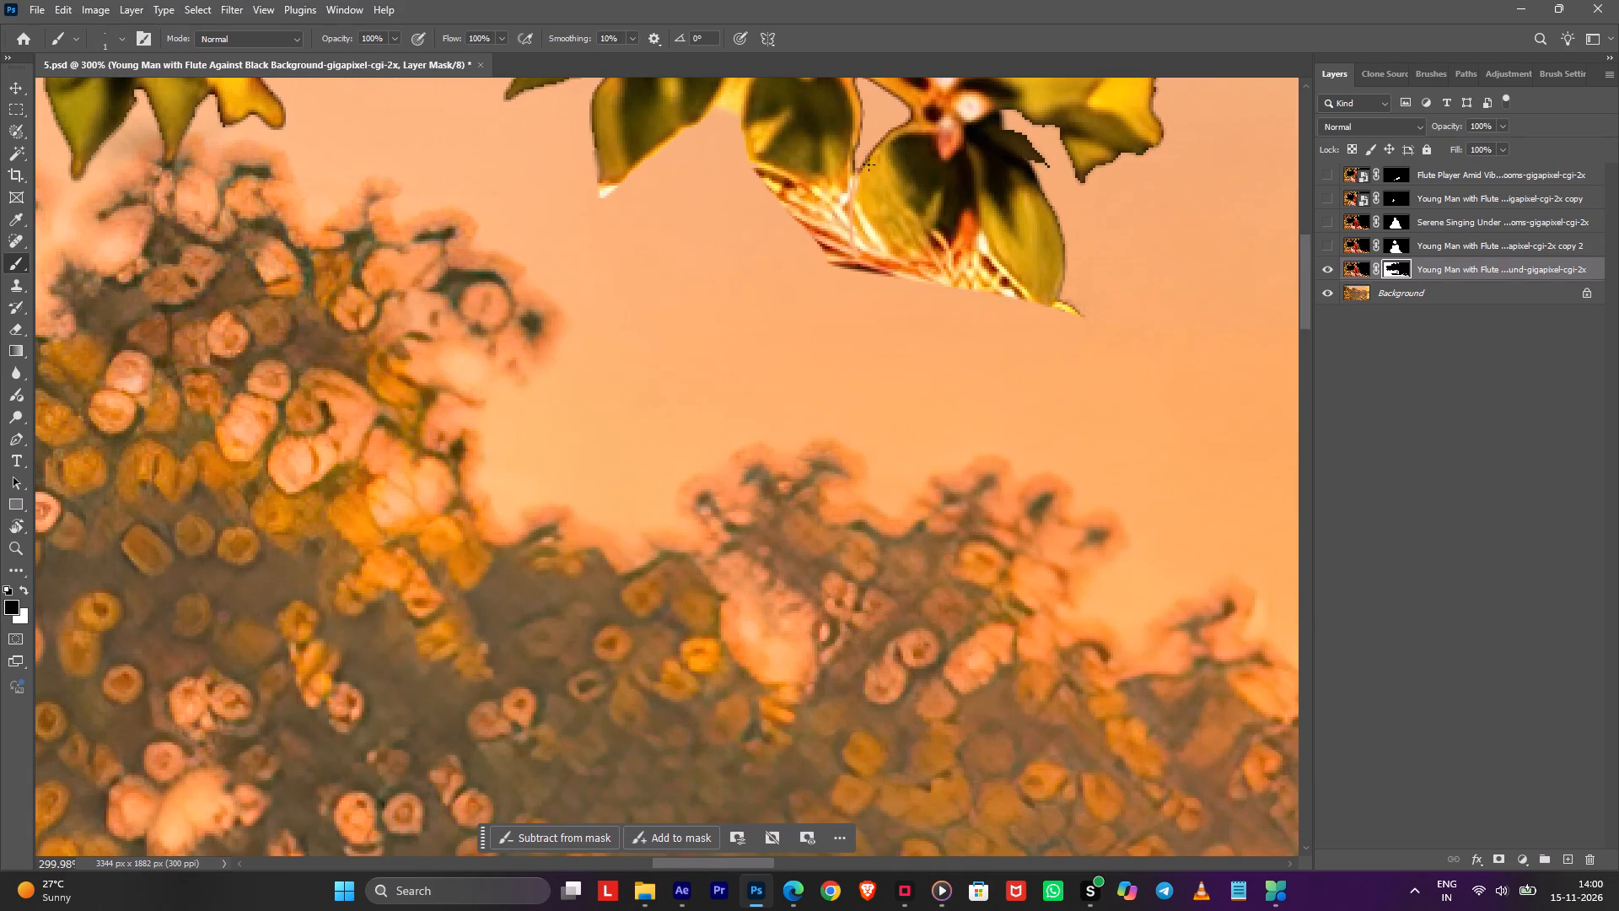
{"action": "right_click", "coordinate": [869, 164], "text": "alt"}
{"action": "left_click_drag", "start_coordinate": [859, 160], "coordinate": [863, 212]}
{"action": "left_click_drag", "start_coordinate": [863, 212], "coordinate": [892, 301]}
{"action": "left_click_drag", "start_coordinate": [858, 153], "coordinate": [853, 194]}
{"action": "left_click_drag", "start_coordinate": [853, 194], "coordinate": [816, 275]}
{"action": "right_click_drag", "start_coordinate": [783, 258], "coordinate": [800, 257], "text": "alt"}
{"action": "left_click_drag", "start_coordinate": [853, 221], "coordinate": [833, 254]}
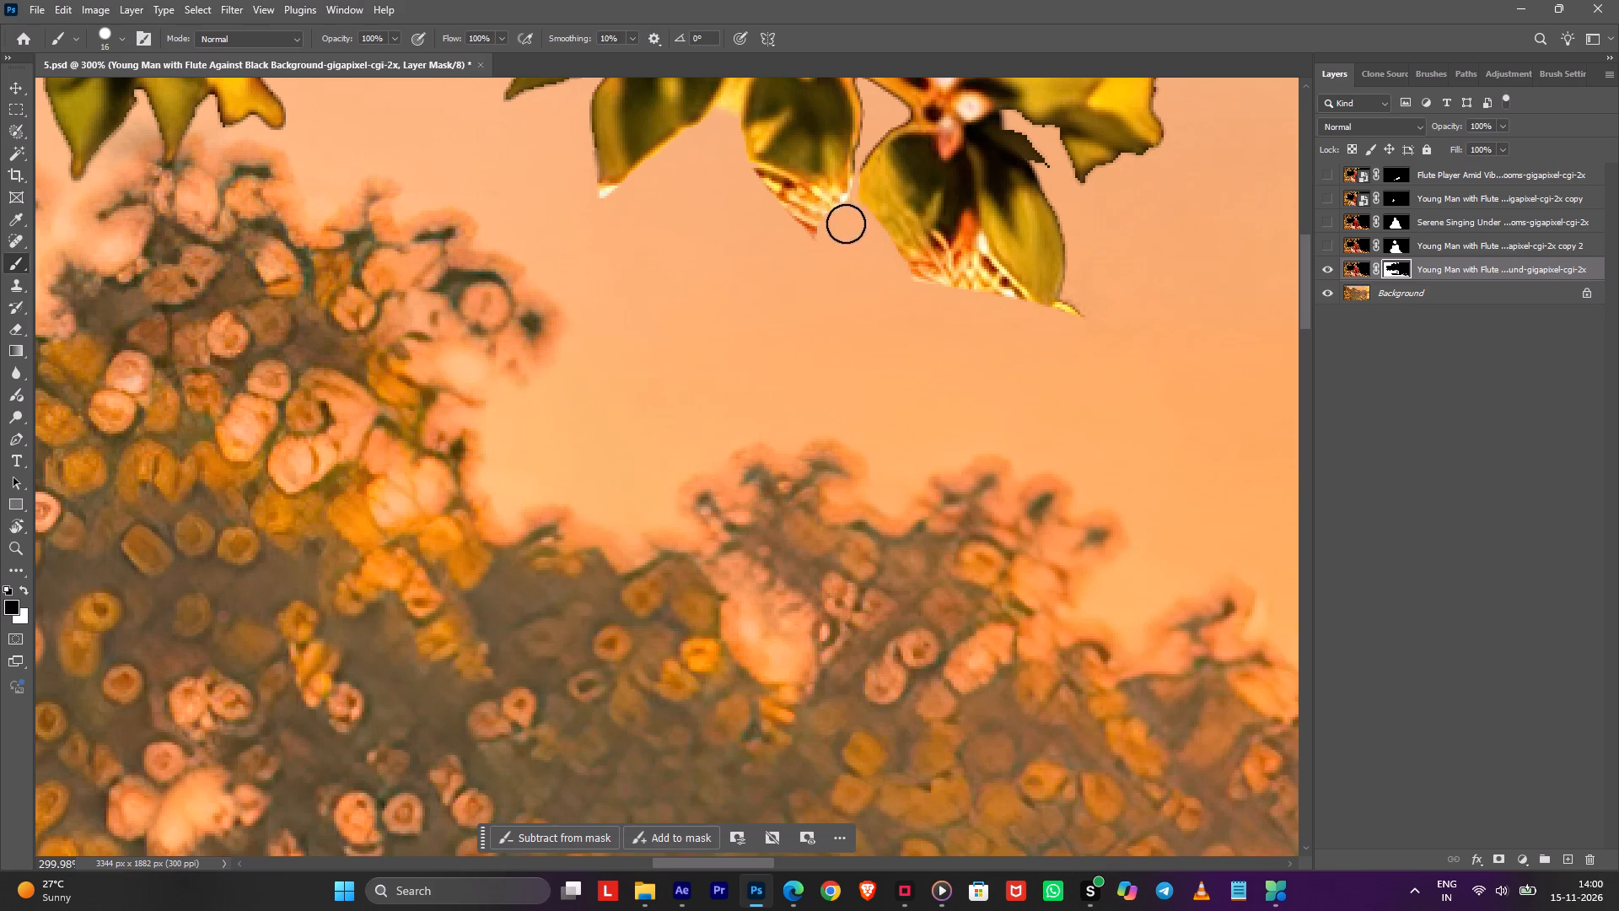
Restore the edge and pointed tip of the broad leaf under the blossom with white 14 and 6 px brushes, trimming it in black.
{"action": "right_click", "coordinate": [882, 206], "text": "alt"}
{"action": "key", "text": "x"}
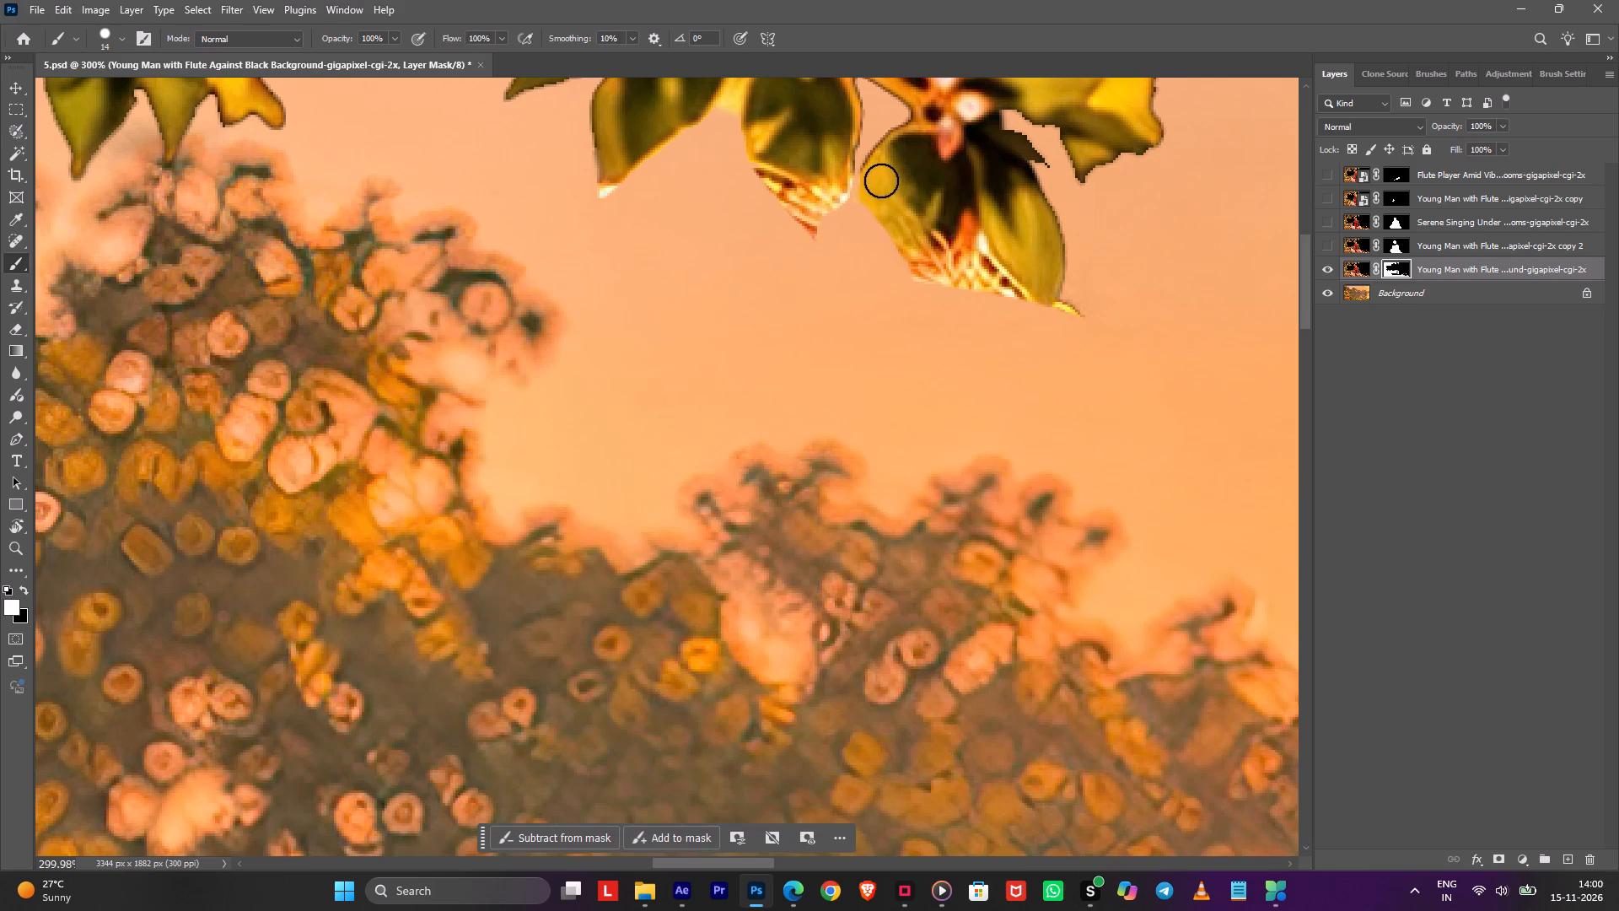
{"action": "left_click_drag", "start_coordinate": [879, 181], "coordinate": [930, 271]}
{"action": "right_click_drag", "start_coordinate": [996, 276], "coordinate": [983, 277], "text": "alt"}
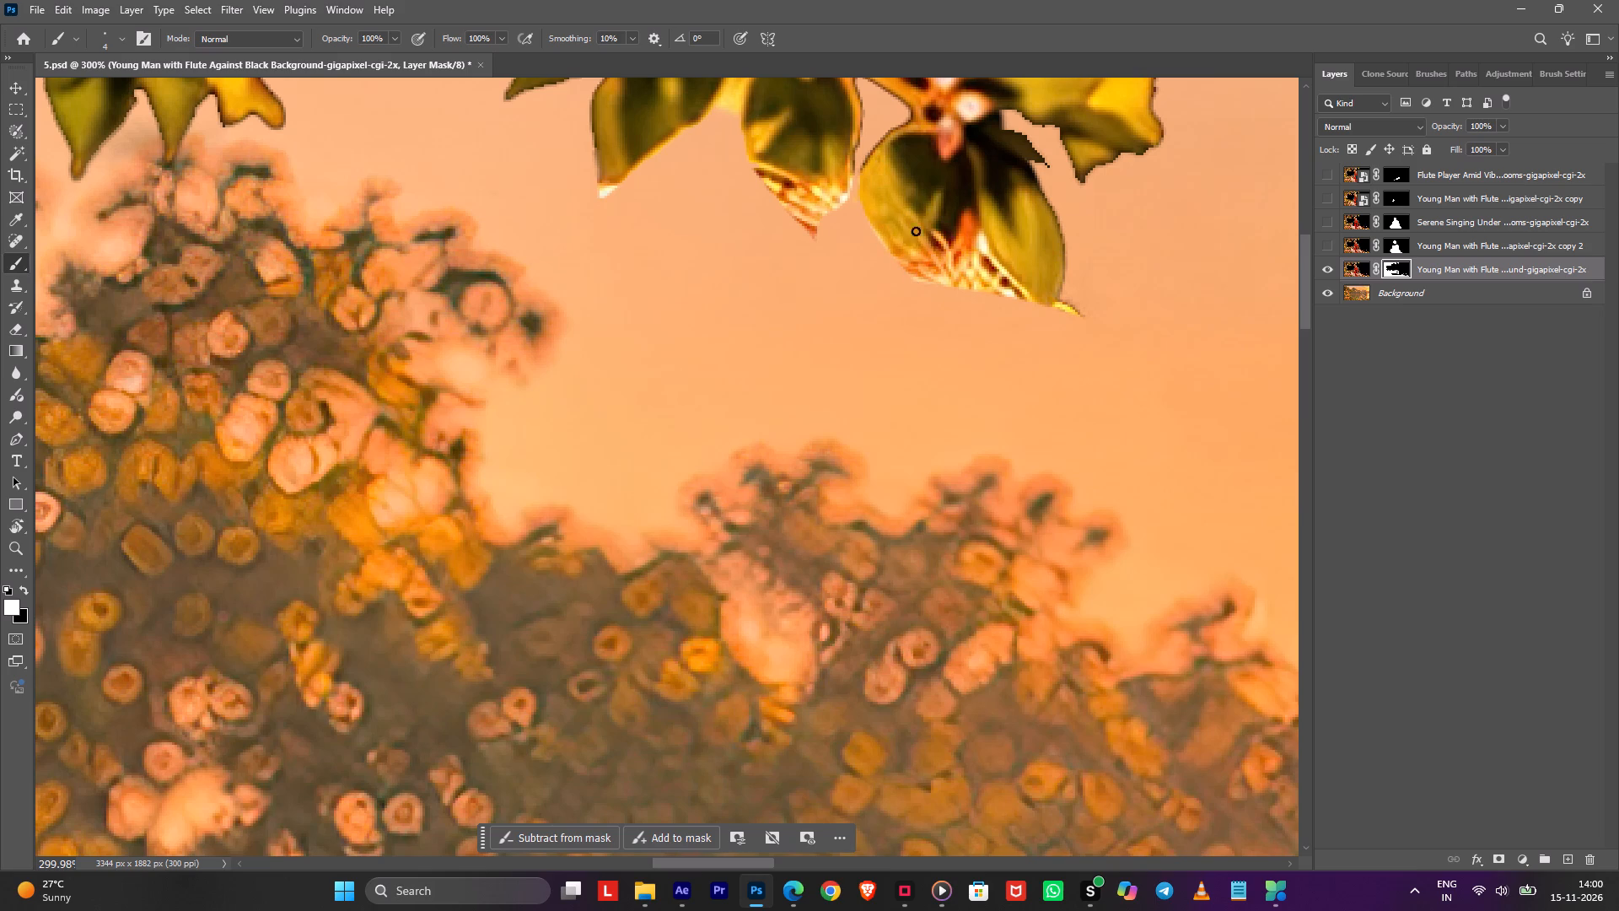
{"action": "right_click", "coordinate": [913, 208], "text": "alt"}
{"action": "left_click_drag", "start_coordinate": [868, 186], "coordinate": [886, 228]}
{"action": "left_click_drag", "start_coordinate": [886, 228], "coordinate": [963, 218]}
{"action": "left_click_drag", "start_coordinate": [972, 220], "coordinate": [898, 208]}
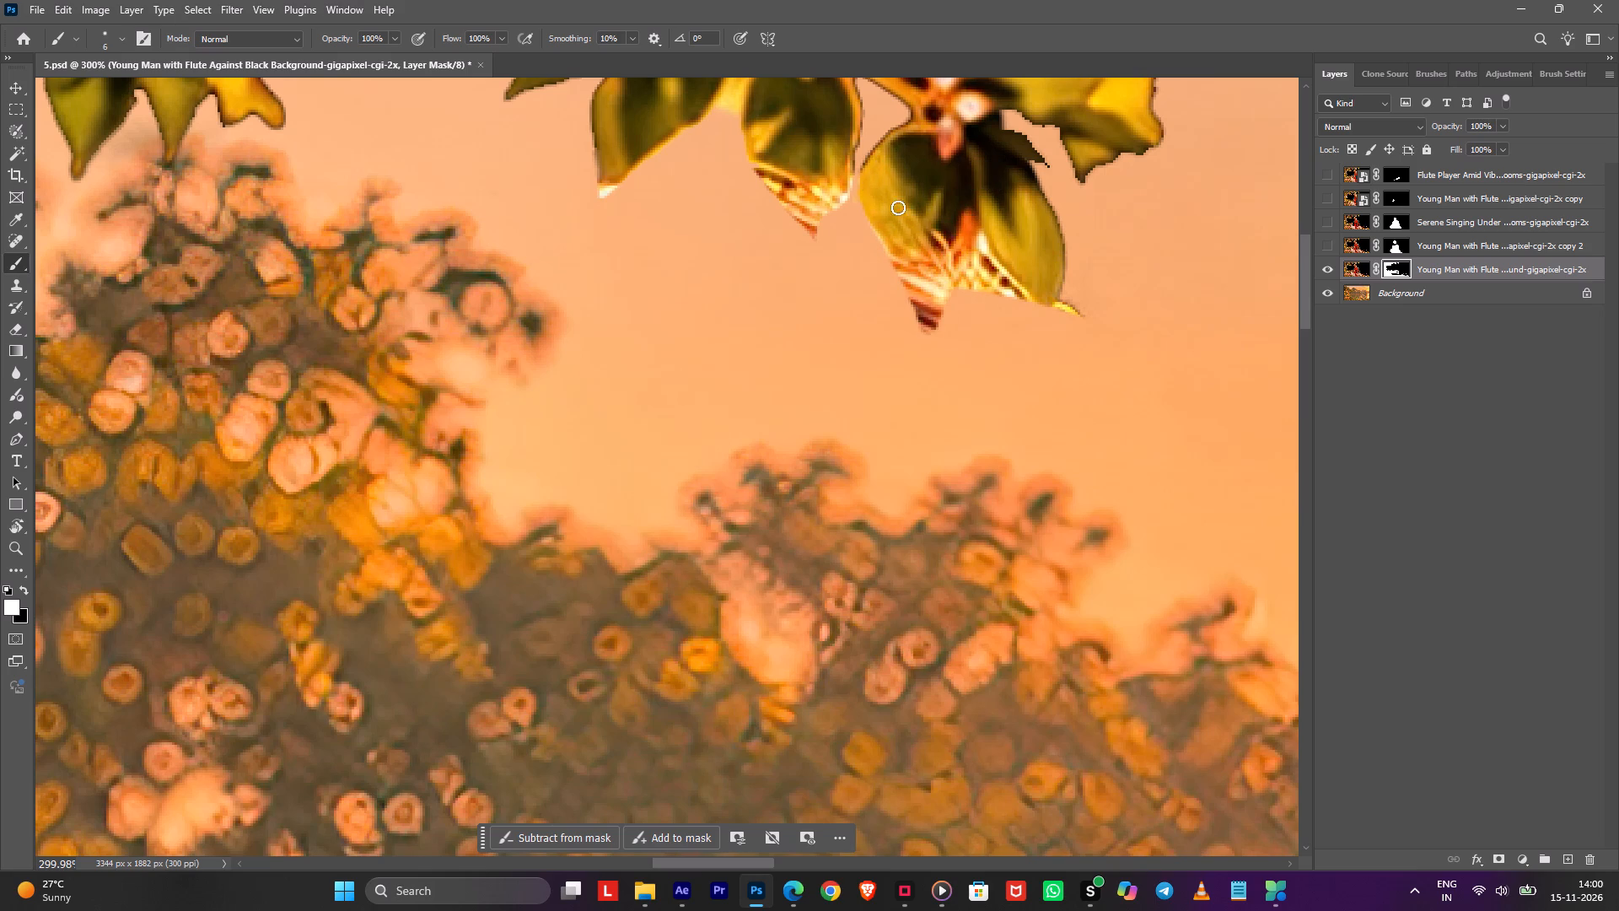
{"action": "left_click_drag", "start_coordinate": [898, 208], "coordinate": [898, 218]}
{"action": "key", "text": "x"}
{"action": "left_click_drag", "start_coordinate": [964, 299], "coordinate": [866, 273]}
{"action": "left_click_drag", "start_coordinate": [866, 273], "coordinate": [865, 272]}
Reshape the inner edge of the outer hanging leaf and mask out its stray tip strand with black brushes of 6 and 11 px.
{"action": "key", "text": "x"}
{"action": "left_click_drag", "start_coordinate": [982, 252], "coordinate": [1022, 296]}
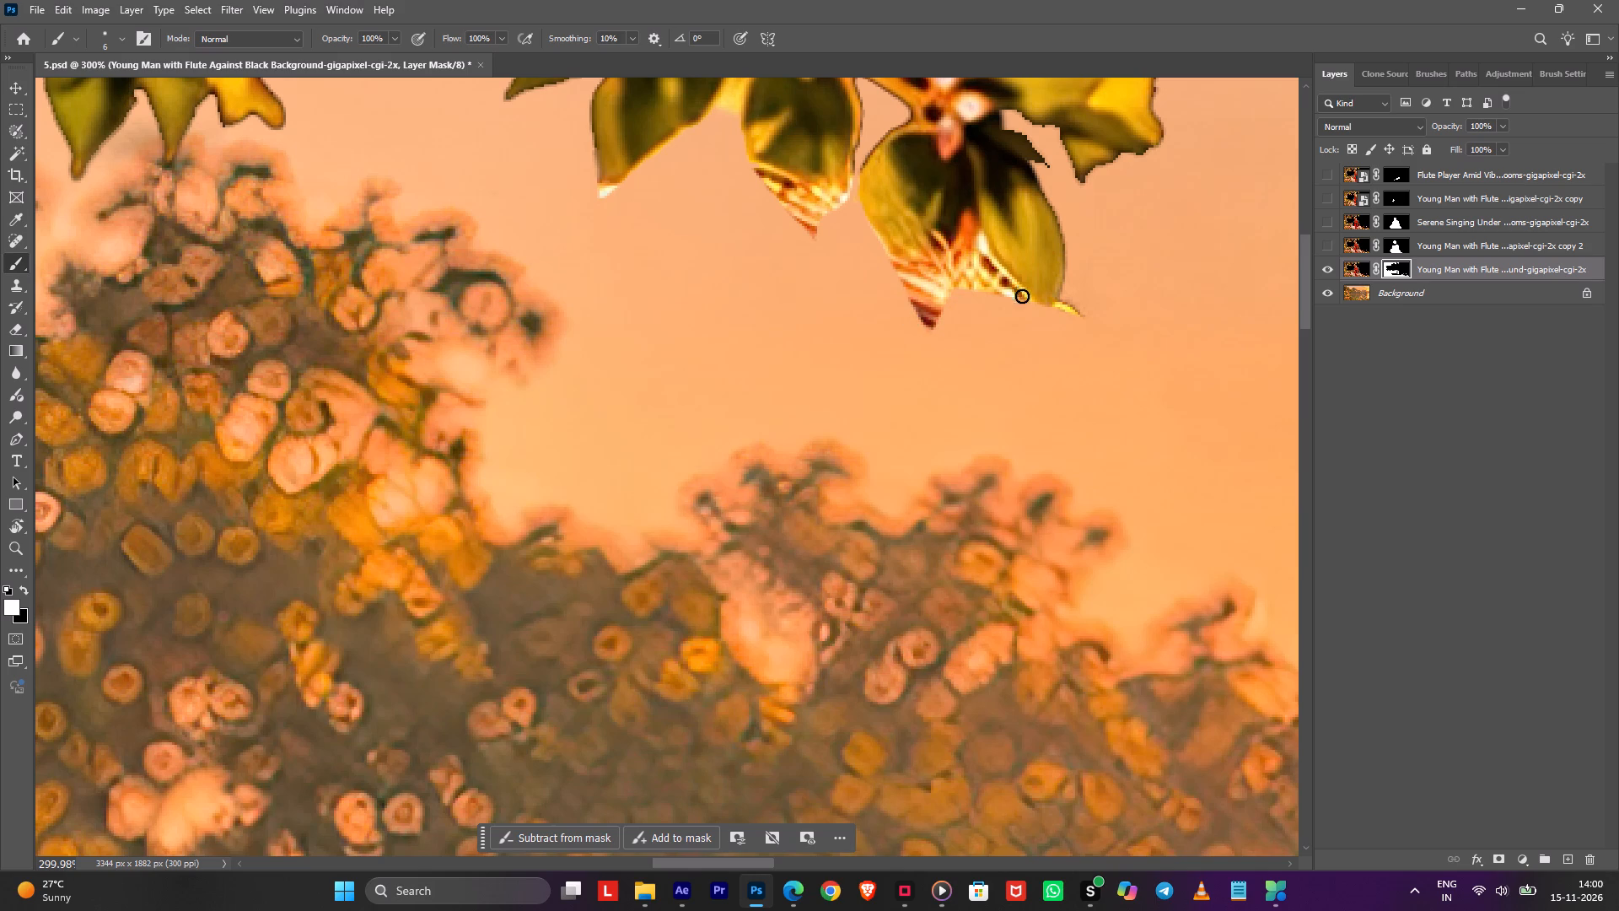
{"action": "left_click_drag", "start_coordinate": [1022, 296], "coordinate": [1023, 312]}
{"action": "key", "text": "x"}
{"action": "left_click_drag", "start_coordinate": [982, 246], "coordinate": [1016, 294]}
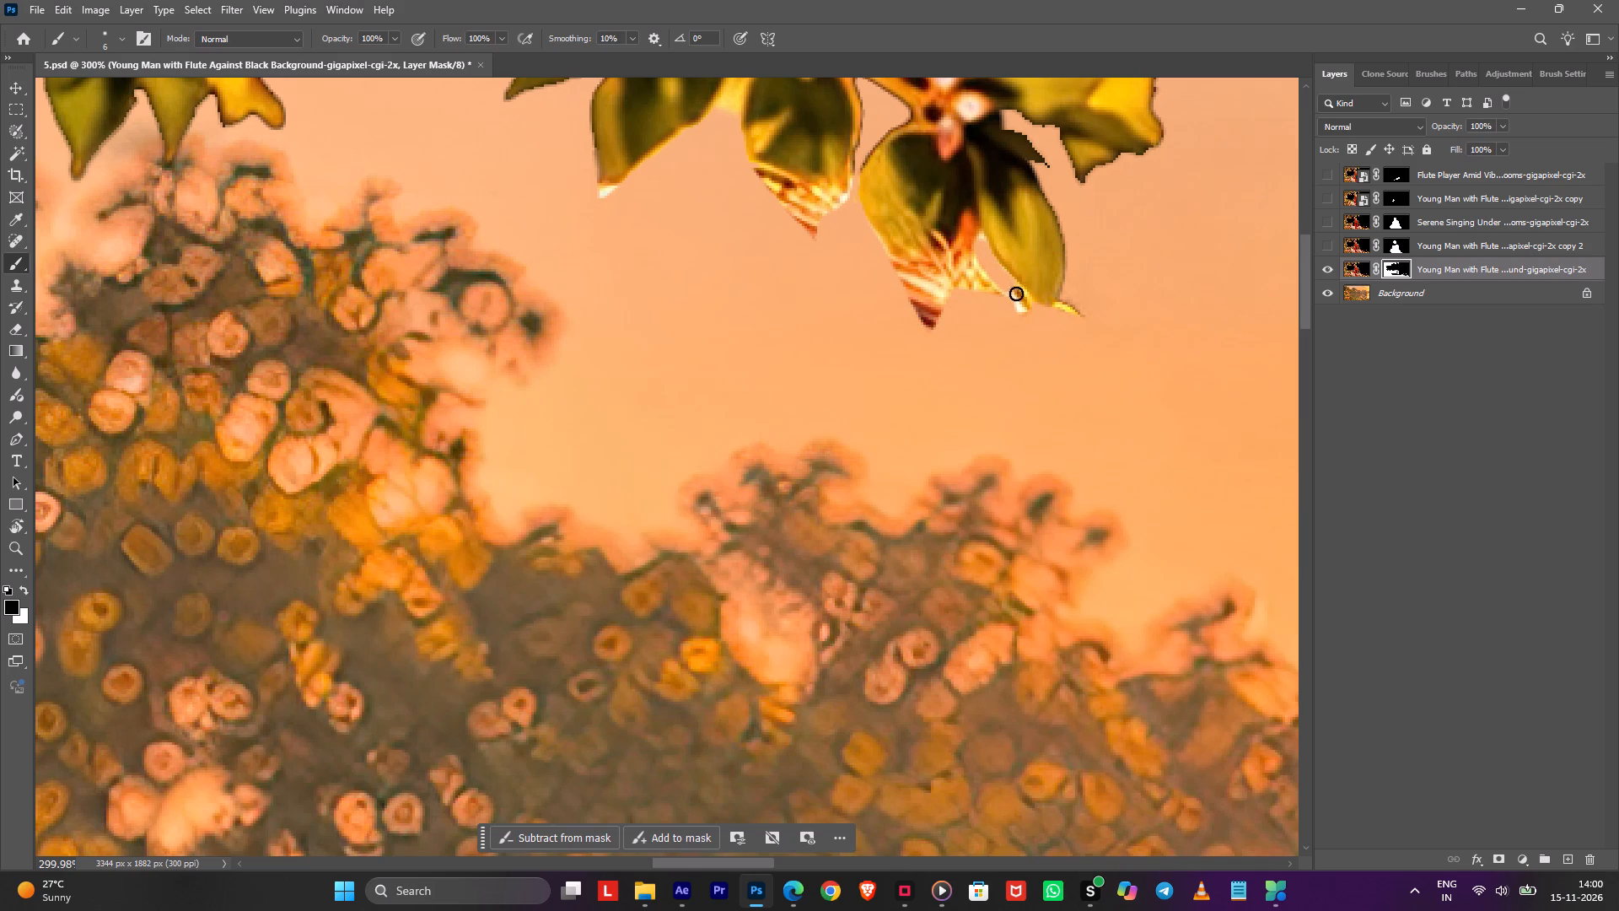
{"action": "left_click_drag", "start_coordinate": [1016, 294], "coordinate": [1018, 350]}
{"action": "right_click", "coordinate": [1089, 305], "text": "alt"}
{"action": "left_click_drag", "start_coordinate": [1089, 293], "coordinate": [1069, 310]}
{"action": "left_click_drag", "start_coordinate": [1069, 310], "coordinate": [1062, 315]}
Extend the outer hanging leaf's tip to a point with a white brush of 4 px and trim both its edges in black.
{"action": "key", "text": "x"}
{"action": "right_click_drag", "start_coordinate": [1052, 278], "coordinate": [1041, 280], "text": "alt"}
{"action": "left_click_drag", "start_coordinate": [1061, 274], "coordinate": [1014, 254]}
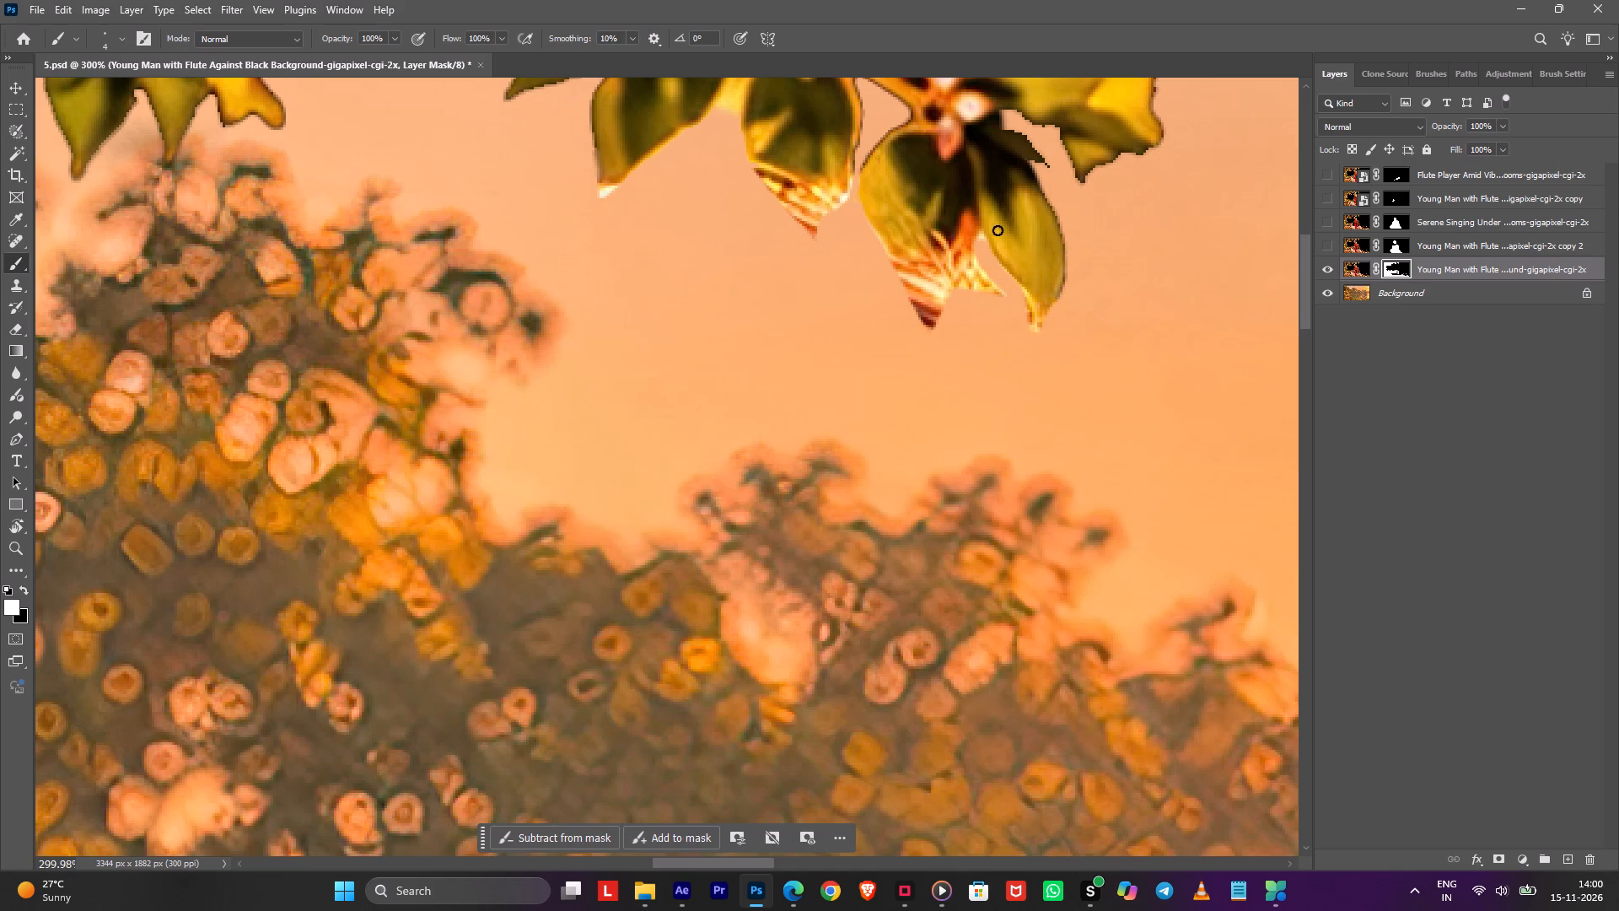
{"action": "key", "text": "x"}
{"action": "left_click_drag", "start_coordinate": [1022, 300], "coordinate": [1035, 351]}
{"action": "left_click_drag", "start_coordinate": [1070, 268], "coordinate": [1057, 323]}
Mask out the leftover hair between the broad leaf under the blossom and the outer hanging leaf with black 4 and 14 px brushes.
{"action": "left_click_drag", "start_coordinate": [982, 246], "coordinate": [958, 325]}
{"action": "right_click_drag", "start_coordinate": [973, 292], "coordinate": [985, 293], "text": "alt"}
{"action": "left_click_drag", "start_coordinate": [976, 275], "coordinate": [992, 296]}
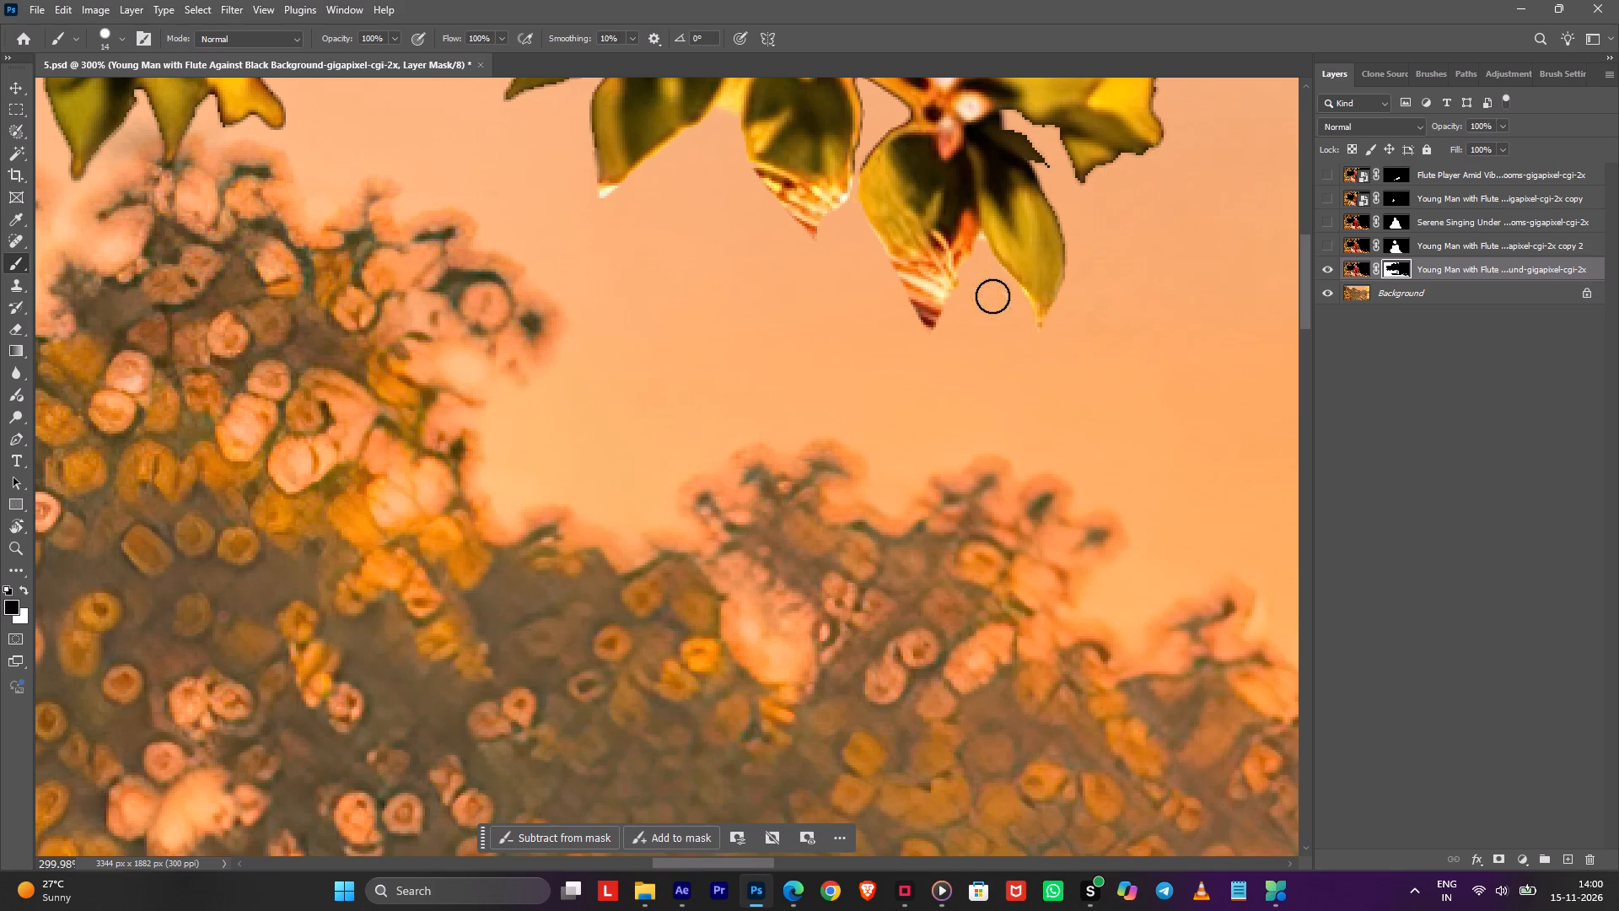
{"action": "left_click_drag", "start_coordinate": [992, 296], "coordinate": [996, 307]}
{"action": "left_click_drag", "start_coordinate": [982, 269], "coordinate": [976, 284]}
{"action": "left_click_drag", "start_coordinate": [976, 284], "coordinate": [966, 301]}
Heal the hair remnants on the tips of the broad leaf and the neighbouring hanging leaf in the layer image with a 51 px Content-Aware Spot Healing Brush.
{"action": "key", "text": "j"}
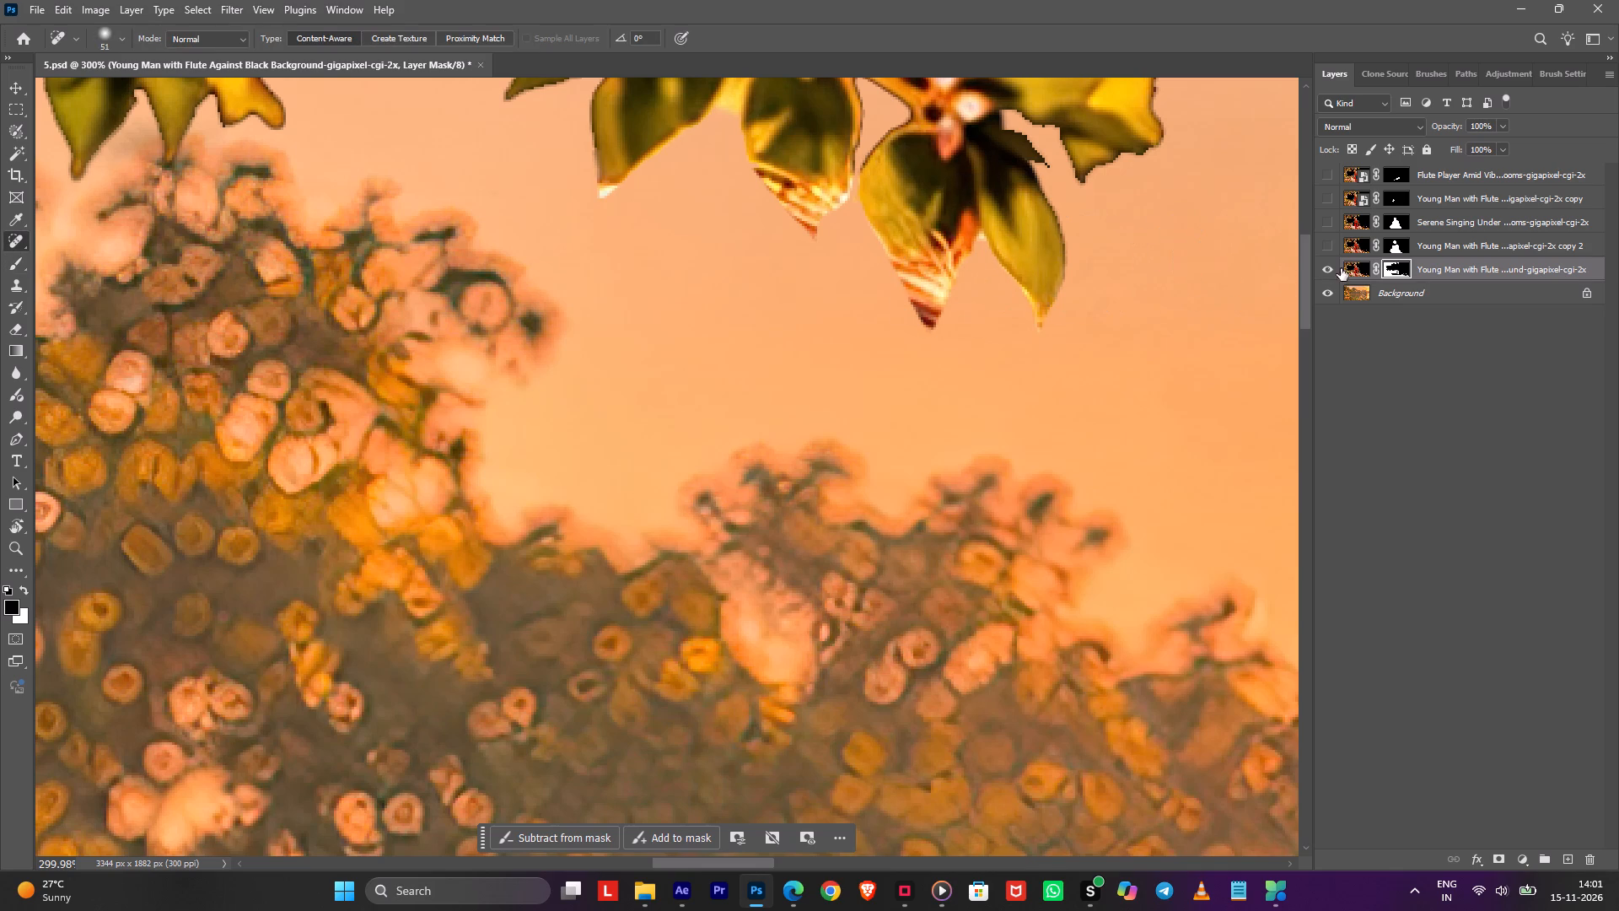
{"action": "left_click", "coordinate": [1358, 271]}
{"action": "left_click_drag", "start_coordinate": [920, 254], "coordinate": [919, 364]}
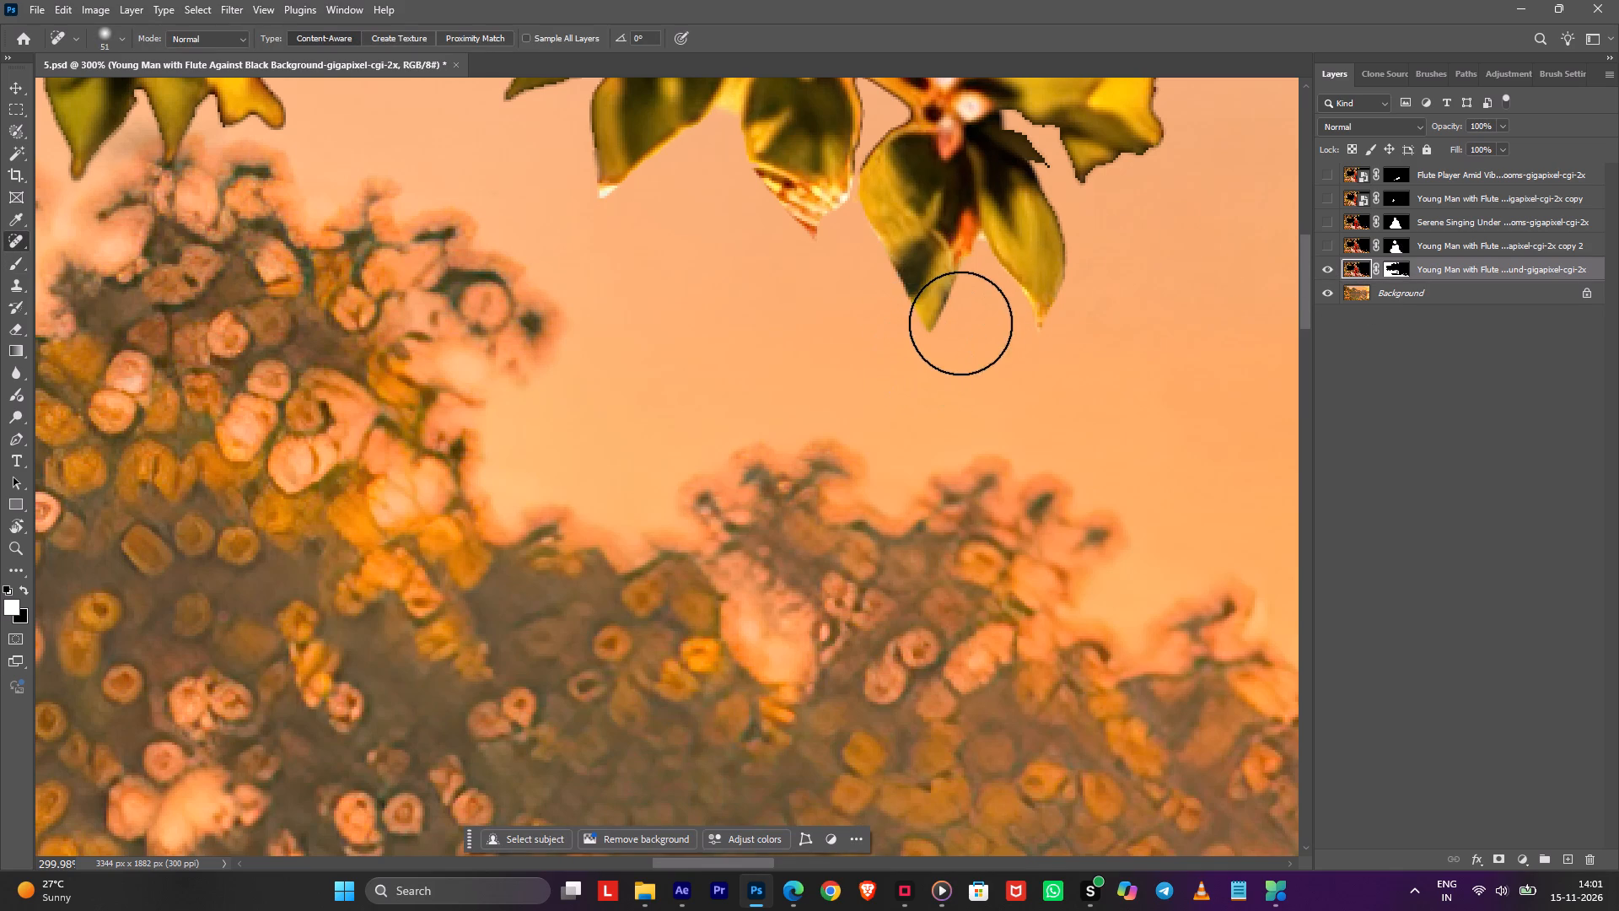
{"action": "left_click_drag", "start_coordinate": [917, 257], "coordinate": [928, 303]}
{"action": "left_click_drag", "start_coordinate": [793, 185], "coordinate": [813, 272]}
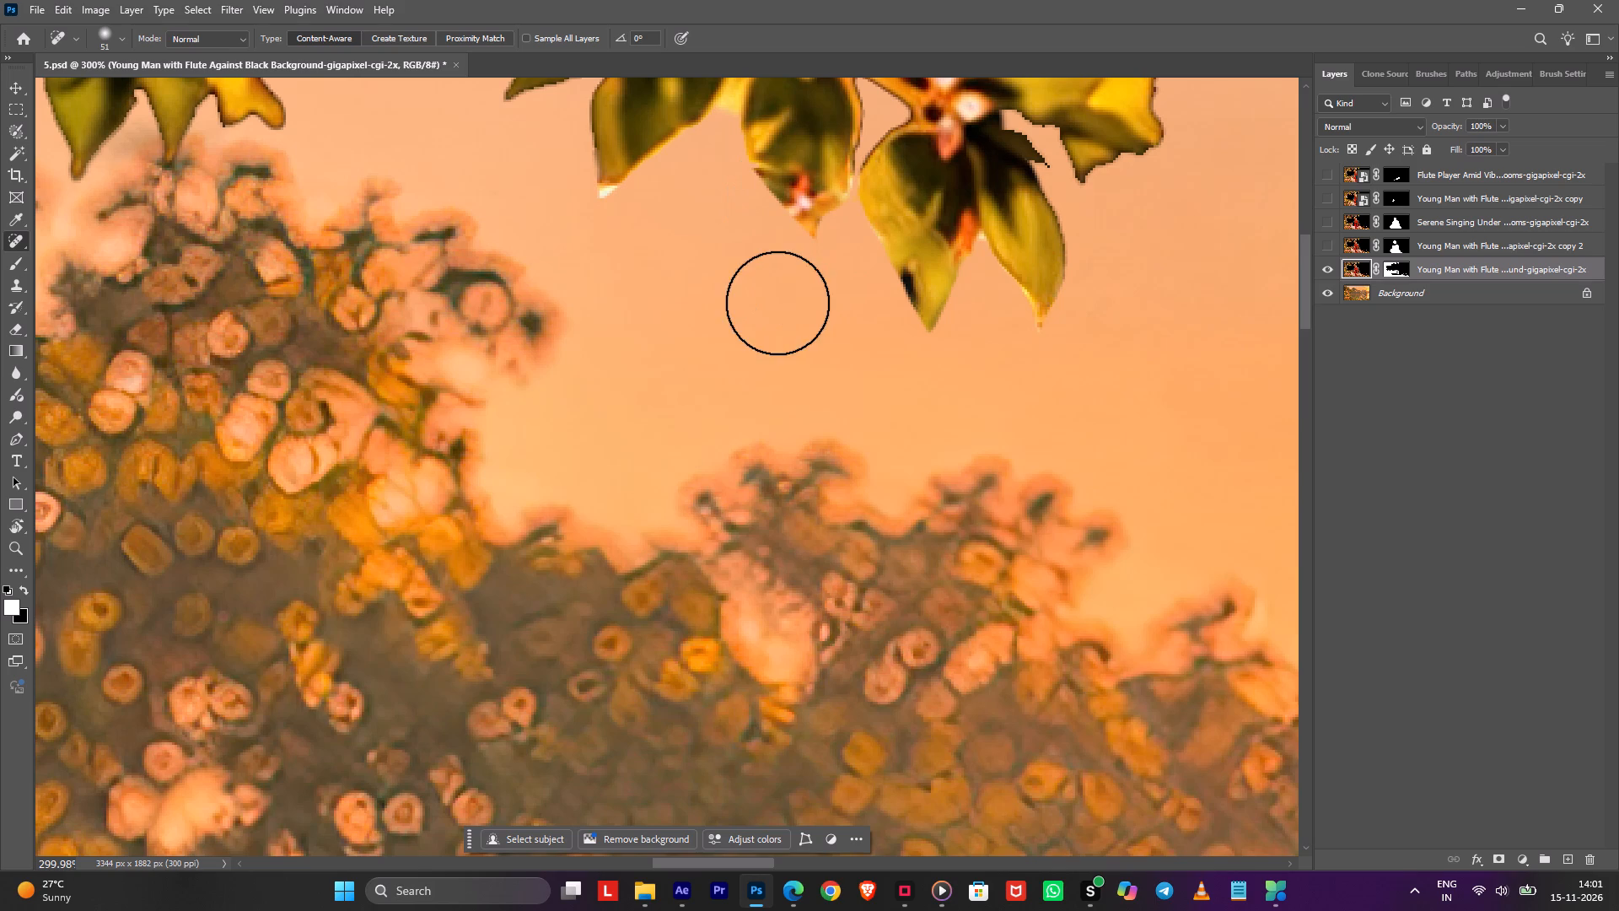
{"action": "key", "text": "ctrl+z"}
{"action": "left_click_drag", "start_coordinate": [791, 190], "coordinate": [795, 223]}
{"action": "left_click_drag", "start_coordinate": [795, 198], "coordinate": [798, 284]}
Mask out the leftover torso, arms, scarf and flute from the scenery layer with a black 326 px brush.
{"action": "scroll", "coordinate": [820, 221], "scroll_direction": "down", "scroll_amount": 5, "text": "alt"}
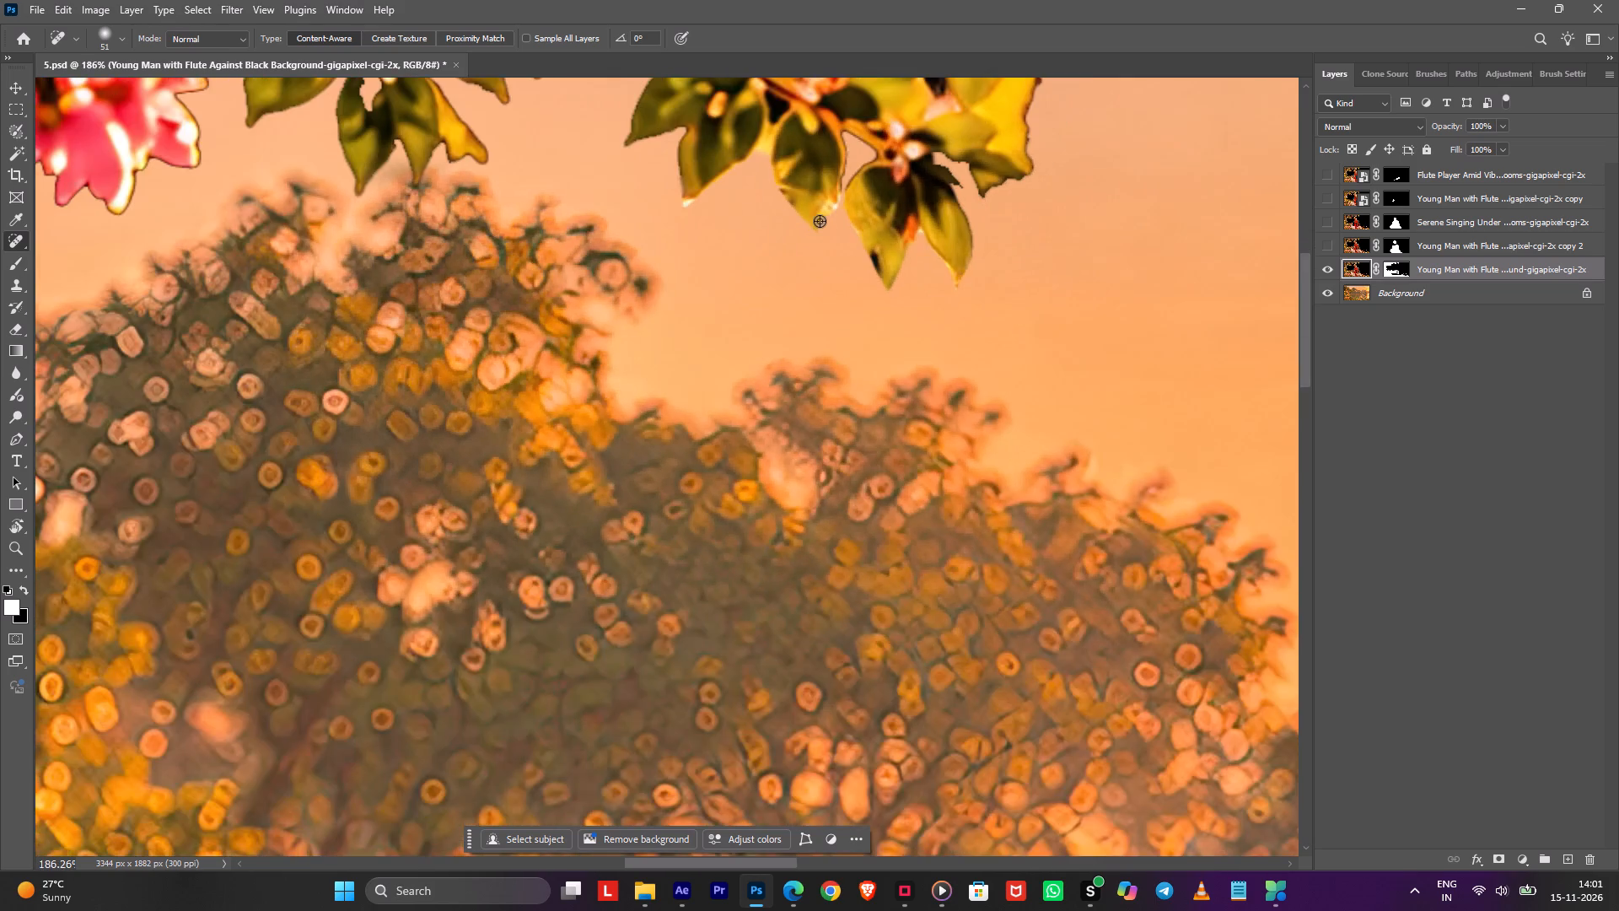
{"action": "scroll", "coordinate": [820, 219], "scroll_direction": "down", "scroll_amount": 16, "text": "alt"}
{"action": "scroll", "coordinate": [820, 219], "scroll_direction": "up", "scroll_amount": 2, "text": "alt"}
{"action": "scroll", "coordinate": [820, 219], "scroll_direction": "down", "scroll_amount": 3, "text": "alt"}
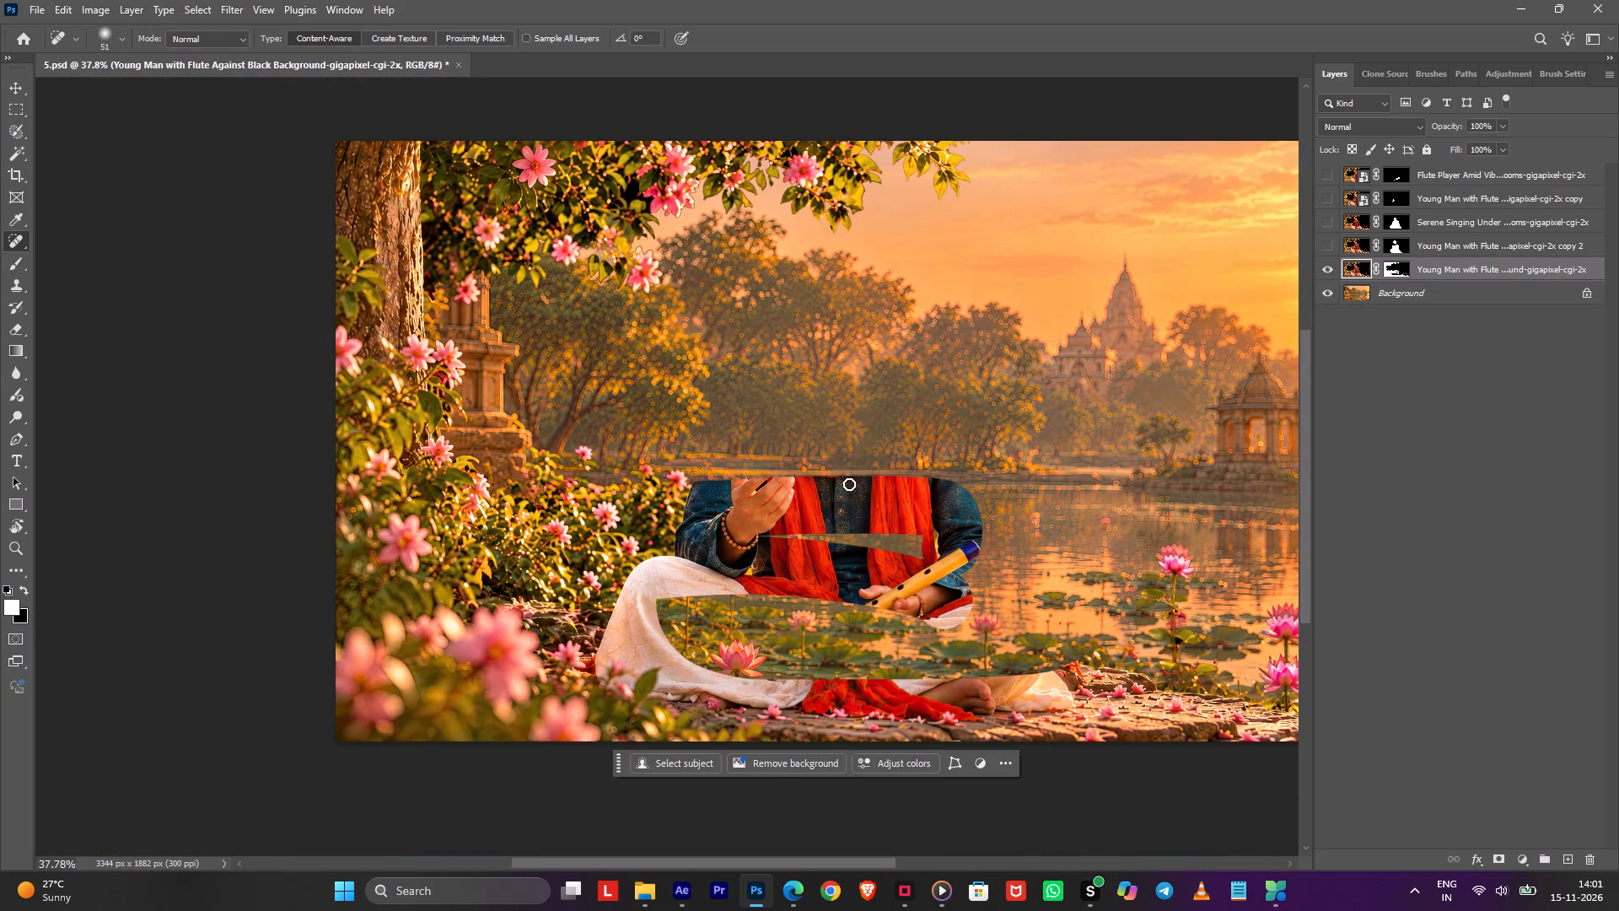
{"action": "left_click", "coordinate": [1394, 270]}
{"action": "scroll", "coordinate": [1394, 270], "scroll_direction": "down", "scroll_amount": 1}
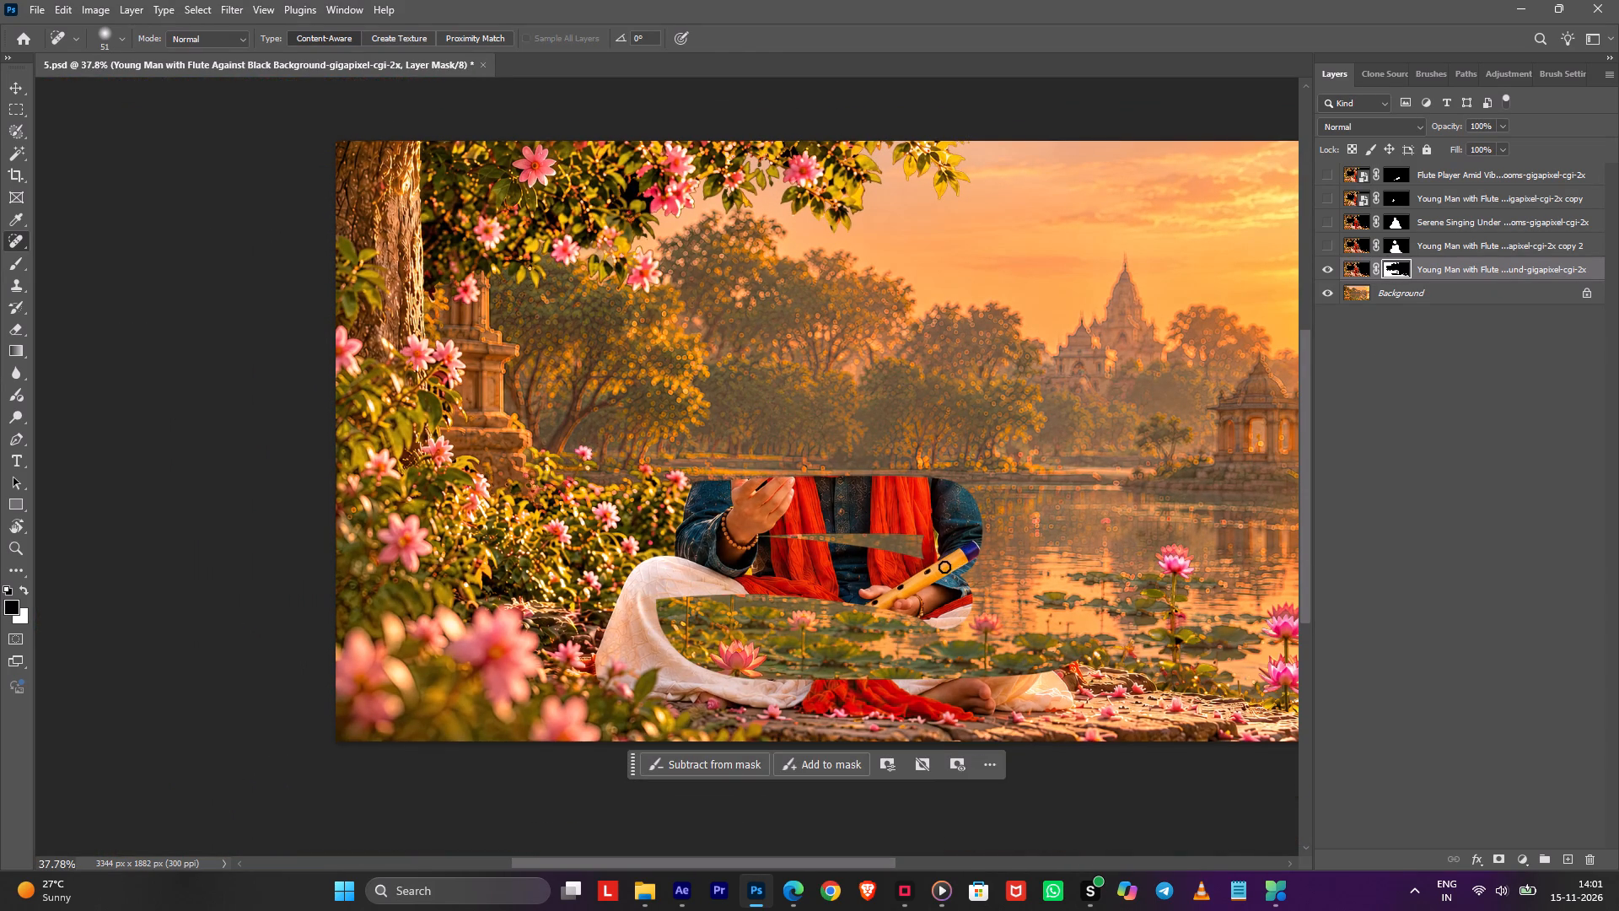
{"action": "key", "text": "b"}
{"action": "right_click_drag", "start_coordinate": [849, 517], "coordinate": [901, 513], "text": "alt"}
{"action": "left_click_drag", "start_coordinate": [960, 463], "coordinate": [971, 570]}
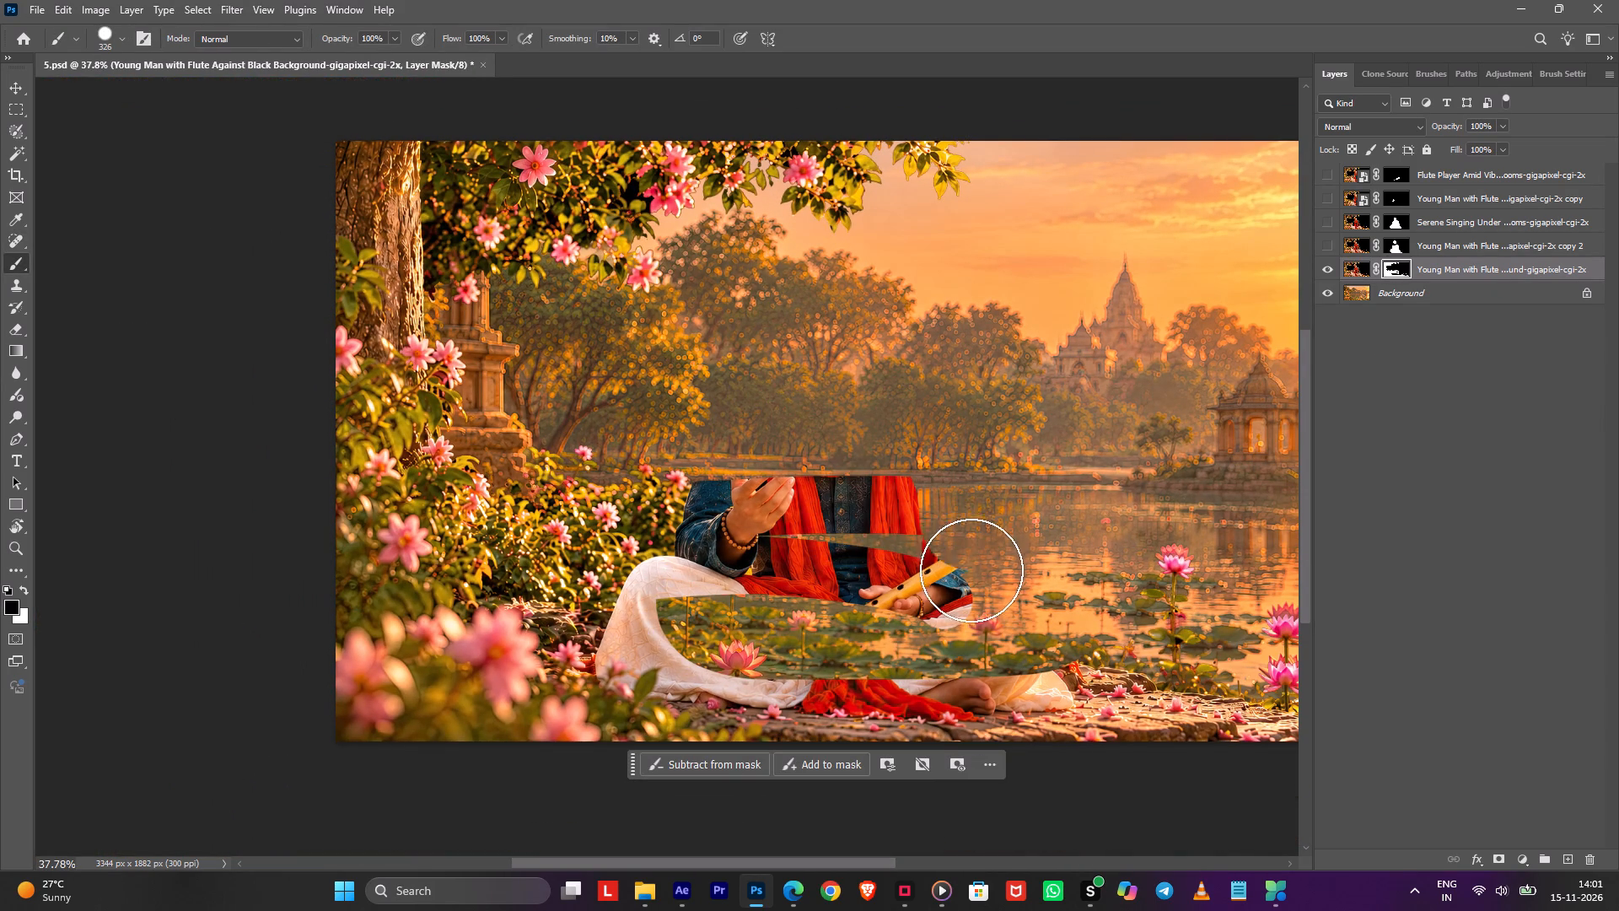
{"action": "left_click_drag", "start_coordinate": [971, 570], "coordinate": [822, 569]}
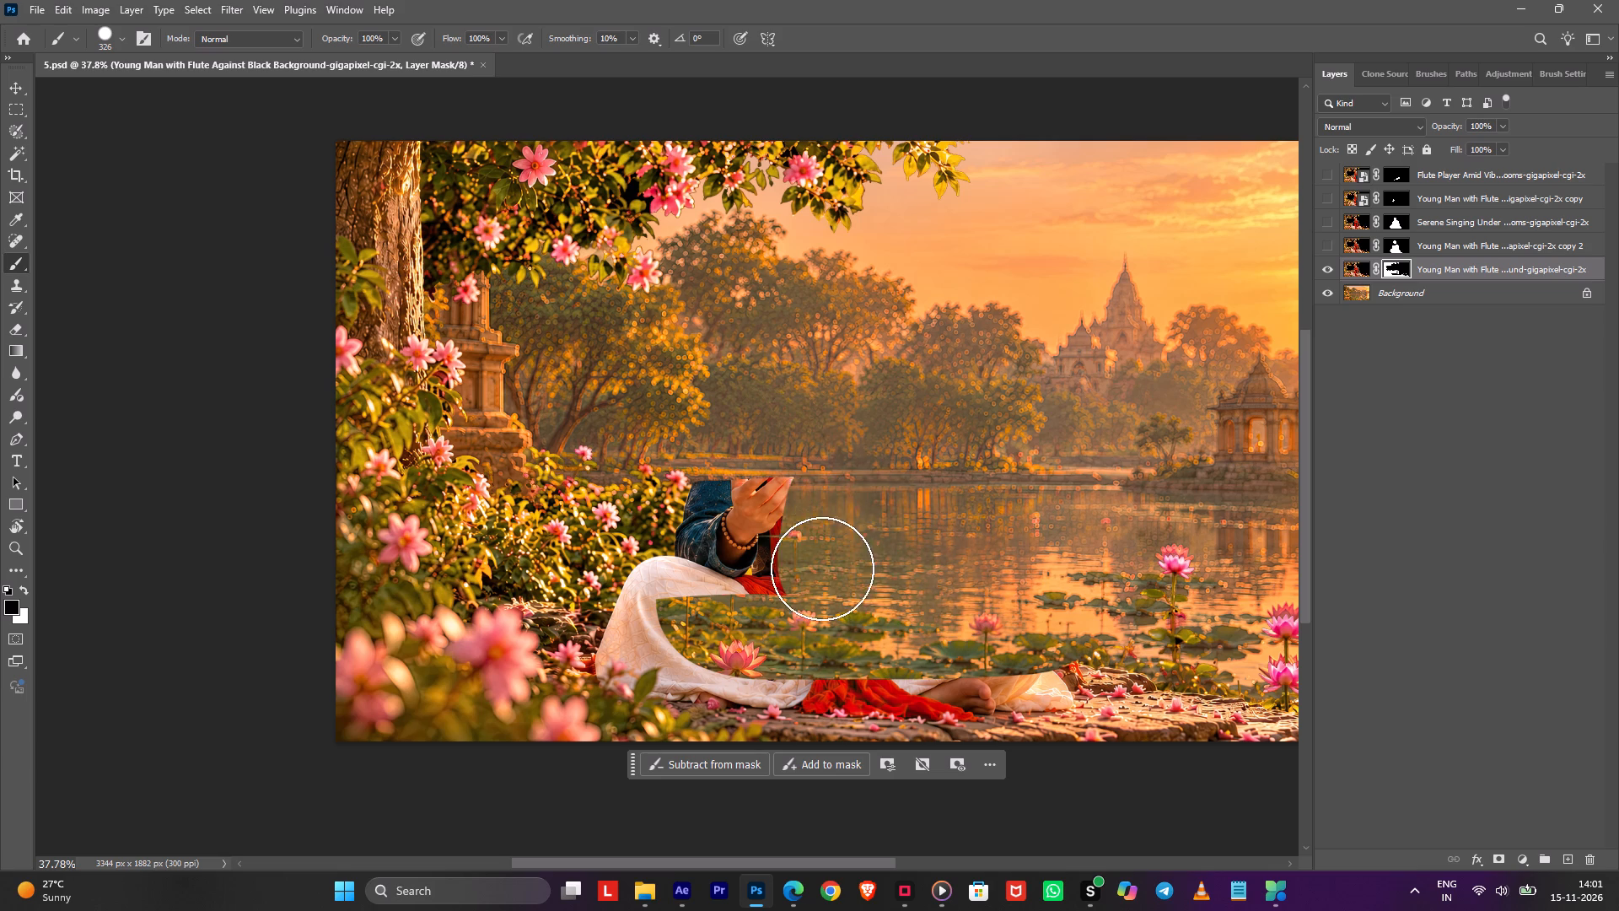
{"action": "left_click_drag", "start_coordinate": [822, 569], "coordinate": [756, 576]}
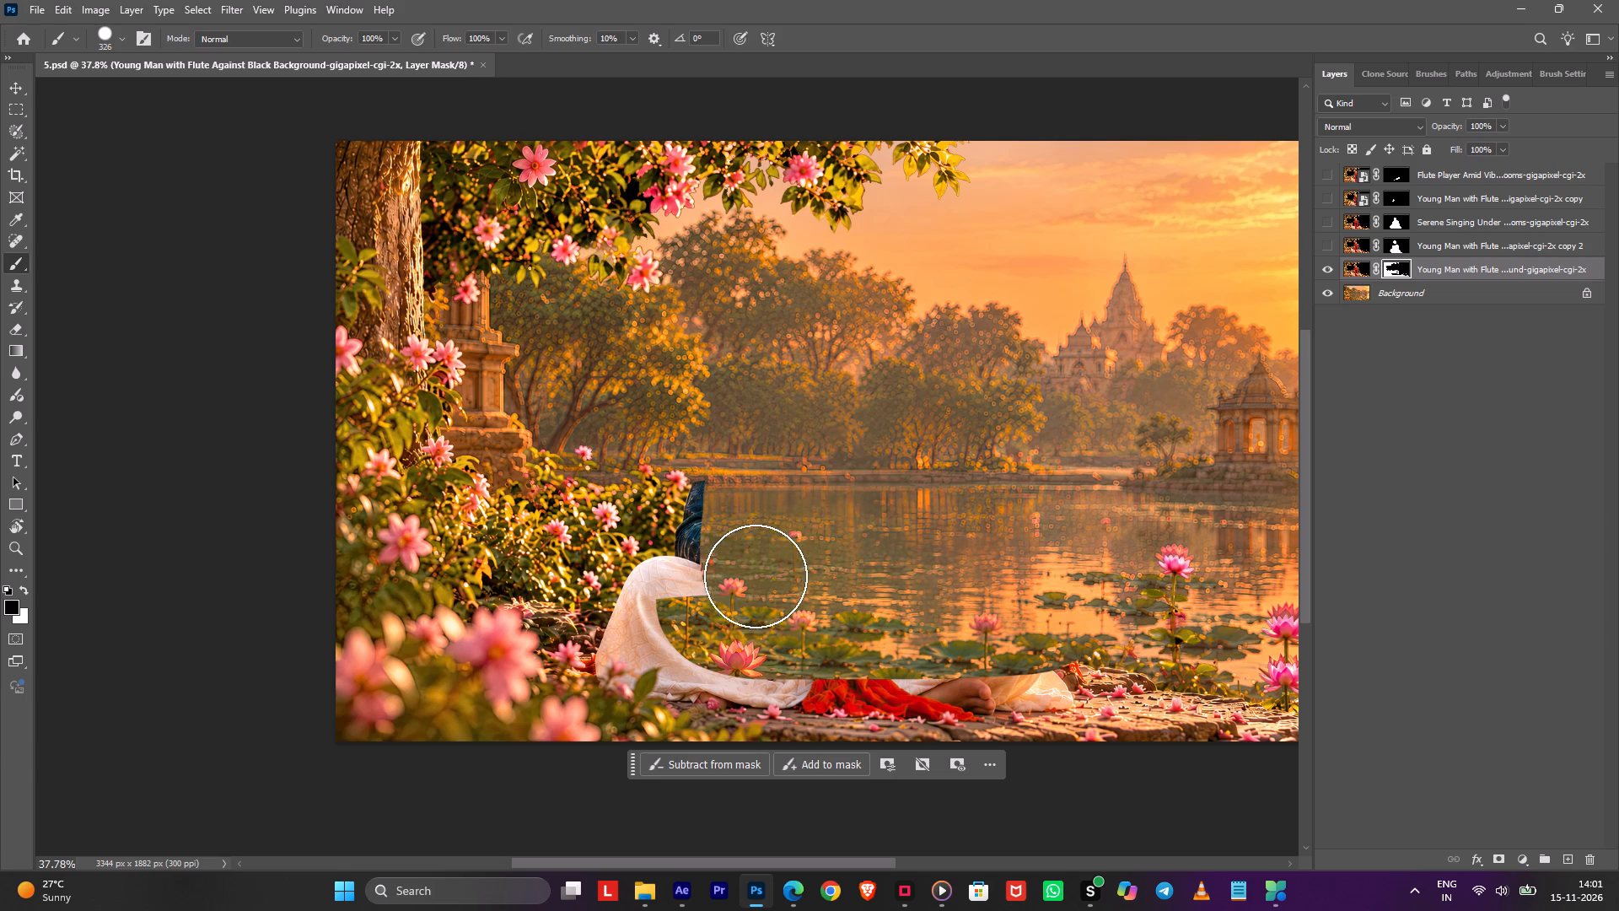
{"action": "left_click_drag", "start_coordinate": [756, 576], "coordinate": [781, 564]}
Show the Young Man with Flute copy 2 and Serene Singing body layers above the scenery.
{"action": "left_click", "coordinate": [1332, 243]}
{"action": "left_click", "coordinate": [1331, 222]}
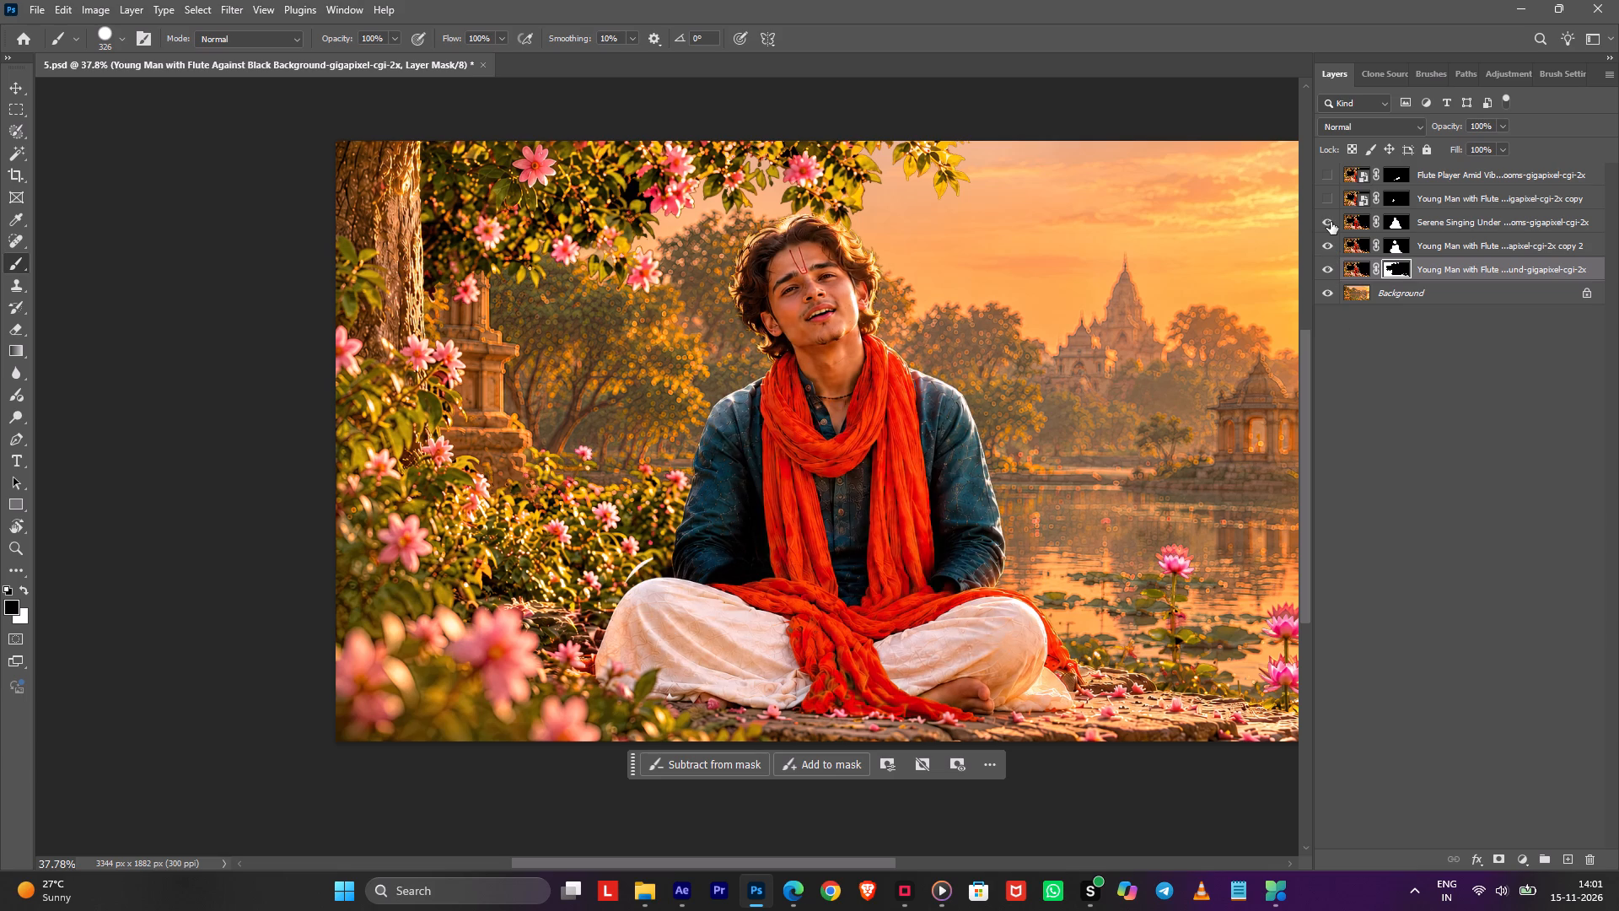
{"action": "left_click", "coordinate": [1330, 201]}
{"action": "left_click", "coordinate": [1330, 201]}
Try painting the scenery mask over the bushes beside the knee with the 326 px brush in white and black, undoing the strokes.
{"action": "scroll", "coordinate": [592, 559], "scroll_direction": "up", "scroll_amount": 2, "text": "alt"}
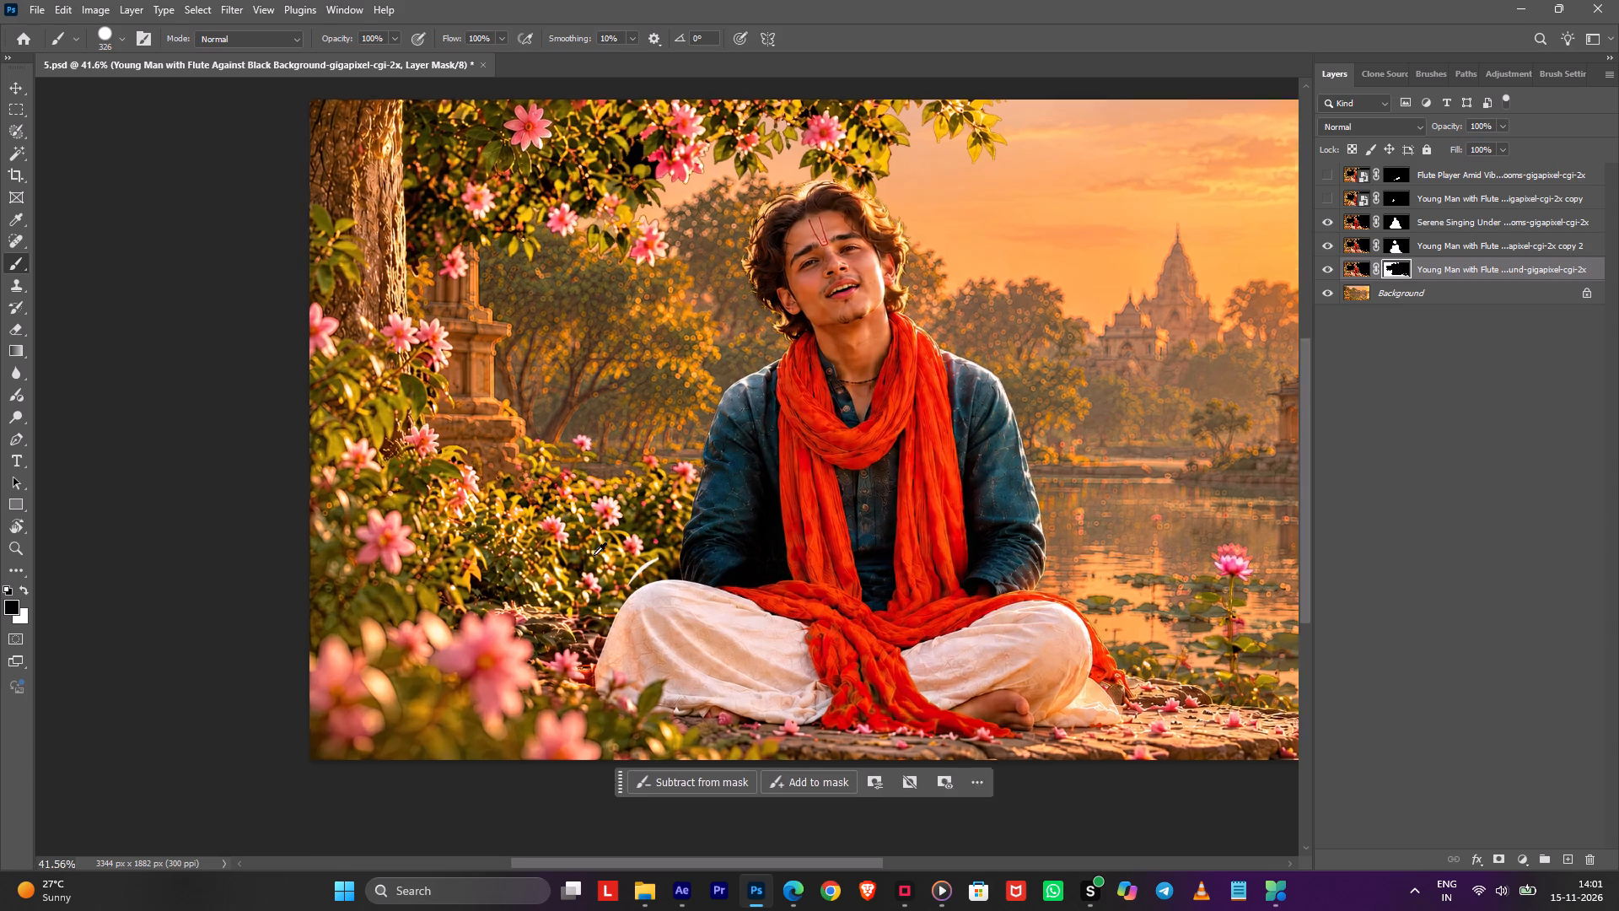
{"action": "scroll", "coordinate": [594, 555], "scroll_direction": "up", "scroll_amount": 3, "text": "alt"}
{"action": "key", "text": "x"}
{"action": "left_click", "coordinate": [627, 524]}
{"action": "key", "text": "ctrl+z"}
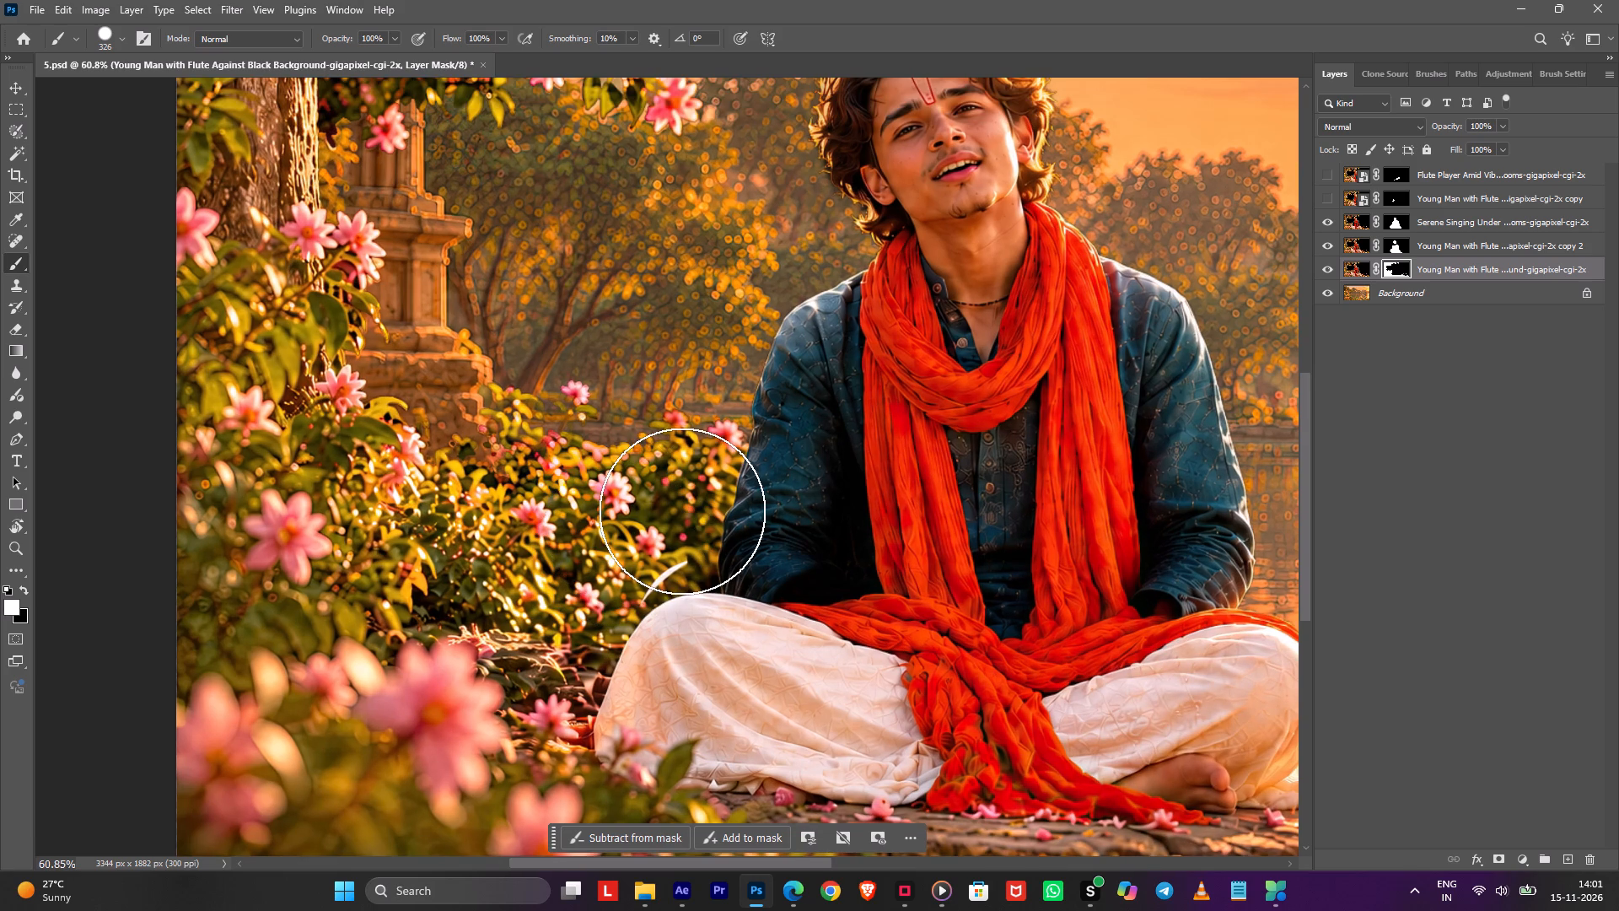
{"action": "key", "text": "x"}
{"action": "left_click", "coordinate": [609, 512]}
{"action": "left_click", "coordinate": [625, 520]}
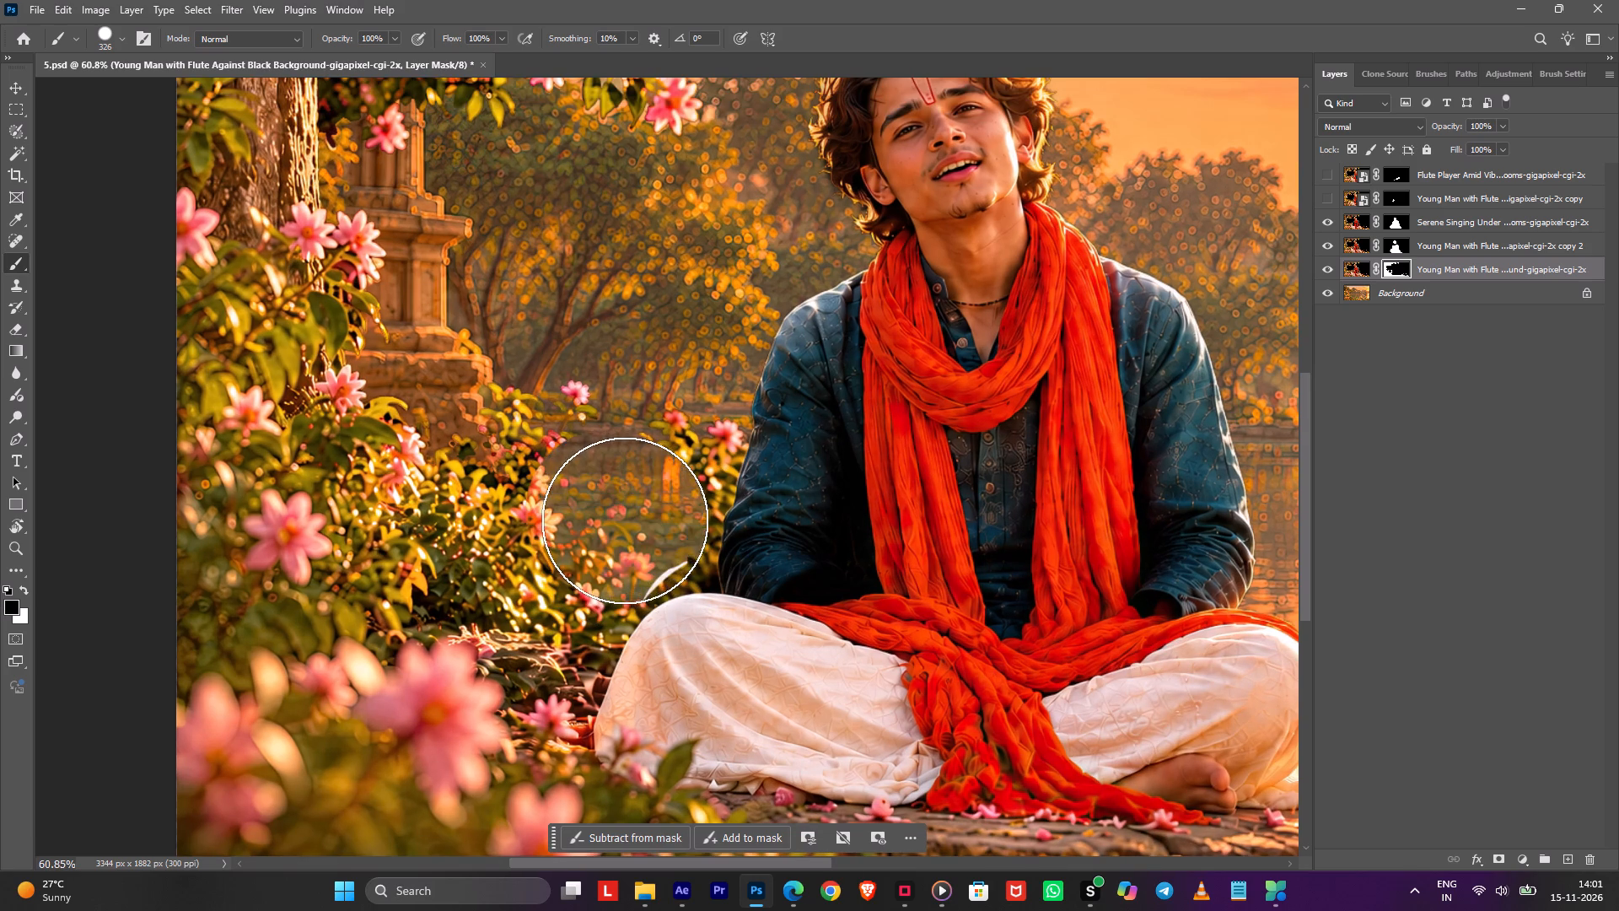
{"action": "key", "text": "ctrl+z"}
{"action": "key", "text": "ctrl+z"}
Paint white on the Serene Singing layer's mask around the knee beside the bushes with a 139 px brush, softening its edge for the last stroke.
{"action": "left_click", "coordinate": [1399, 227]}
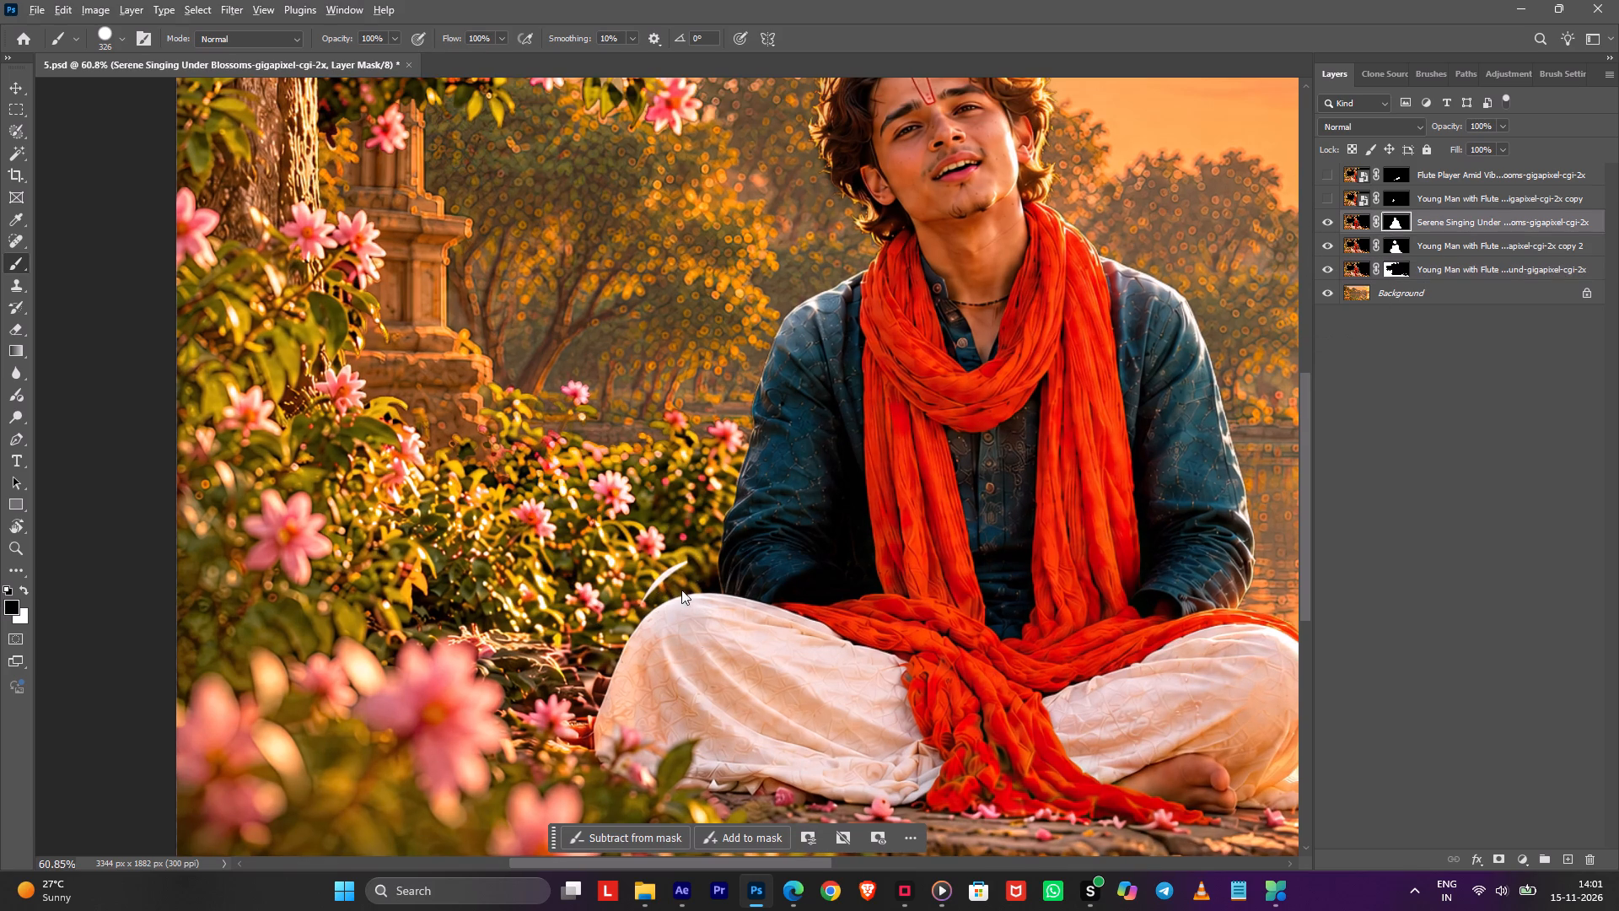
{"action": "right_click_drag", "start_coordinate": [671, 593], "coordinate": [619, 581], "text": "alt"}
{"action": "left_click_drag", "start_coordinate": [664, 552], "coordinate": [627, 575]}
{"action": "key", "text": "ctrl+z"}
{"action": "key", "text": "x"}
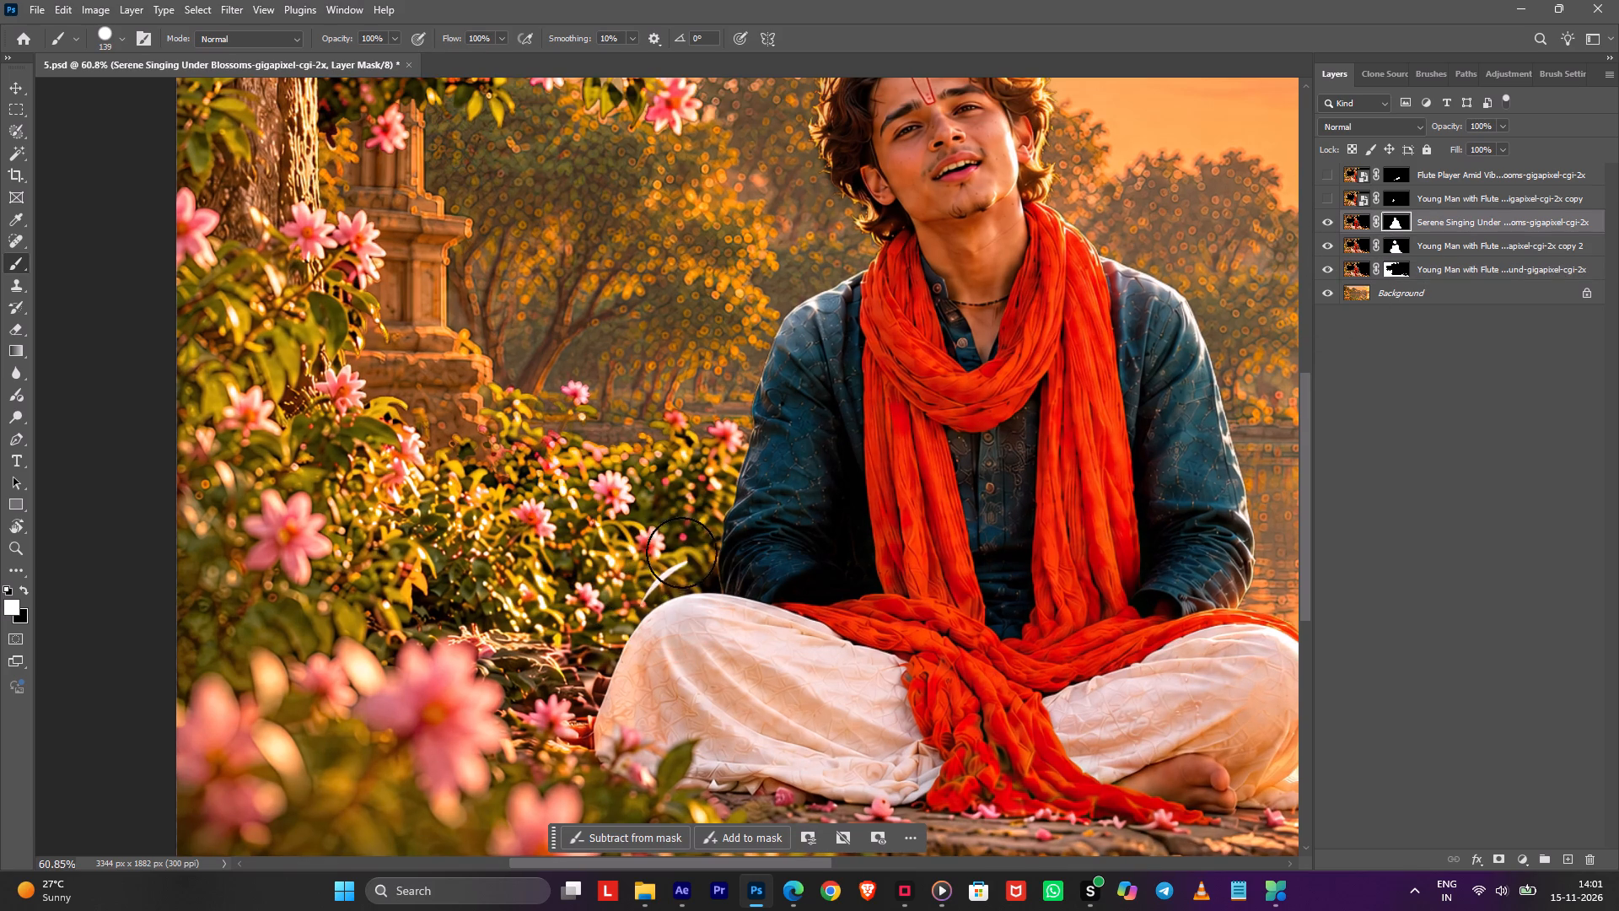
{"action": "left_click_drag", "start_coordinate": [683, 553], "coordinate": [720, 622]}
{"action": "left_click_drag", "start_coordinate": [660, 560], "coordinate": [654, 644]}
{"action": "right_click_drag", "start_coordinate": [664, 606], "coordinate": [667, 425], "text": "alt"}
{"action": "left_click_drag", "start_coordinate": [636, 568], "coordinate": [646, 643]}
{"action": "scroll", "coordinate": [808, 561], "scroll_direction": "down", "scroll_amount": 1, "text": "alt"}
{"action": "scroll", "coordinate": [808, 561], "scroll_direction": "up", "scroll_amount": 1, "text": "alt"}
{"action": "scroll", "coordinate": [808, 561], "scroll_direction": "down", "scroll_amount": 7, "text": "alt"}
{"action": "scroll", "coordinate": [811, 560], "scroll_direction": "up", "scroll_amount": 1, "text": "alt"}
{"action": "scroll", "coordinate": [811, 560], "scroll_direction": "down", "scroll_amount": 3, "text": "alt"}
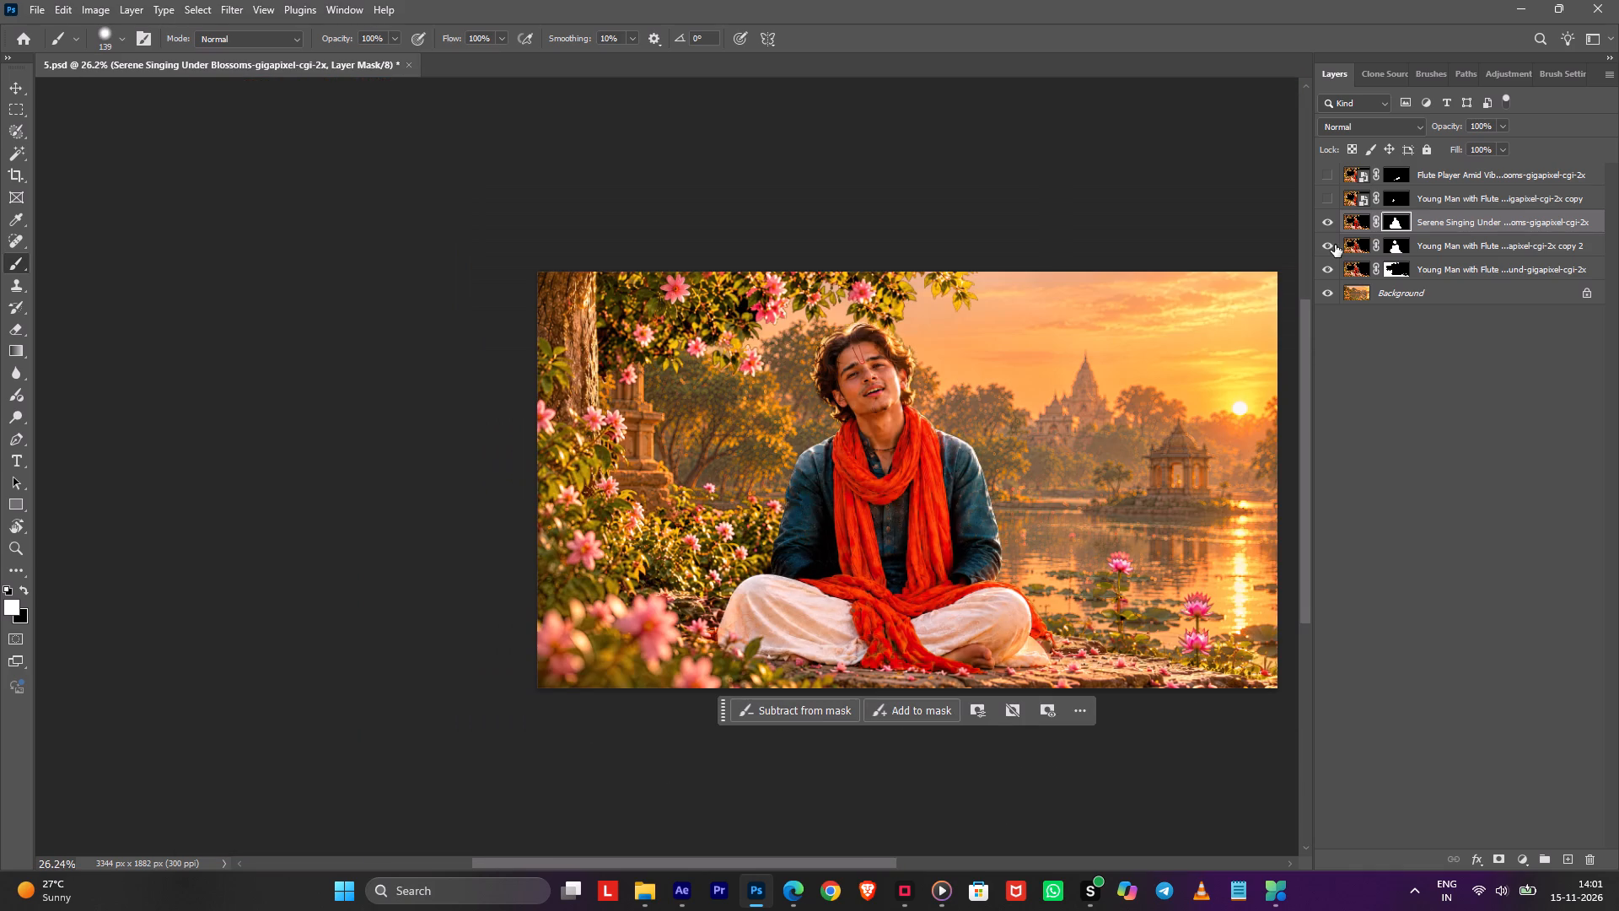
Show the raised-hand and flute layers above the body and save the document.
{"action": "left_click", "coordinate": [1324, 199]}
{"action": "left_click", "coordinate": [1324, 182]}
{"action": "key", "text": "space"}
{"action": "key", "text": "space"}
{"action": "key", "text": "space"}
{"action": "left_click_drag", "start_coordinate": [1100, 359], "coordinate": [901, 394]}
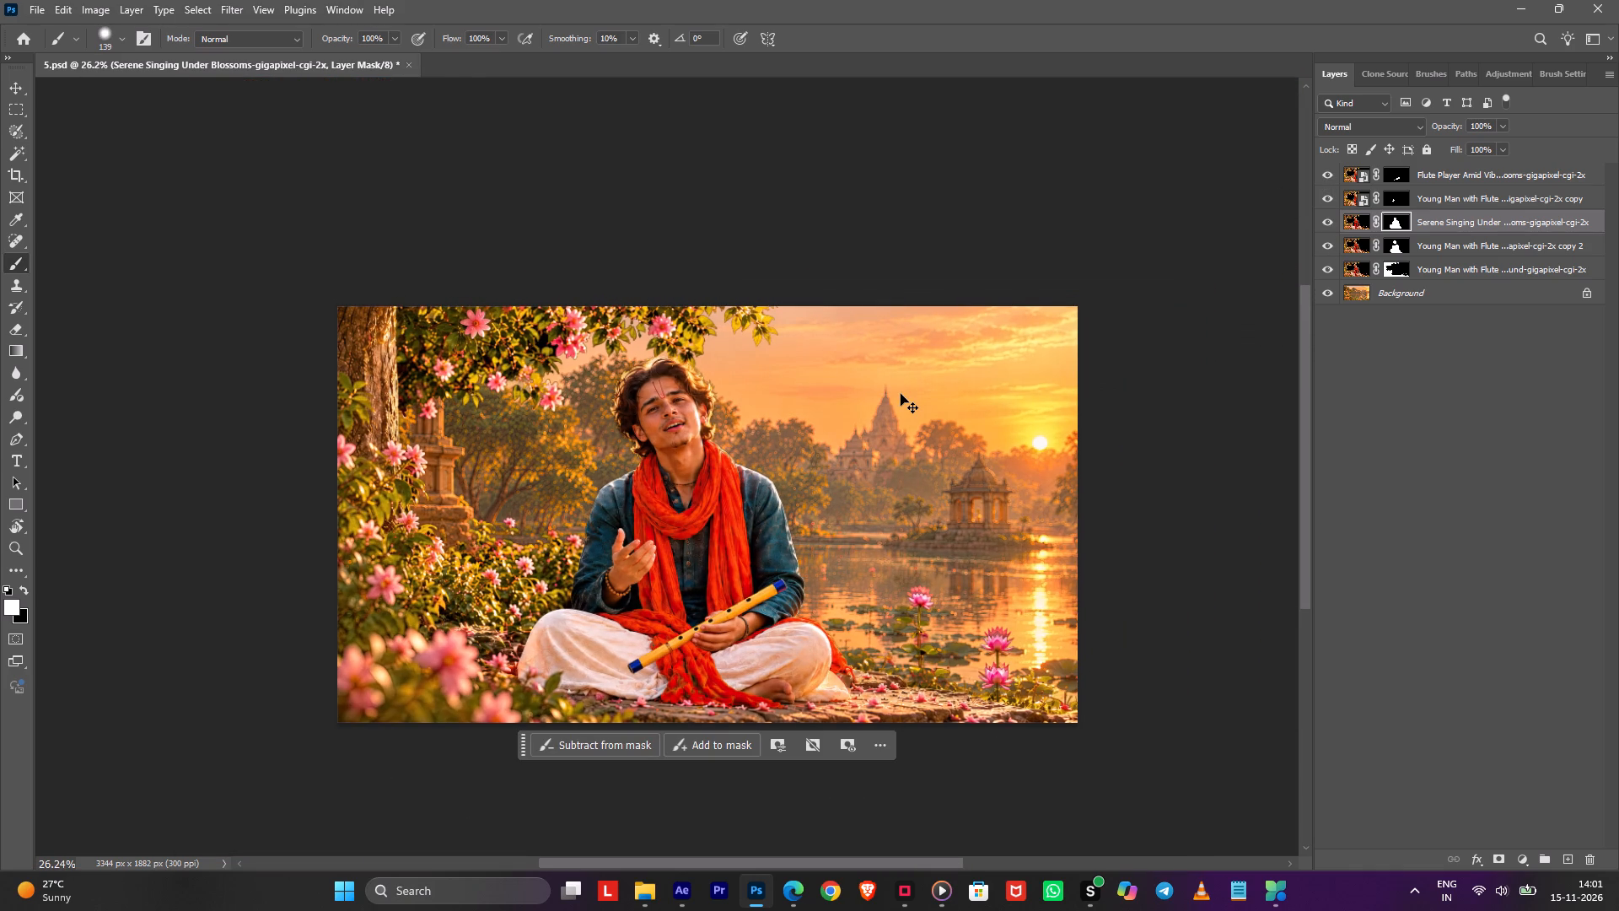
{"action": "key", "text": "ctrl+s"}
Switch to After Effects and pre-compose the Young Man with Flute layer in composition 11 as FG, leaving all attributes in 11.
{"action": "key", "text": "alt+Tab"}
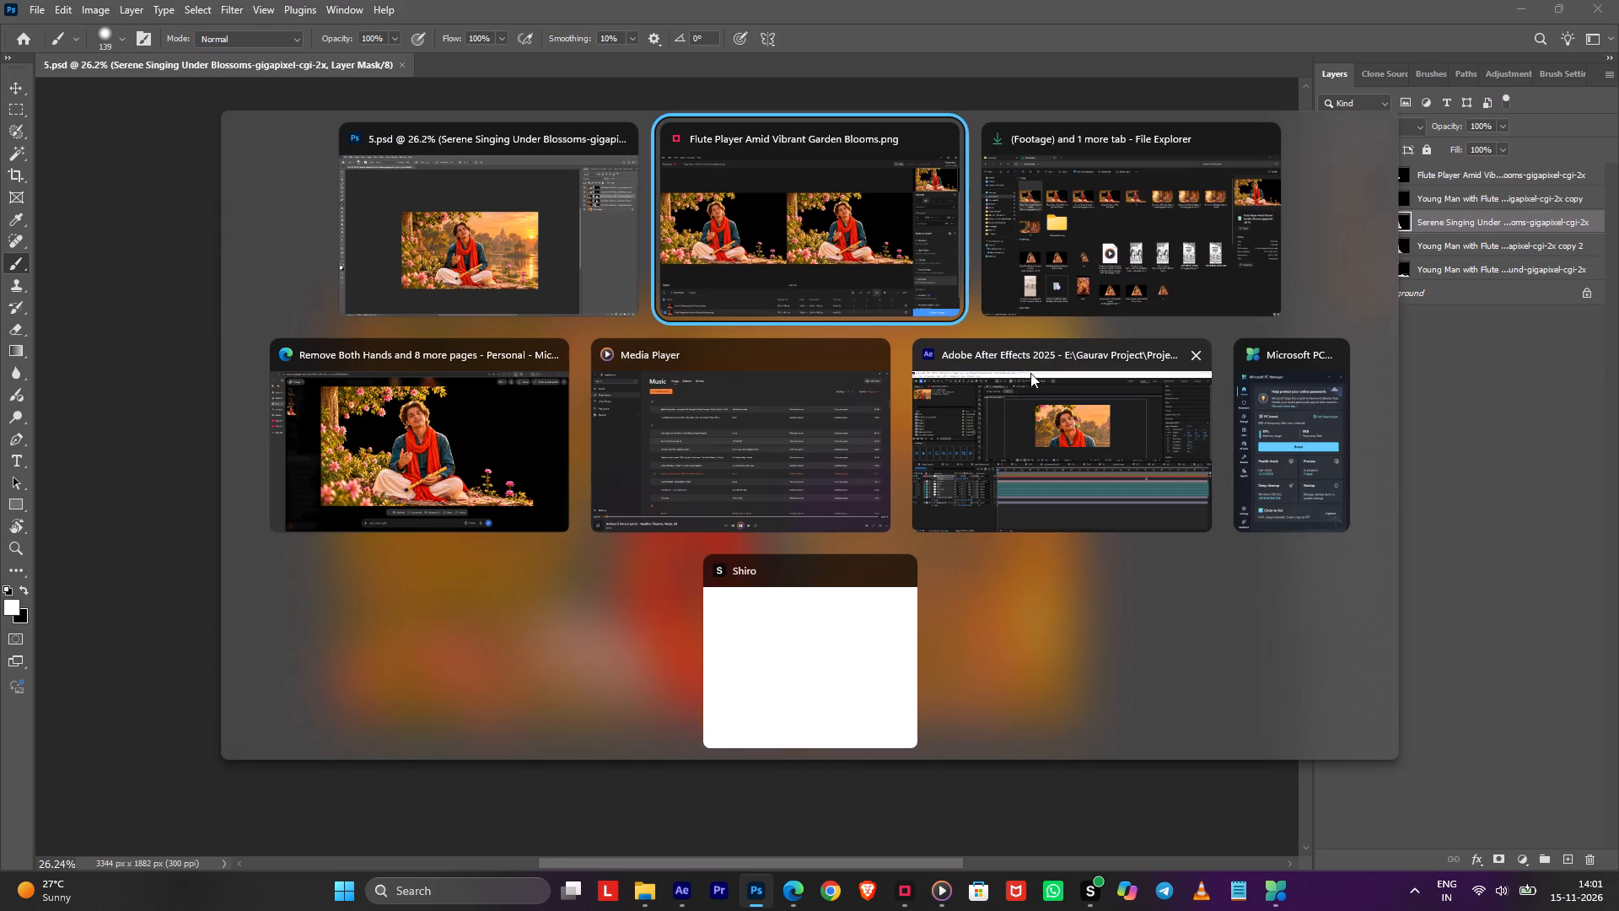
{"action": "left_click", "coordinate": [1049, 431], "text": "alt"}
{"action": "left_click", "coordinate": [665, 733], "text": "alt"}
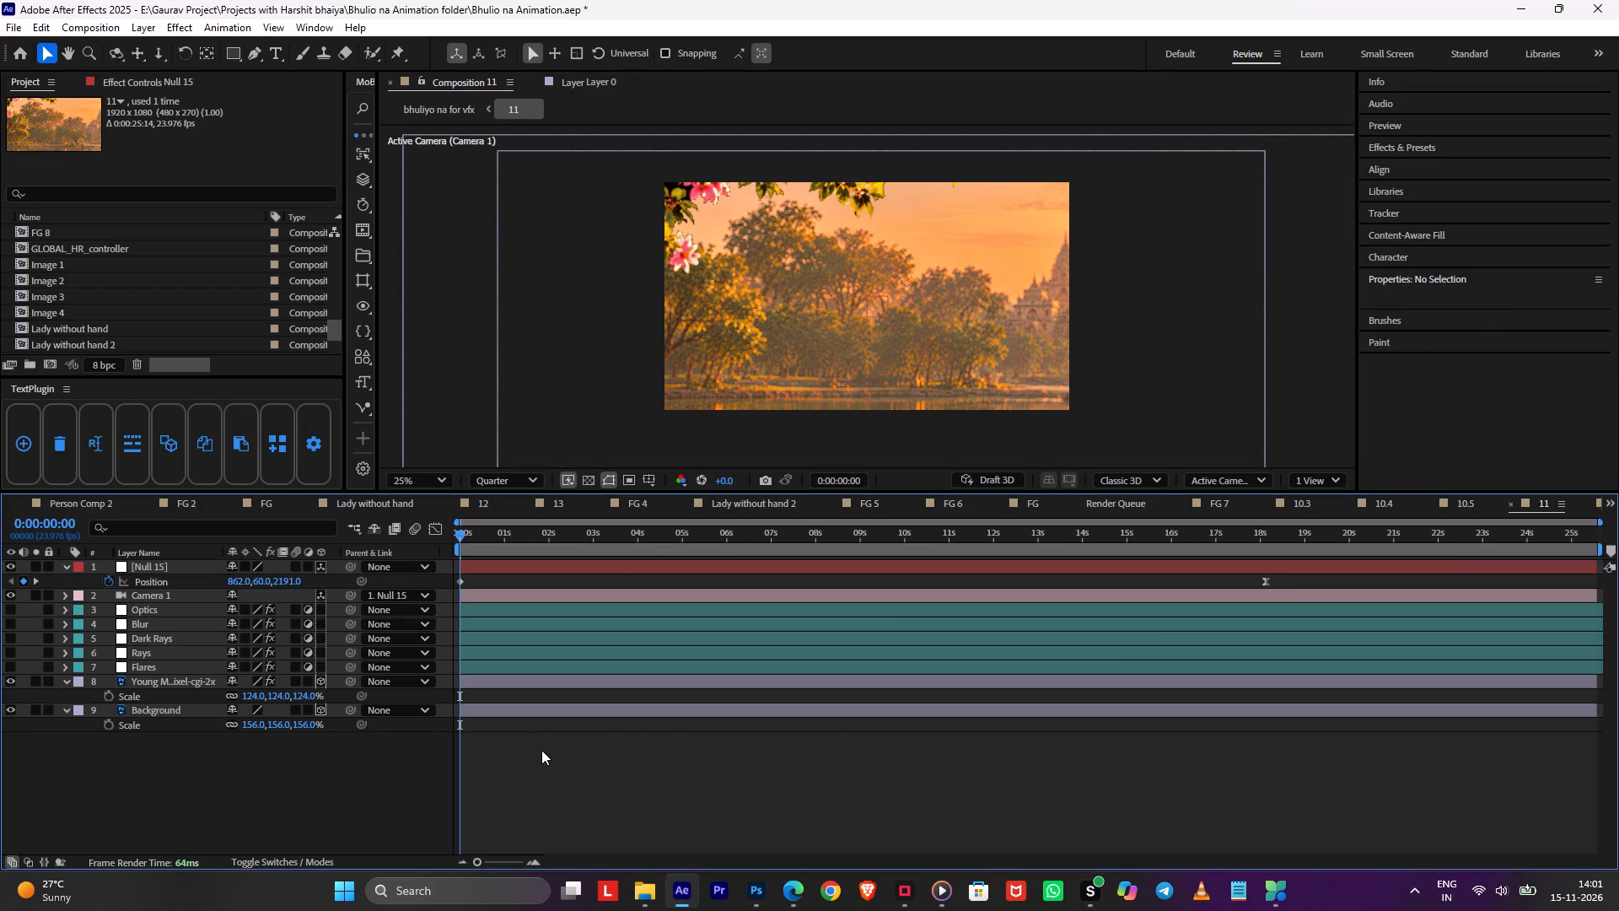
{"action": "double_click", "coordinate": [35, 680], "text": "alt"}
{"action": "left_click", "coordinate": [510, 687], "text": "alt"}
{"action": "key", "text": "ctrl+alt+shift+c"}
{"action": "key", "text": "ctrl+alt+shift+f"}
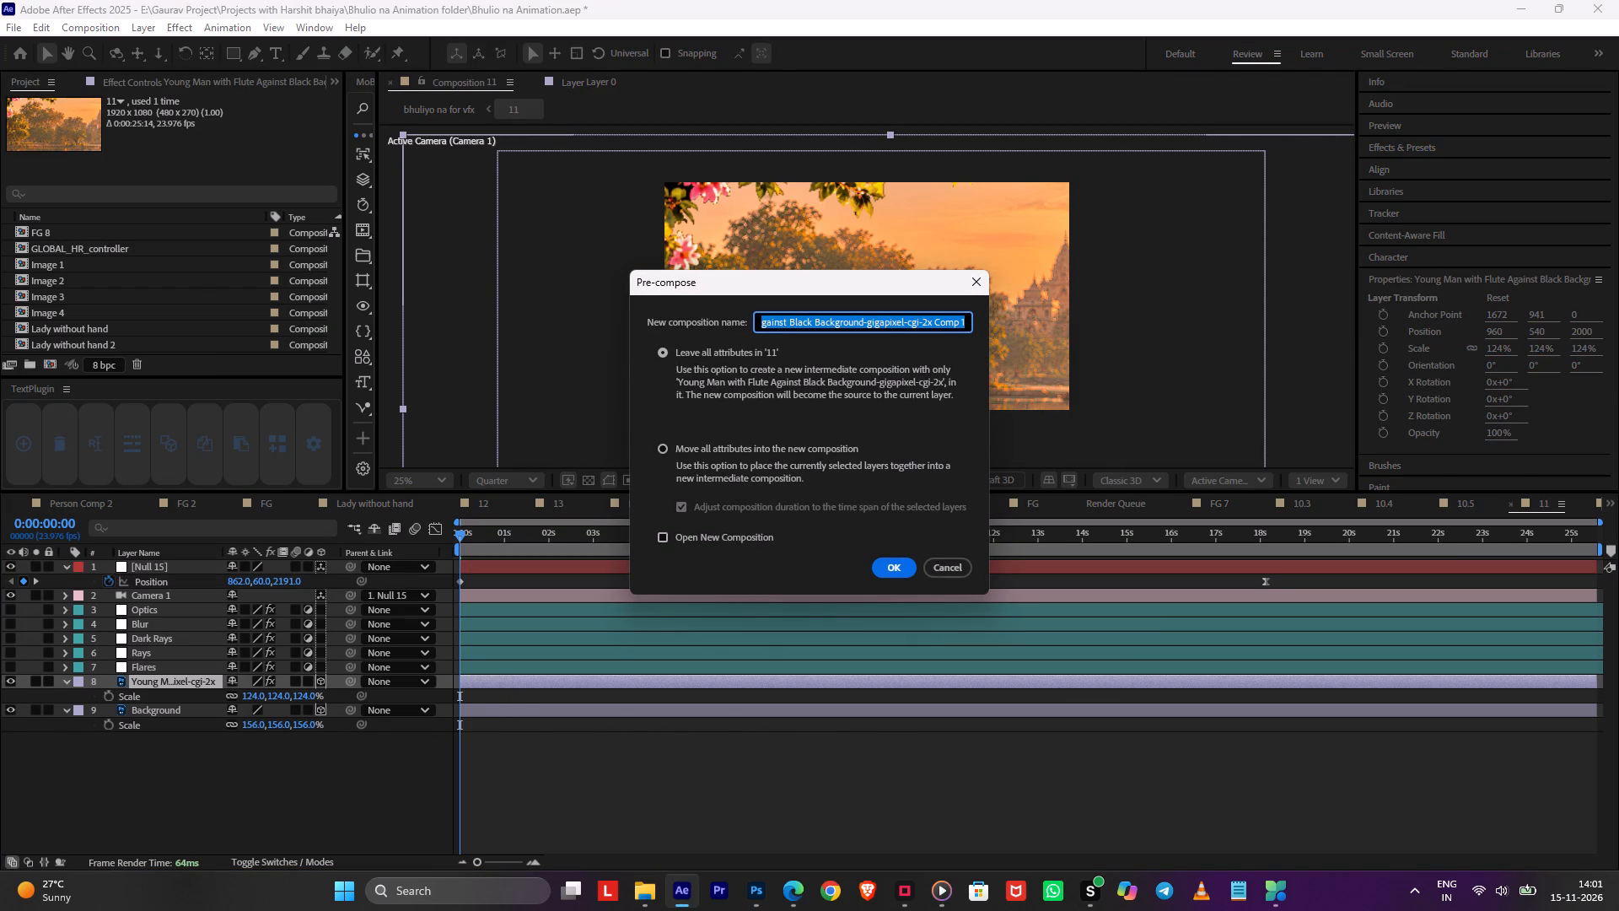
{"action": "key", "text": "alt+shift+f"}
{"action": "key", "text": "alt+shift+g"}
{"action": "key", "text": "alt+Return"}
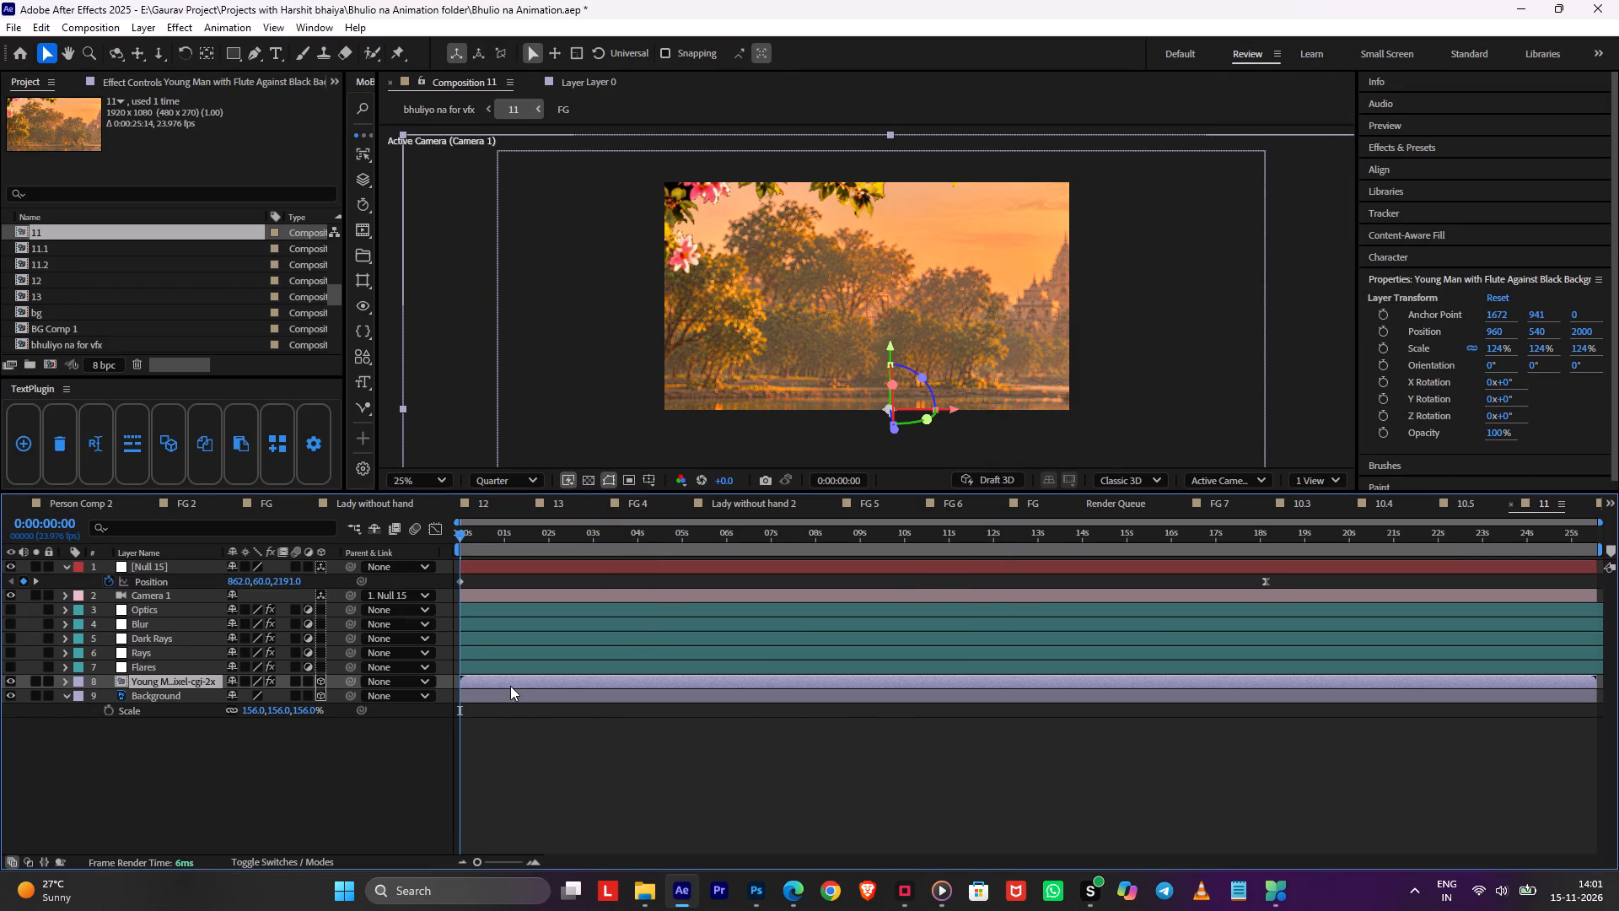
Open the new FG composition and fit its whole frame in view.
{"action": "key", "text": "alt+Return"}
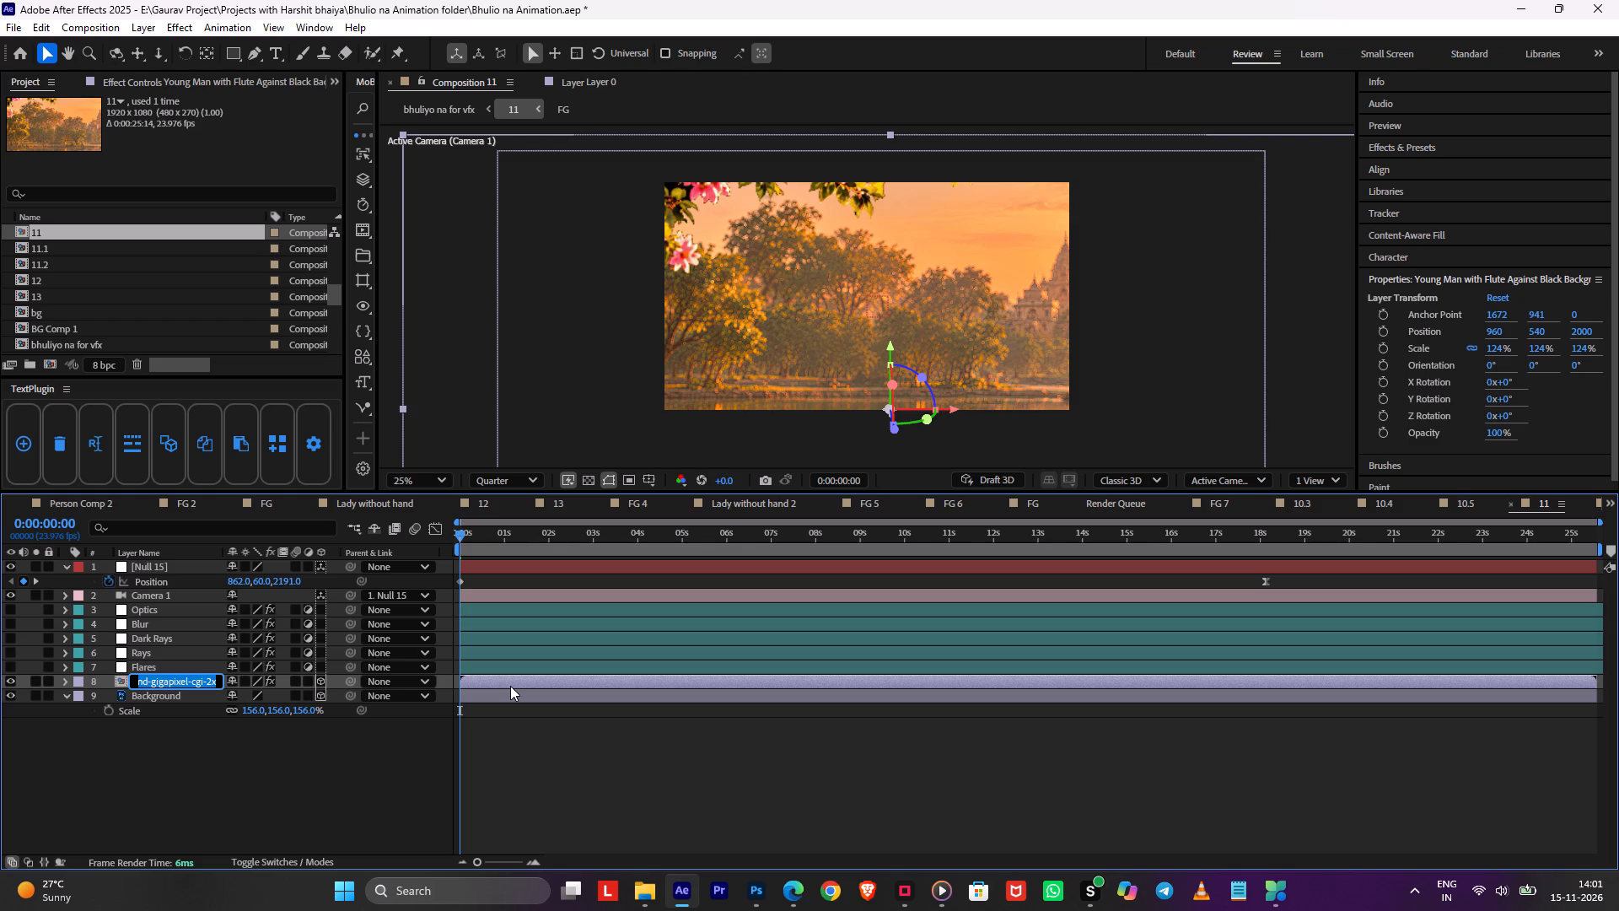
{"action": "key", "text": "alt+Return"}
{"action": "key", "text": "alt+Return"}
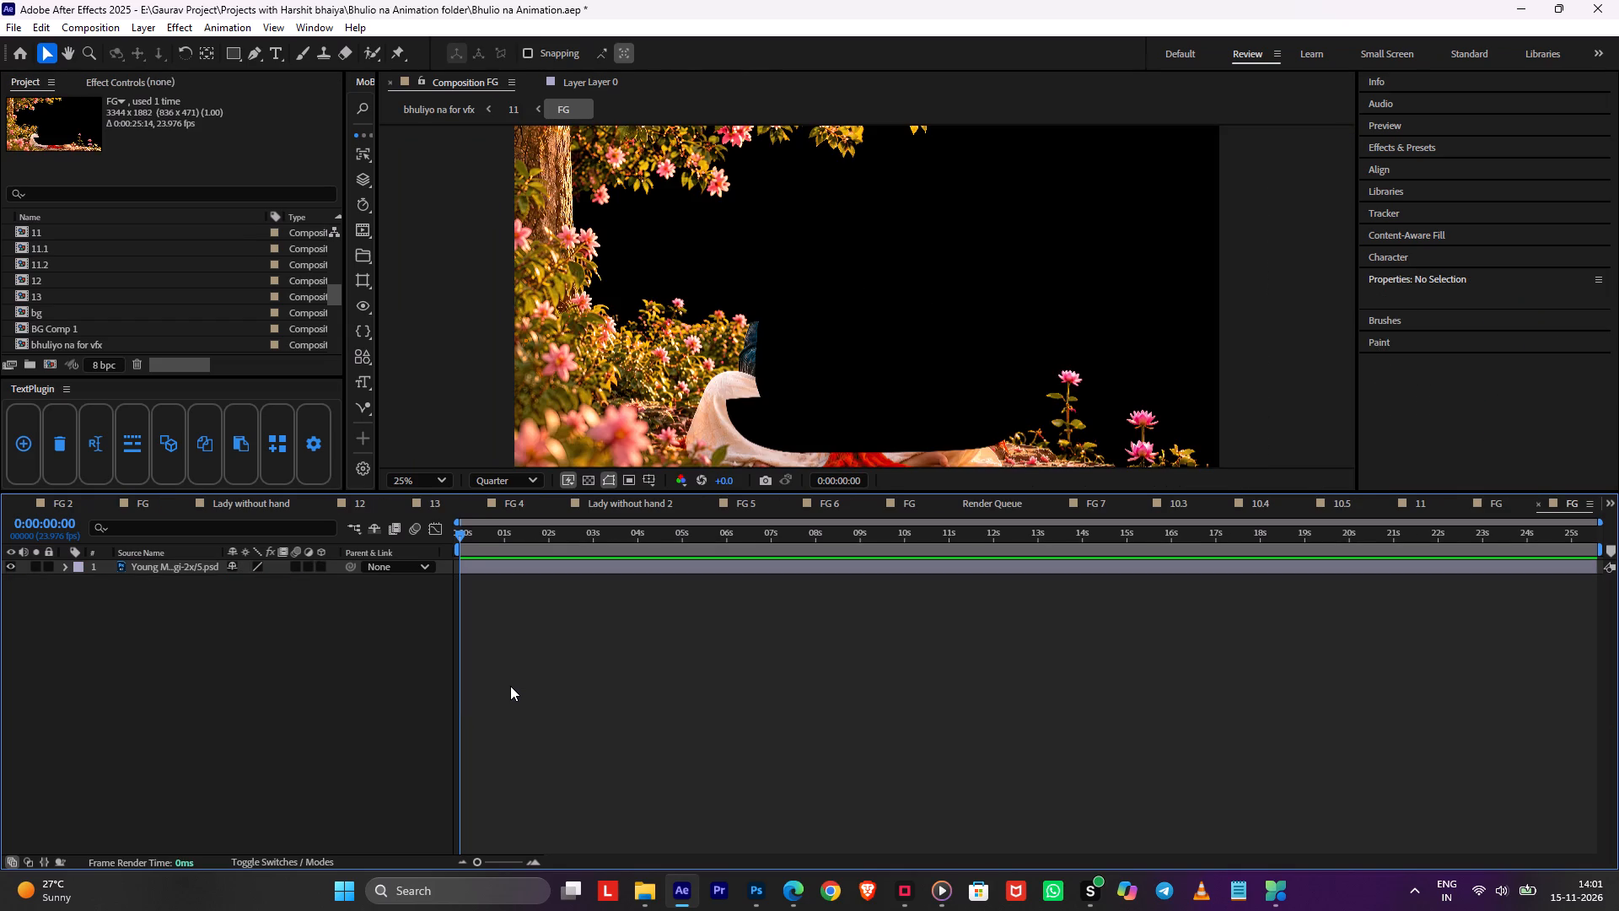
{"action": "scroll", "coordinate": [897, 350], "scroll_direction": "down", "scroll_amount": 1, "text": "alt"}
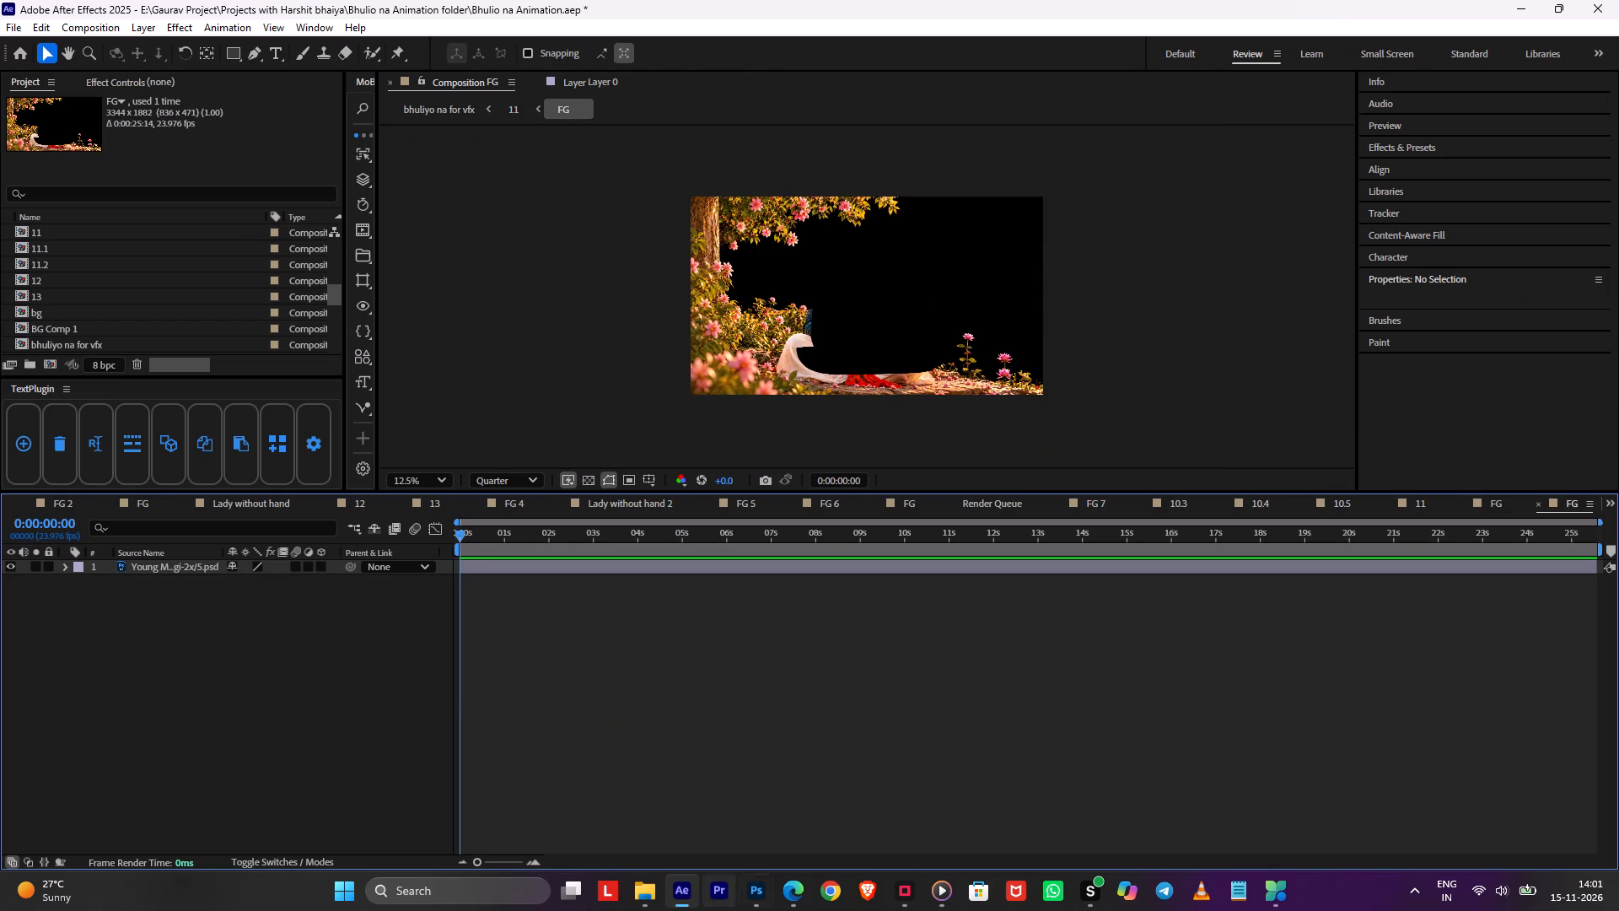
Switch to Media Player and skip ahead through the songs to the Lokiverse Theme Video track.
{"action": "left_click", "coordinate": [939, 899], "text": "alt"}
{"action": "left_click", "coordinate": [858, 818], "text": "alt"}
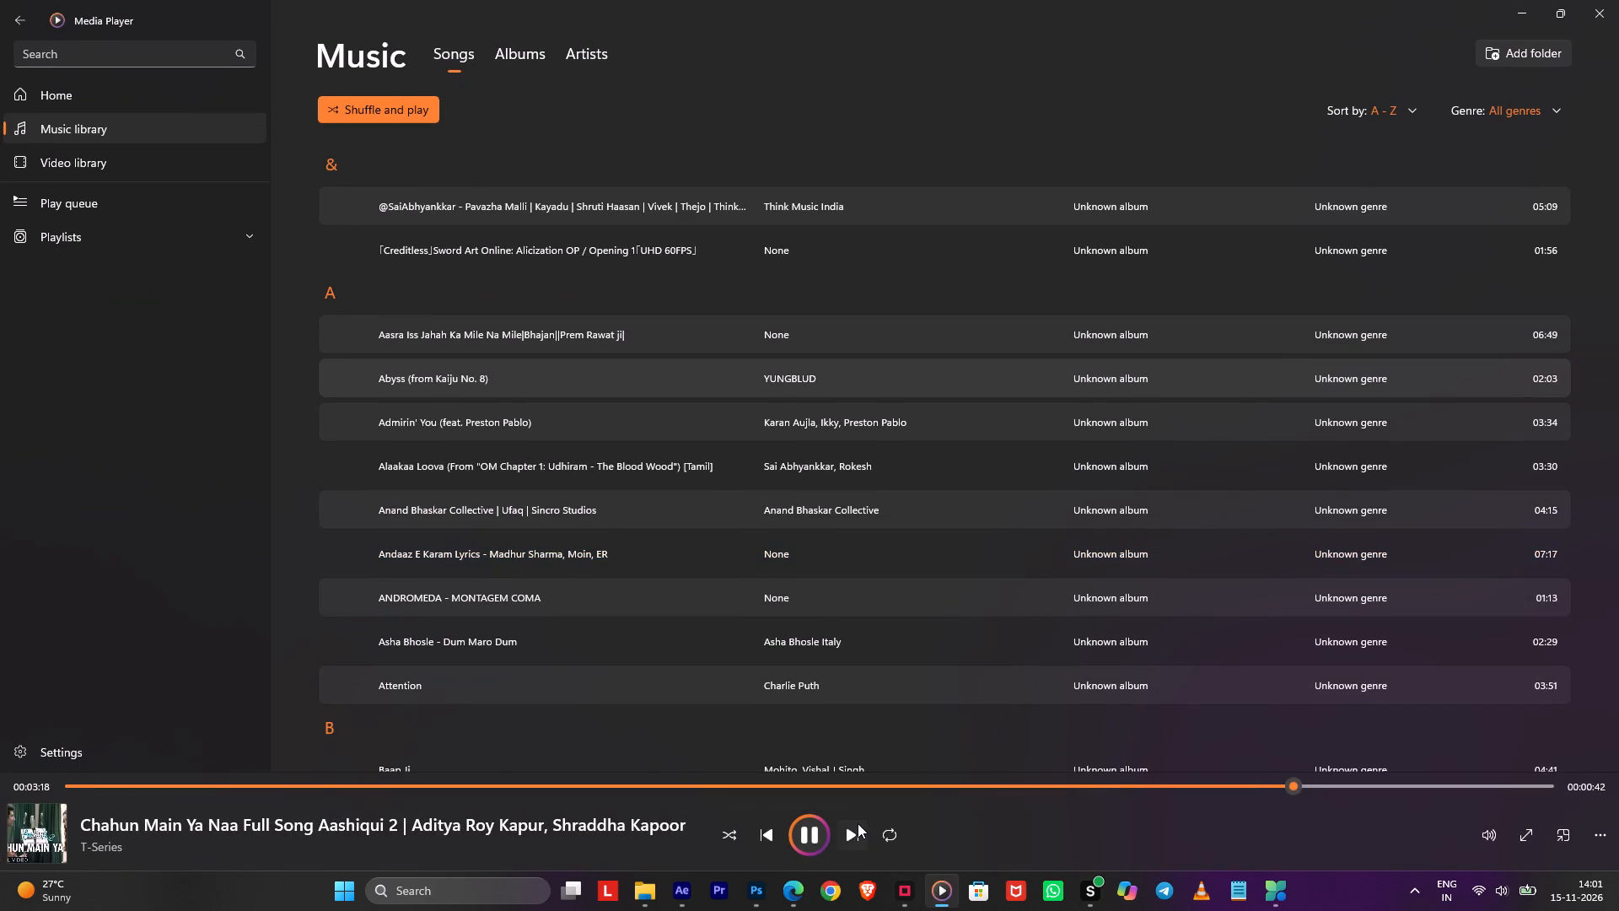
{"action": "left_click", "coordinate": [858, 833], "text": "alt"}
{"action": "left_click", "coordinate": [858, 833], "text": "alt"}
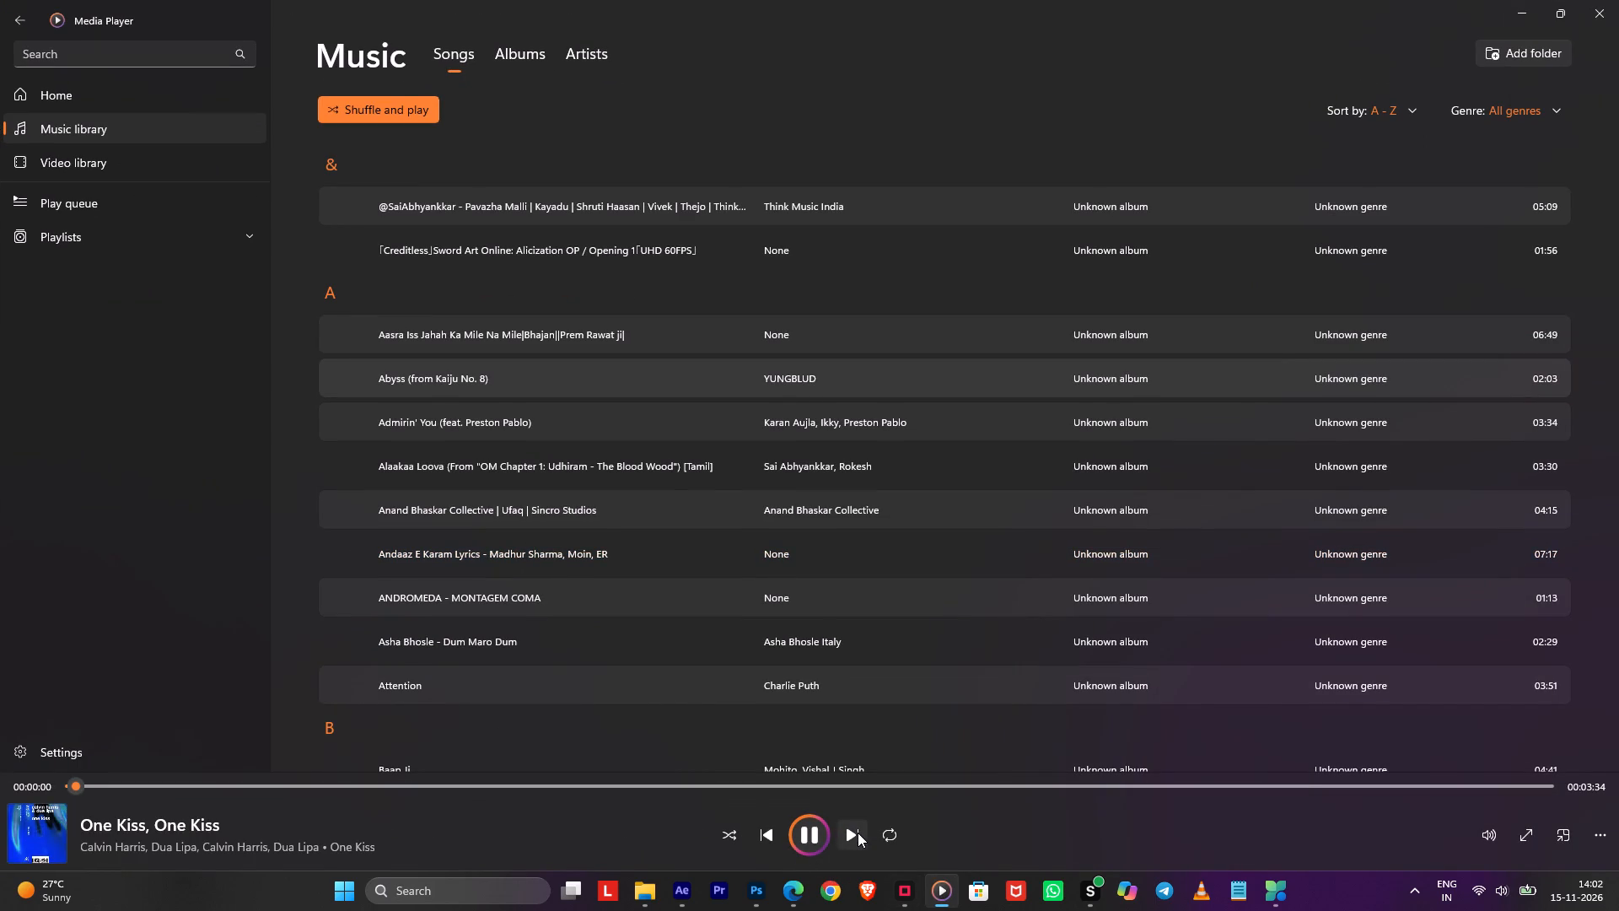
{"action": "left_click", "coordinate": [858, 833], "text": "alt"}
{"action": "left_click", "coordinate": [858, 833], "text": "alt"}
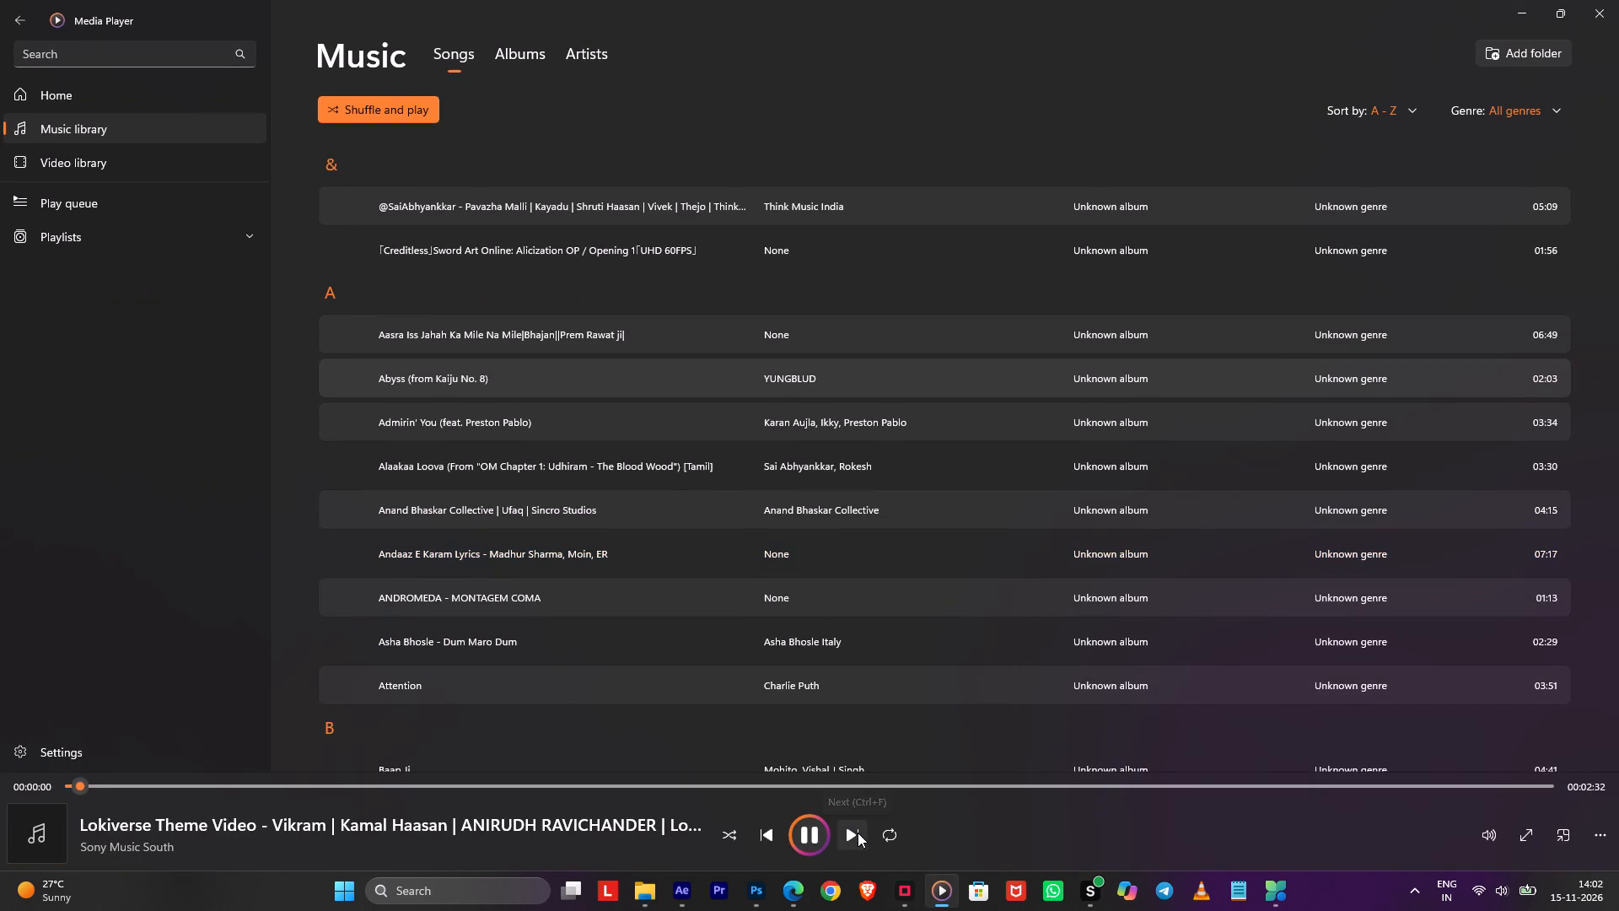
Switch to Telegram.
{"action": "left_click", "coordinate": [1159, 889], "text": "alt"}
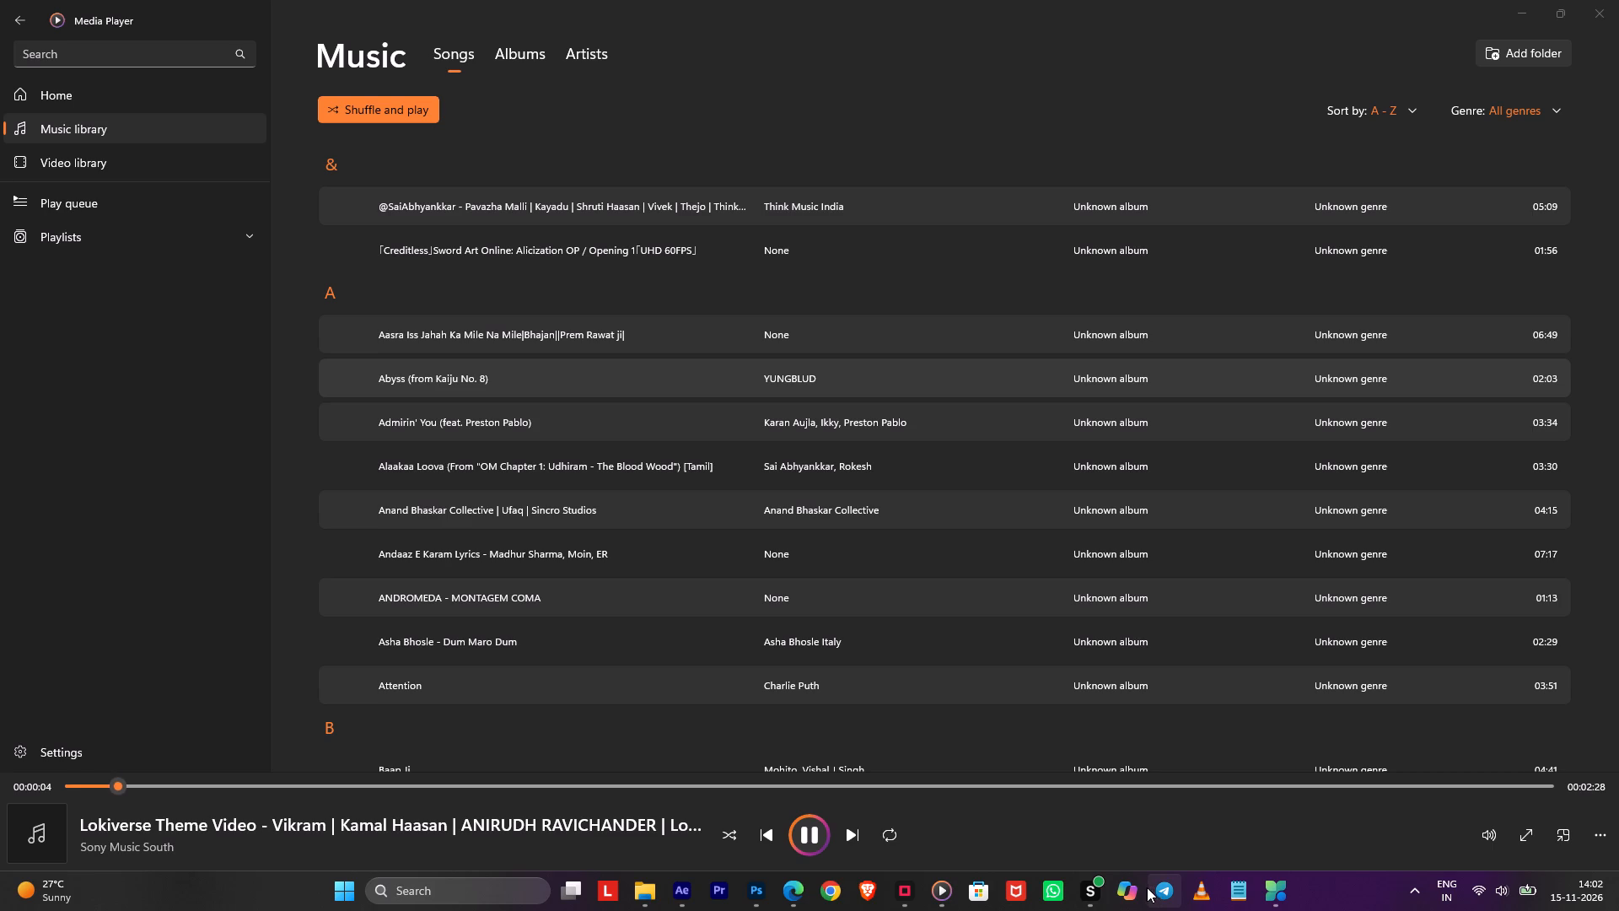
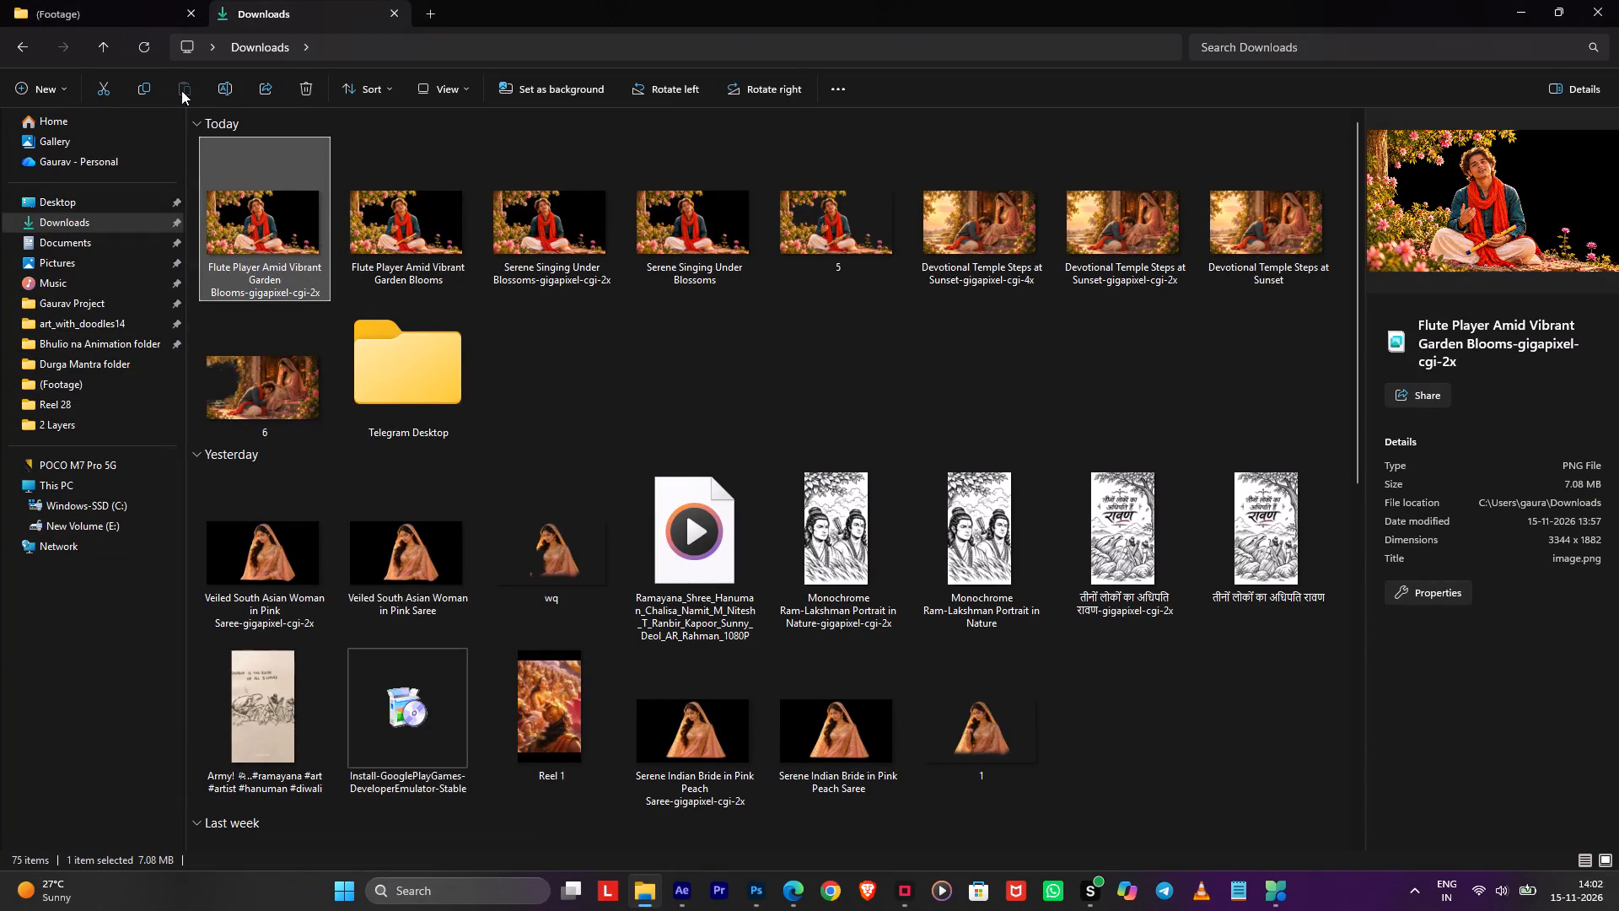
Bring 5.psd from the (Footage) folder into the FG composition in After Effects, importing it as a Composition with Editable Layer Styles.
{"action": "left_click", "coordinate": [137, 10], "text": "alt"}
{"action": "left_click", "coordinate": [859, 202], "text": "alt"}
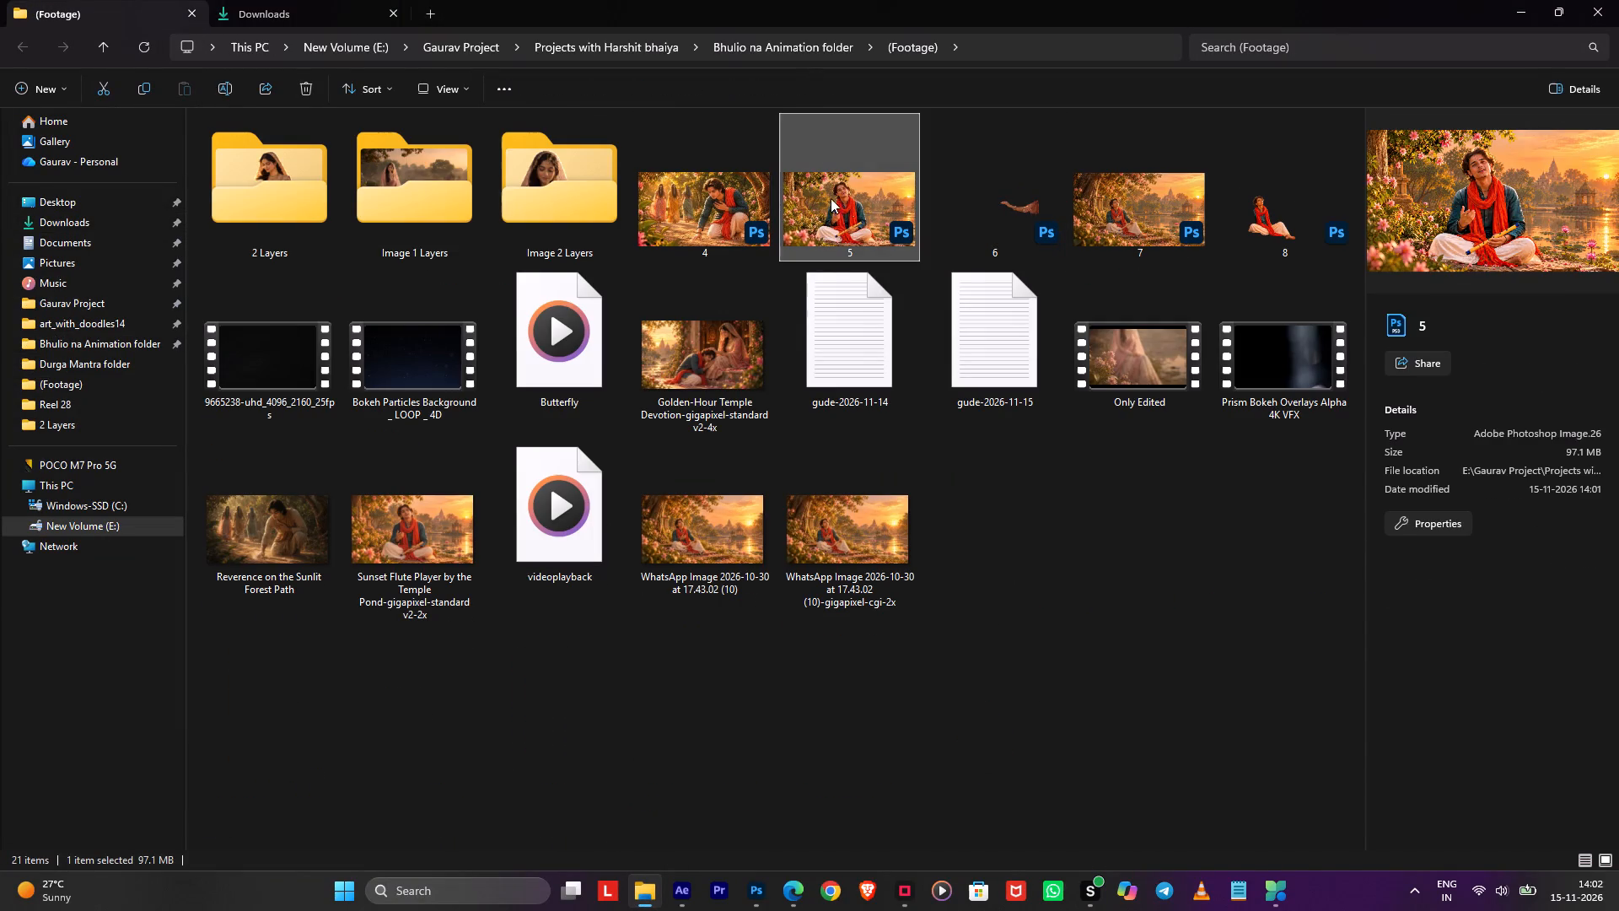
{"action": "left_click_drag", "start_coordinate": [820, 192], "coordinate": [812, 724], "text": "alt"}
{"action": "key", "text": "alt+Tab"}
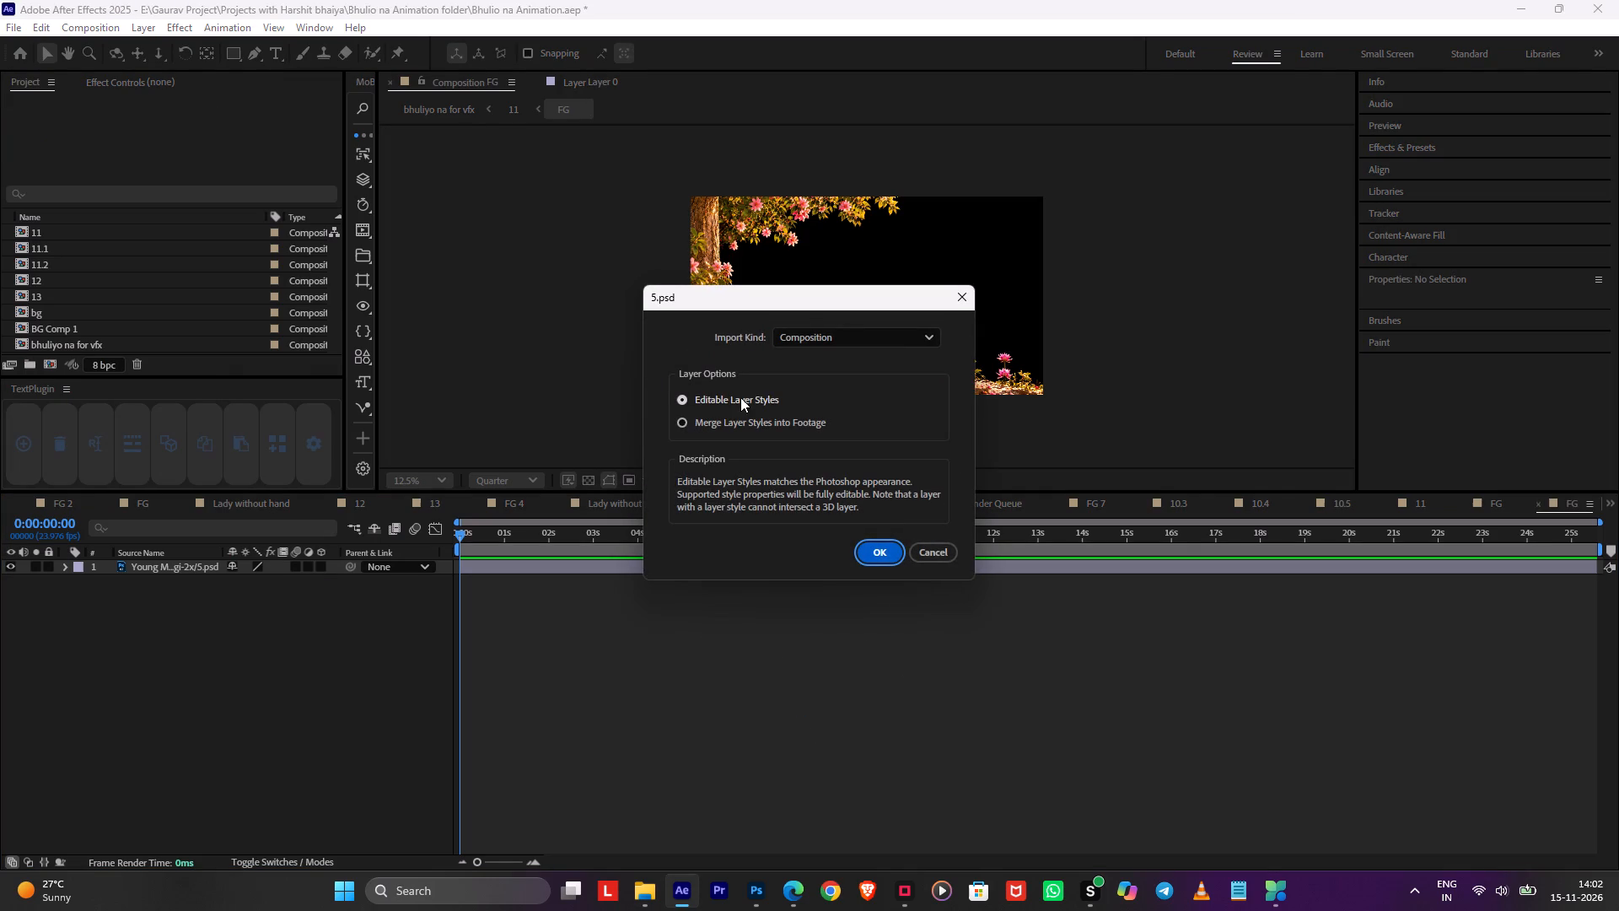
{"action": "left_click", "coordinate": [880, 549]}
Open the nested composition 5 and hide its Background layer and the Young Man layer directly above it.
{"action": "double_click", "coordinate": [600, 566]}
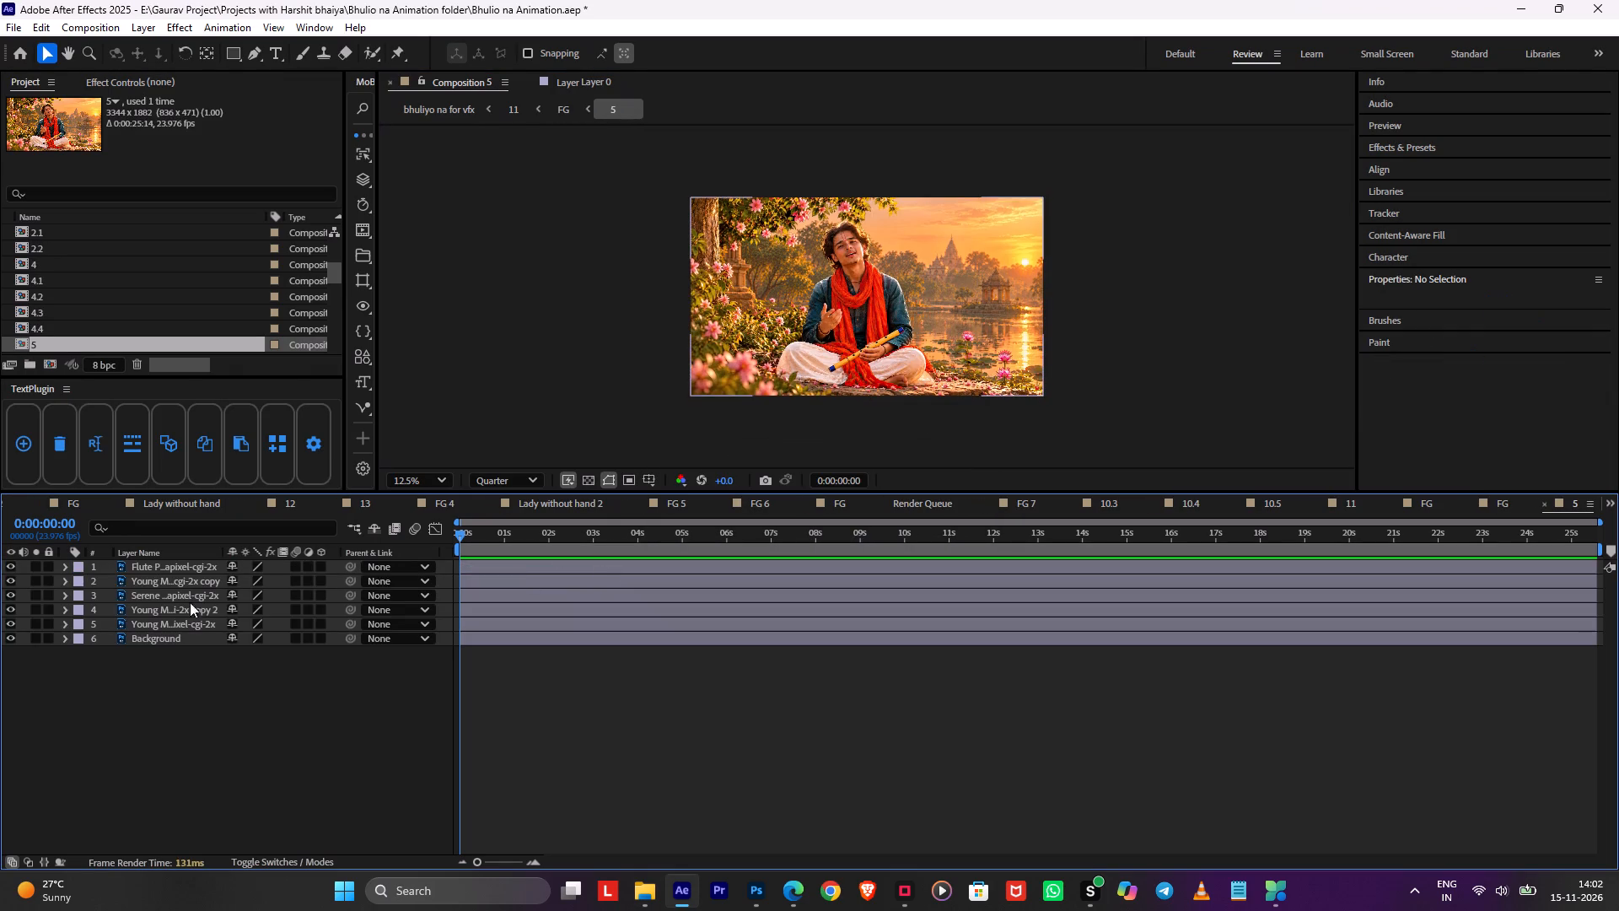
{"action": "left_click", "coordinate": [10, 639]}
{"action": "left_click", "coordinate": [6, 625]}
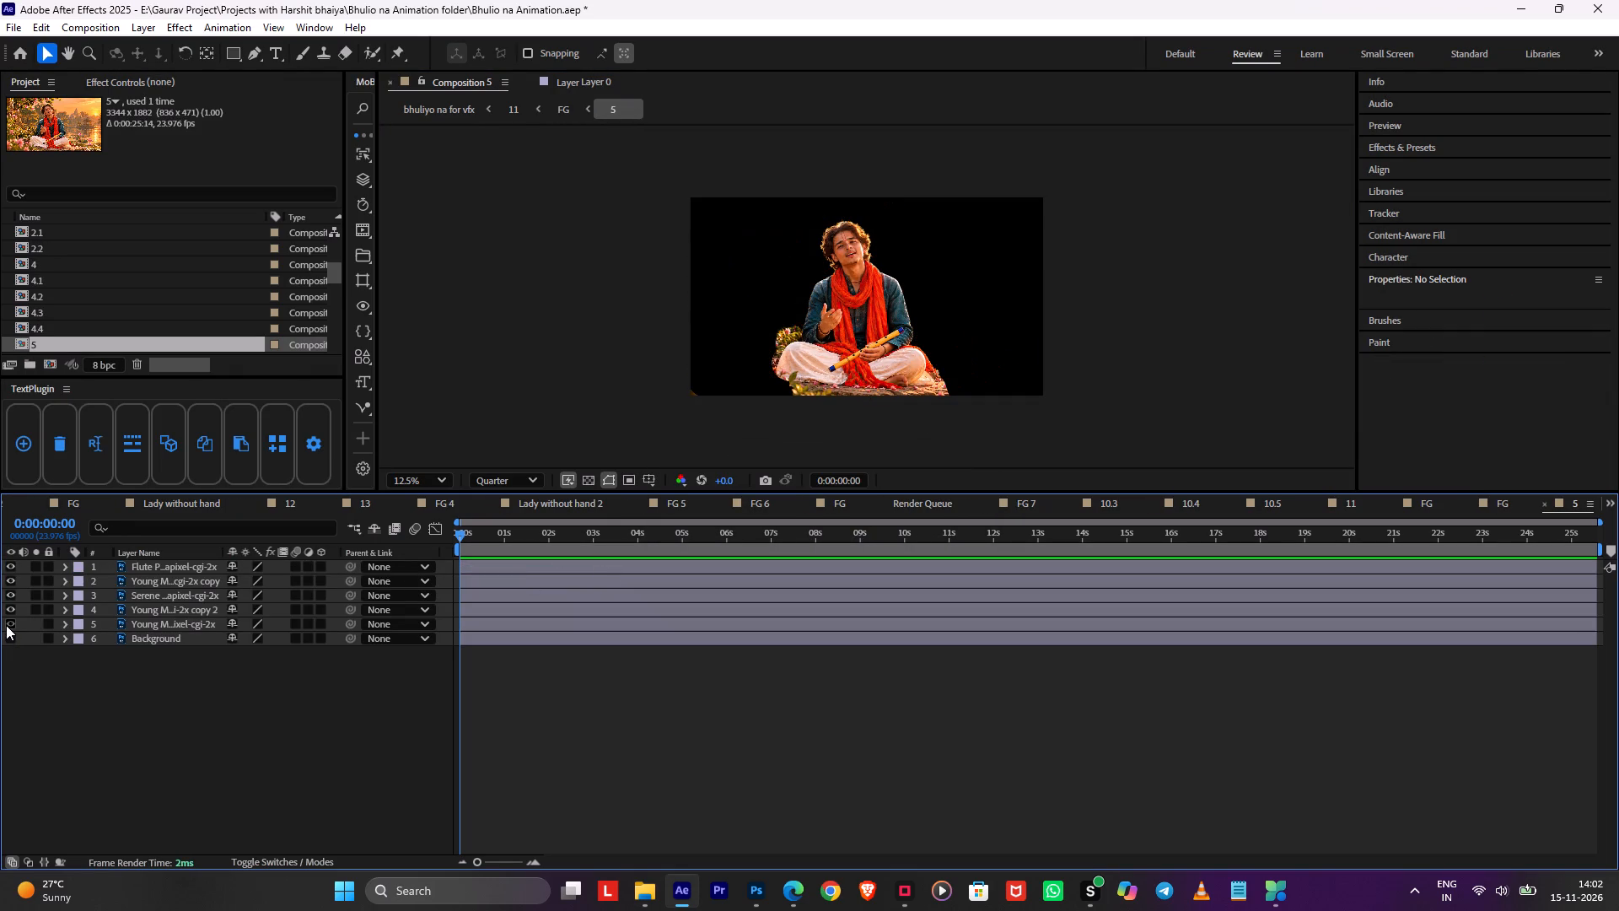
Cut the four visible flute-player layers from composition 5 and paste them into FG above the nested 5 layer.
{"action": "left_click", "coordinate": [185, 612]}
{"action": "left_click", "coordinate": [169, 567], "text": "shift"}
{"action": "key", "text": "ctrl+x"}
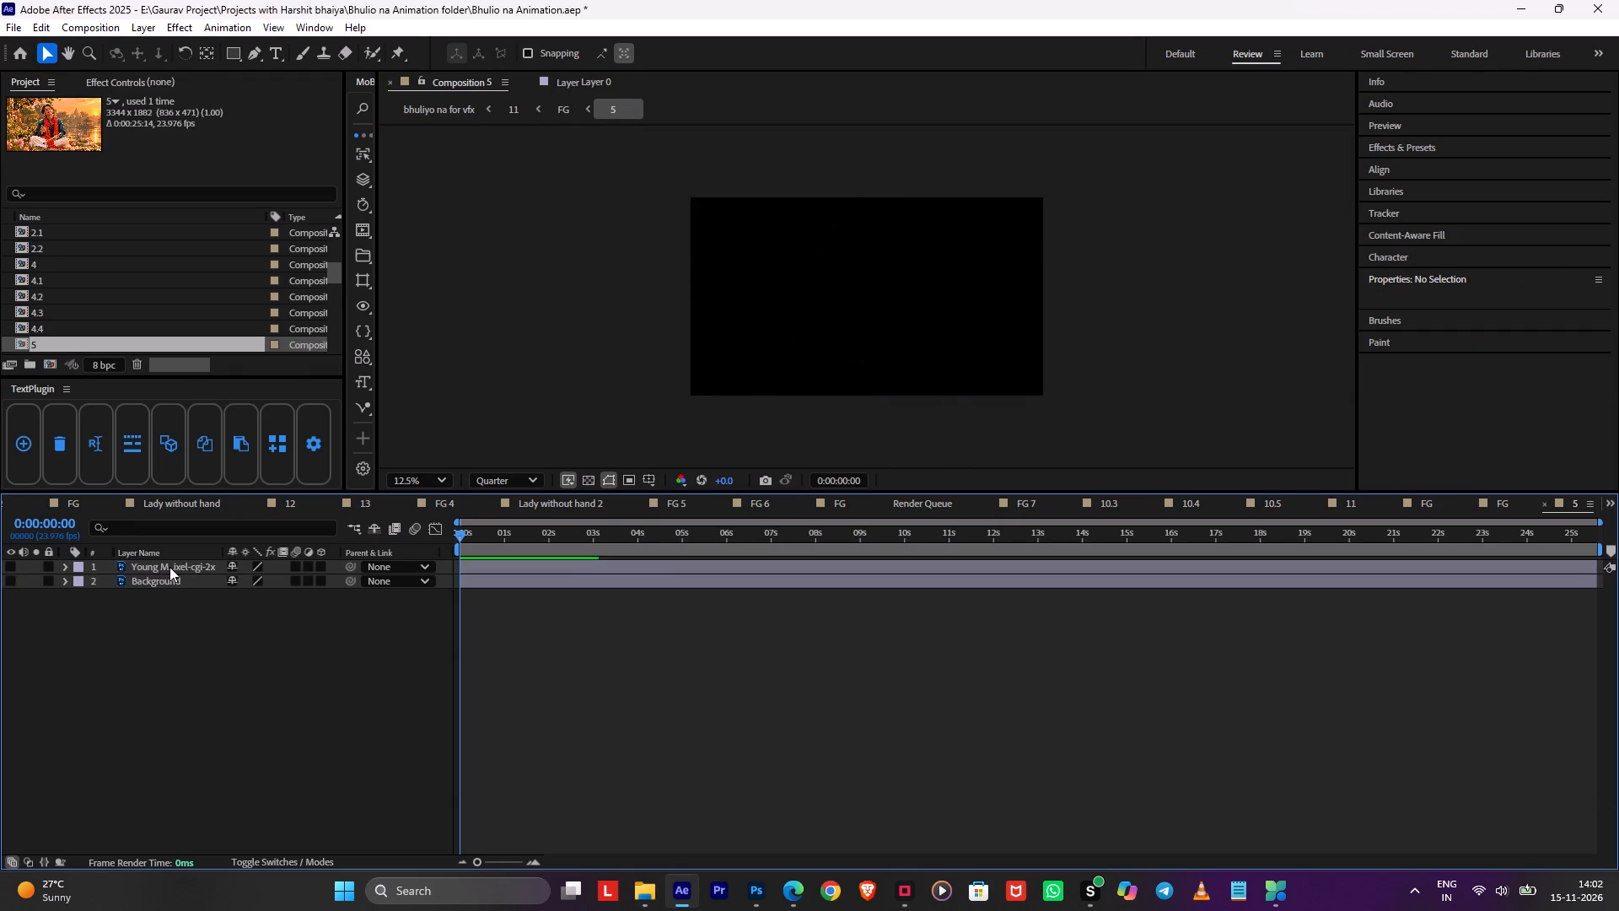
{"action": "key", "text": "Tab"}
{"action": "left_click", "coordinate": [104, 568]}
{"action": "key", "text": "ctrl+v"}
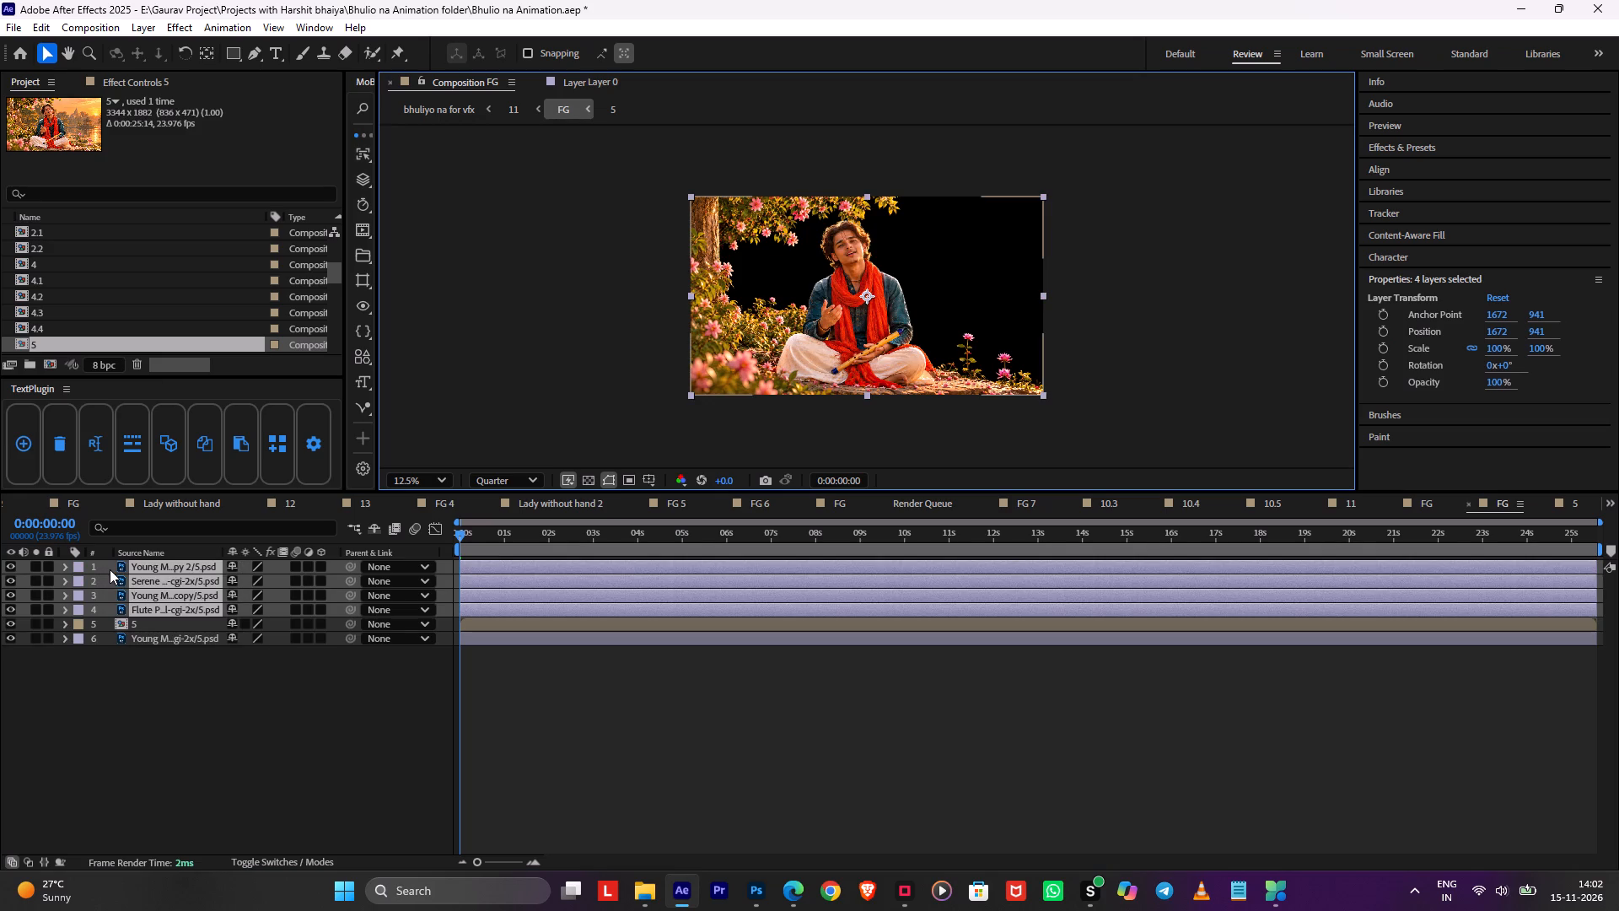
Find the source of the nested 5 layer in FG, delete that composition from the project and save.
{"action": "left_click", "coordinate": [150, 622]}
{"action": "right_click", "coordinate": [150, 622]}
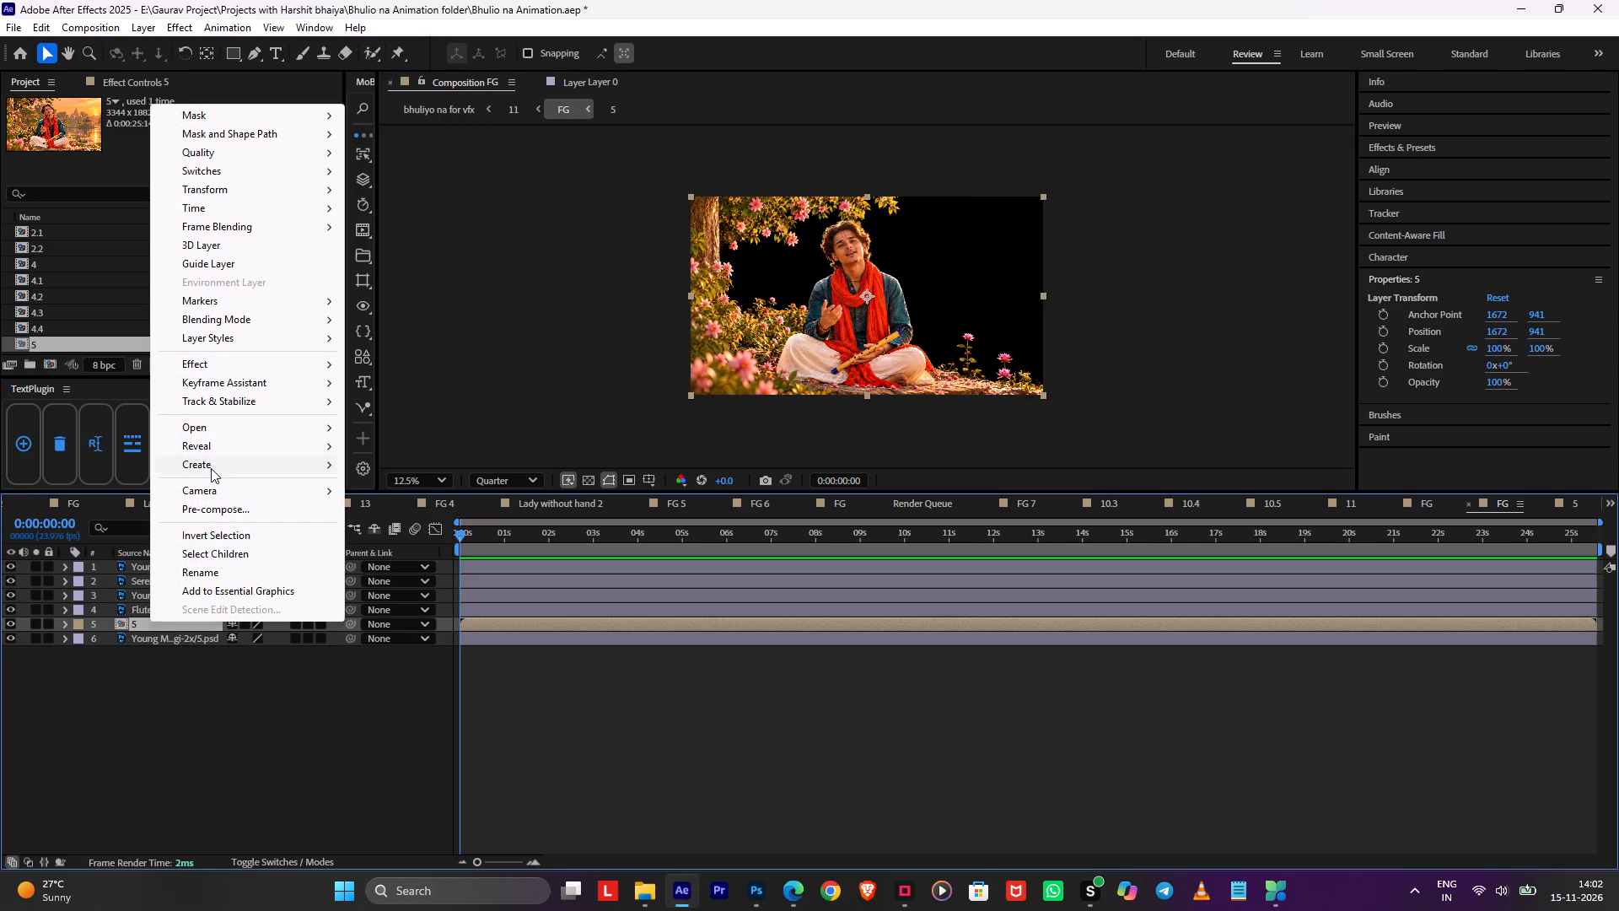
{"action": "left_click", "coordinate": [457, 458]}
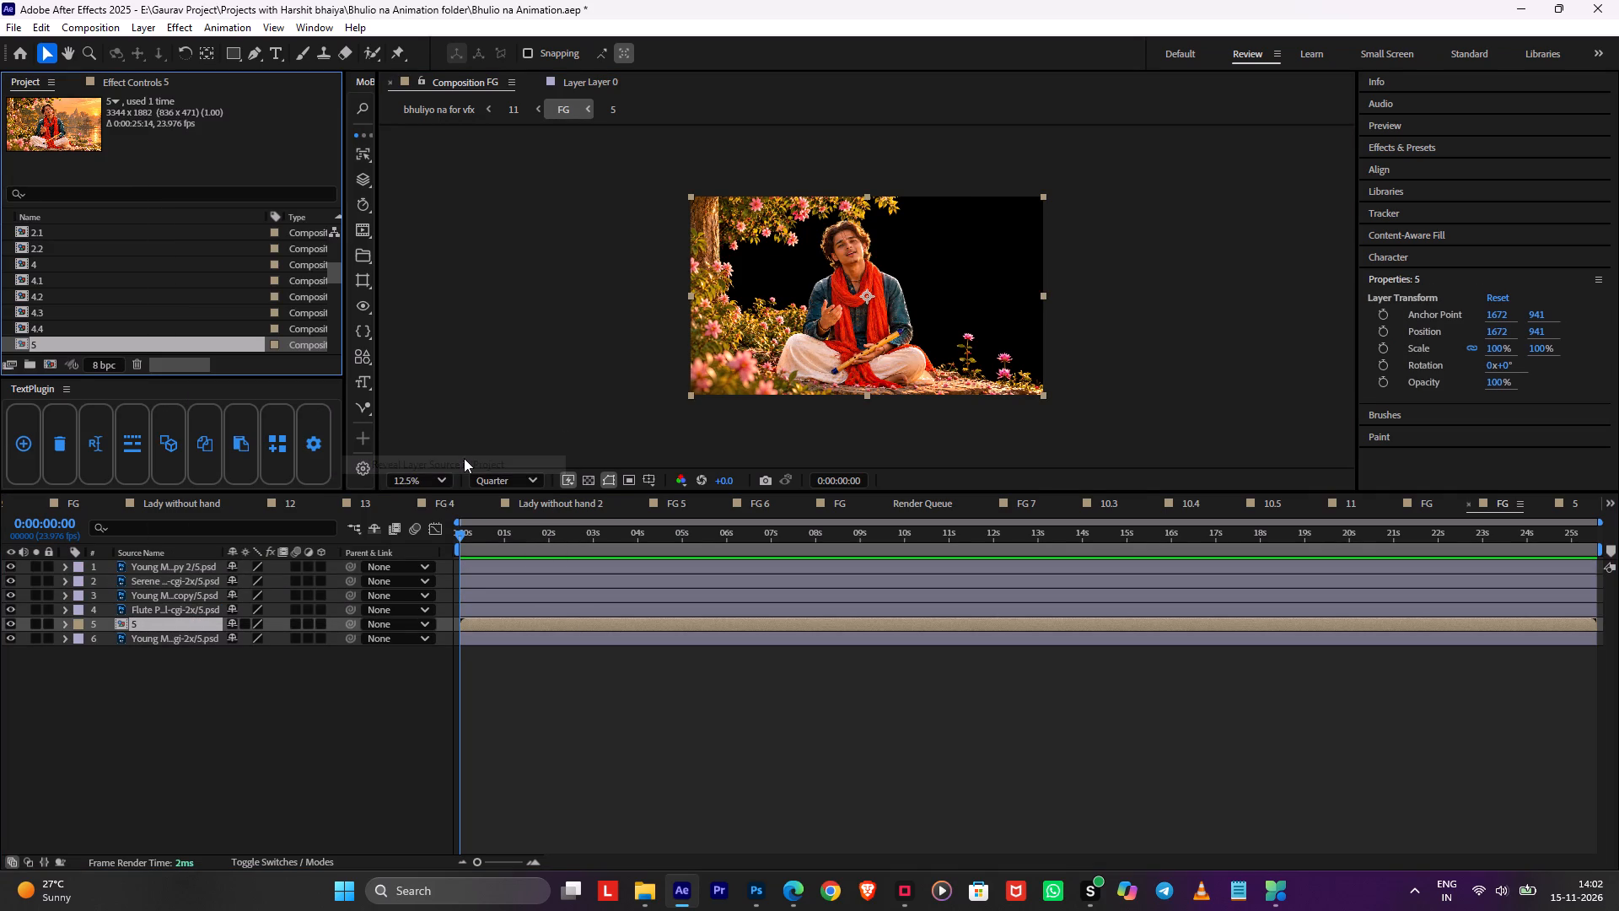
{"action": "key", "text": "Delete"}
{"action": "key", "text": "Return"}
{"action": "key", "text": "ctrl+s"}
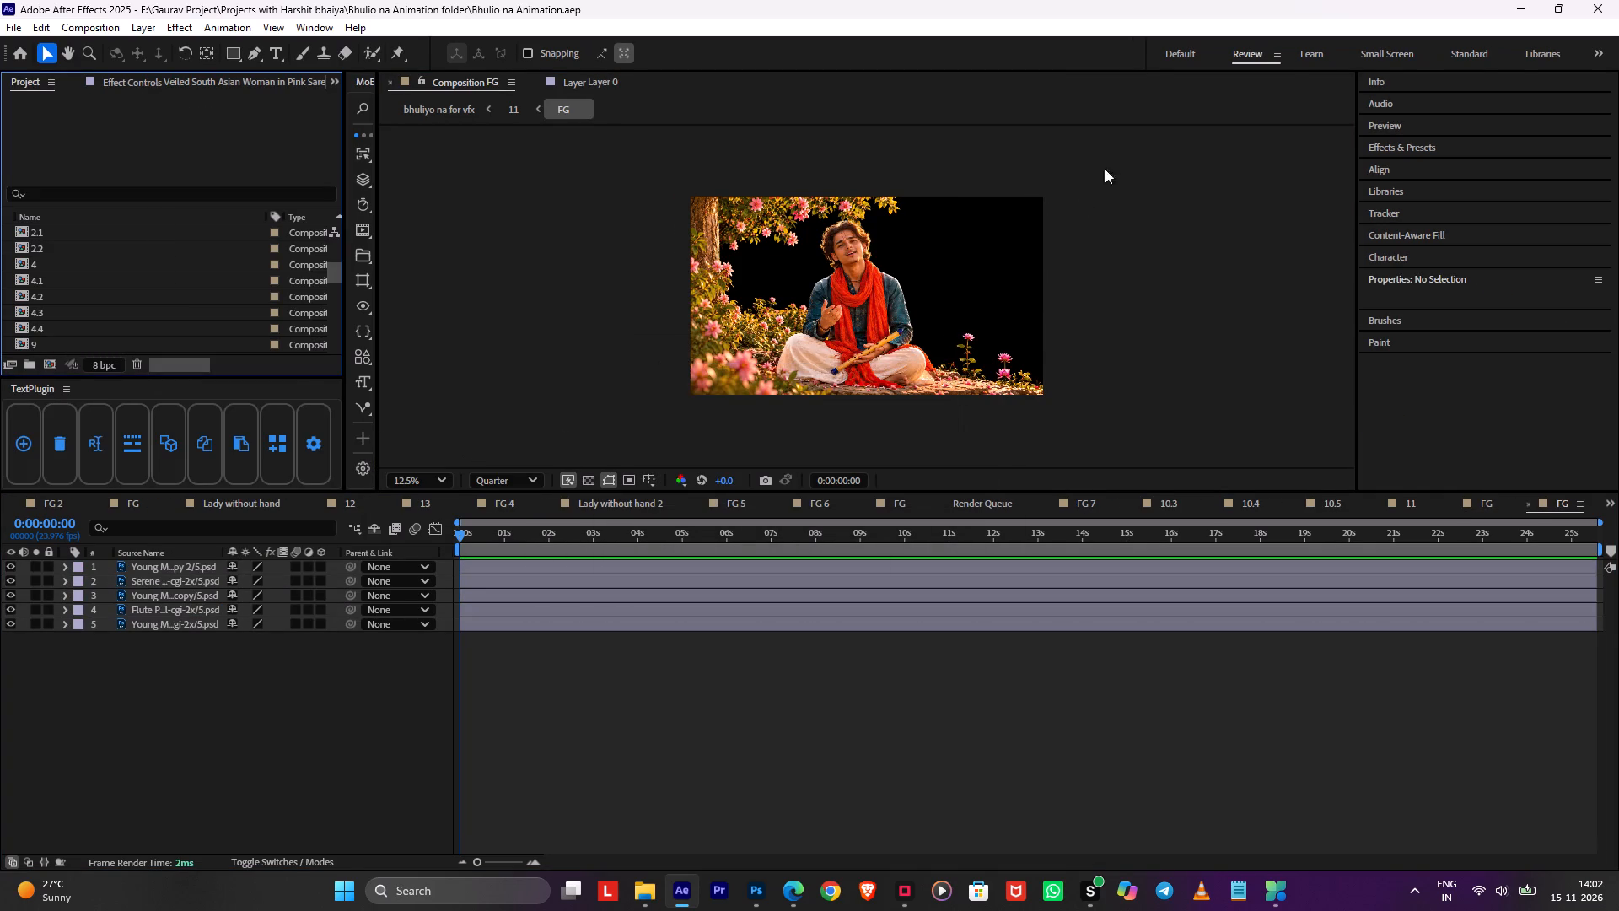
Toggle the FG layers' visibility individually and together to examine what each cutout contributes, leaving them all shown.
{"action": "scroll", "coordinate": [949, 288], "scroll_direction": "up", "scroll_amount": 1, "text": "ctrl"}
{"action": "left_click", "coordinate": [10, 606], "text": "ctrl"}
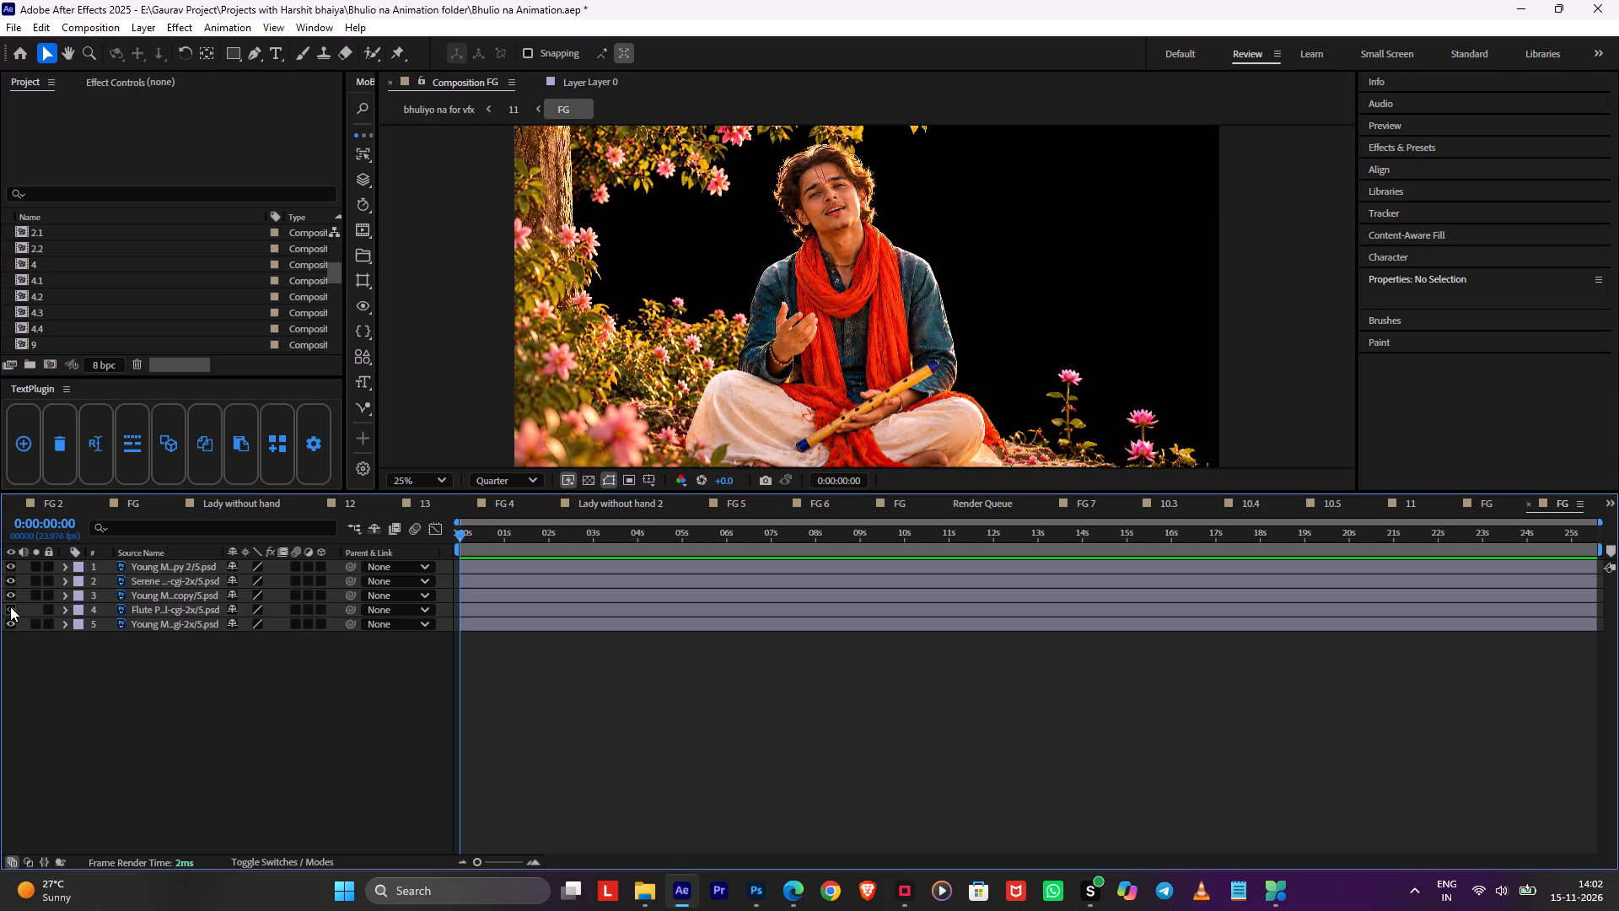
{"action": "left_click", "coordinate": [10, 606], "text": "ctrl"}
{"action": "left_click", "coordinate": [13, 610], "text": "ctrl"}
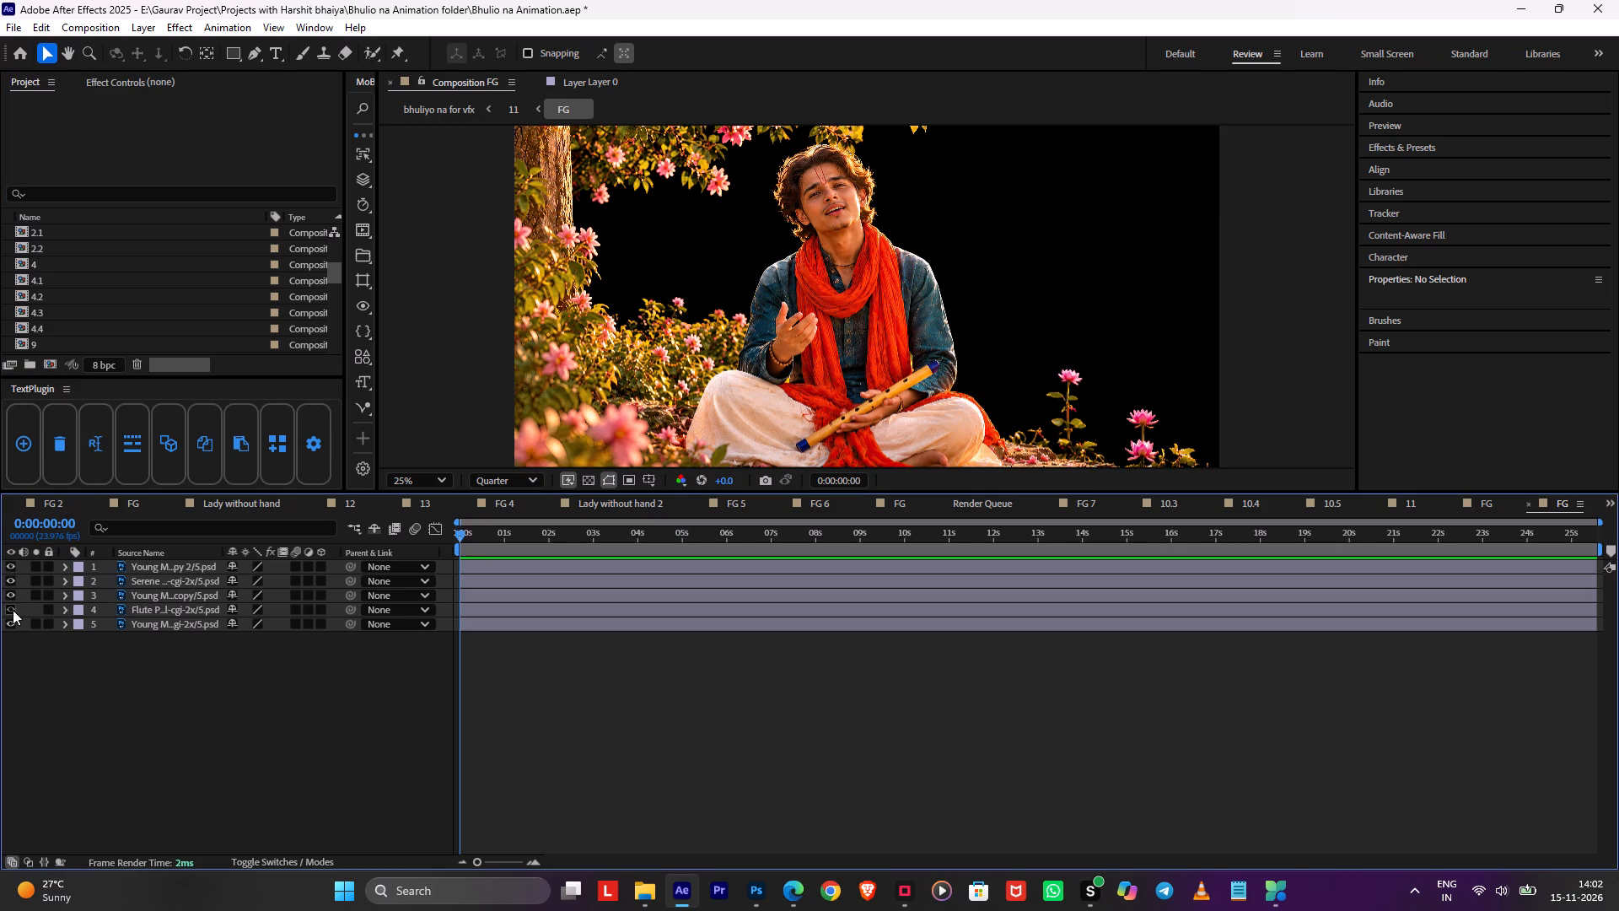
{"action": "left_click", "coordinate": [13, 610], "text": "ctrl"}
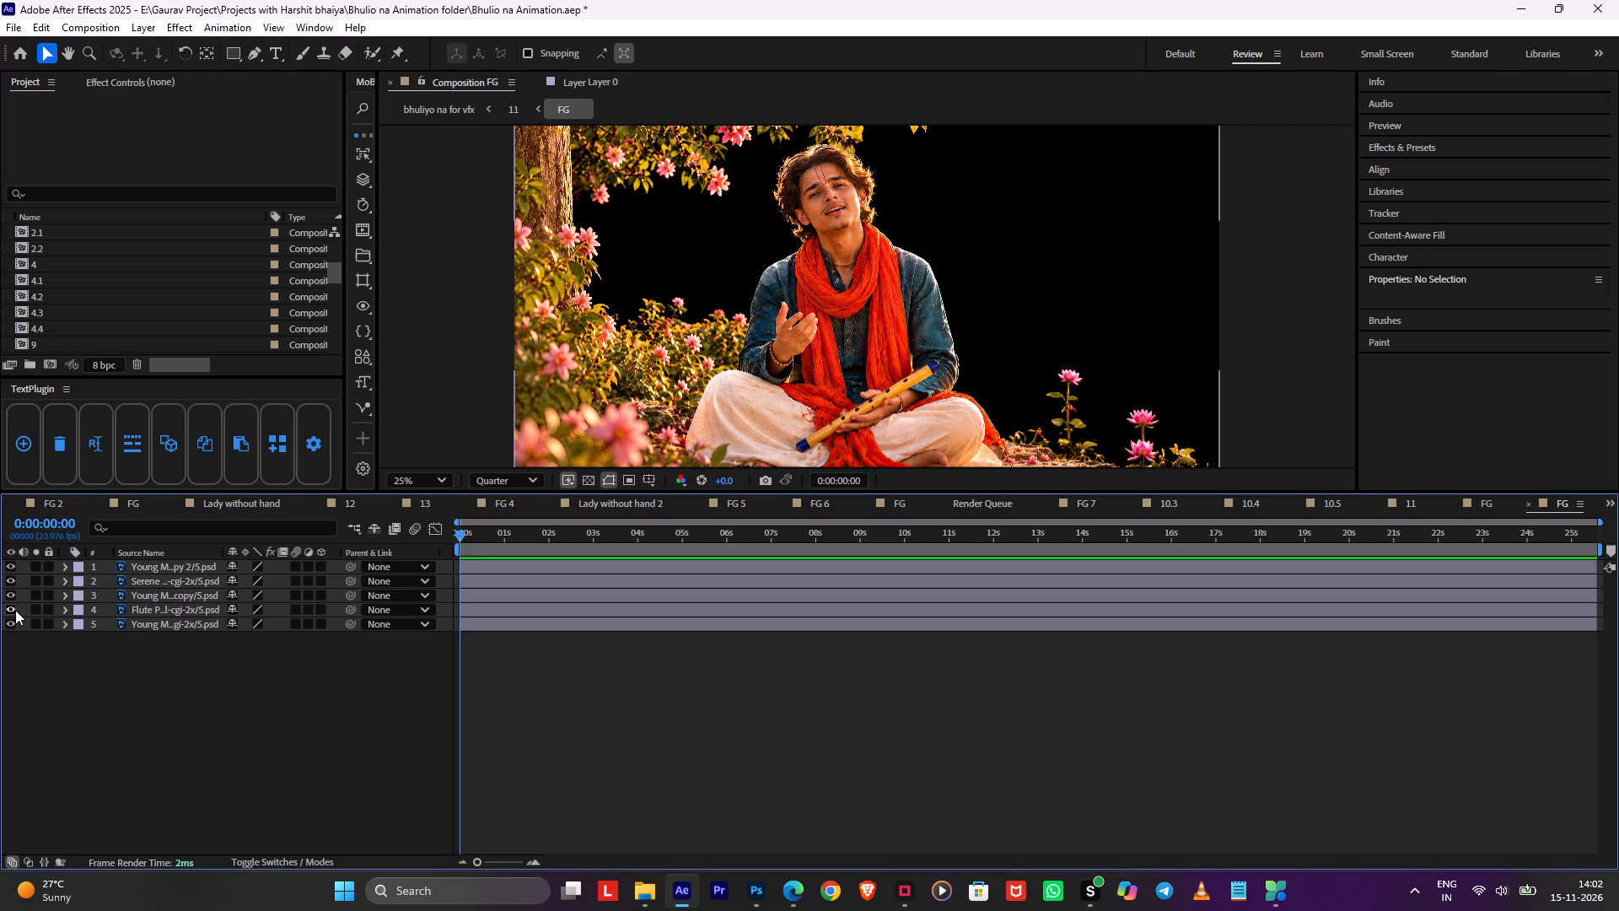
{"action": "left_click", "coordinate": [12, 608], "text": "ctrl"}
{"action": "left_click", "coordinate": [12, 608], "text": "ctrl"}
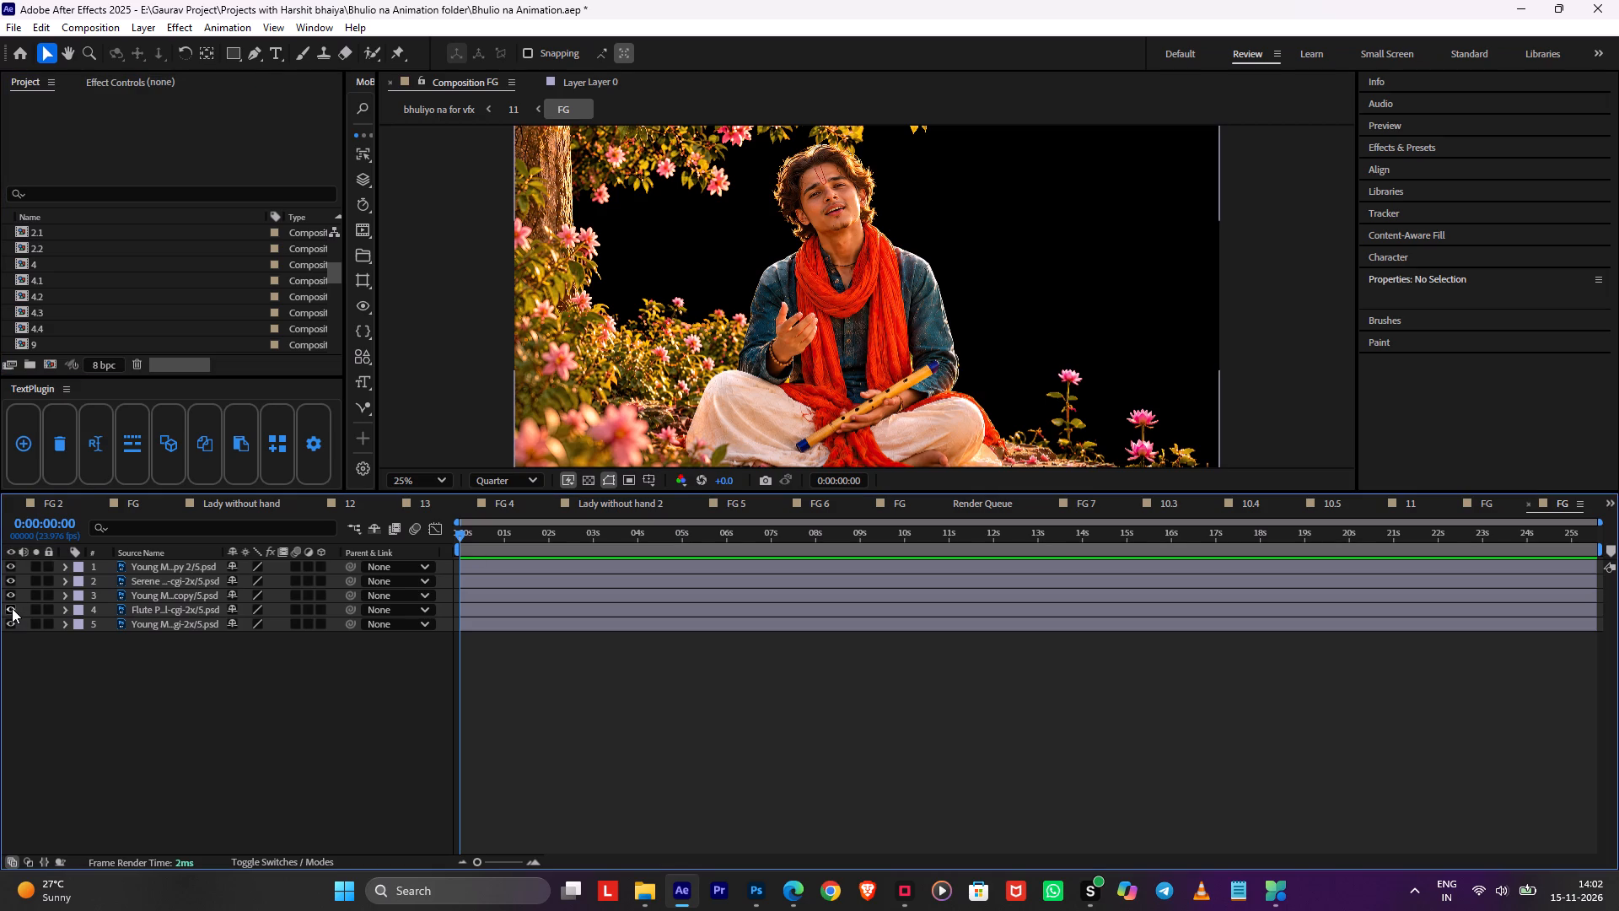
{"action": "left_click", "coordinate": [12, 608], "text": "ctrl"}
{"action": "left_click_drag", "start_coordinate": [12, 606], "coordinate": [18, 562], "text": "ctrl"}
{"action": "left_click_drag", "start_coordinate": [17, 566], "coordinate": [17, 613], "text": "ctrl"}
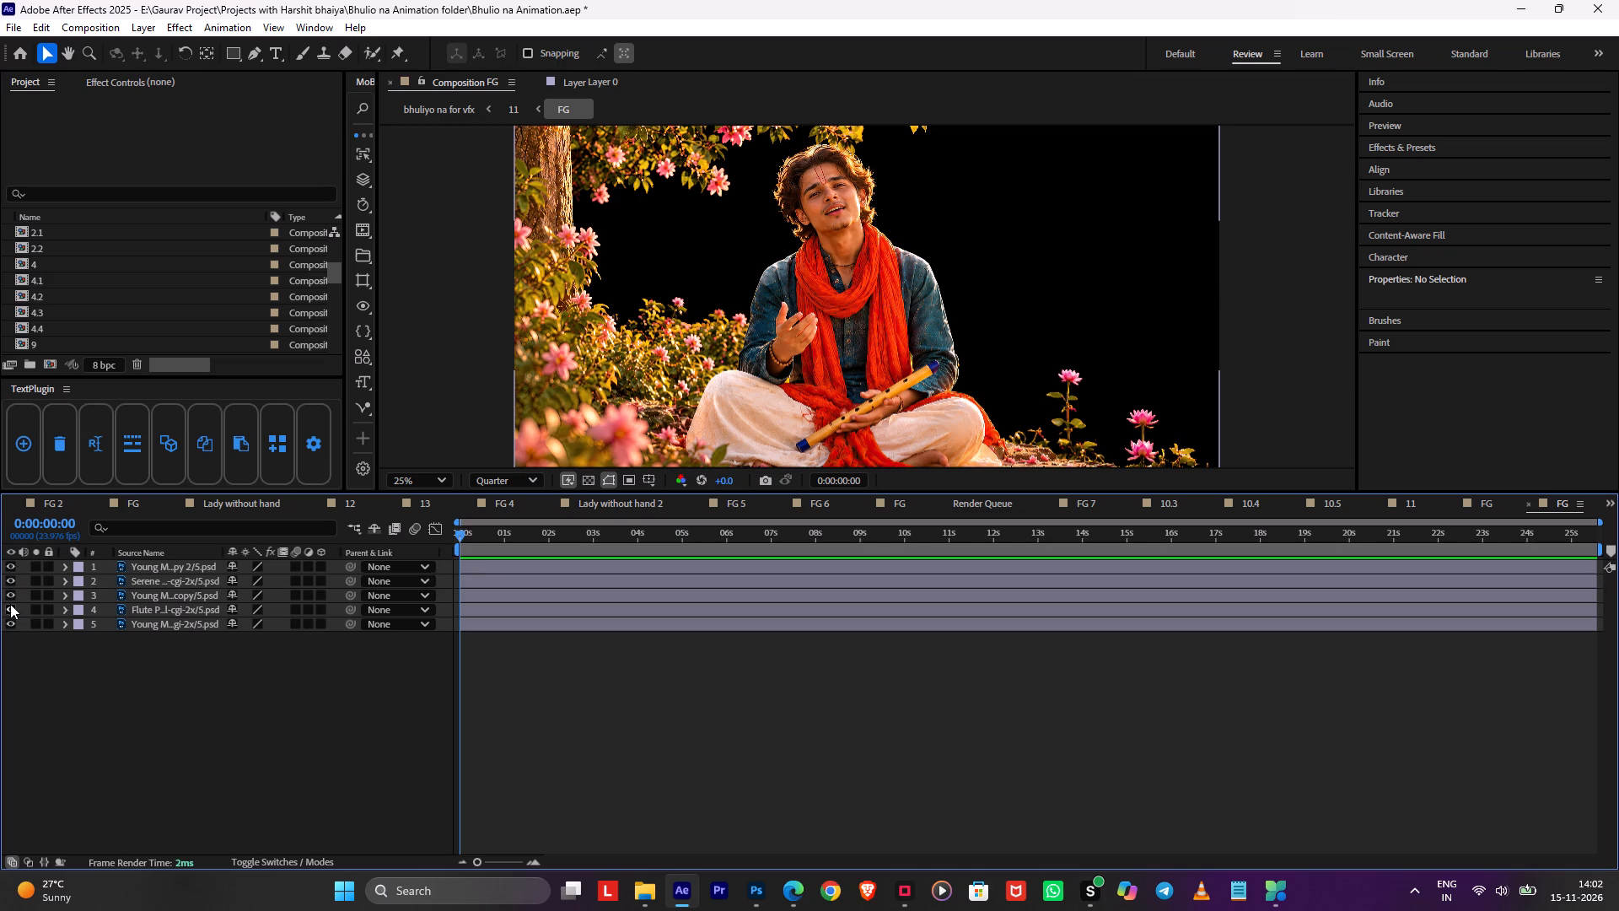
{"action": "left_click", "coordinate": [10, 604], "text": "ctrl"}
{"action": "left_click", "coordinate": [18, 653], "text": "ctrl"}
{"action": "left_click_drag", "start_coordinate": [14, 596], "coordinate": [14, 548], "text": "ctrl"}
{"action": "left_click", "coordinate": [10, 614], "text": "ctrl"}
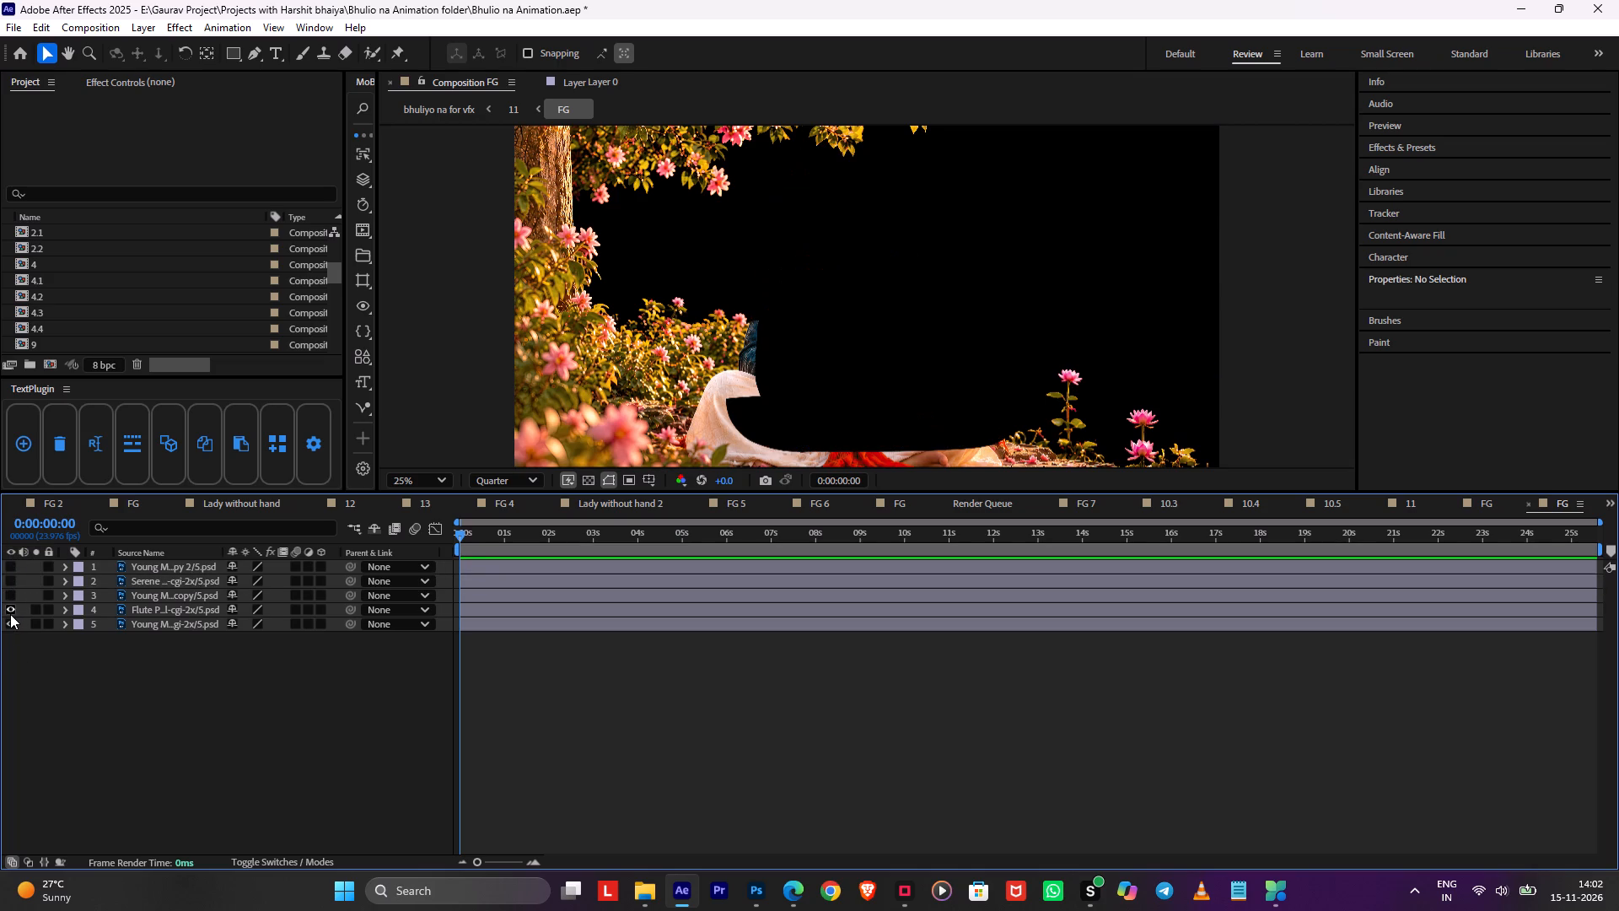
{"action": "double_click", "coordinate": [8, 614], "text": "ctrl"}
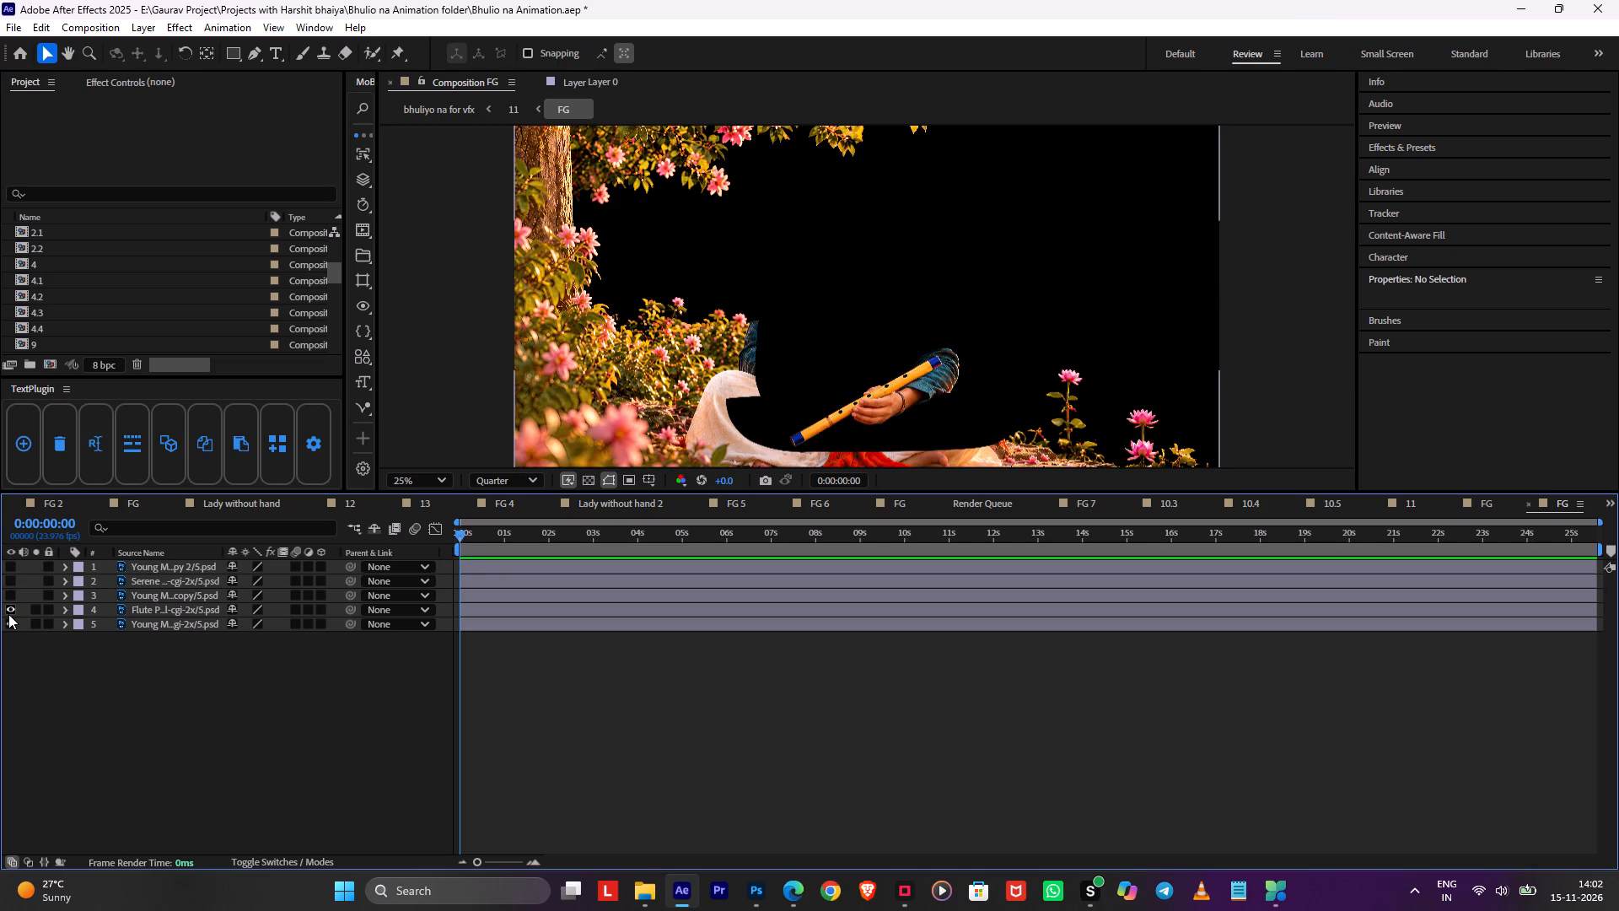
{"action": "left_click", "coordinate": [8, 596], "text": "ctrl"}
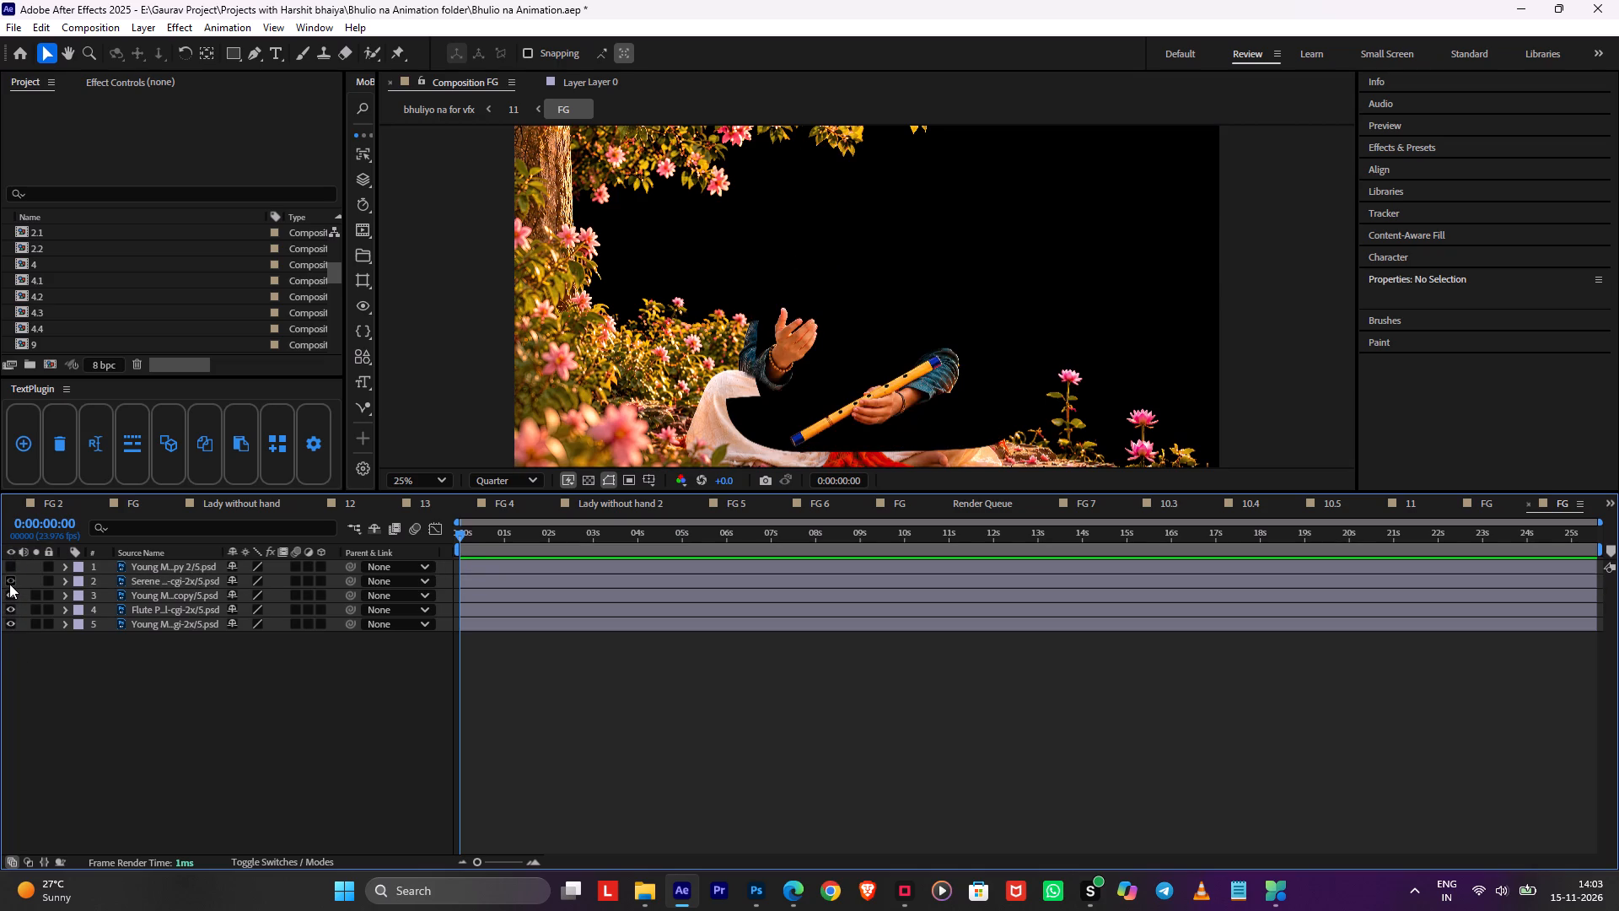
{"action": "left_click", "coordinate": [9, 584], "text": "ctrl"}
{"action": "left_click", "coordinate": [15, 567], "text": "ctrl"}
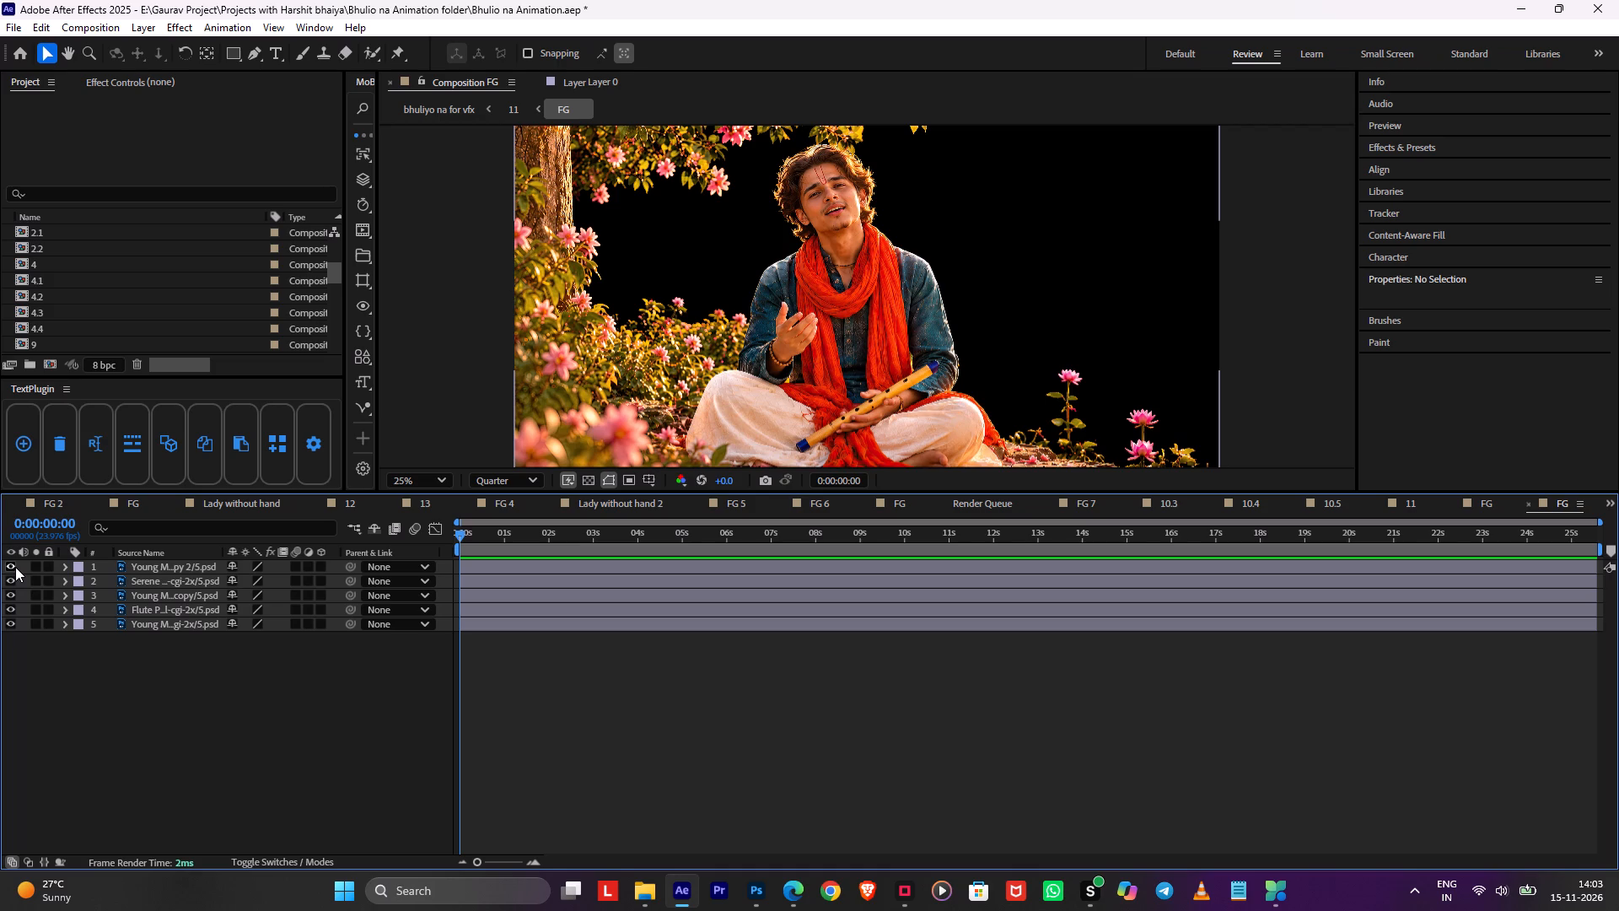
{"action": "left_click", "coordinate": [15, 567], "text": "ctrl"}
{"action": "left_click", "coordinate": [15, 567], "text": "ctrl"}
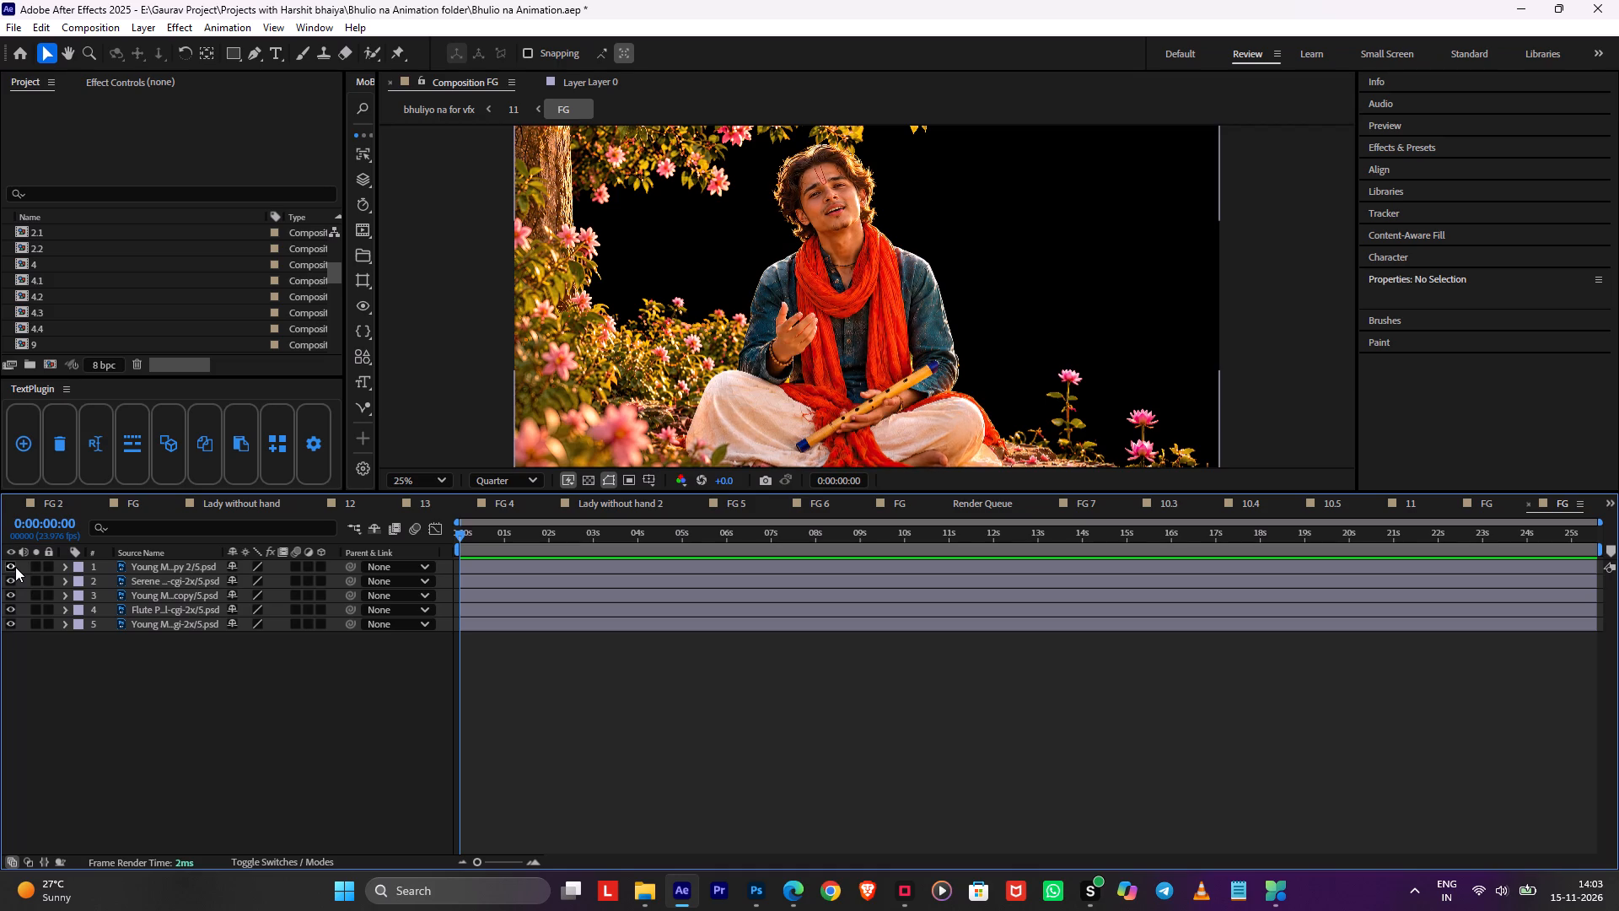
Reorder FG with the raised-hand layer first, followed by Flute Player, Serene Singing and Young Man copy 2; save and clear all solos.
{"action": "left_click", "coordinate": [34, 567], "text": "ctrl"}
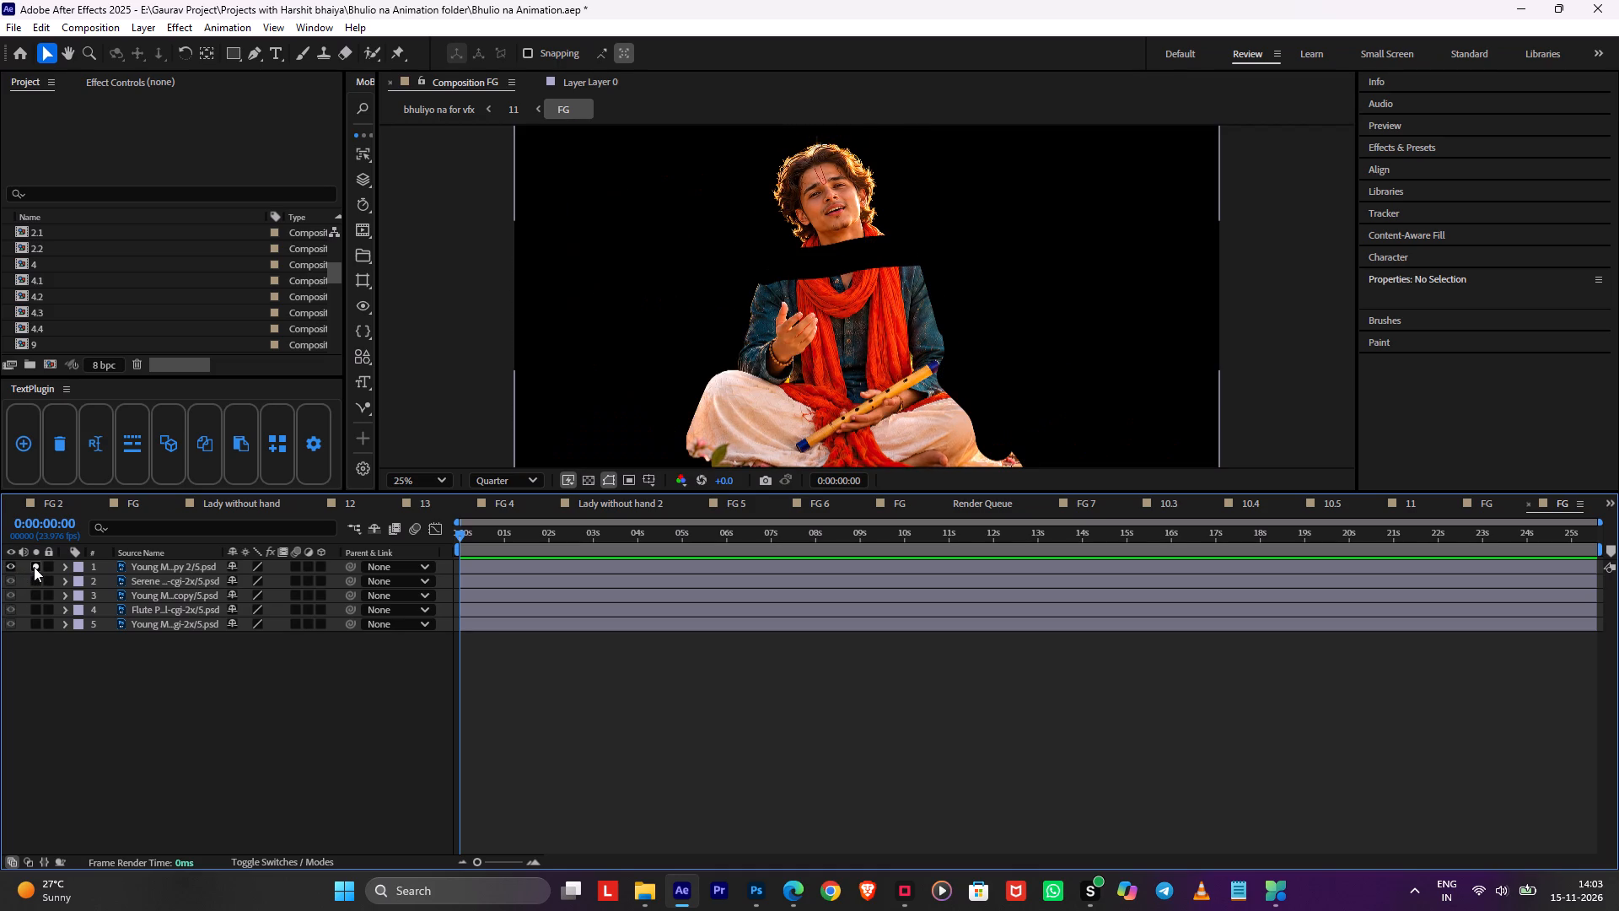
{"action": "left_click_drag", "start_coordinate": [159, 570], "coordinate": [153, 612], "text": "ctrl"}
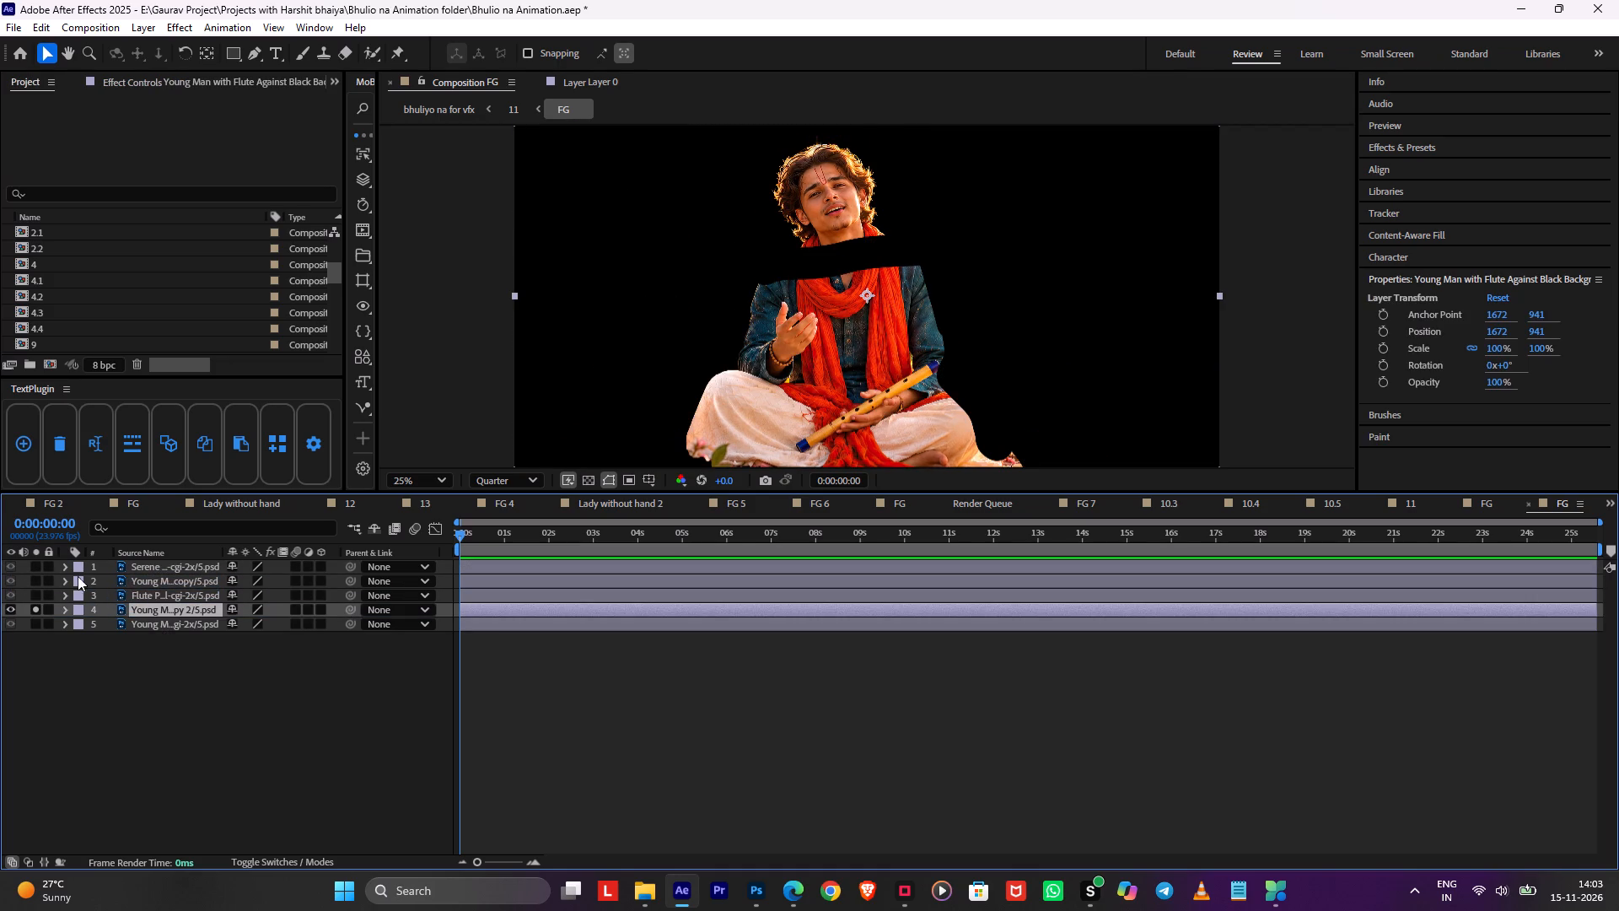
{"action": "left_click", "coordinate": [156, 587], "text": "ctrl"}
{"action": "left_click", "coordinate": [145, 593], "text": "ctrl+shift"}
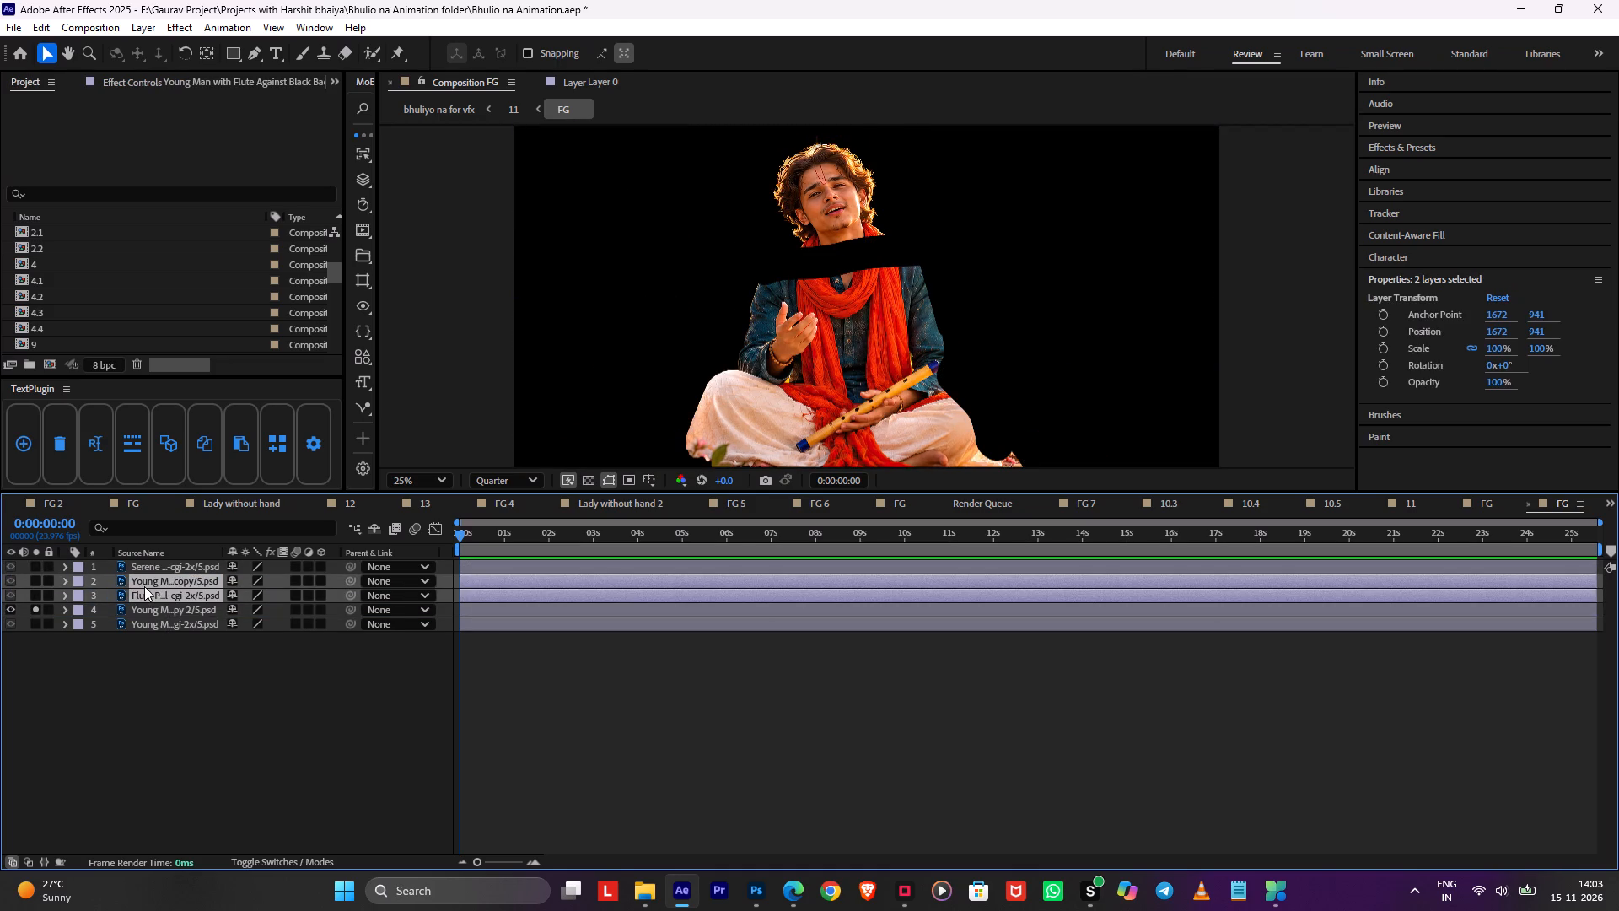
{"action": "left_click_drag", "start_coordinate": [144, 586], "coordinate": [145, 564], "text": "ctrl"}
{"action": "left_click", "coordinate": [36, 593], "text": "ctrl"}
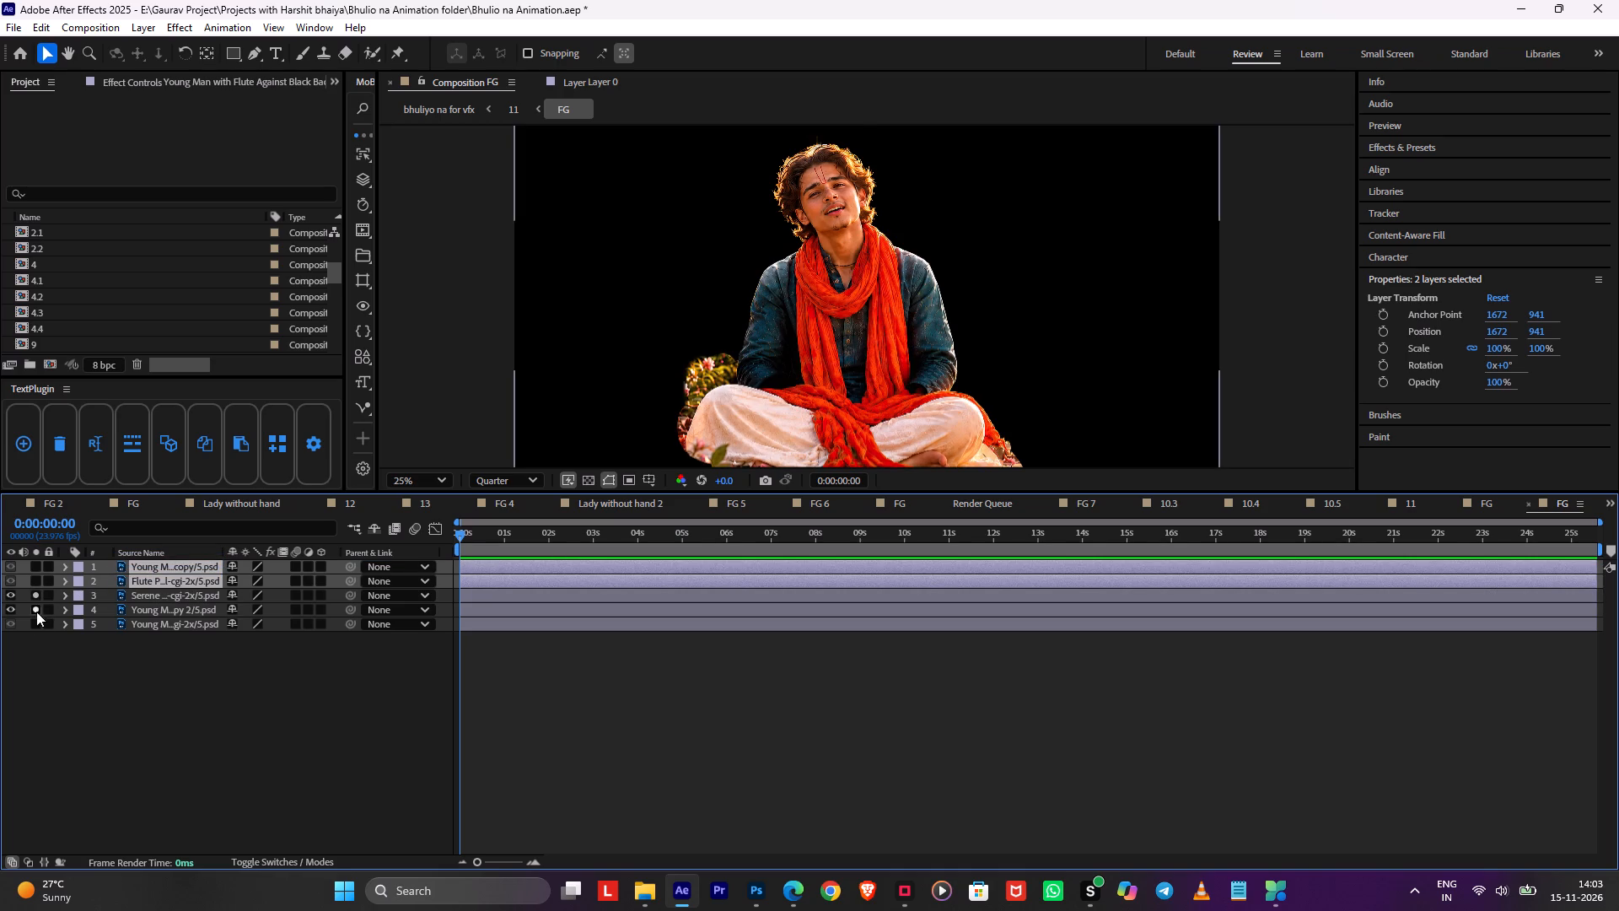
{"action": "left_click", "coordinate": [34, 628], "text": "ctrl"}
{"action": "left_click", "coordinate": [35, 647], "text": "ctrl"}
{"action": "left_click_drag", "start_coordinate": [35, 585], "coordinate": [37, 553], "text": "ctrl"}
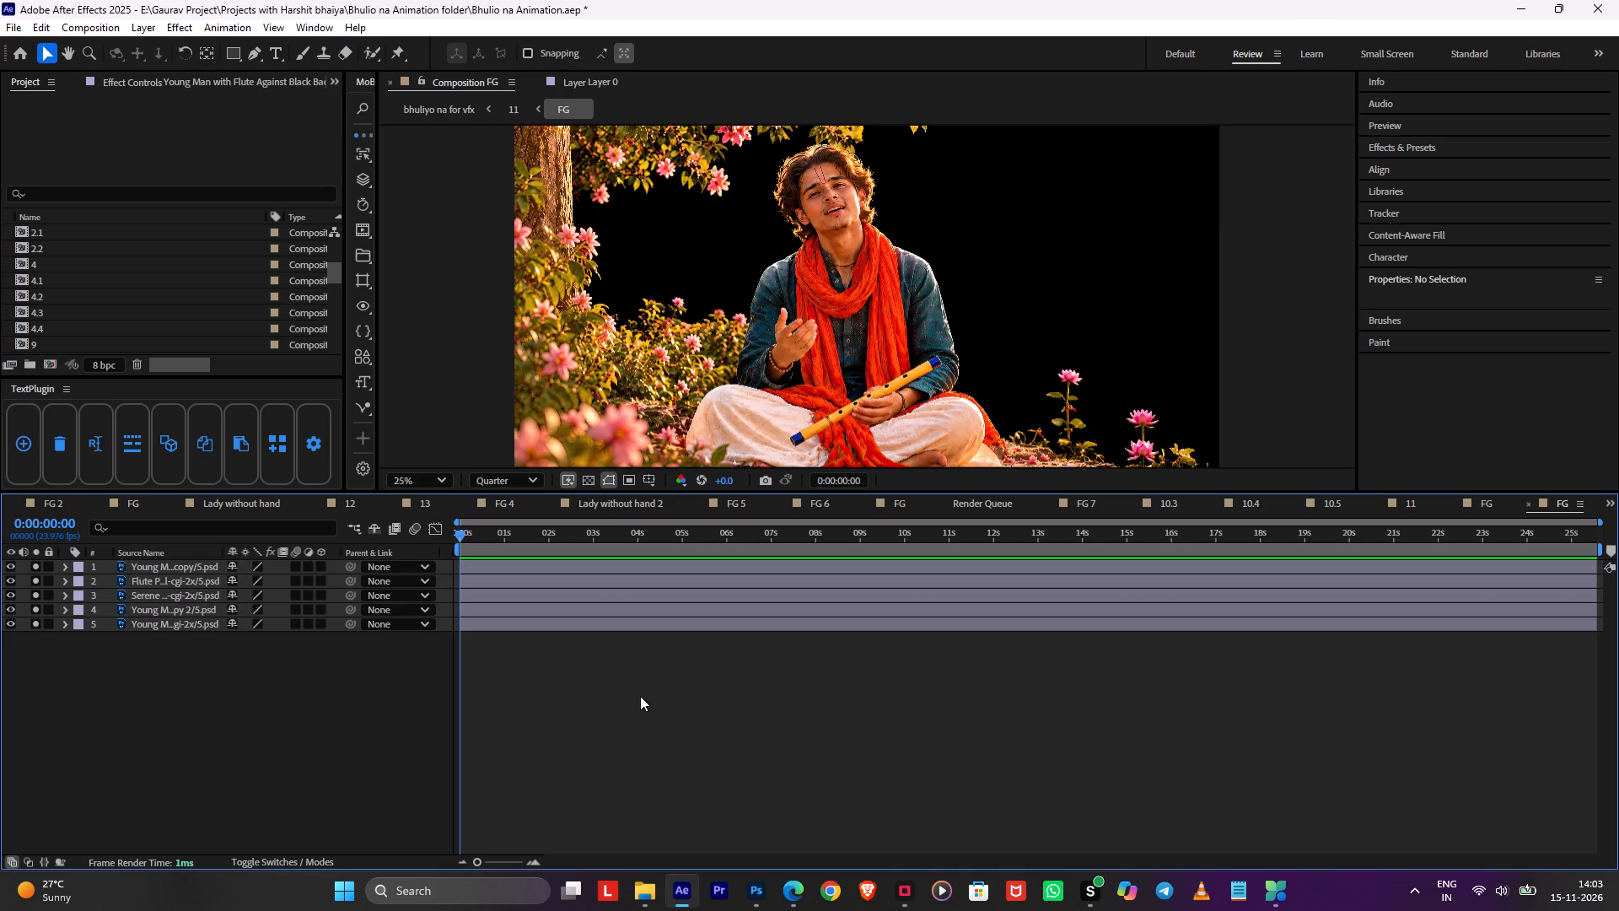
{"action": "left_click", "coordinate": [640, 696], "text": "ctrl"}
{"action": "key", "text": "ctrl+s"}
{"action": "left_click_drag", "start_coordinate": [35, 568], "coordinate": [40, 630]}
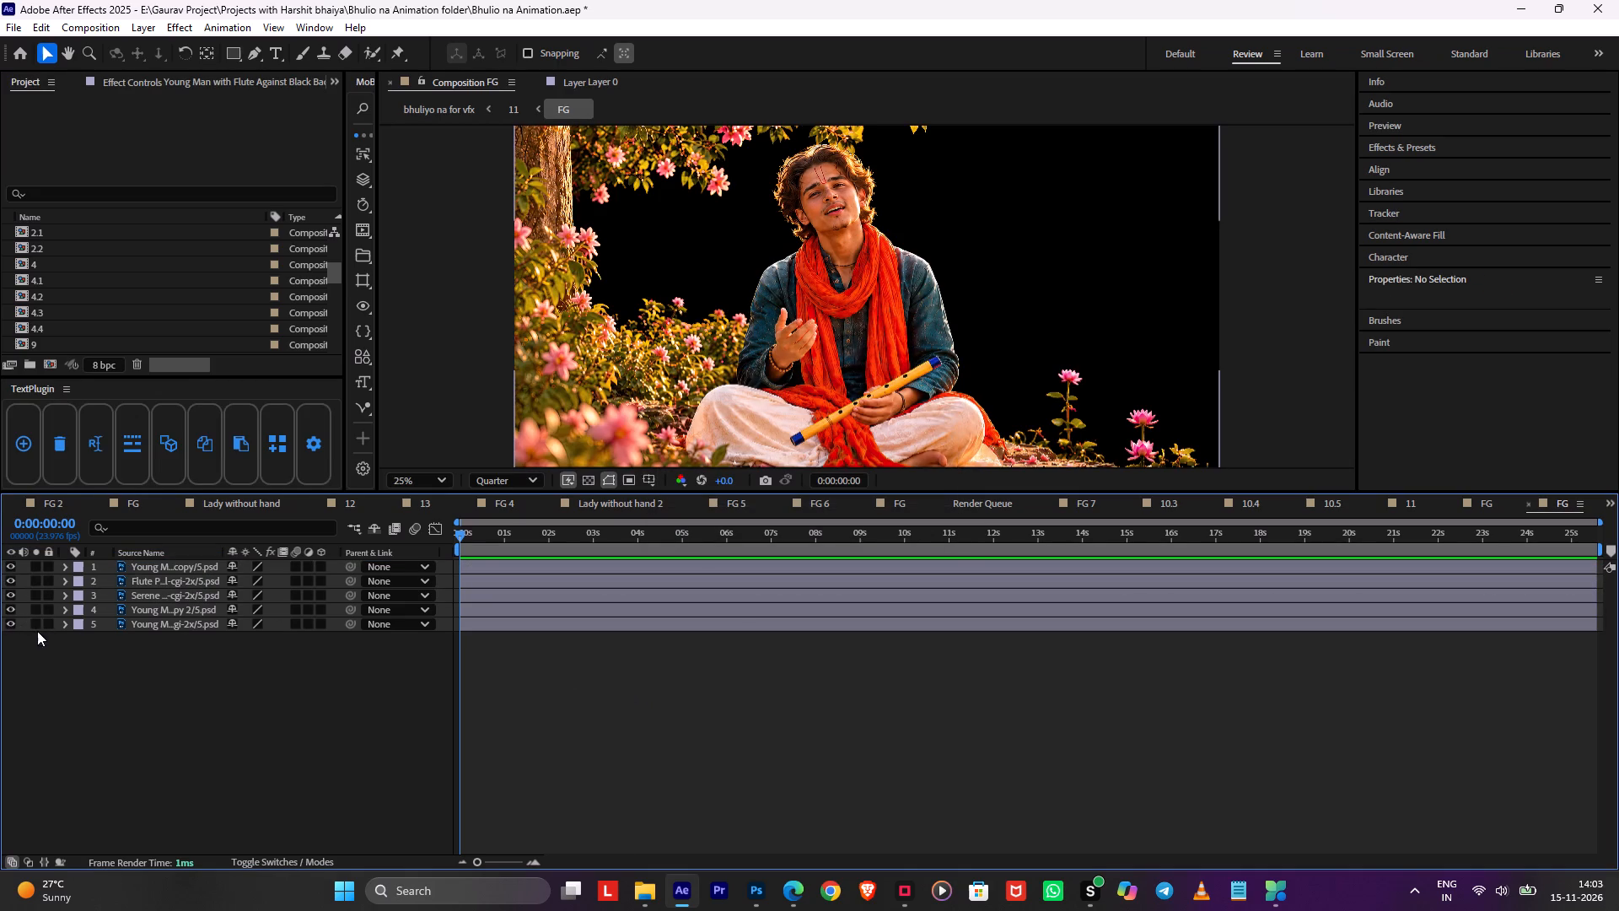
Pre-compose the top four person layers in FG as Perosn, moving all attributes into the new composition.
{"action": "left_click", "coordinate": [12, 609]}
{"action": "left_click", "coordinate": [12, 609]}
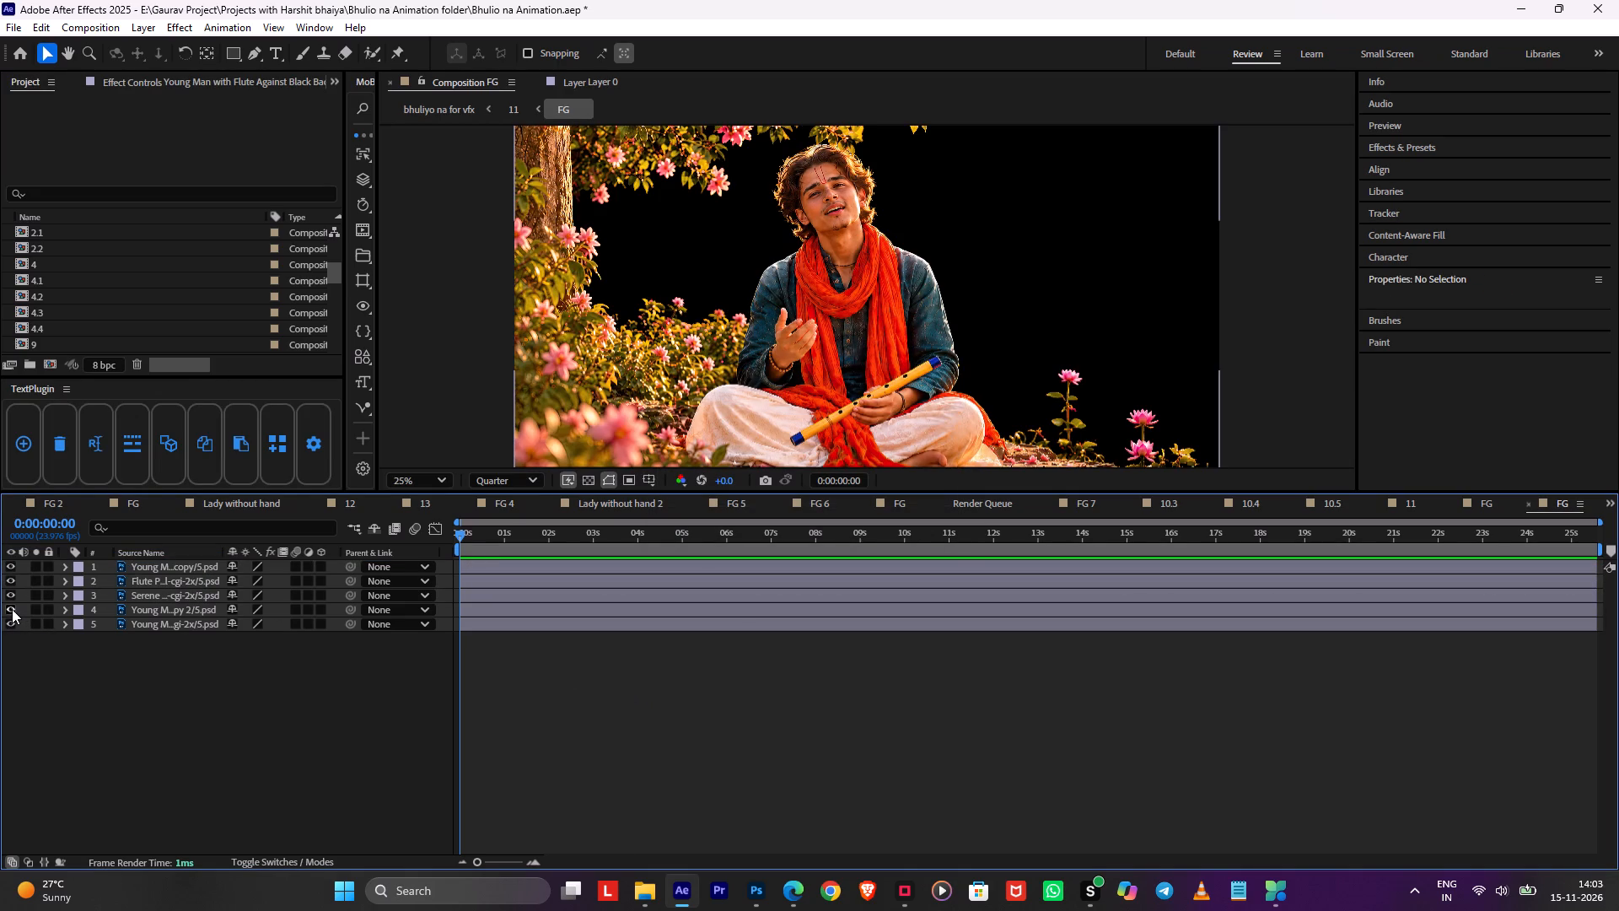
{"action": "left_click", "coordinate": [12, 598]}
{"action": "left_click", "coordinate": [12, 598]}
{"action": "left_click", "coordinate": [760, 688]}
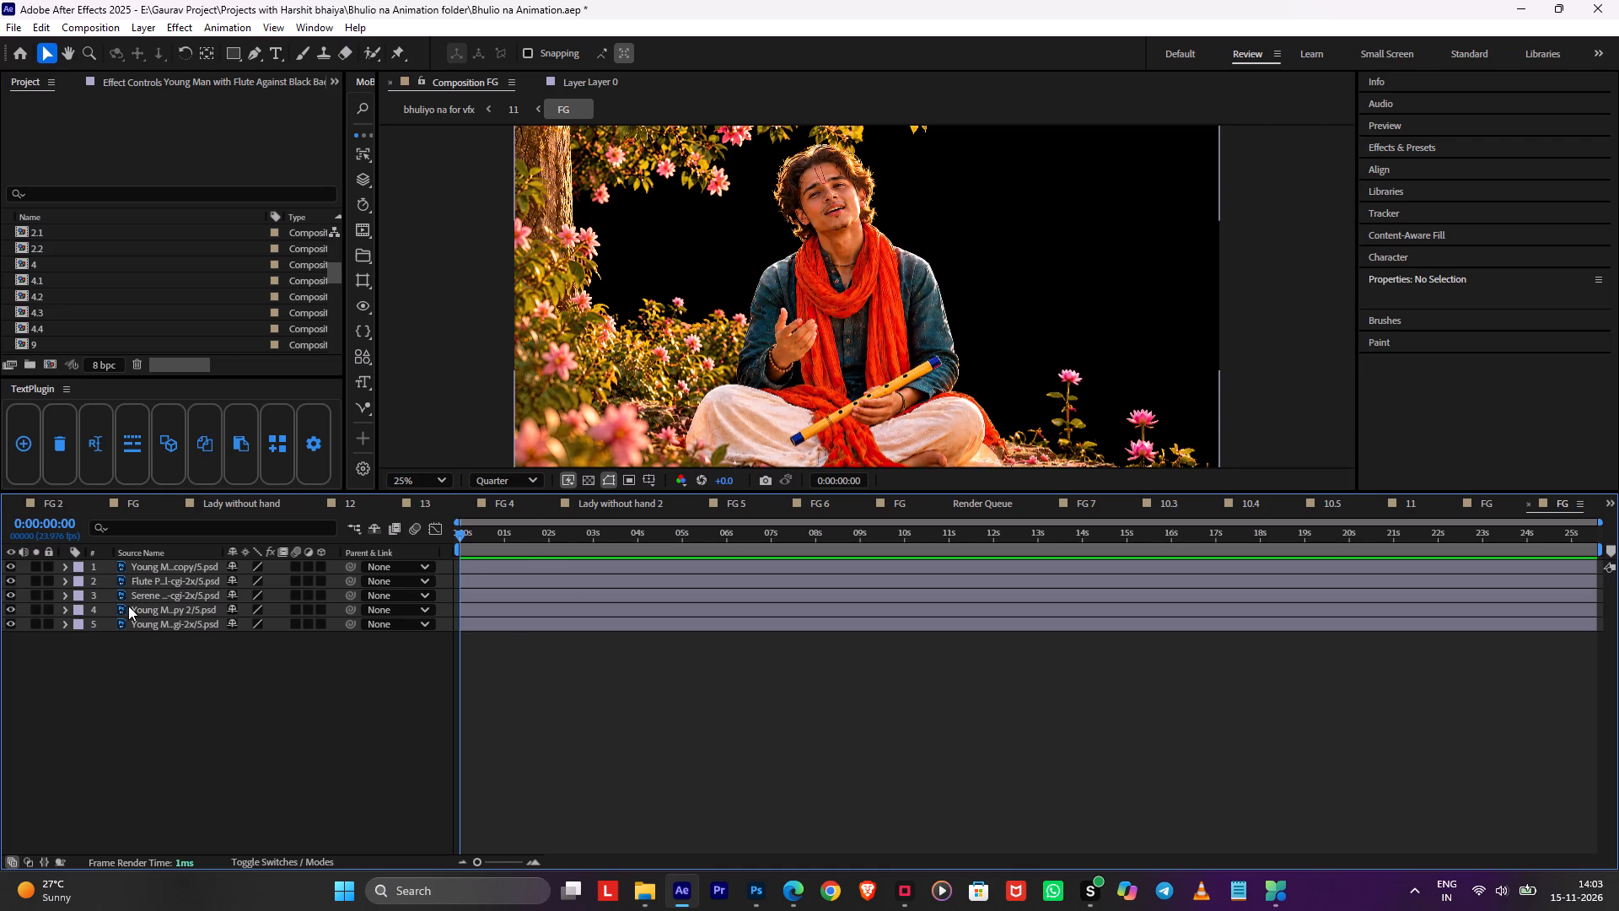
{"action": "left_click", "coordinate": [132, 607]}
{"action": "left_click", "coordinate": [152, 569], "text": "shift"}
{"action": "key", "text": "ctrl+shift+c"}
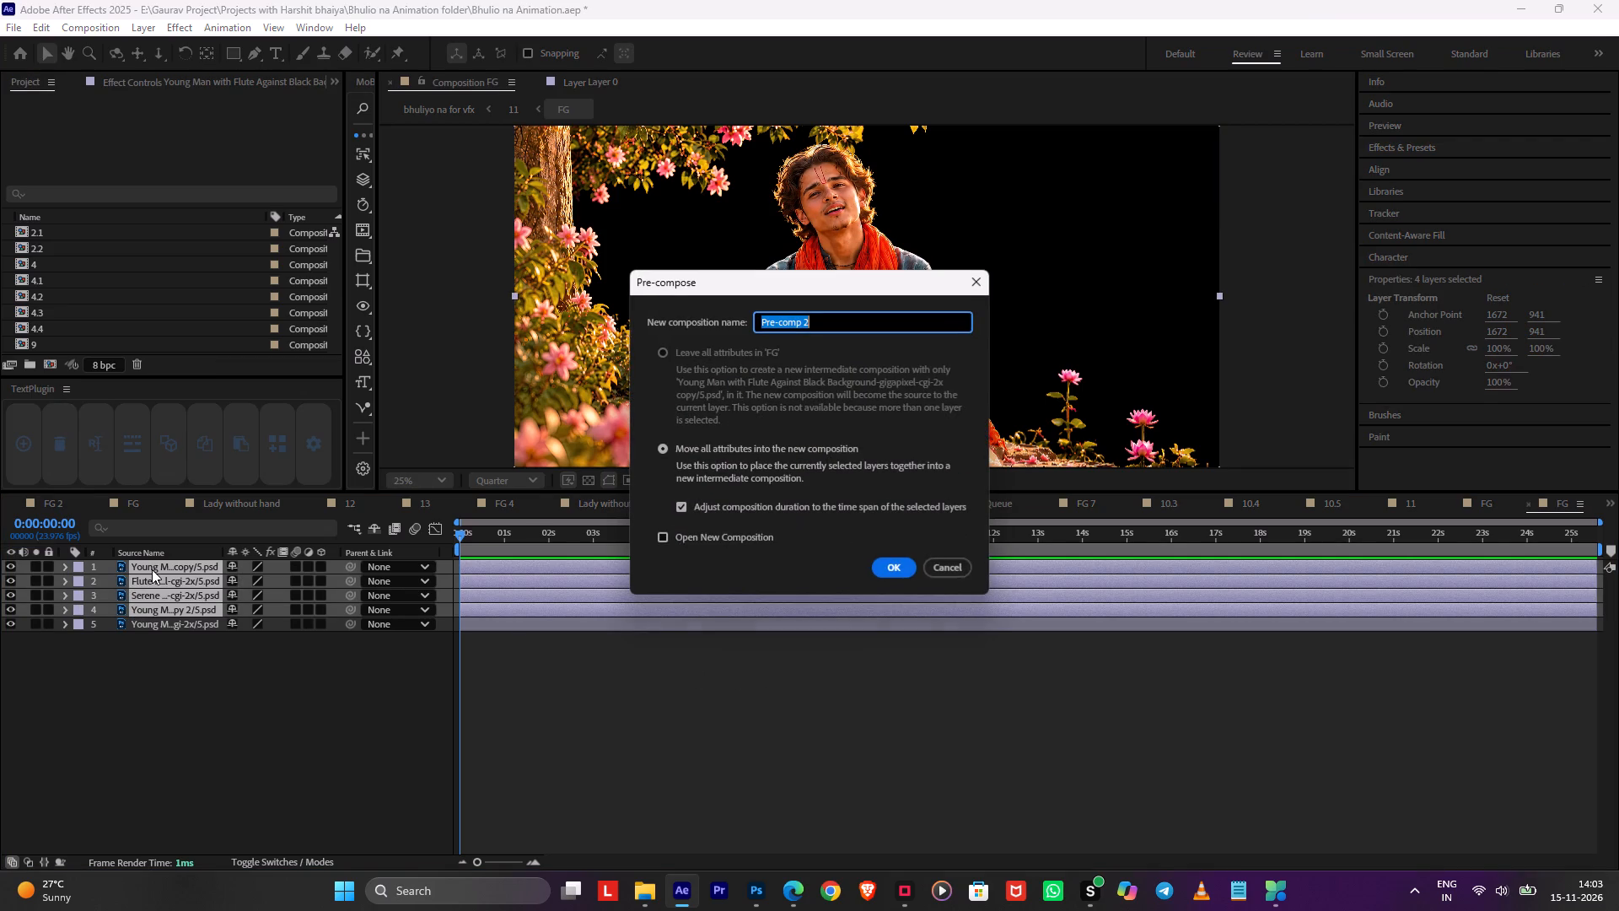
{"action": "type", "text": "Peron"}
{"action": "key", "text": "ctrl+s"}
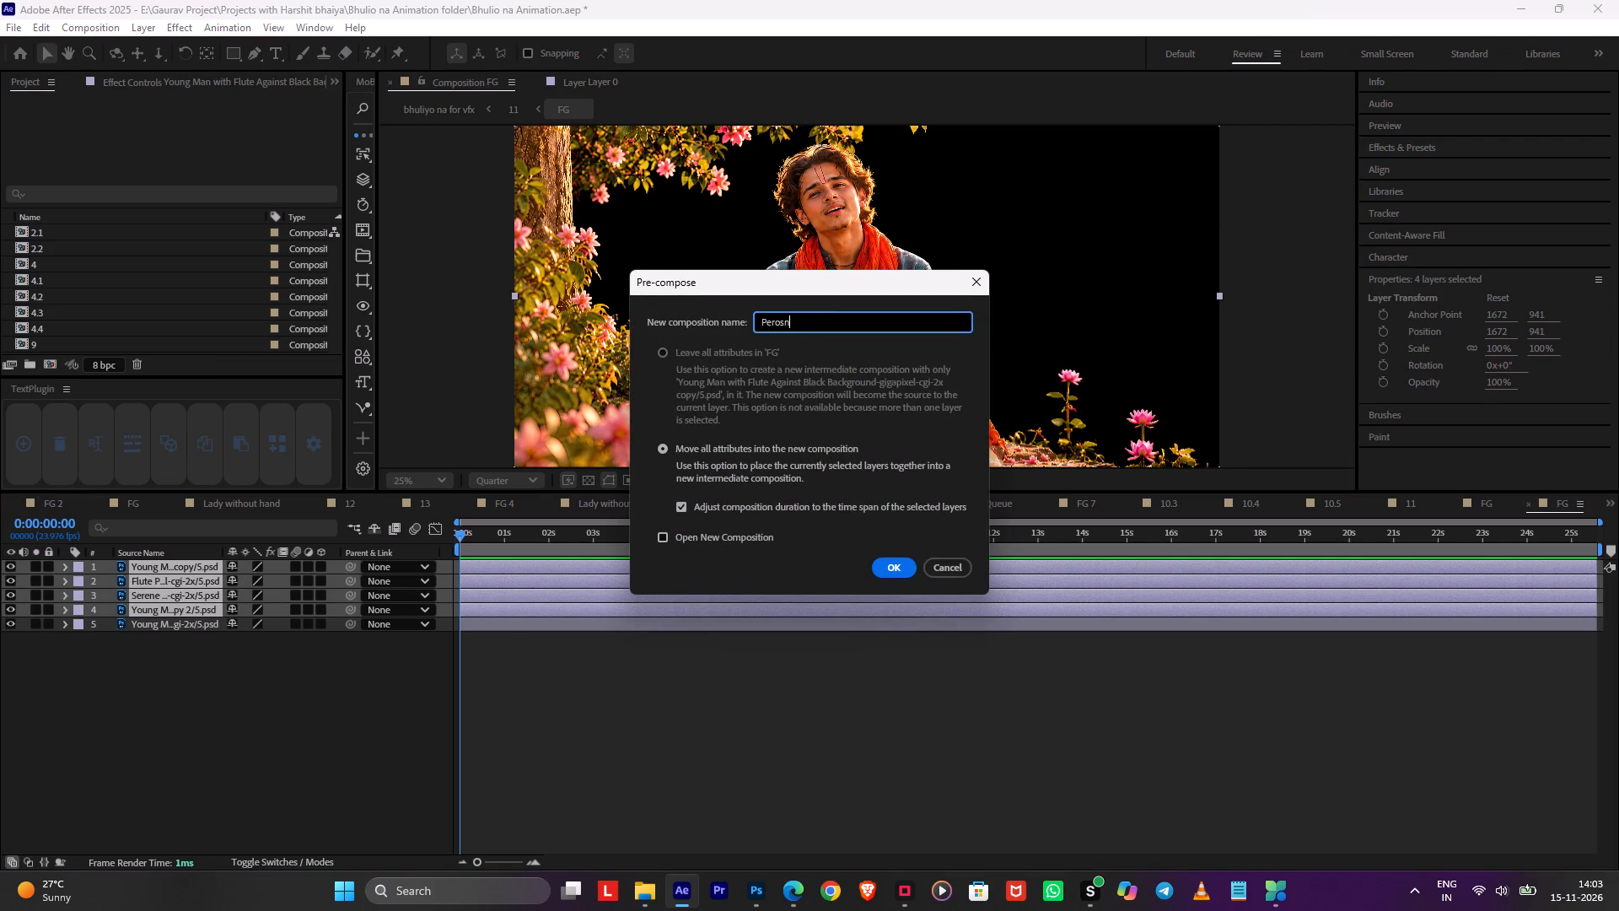
{"action": "key", "text": "Return"}
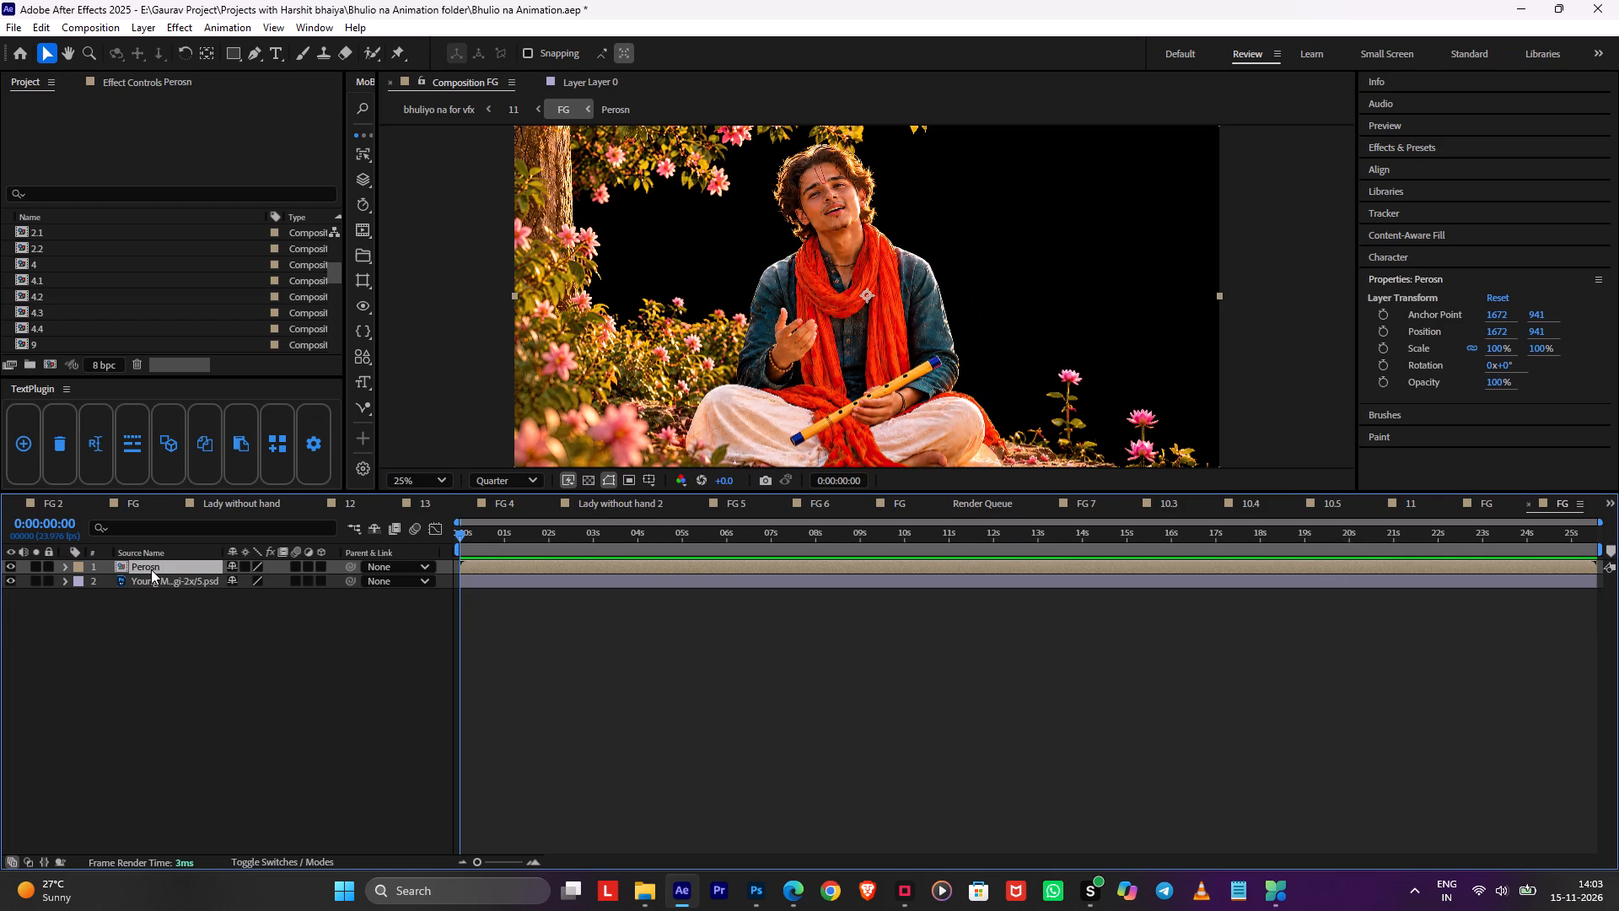
Open the Perosn composition and check its raised-hand layer by hiding and reshowing it.
{"action": "double_click", "coordinate": [150, 570]}
{"action": "left_click", "coordinate": [770, 623]}
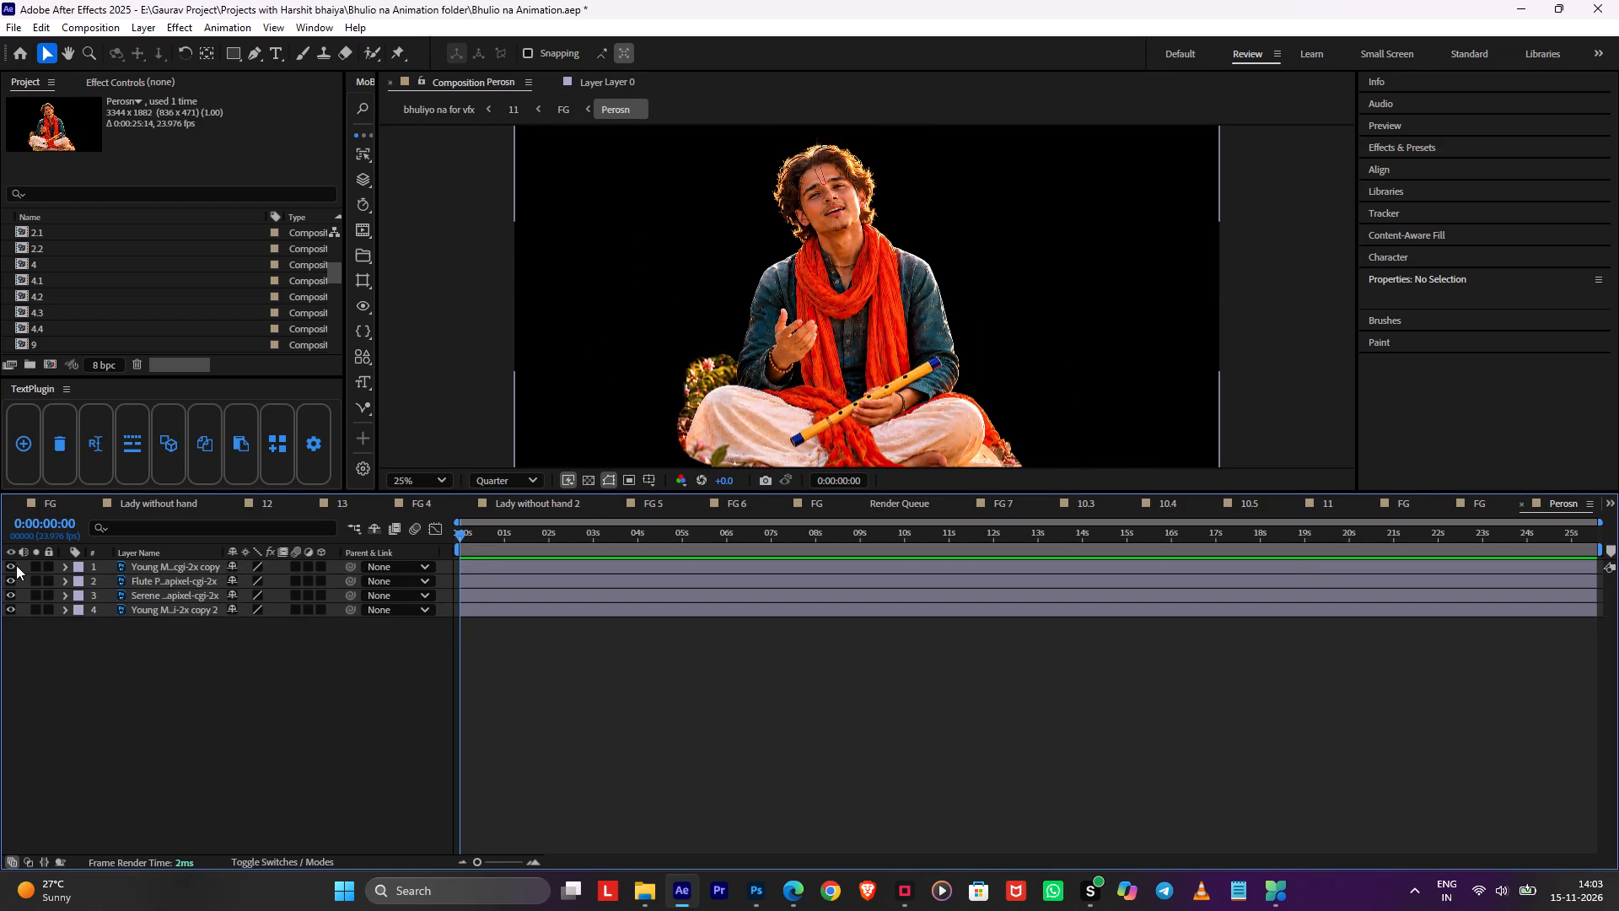
{"action": "left_click", "coordinate": [10, 563]}
{"action": "left_click", "coordinate": [10, 563]}
Place Puppet pins on the palm and the elbow of the raised-hand Young Man copy layer at 0:00:00:00.
{"action": "left_click", "coordinate": [159, 563]}
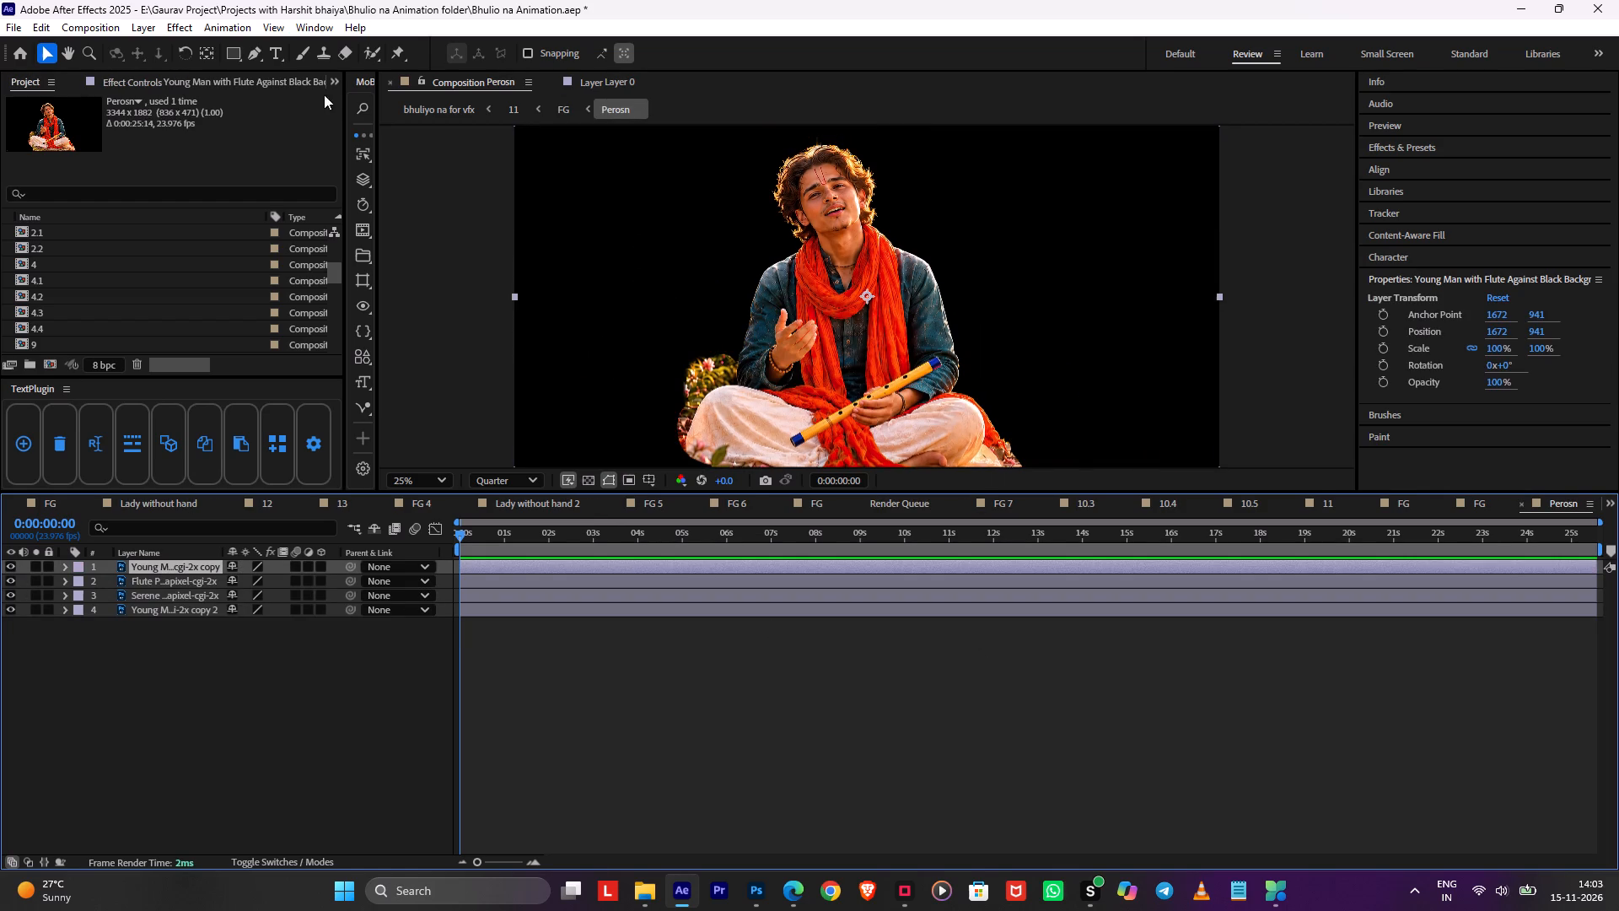
{"action": "left_click", "coordinate": [391, 55]}
{"action": "left_click", "coordinate": [797, 336]}
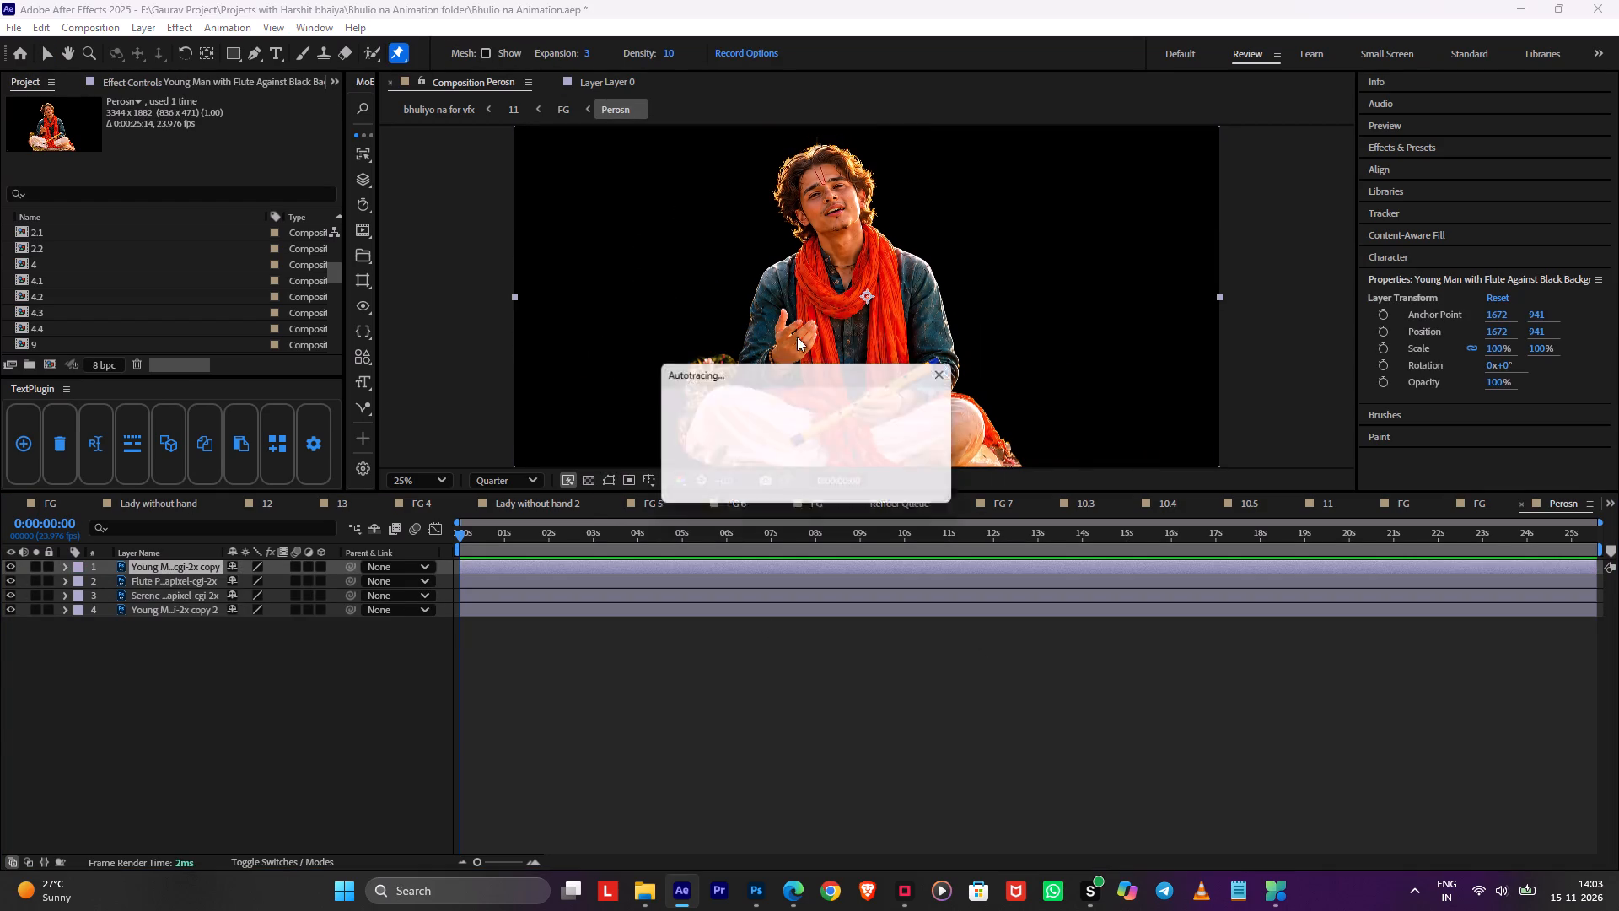
{"action": "left_click", "coordinate": [756, 378]}
At 0:00:04:00, add two Puppet pins on the raised arm's sleeve and shift the palm pin slightly.
{"action": "left_click_drag", "start_coordinate": [605, 535], "coordinate": [606, 536]}
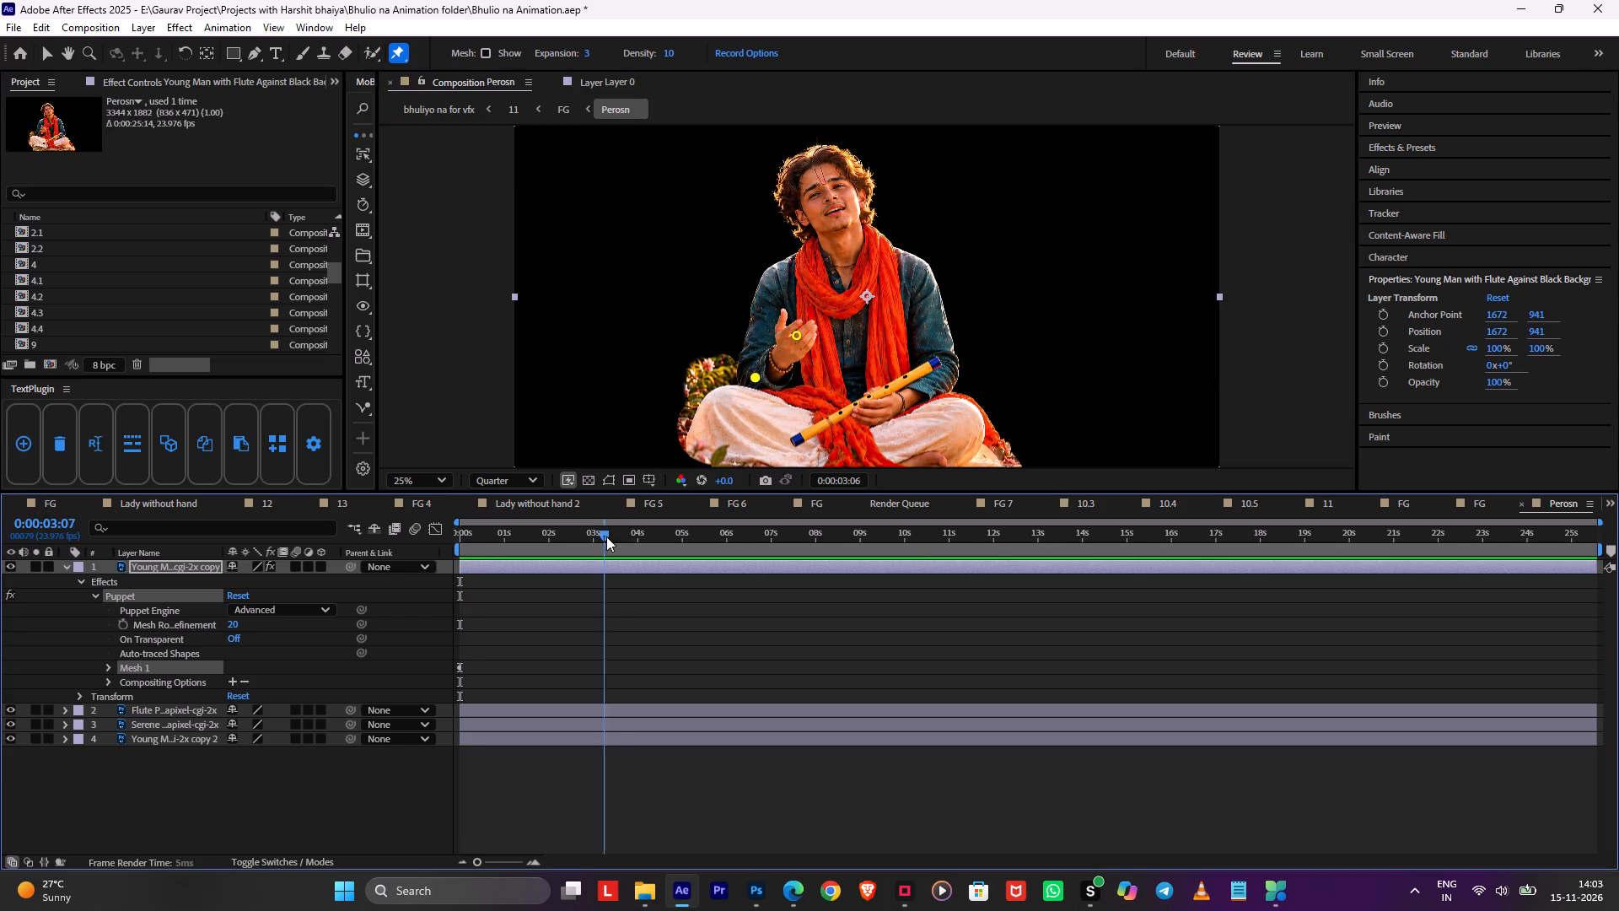
{"action": "left_click_drag", "start_coordinate": [606, 536], "coordinate": [635, 555]}
{"action": "key", "text": "ctrl+Right"}
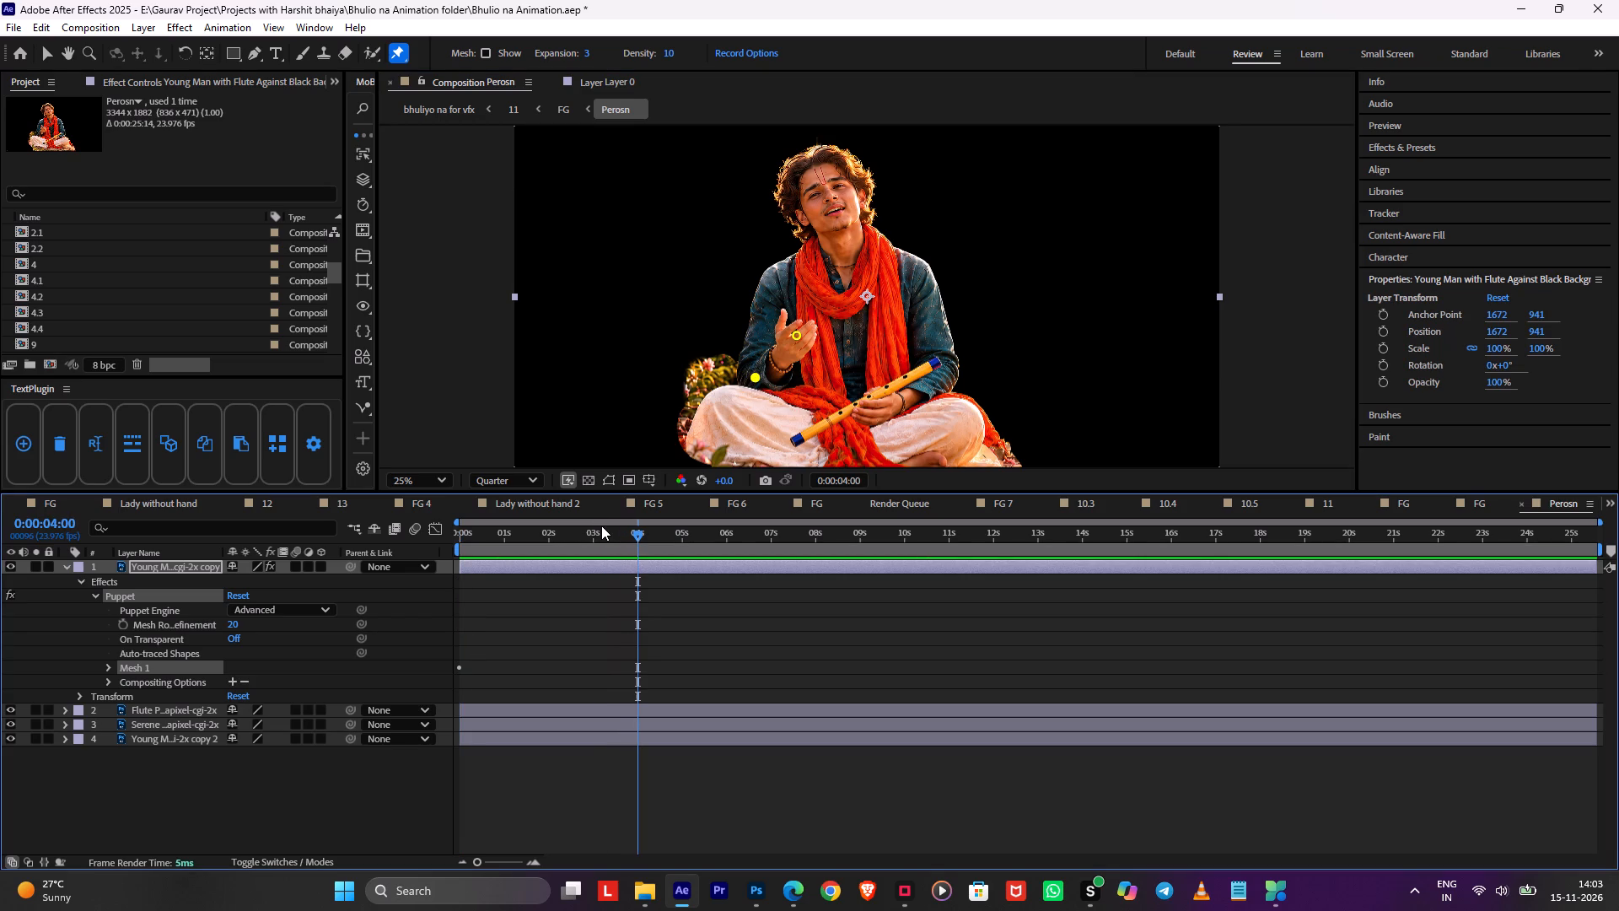
{"action": "scroll", "coordinate": [745, 340], "scroll_direction": "up", "scroll_amount": 1, "text": "alt"}
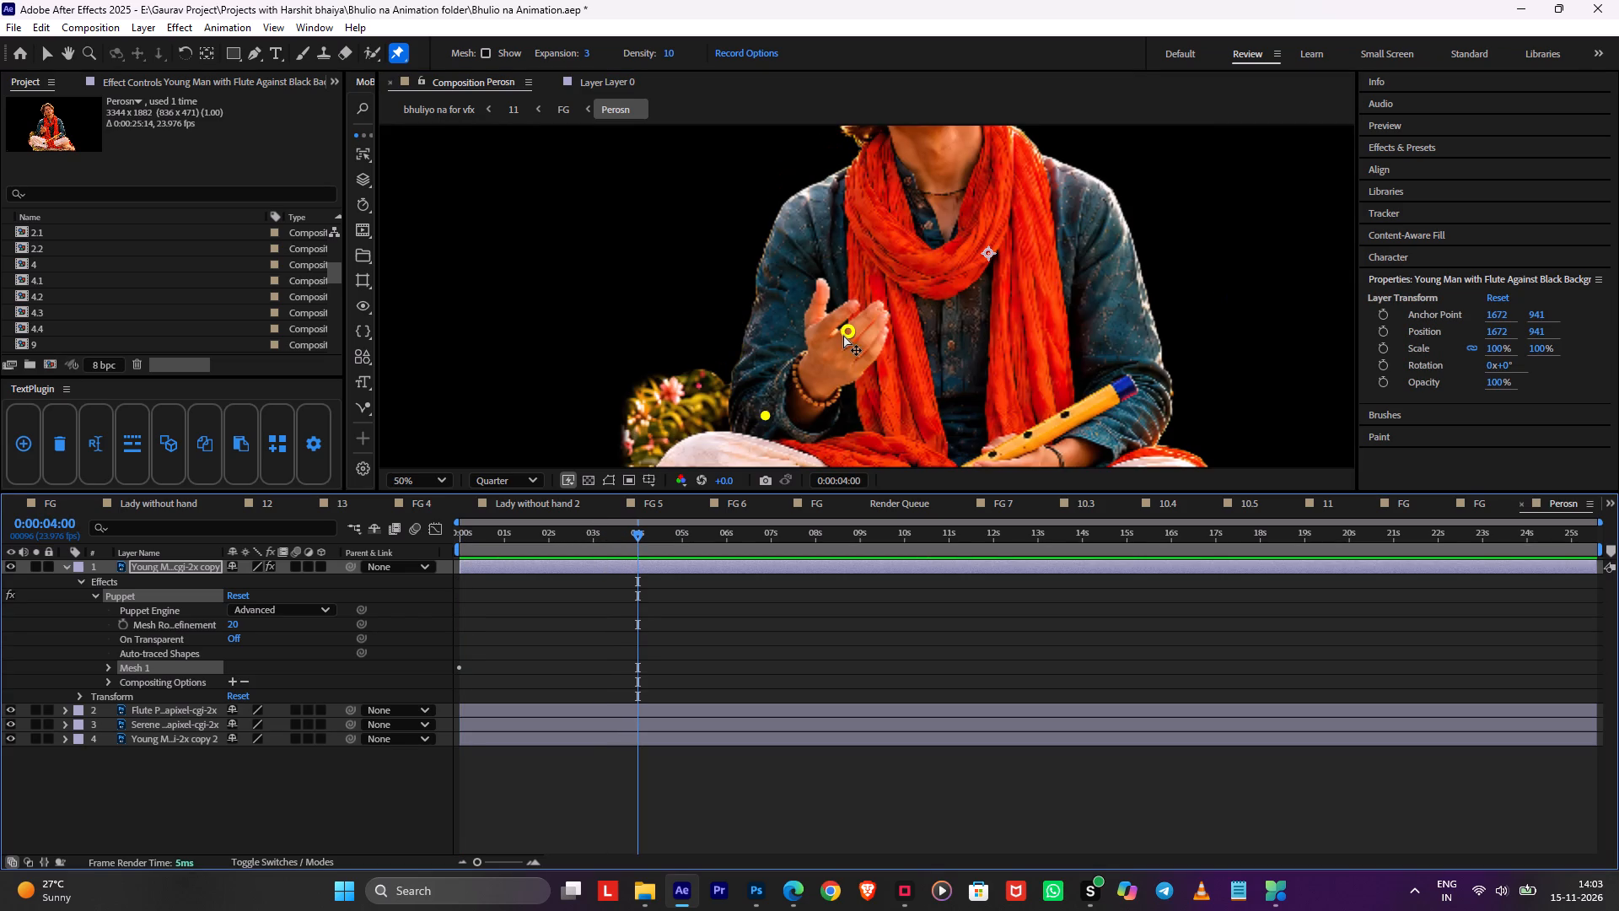
{"action": "left_click", "coordinate": [843, 335]}
{"action": "key", "text": "ctrl+z"}
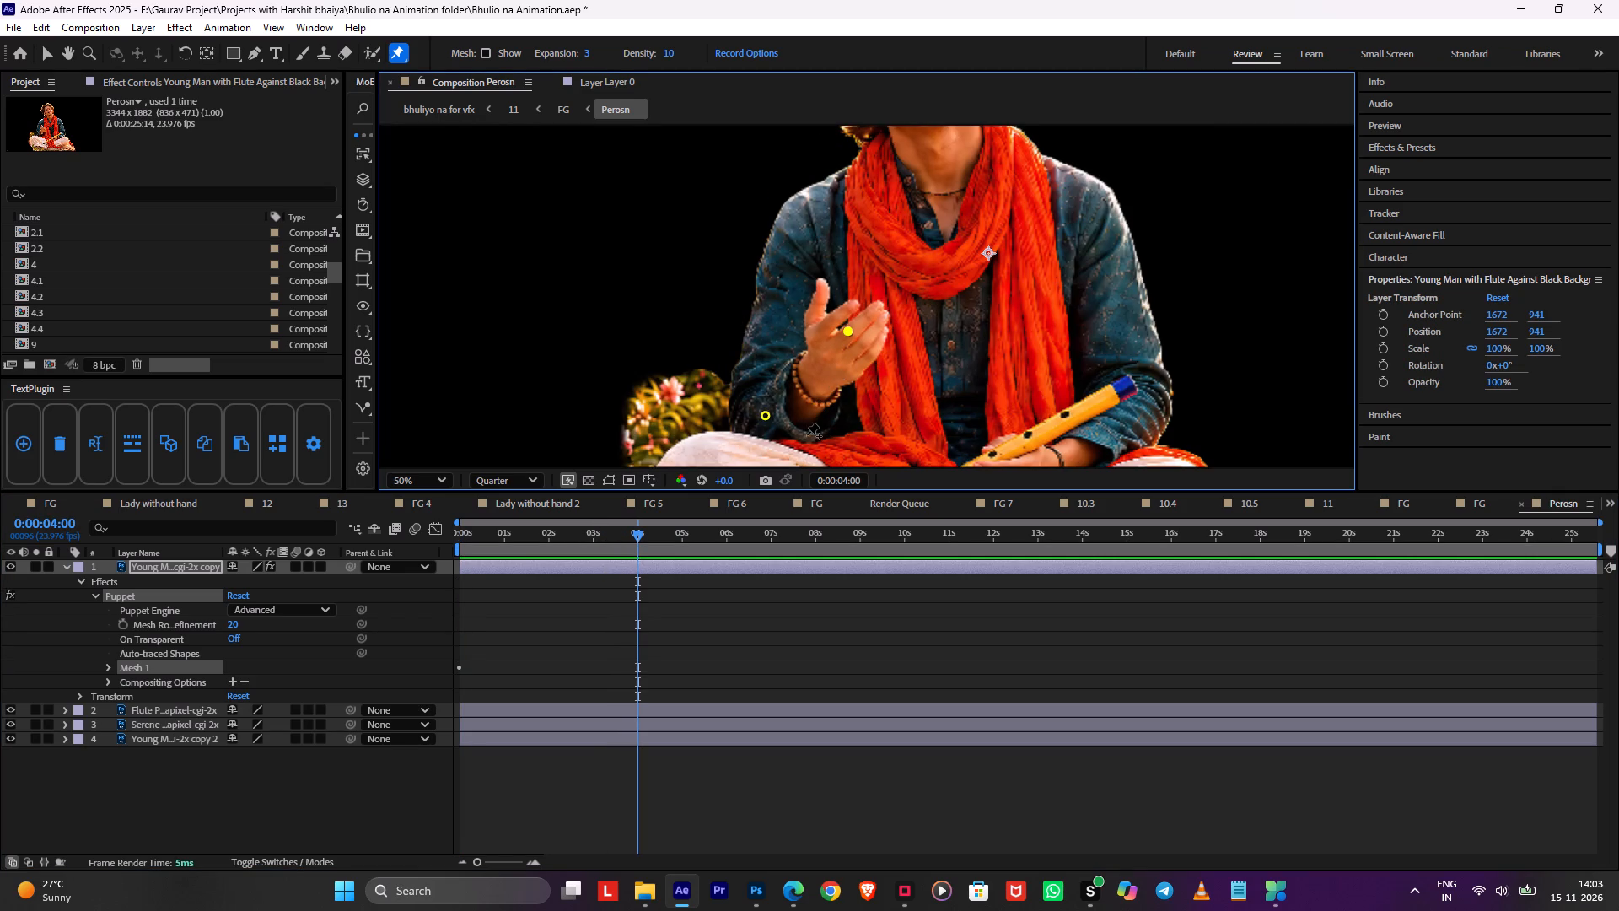
{"action": "left_click", "coordinate": [809, 434]}
{"action": "left_click", "coordinate": [777, 385]}
{"action": "left_click", "coordinate": [848, 332]}
Isolate the Flute Player layer in Perosn to examine the flute-hand cutout, and clear its solo.
{"action": "left_click", "coordinate": [498, 713]}
{"action": "left_click", "coordinate": [41, 707]}
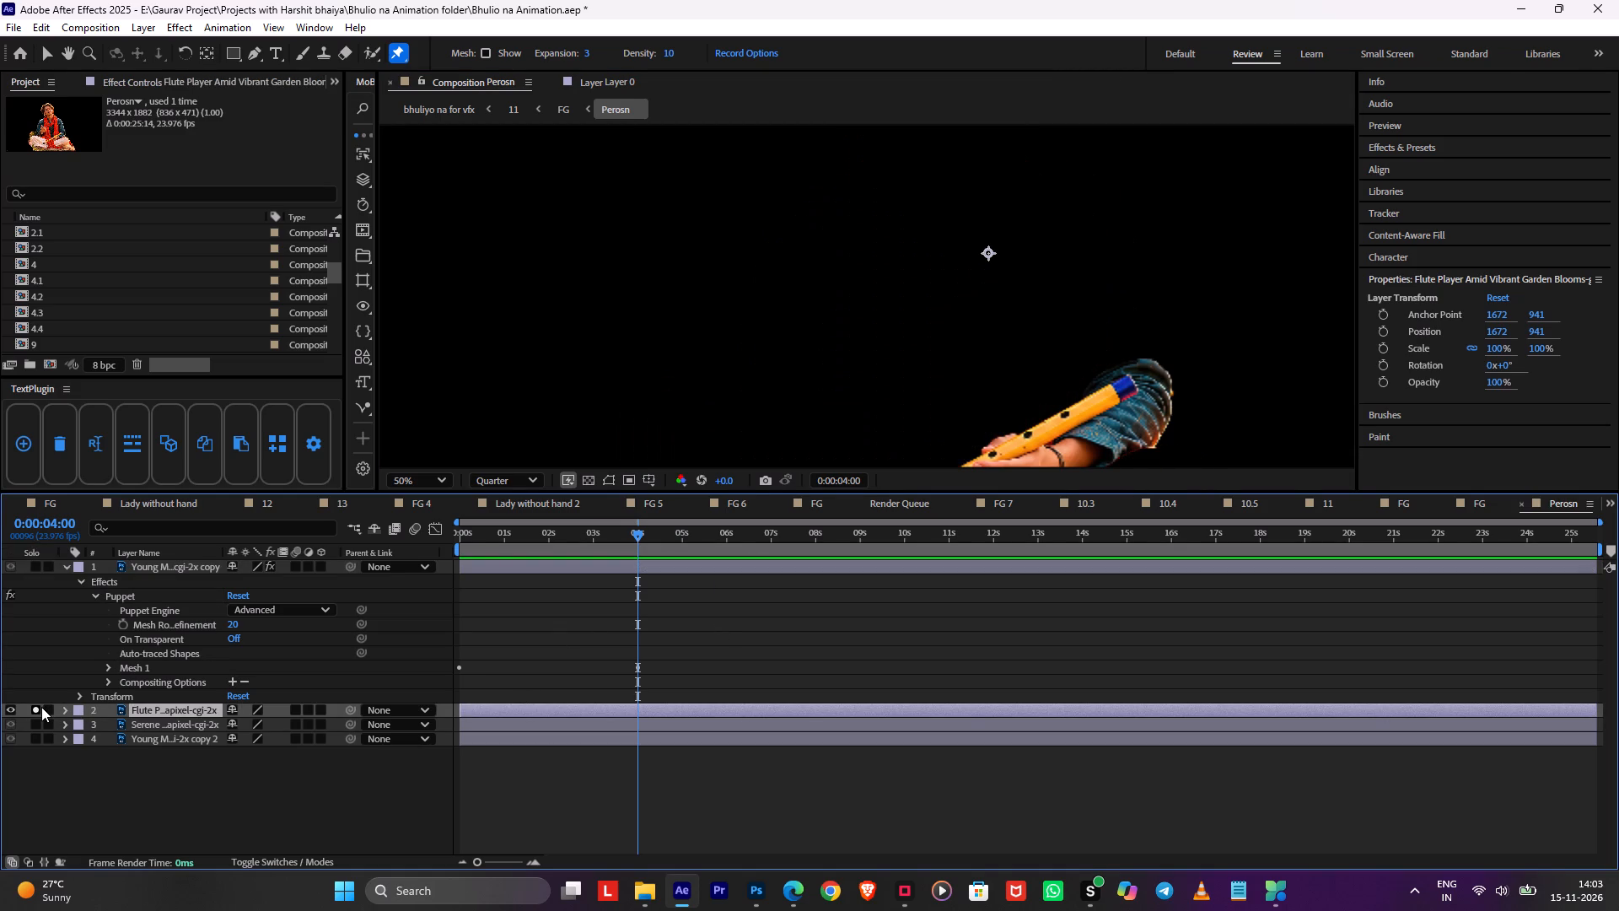
{"action": "left_click", "coordinate": [41, 707]}
Reveal the raised-hand Young Man copy layer's pin keyframes and preview its arm motion from 0:00:00:00.
{"action": "left_click", "coordinate": [564, 564]}
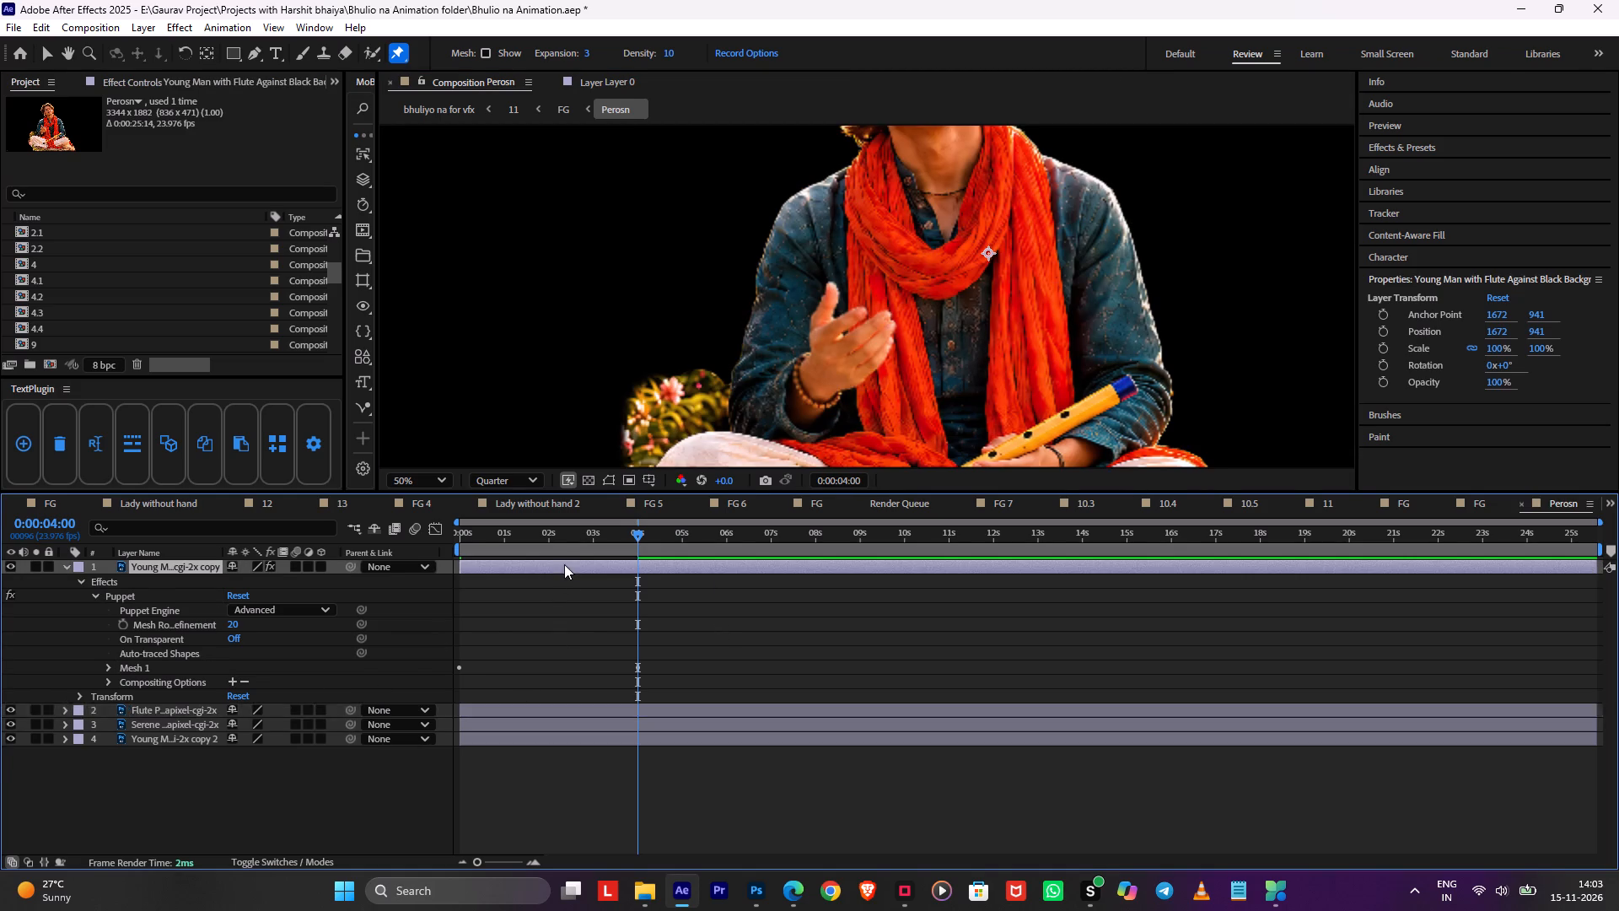
{"action": "key", "text": "u"}
{"action": "left_click_drag", "start_coordinate": [577, 541], "coordinate": [218, 577]}
{"action": "scroll", "coordinate": [961, 311], "scroll_direction": "down", "scroll_amount": 1}
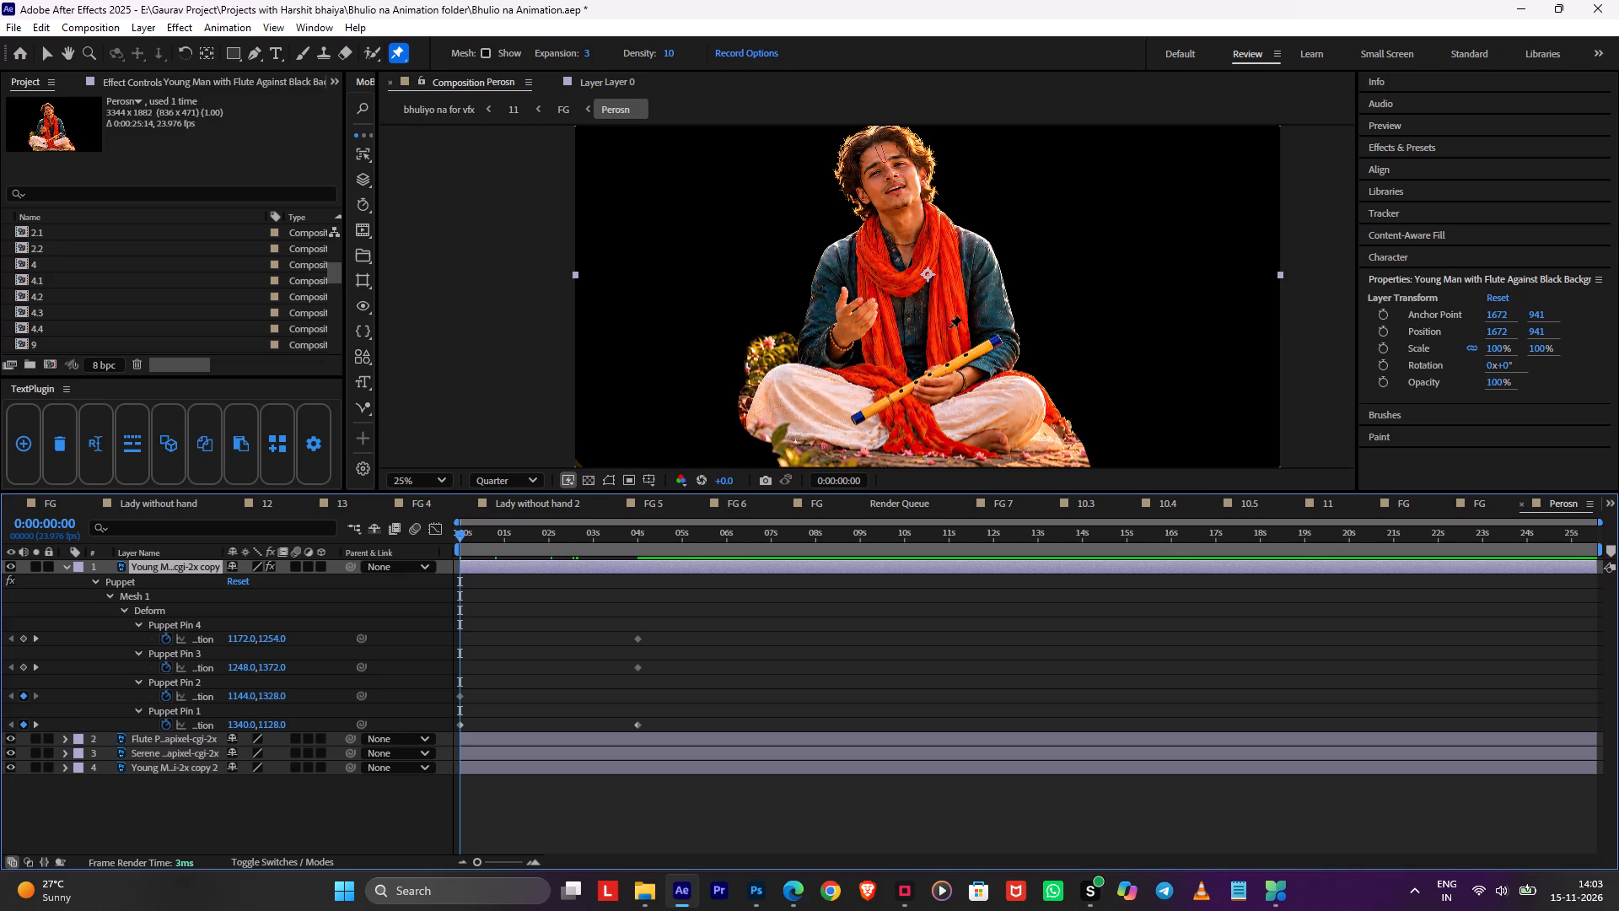
{"action": "key", "text": "space"}
{"action": "key", "text": "space"}
{"action": "key", "text": "space"}
{"action": "key", "text": "space"}
{"action": "key", "text": "space"}
{"action": "key", "text": "space"}
Place Puppet pins on the flute hand and the sleeve of the Flute Player layer at 0:00:00:00.
{"action": "left_click_drag", "start_coordinate": [955, 347], "coordinate": [901, 269]}
{"action": "scroll", "coordinate": [932, 304], "scroll_direction": "up", "scroll_amount": 1}
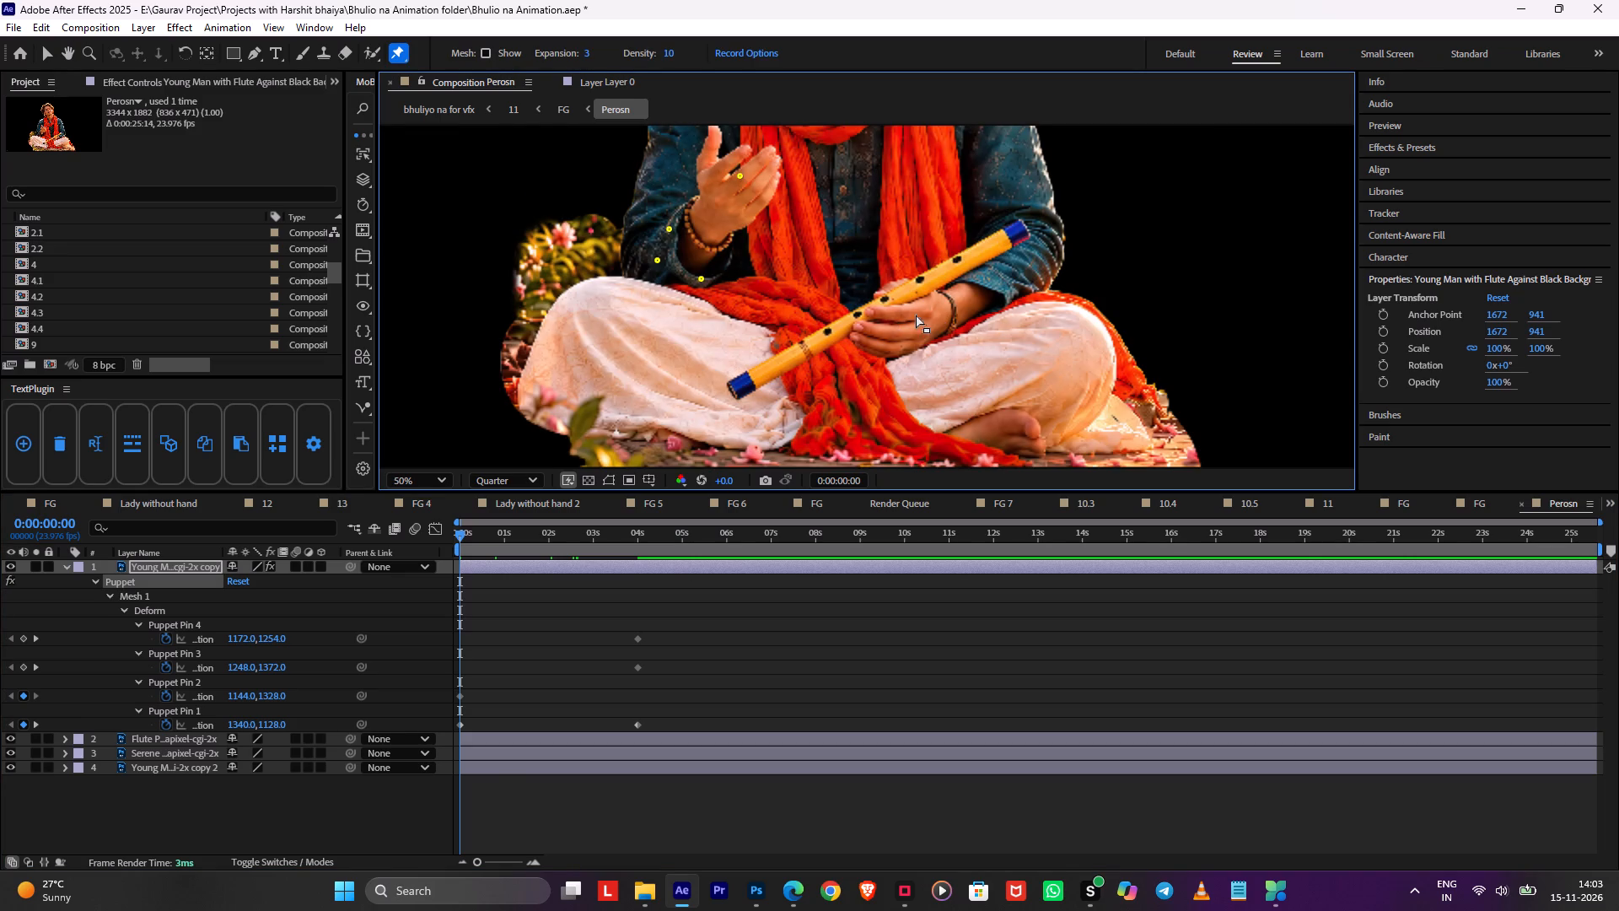
{"action": "left_click", "coordinate": [511, 732]}
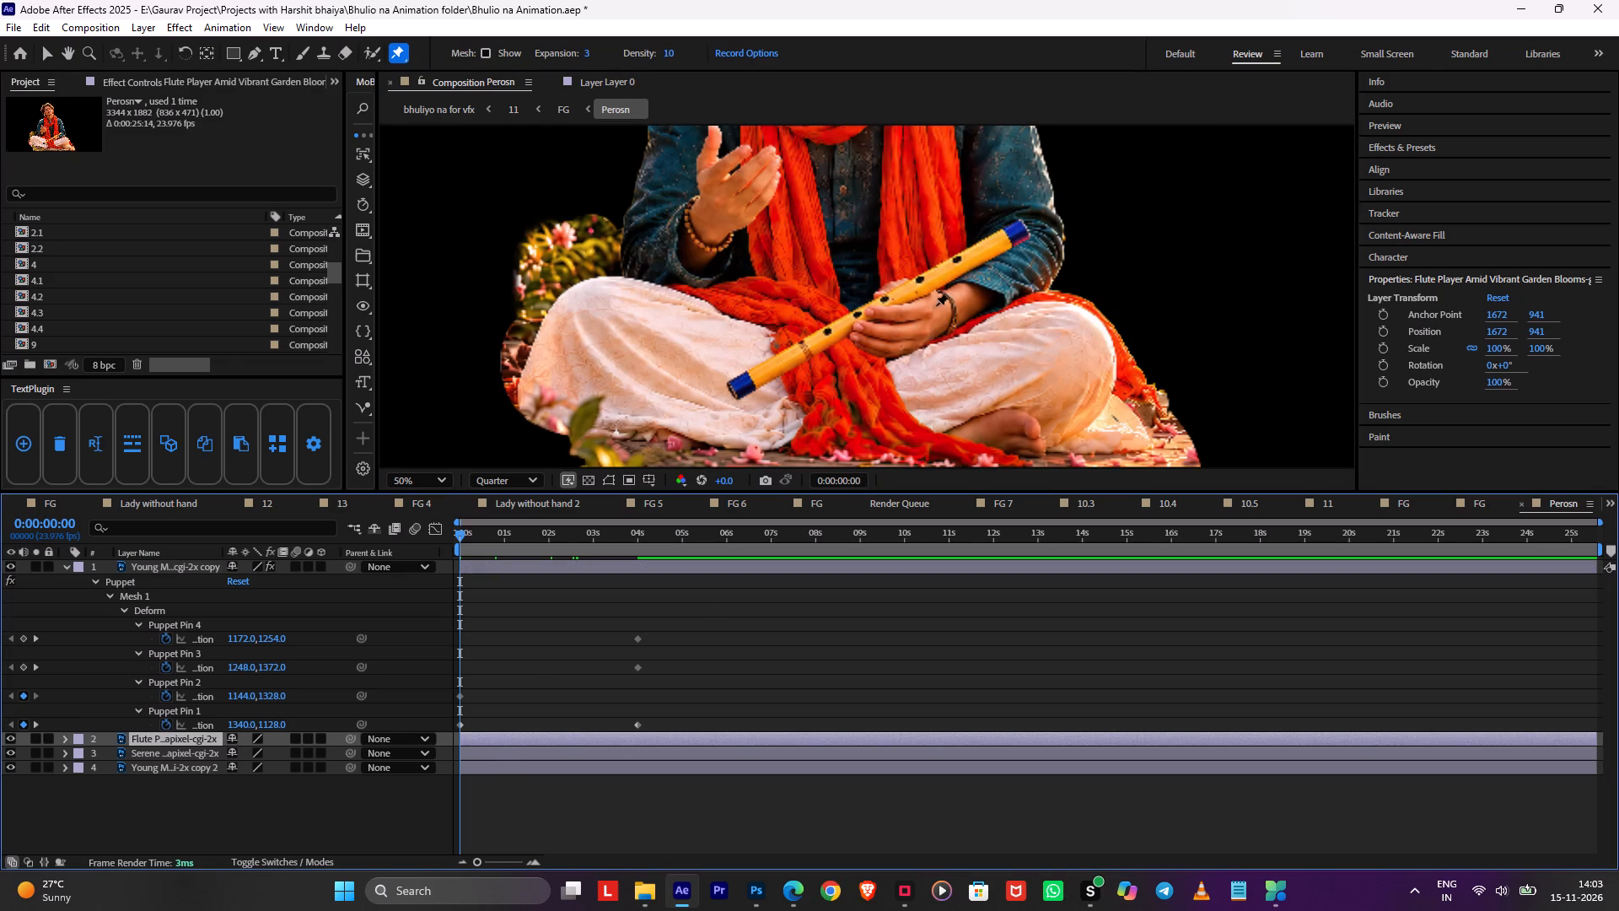
{"action": "left_click", "coordinate": [925, 327]}
{"action": "left_click", "coordinate": [1042, 239]}
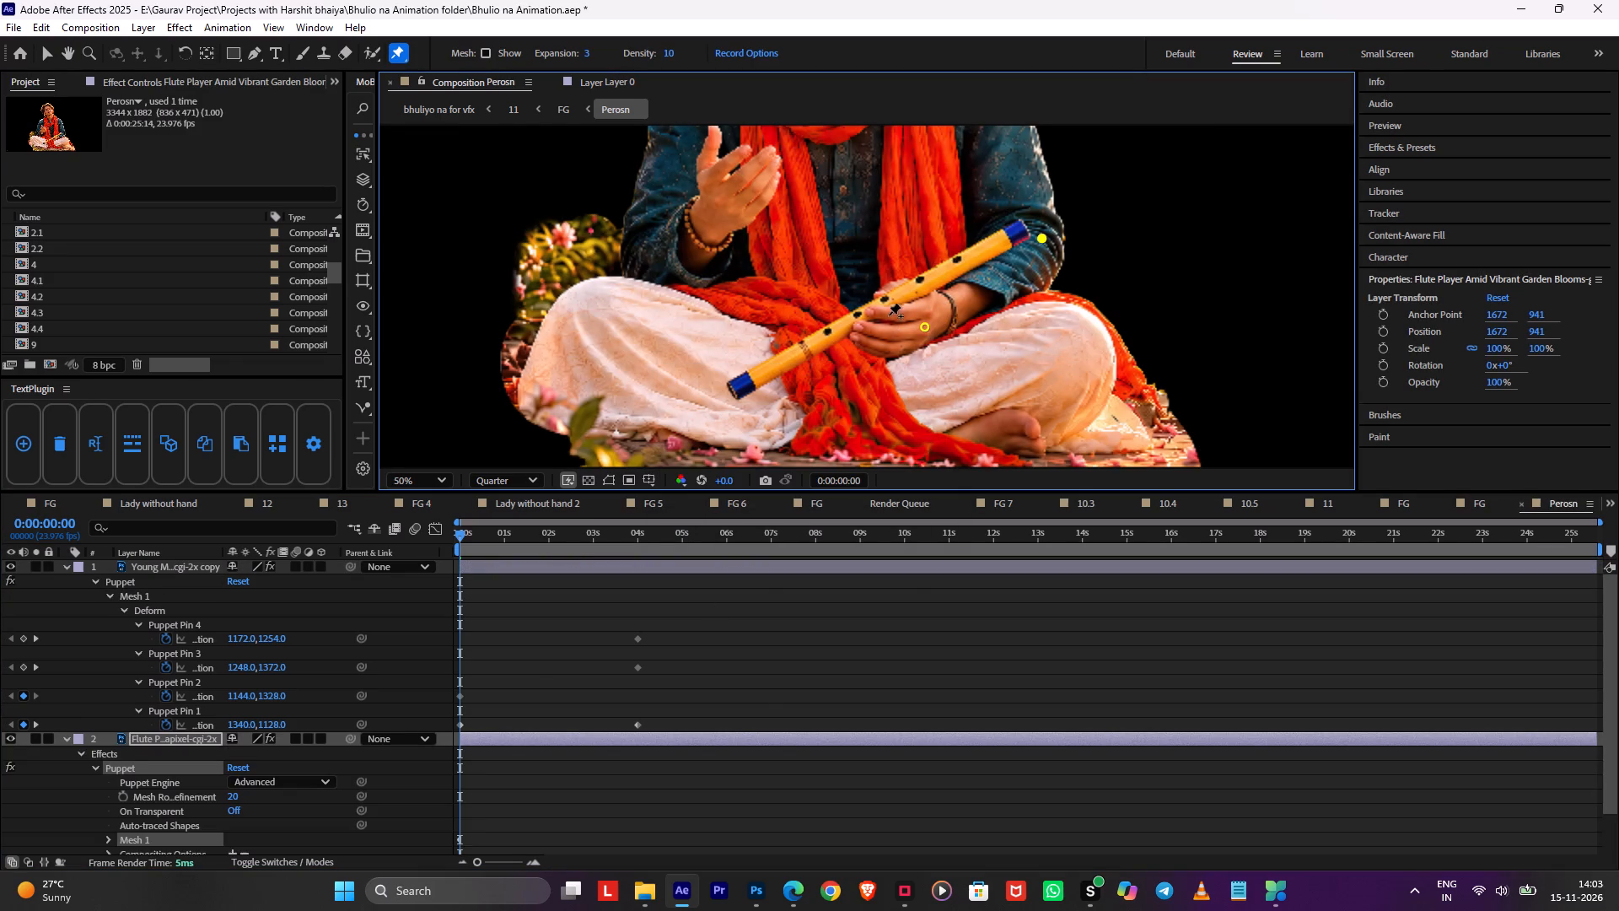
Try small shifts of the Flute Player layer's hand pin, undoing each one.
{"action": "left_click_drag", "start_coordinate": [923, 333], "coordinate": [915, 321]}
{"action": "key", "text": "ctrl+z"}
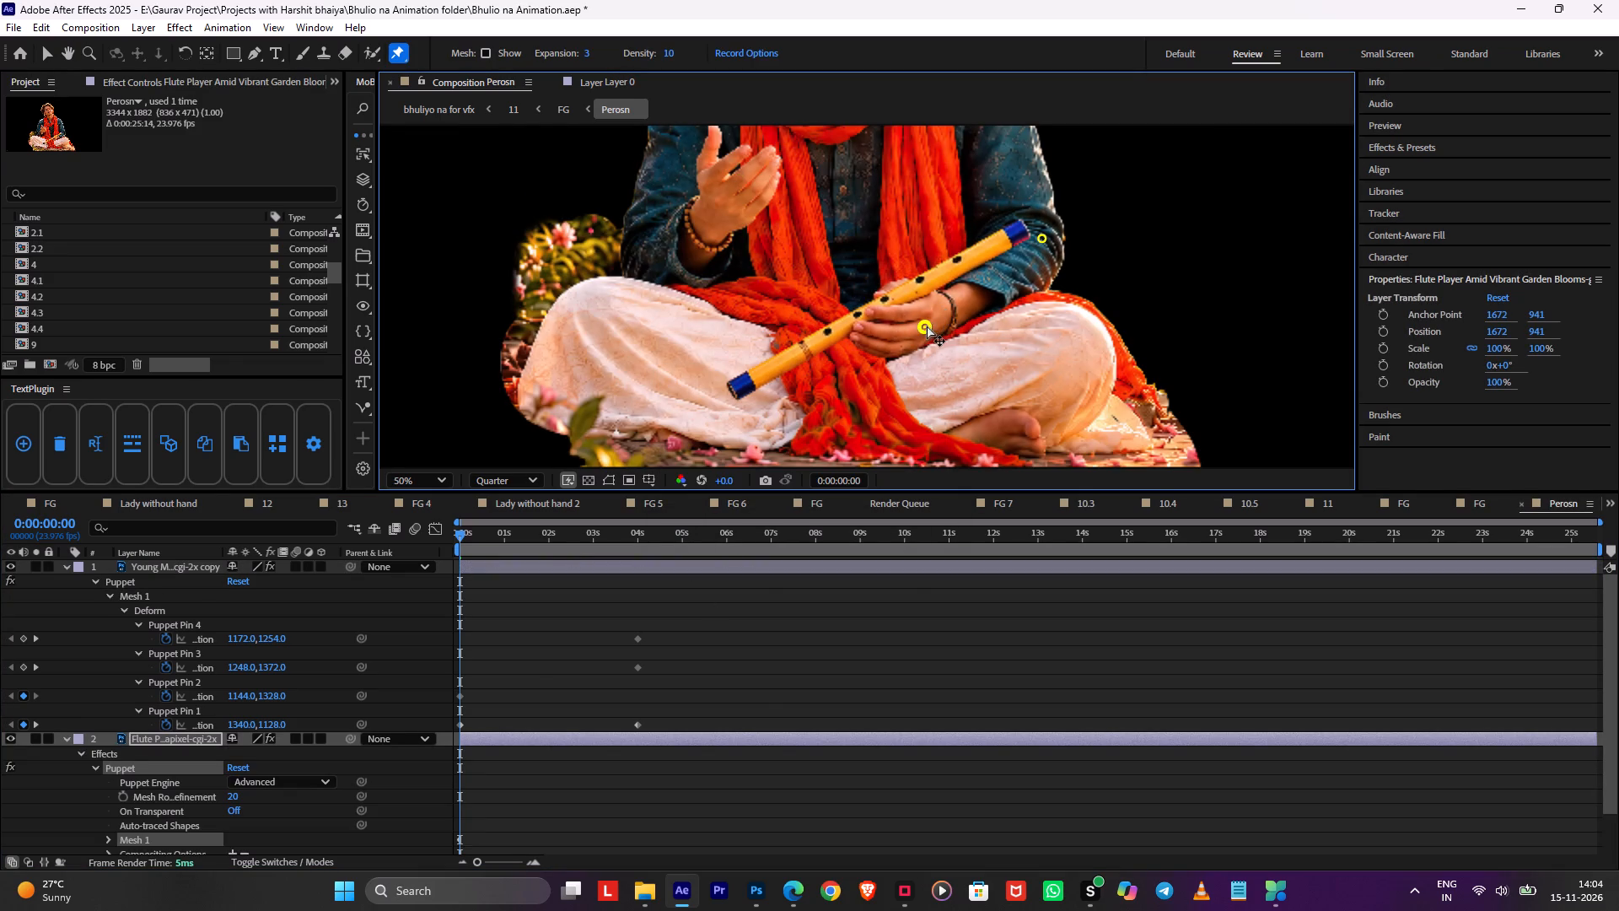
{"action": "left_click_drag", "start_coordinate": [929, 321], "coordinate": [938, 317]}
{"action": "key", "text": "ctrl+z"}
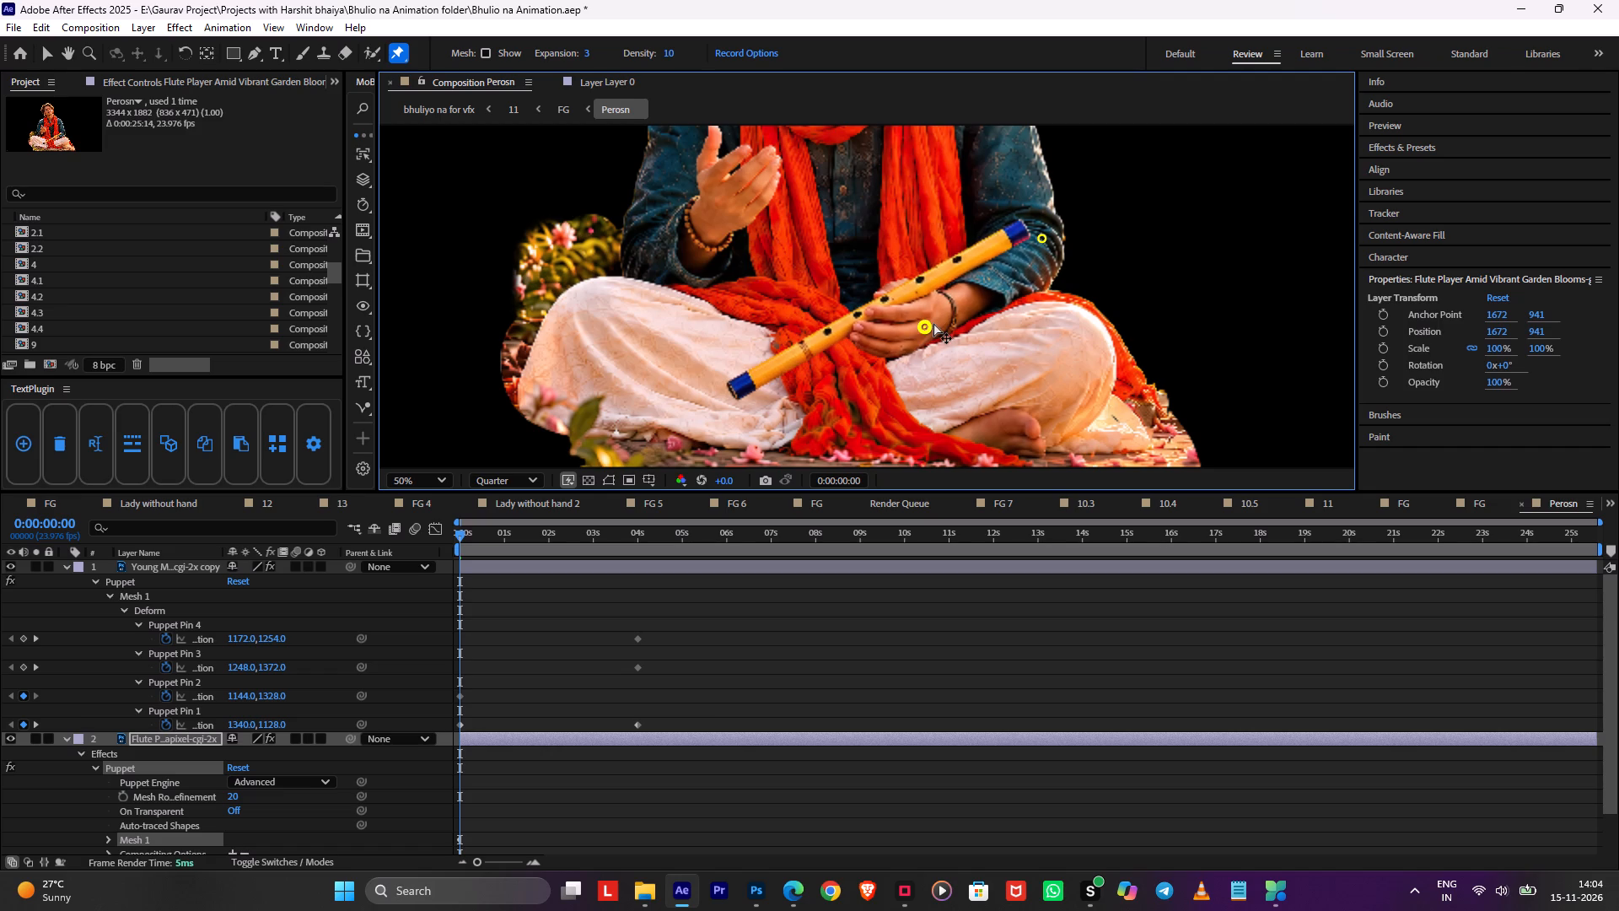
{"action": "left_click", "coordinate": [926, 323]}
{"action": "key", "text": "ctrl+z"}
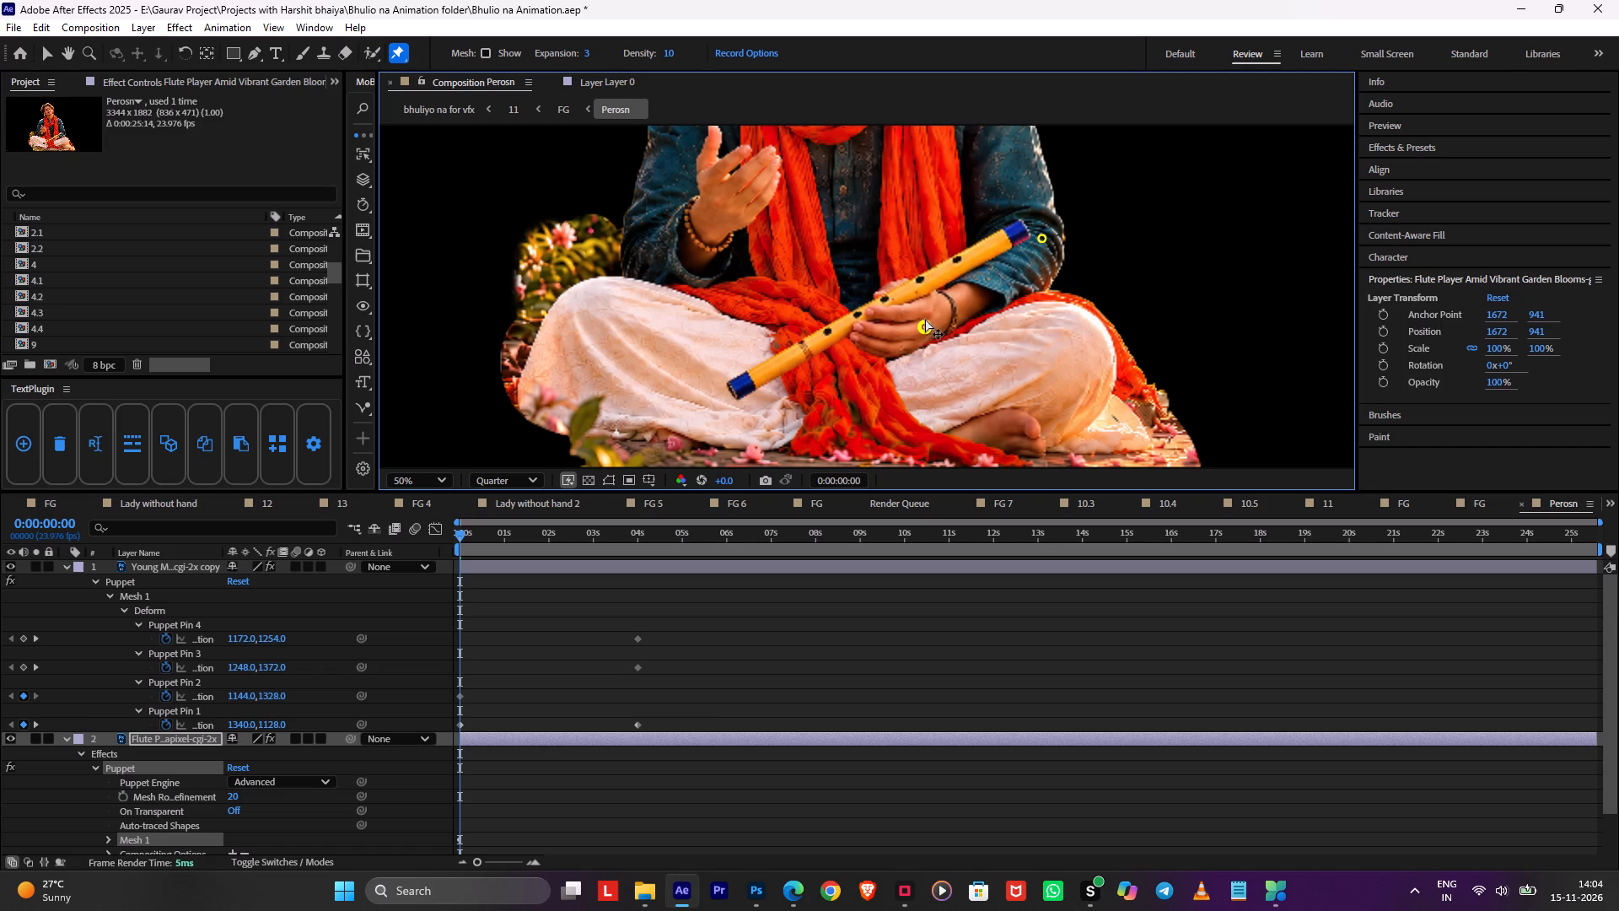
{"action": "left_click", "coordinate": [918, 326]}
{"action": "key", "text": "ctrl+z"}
Preview the arm motion and apply Easy Ease to both palm pin (Puppet Pin 1) keyframes on the Young Man copy layer.
{"action": "left_click_drag", "start_coordinate": [573, 541], "coordinate": [421, 605]}
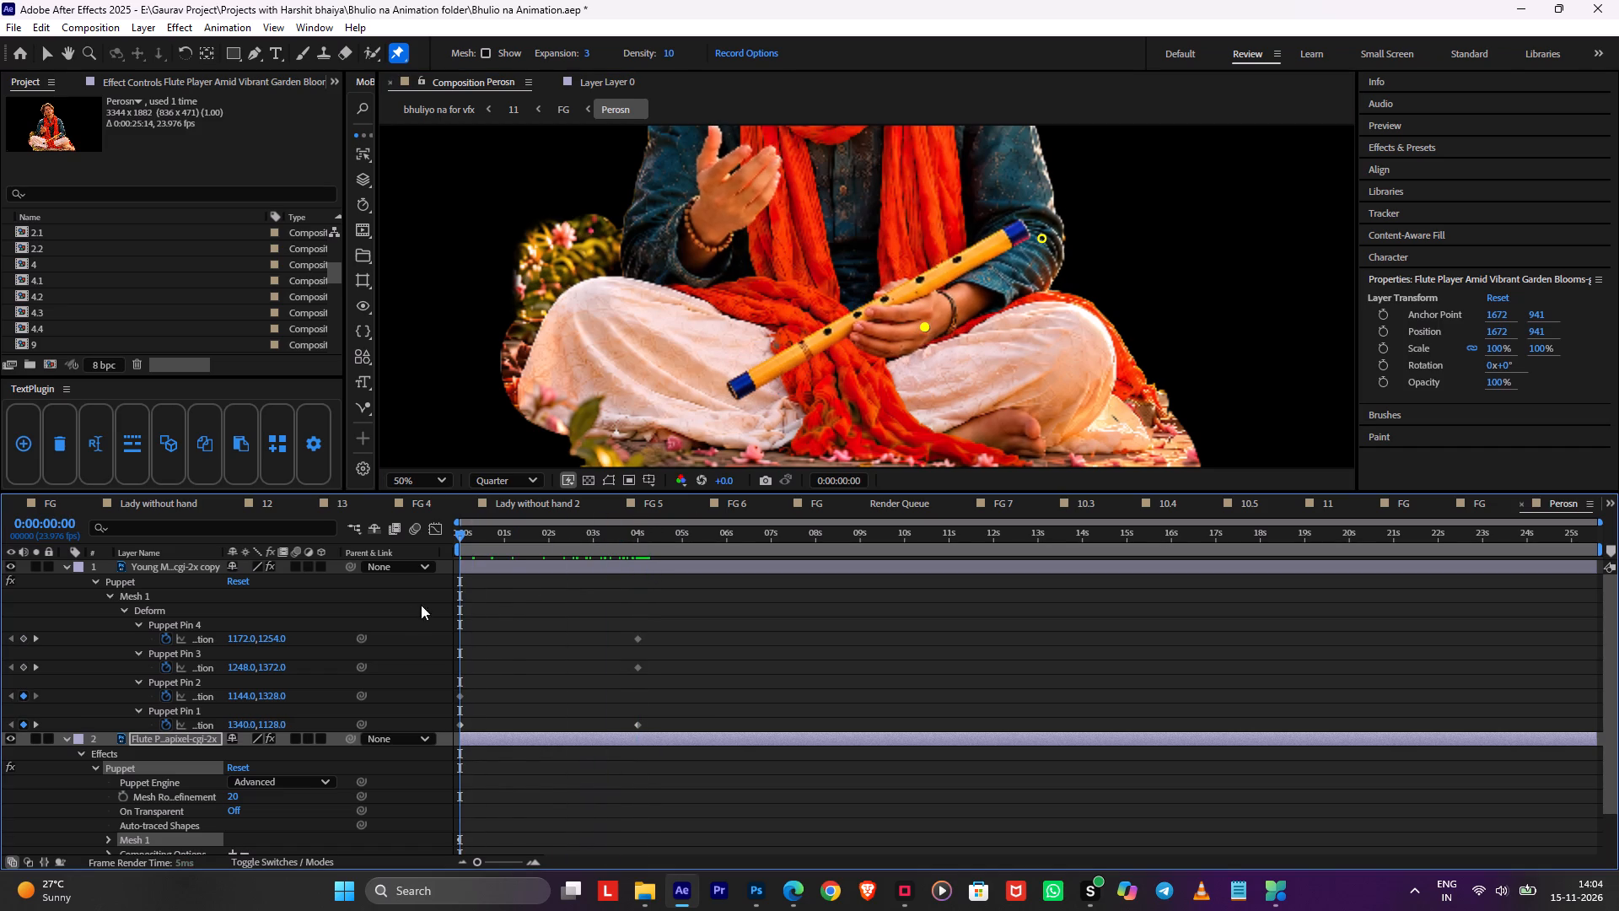
{"action": "left_click_drag", "start_coordinate": [421, 605], "coordinate": [399, 612]}
{"action": "key", "text": "space"}
{"action": "key", "text": "space"}
{"action": "left_click_drag", "start_coordinate": [686, 723], "coordinate": [466, 730]}
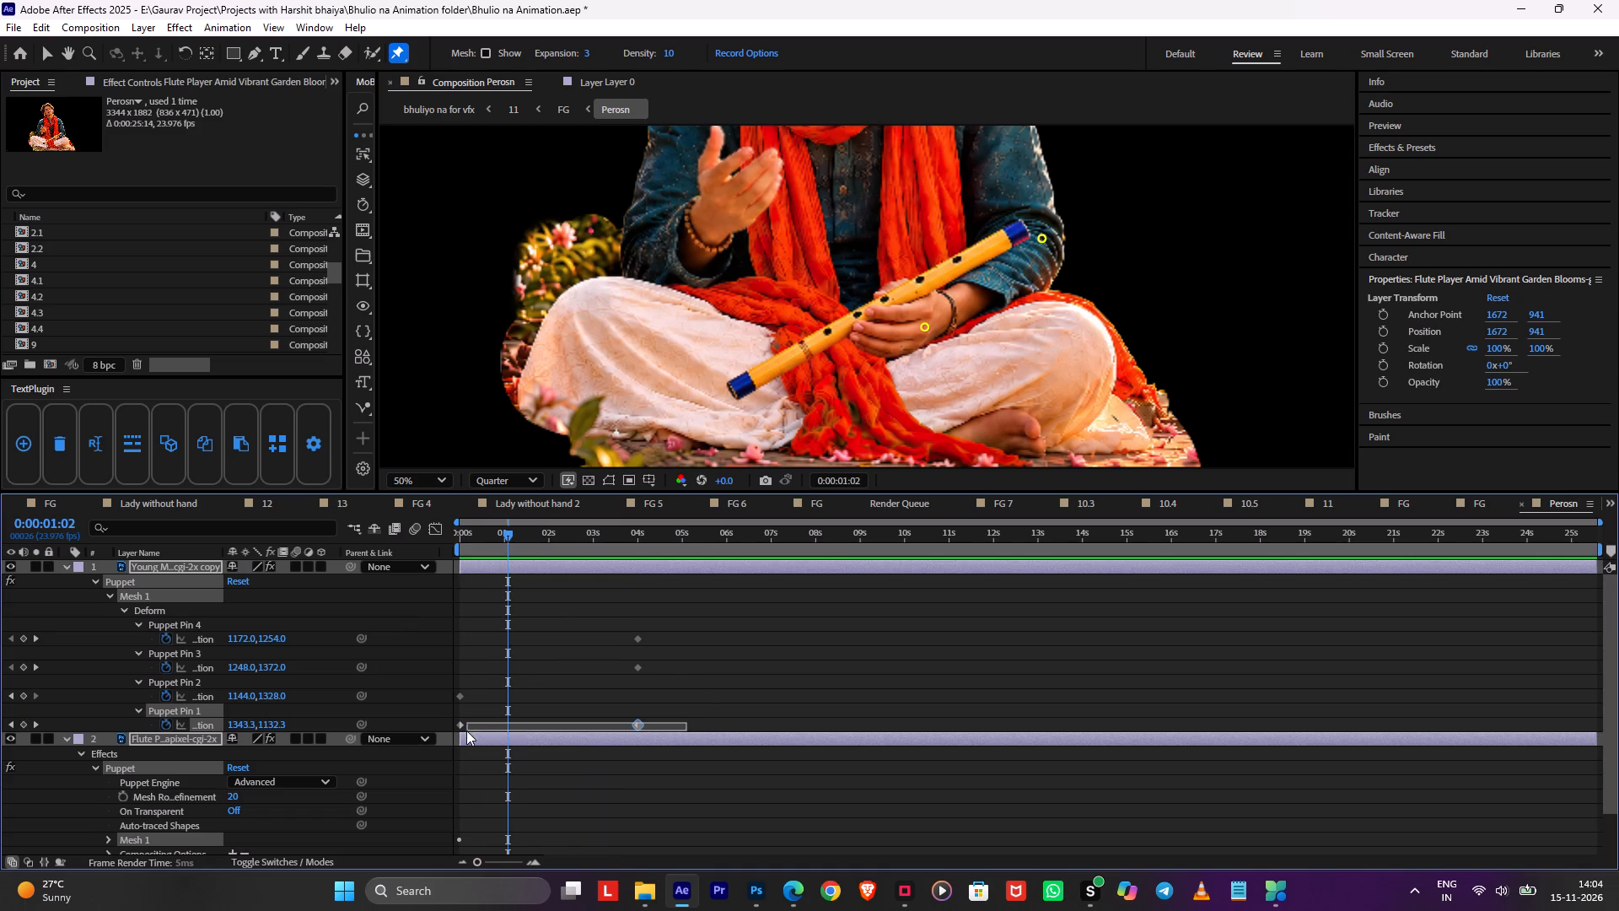
{"action": "left_click_drag", "start_coordinate": [466, 730], "coordinate": [425, 731]}
{"action": "key", "text": "F9"}
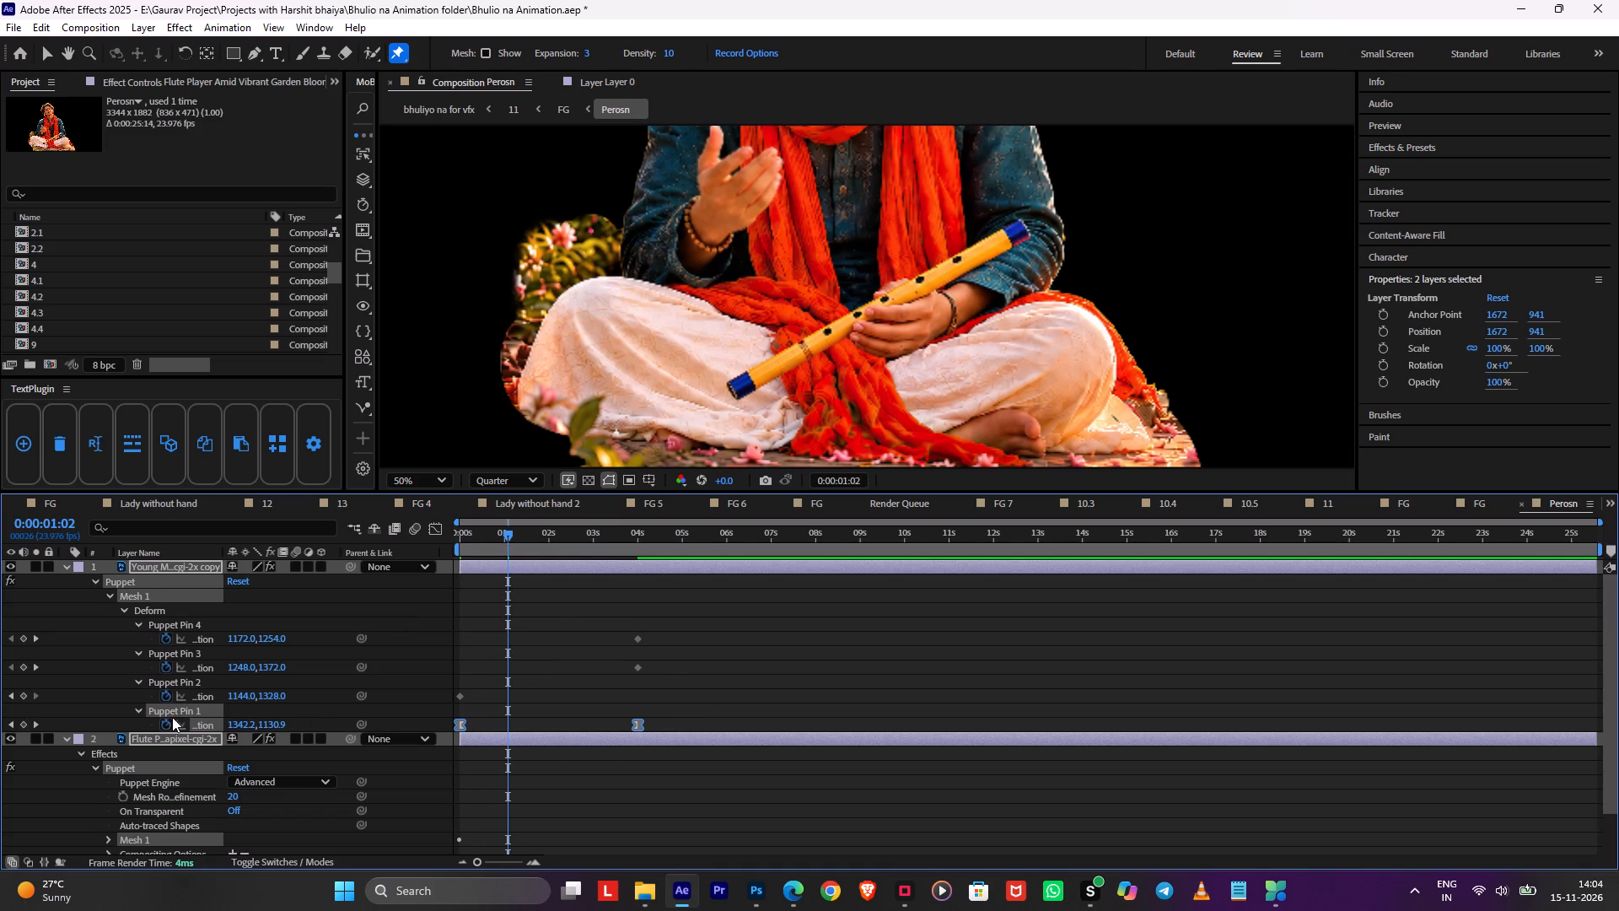
Add the expression loopOut('pingpong') to the palm pin's position on the Young Man copy layer and save the project.
{"action": "left_click", "coordinate": [169, 722], "text": "alt"}
{"action": "key", "text": "l"}
{"action": "key", "text": "o"}
{"action": "key", "text": "o"}
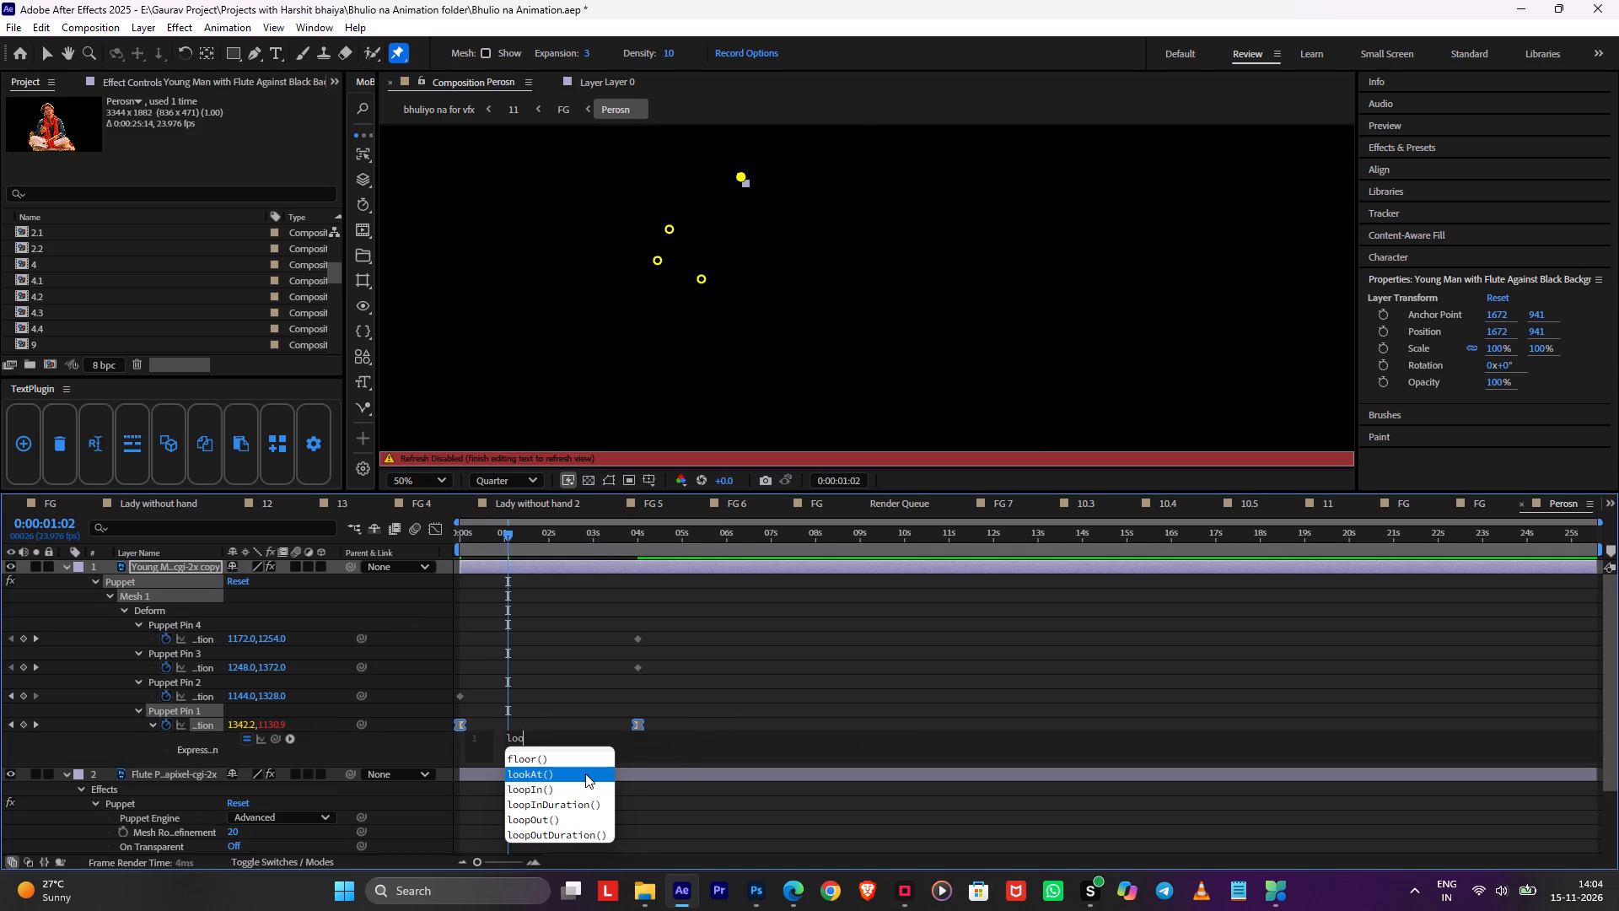
{"action": "double_click", "coordinate": [567, 818]}
{"action": "type", "text": "'pi"}
{"action": "double_click", "coordinate": [585, 757]}
{"action": "left_click", "coordinate": [578, 644]}
{"action": "key", "text": "ctrl+s"}
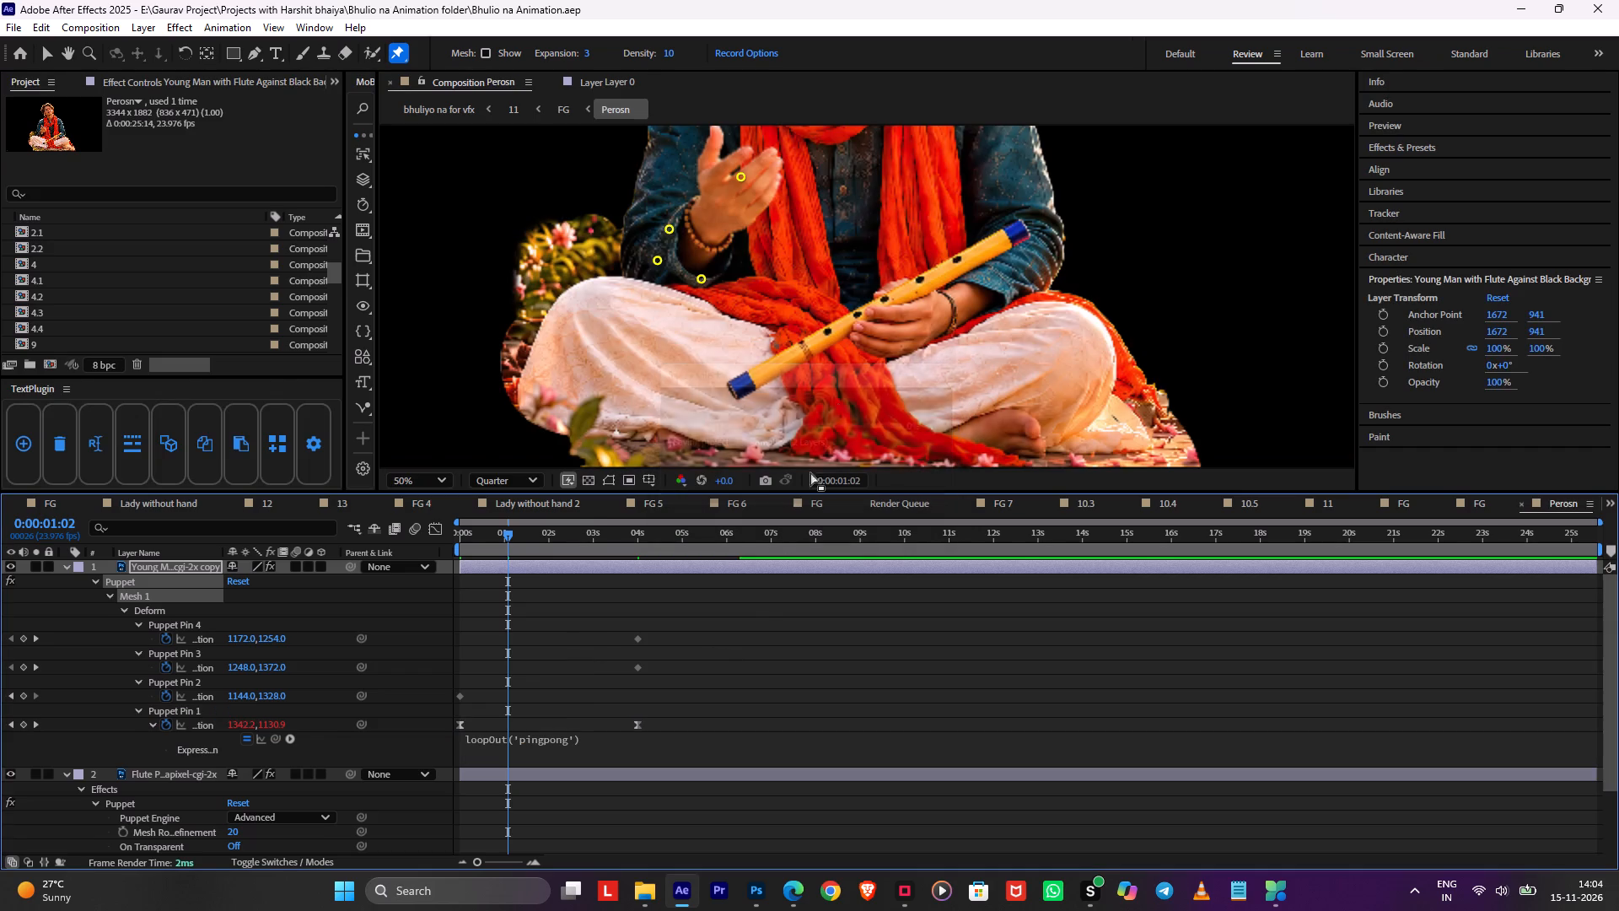
In the FG composition, place Puppet pins on the Perosn layer's face, chest and both knees.
{"action": "scroll", "coordinate": [899, 289], "scroll_direction": "down", "scroll_amount": 1}
{"action": "key", "text": "Tab"}
{"action": "left_click", "coordinate": [816, 298]}
{"action": "left_click", "coordinate": [564, 596]}
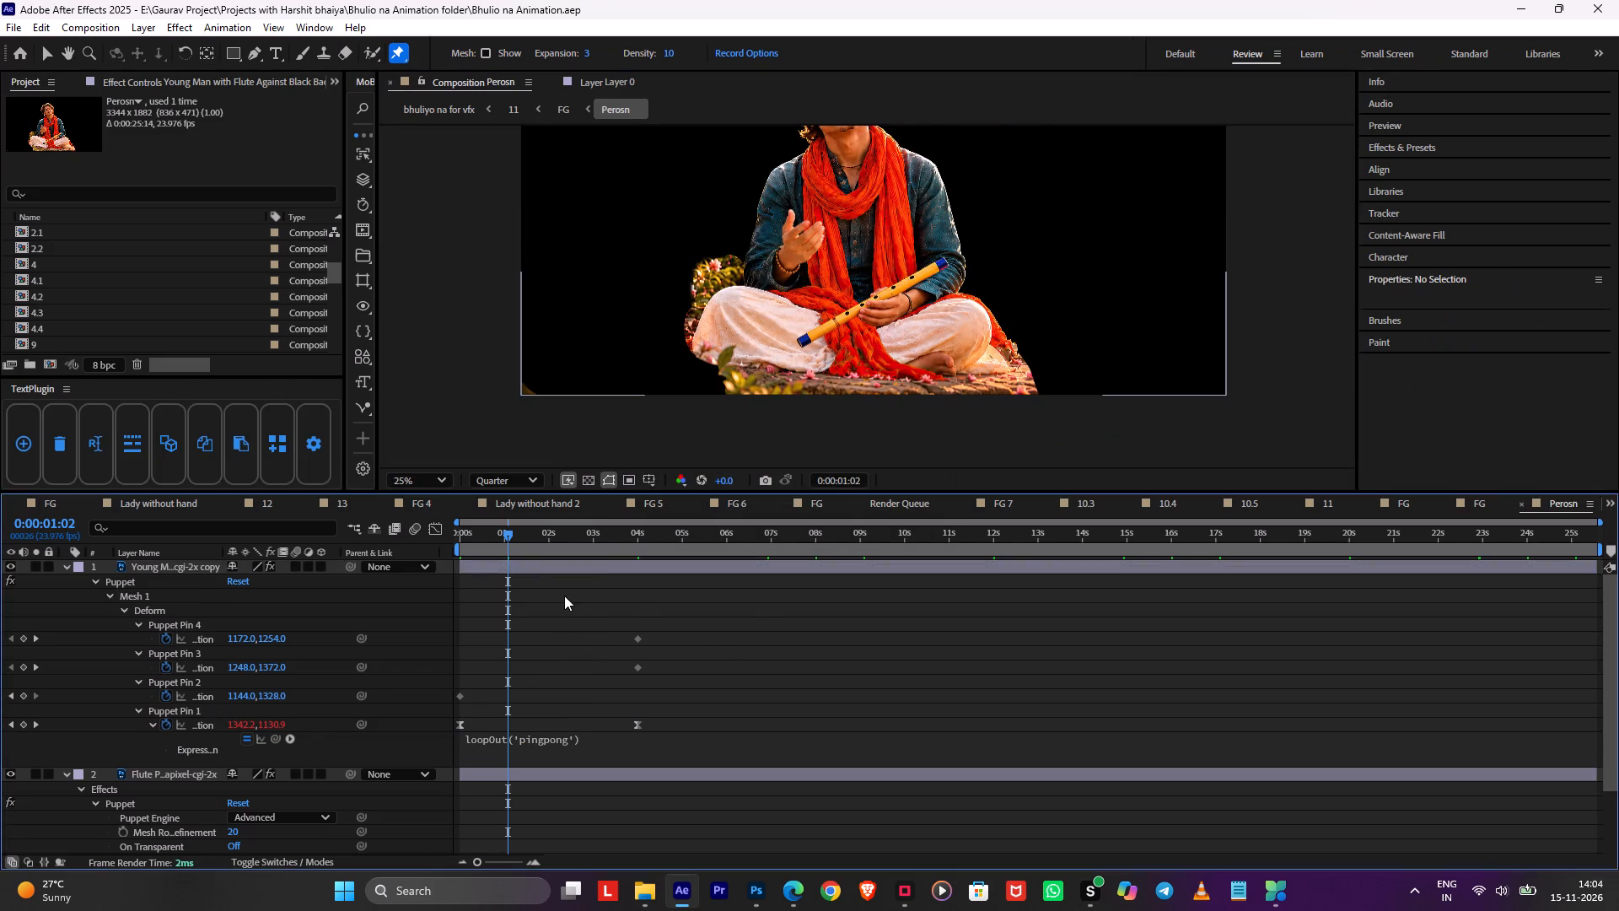
{"action": "key", "text": "Tab"}
{"action": "left_click", "coordinate": [483, 599]}
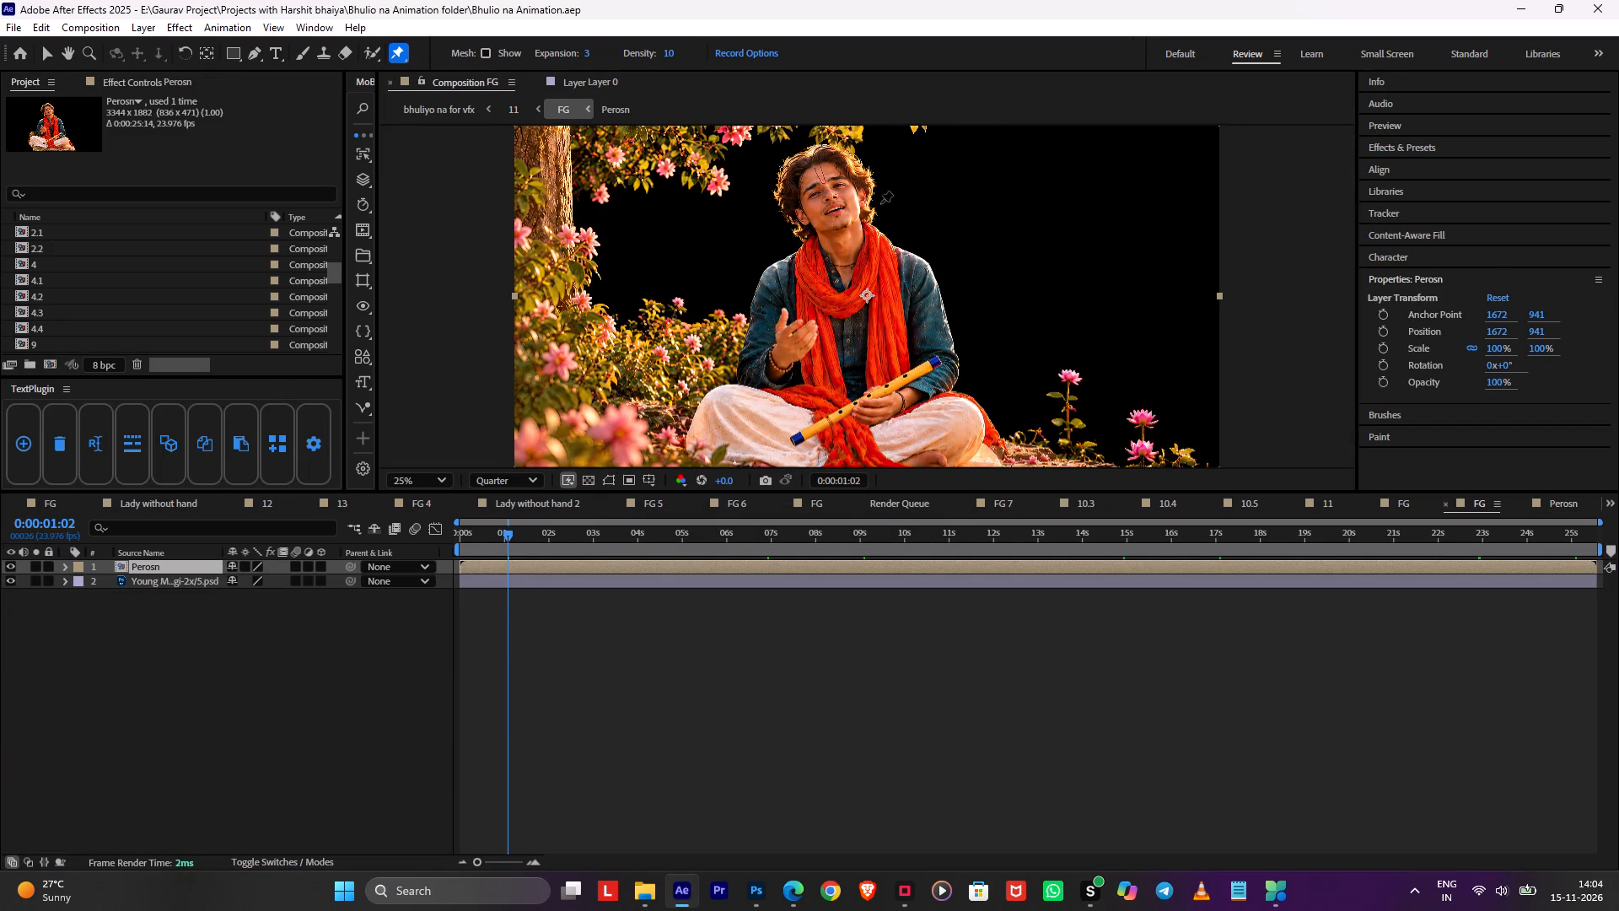
{"action": "left_click", "coordinate": [826, 209]}
{"action": "left_click", "coordinate": [844, 353]}
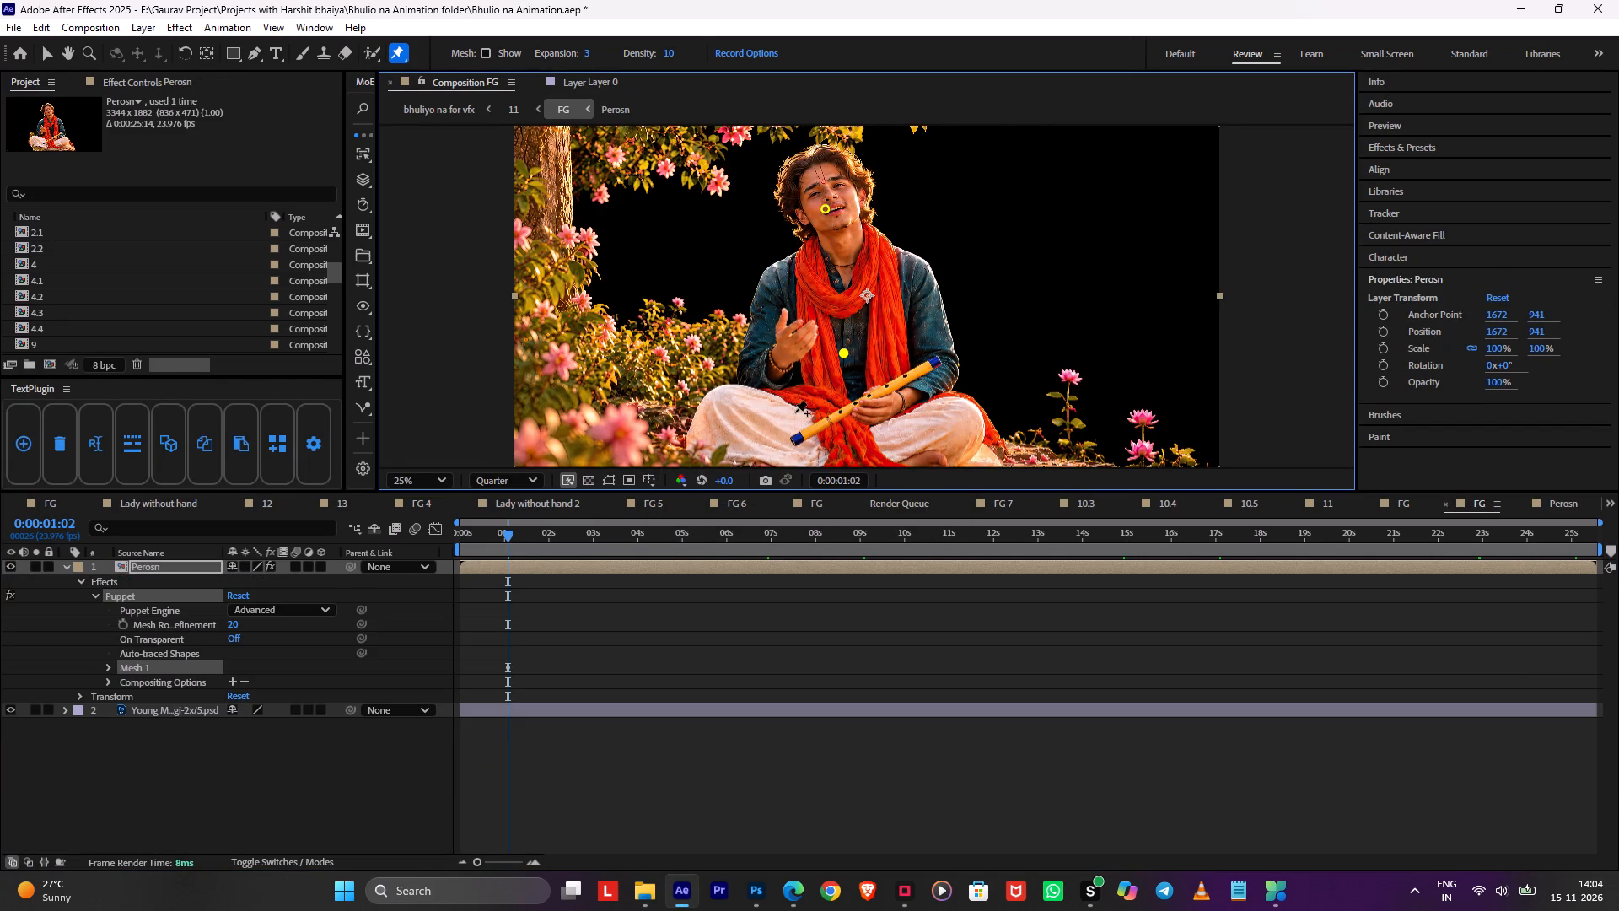
{"action": "left_click", "coordinate": [722, 415]}
{"action": "left_click", "coordinate": [949, 423]}
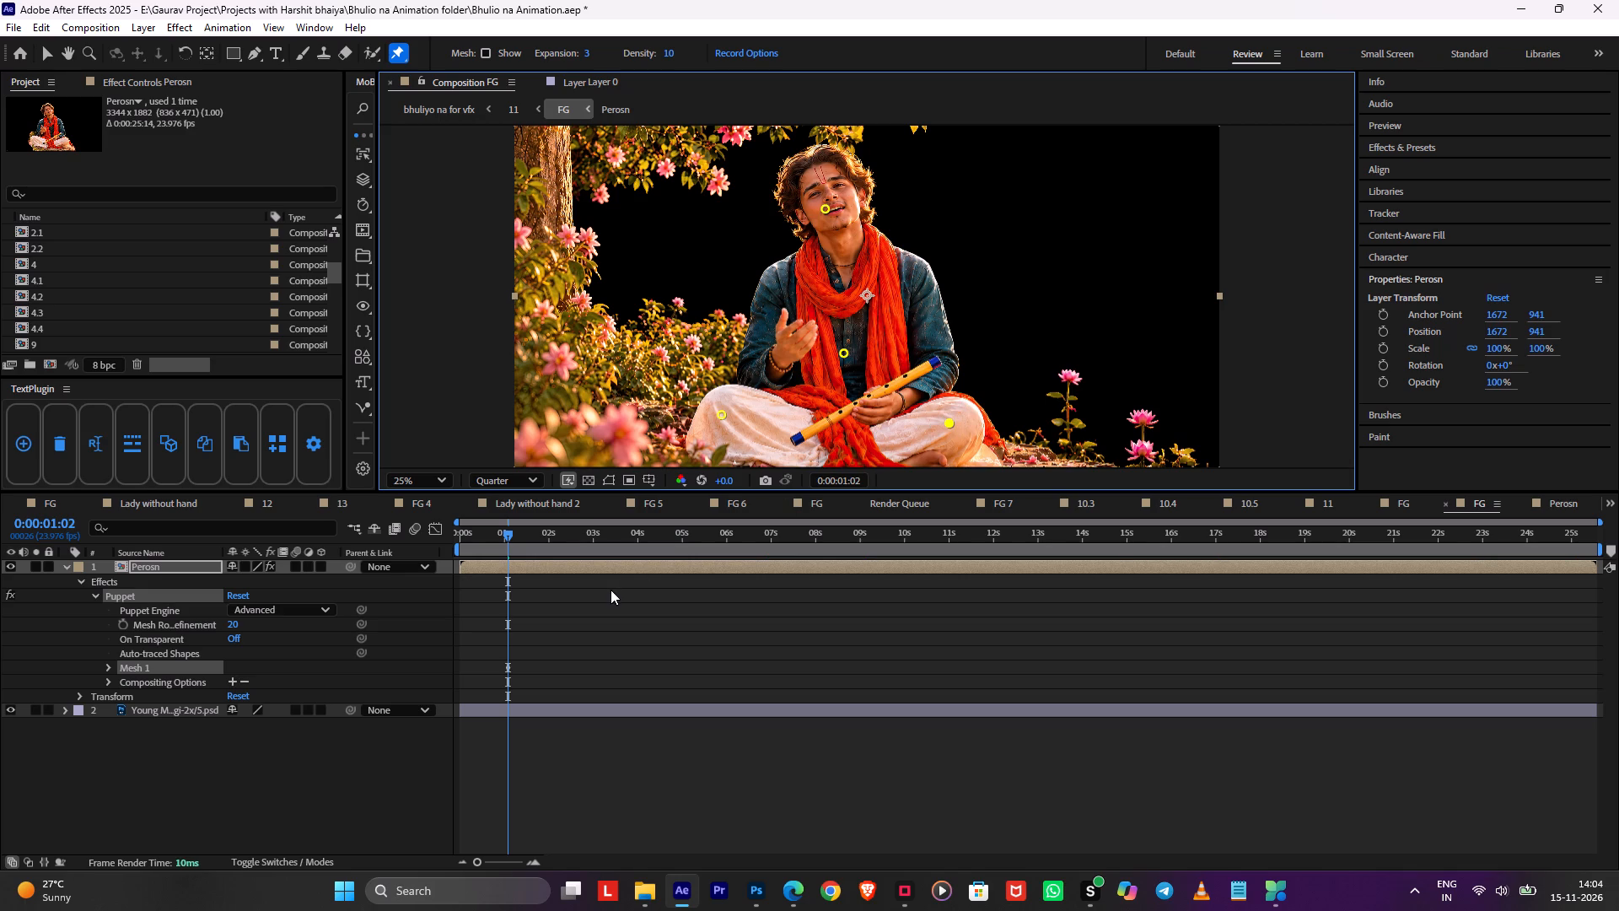
Reveal the Perosn layer's four pin keyframes in FG and move them all to 0:00:00:00.
{"action": "key", "text": "u"}
{"action": "left_click_drag", "start_coordinate": [581, 623], "coordinate": [455, 746]}
{"action": "left_click_drag", "start_coordinate": [509, 639], "coordinate": [505, 639]}
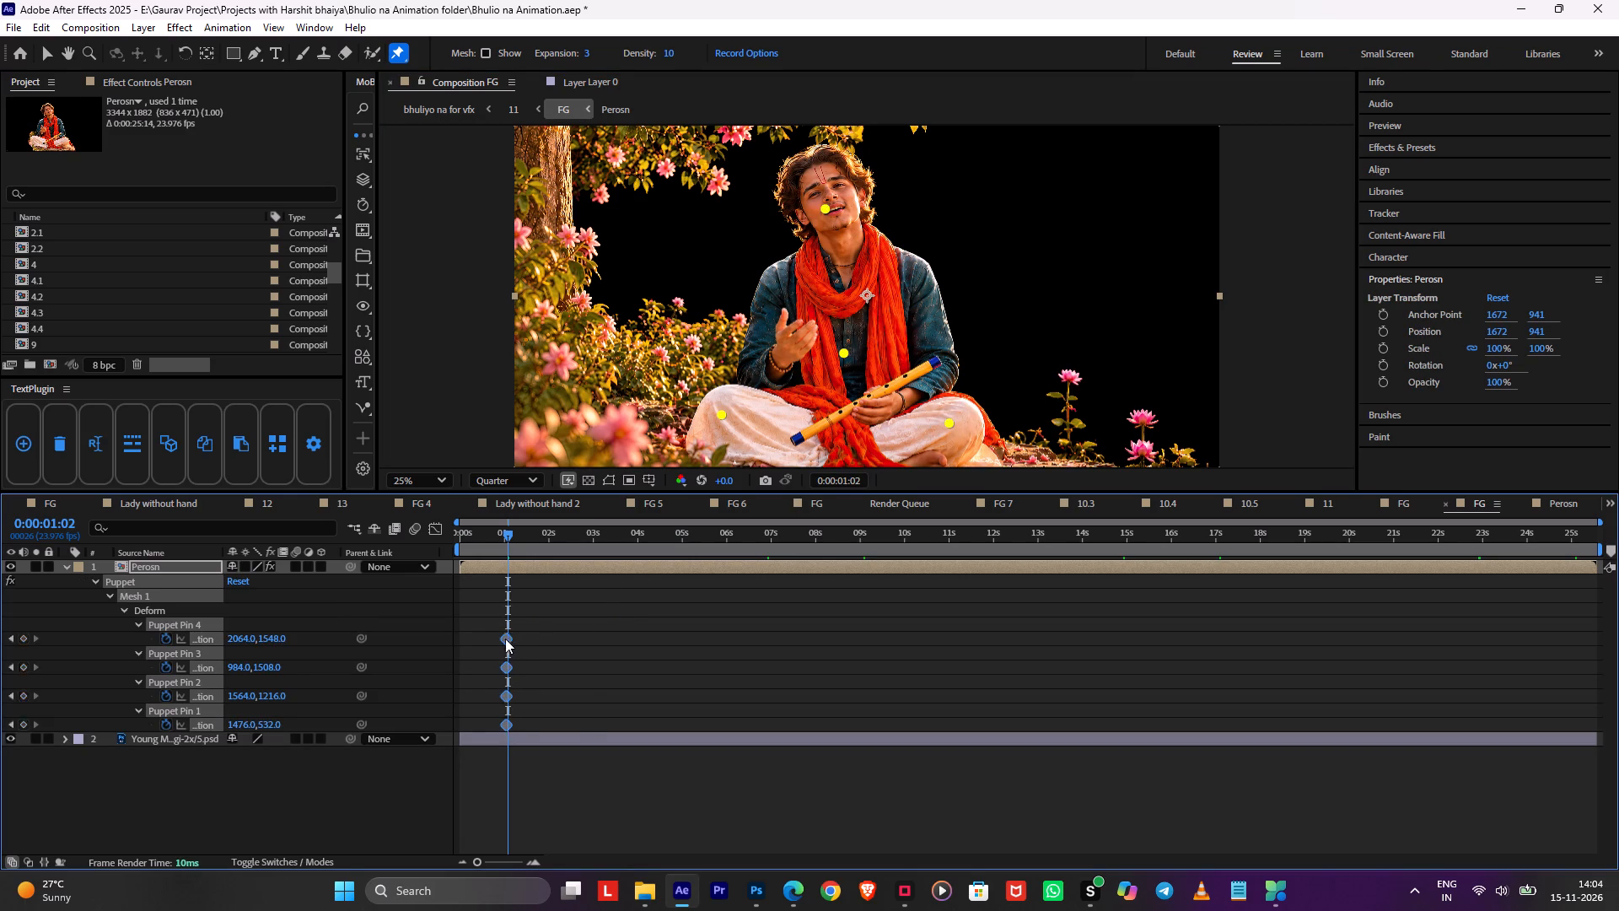
{"action": "left_click_drag", "start_coordinate": [505, 639], "coordinate": [468, 639]}
At 0:00:04:00, shift the Perosn layer's face pin slightly sideways to about 1504, 536.
{"action": "left_click_drag", "start_coordinate": [602, 531], "coordinate": [633, 548]}
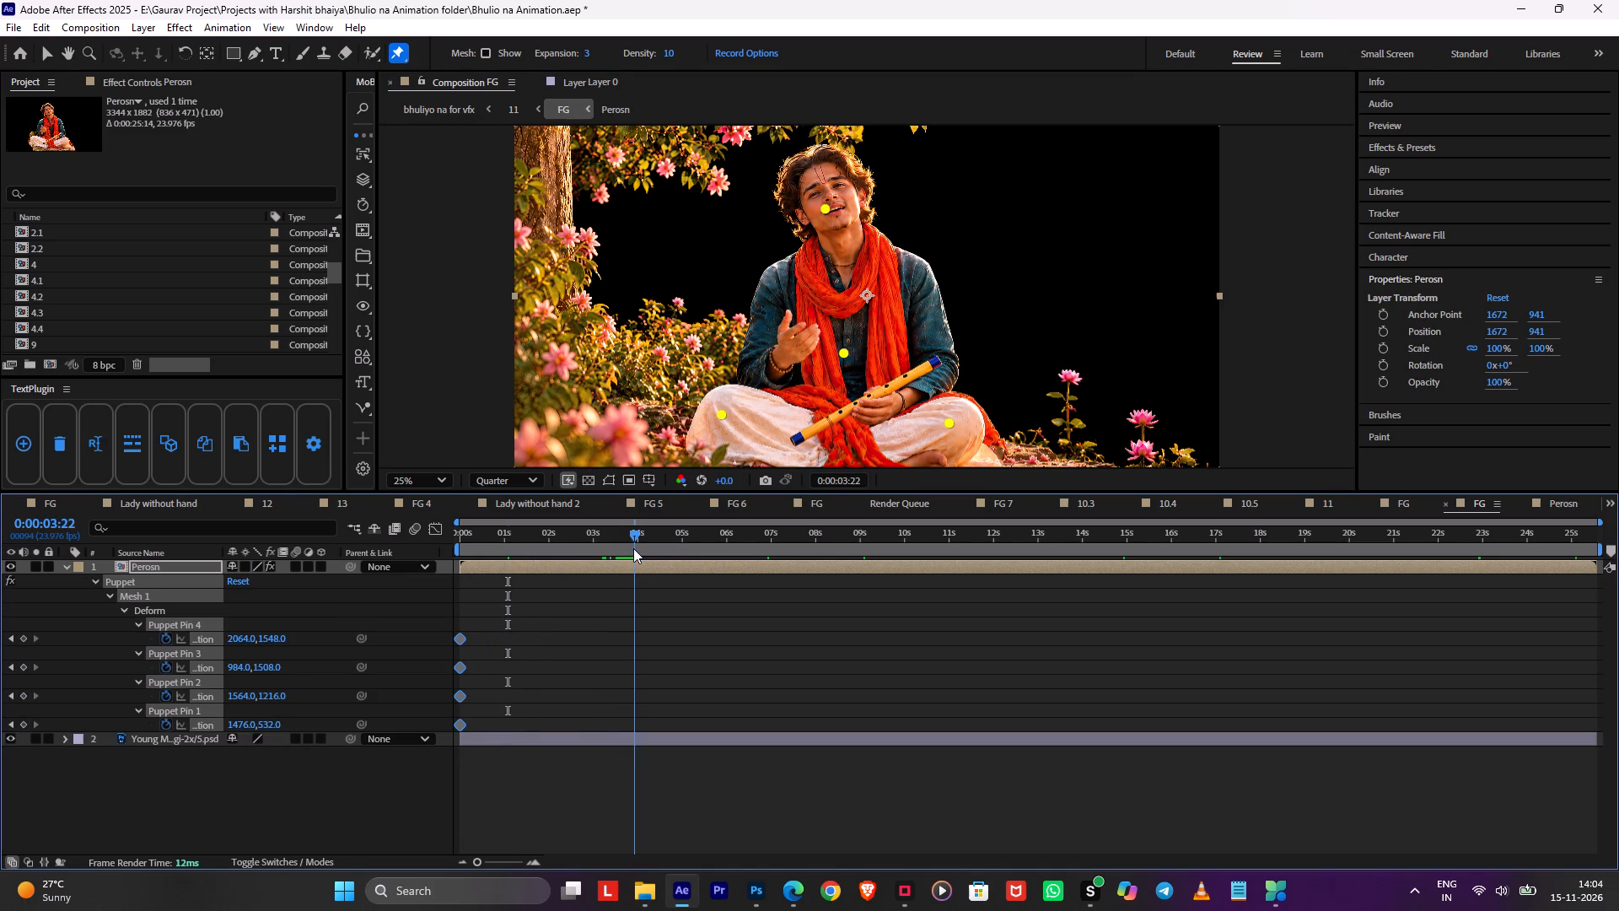
{"action": "left_click_drag", "start_coordinate": [633, 548], "coordinate": [638, 549]}
{"action": "left_click", "coordinate": [636, 660]}
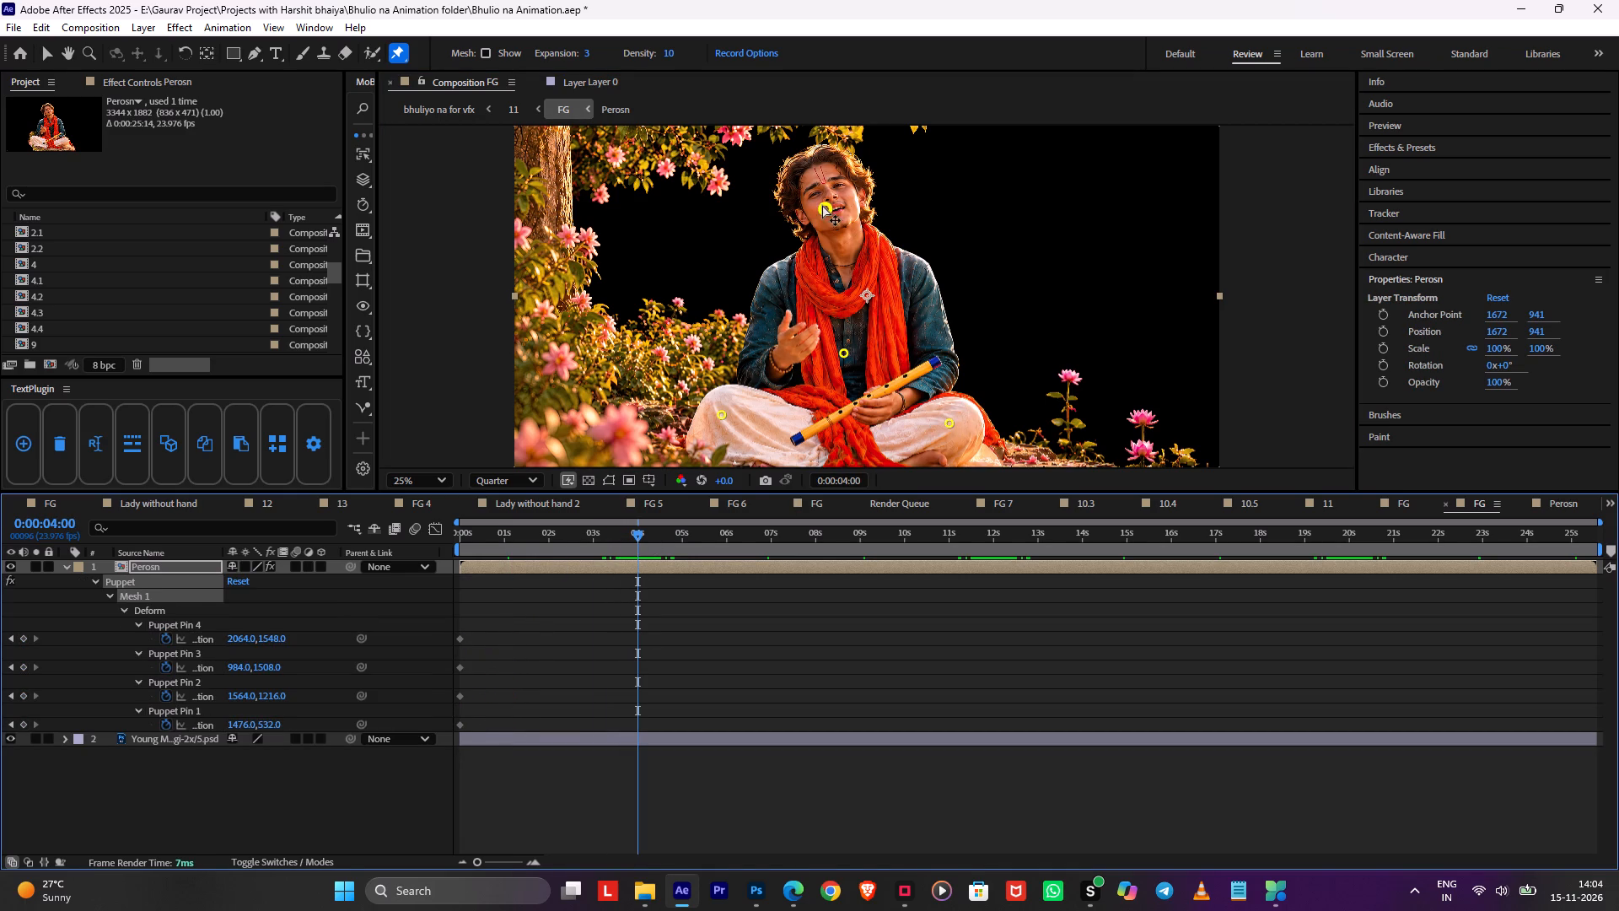
{"action": "left_click_drag", "start_coordinate": [822, 208], "coordinate": [832, 208]}
{"action": "key", "text": "ctrl+z"}
{"action": "left_click", "coordinate": [823, 208]}
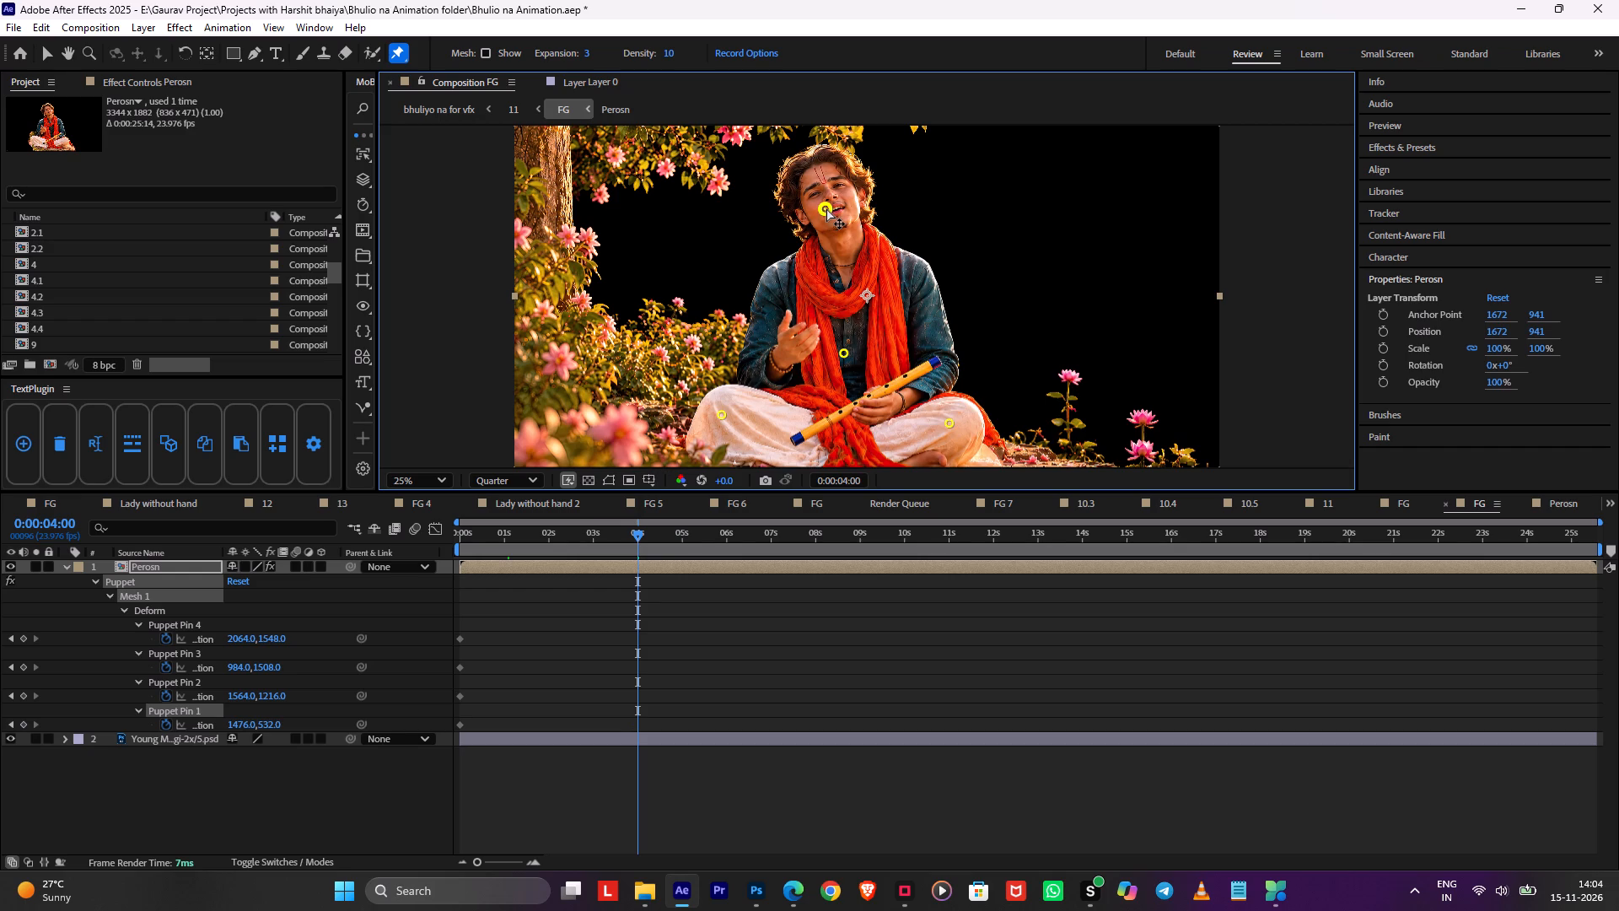
Copy the starting keyframes of all four Perosn pins to 0:00:08:00.
{"action": "left_click_drag", "start_coordinate": [806, 527], "coordinate": [814, 531]}
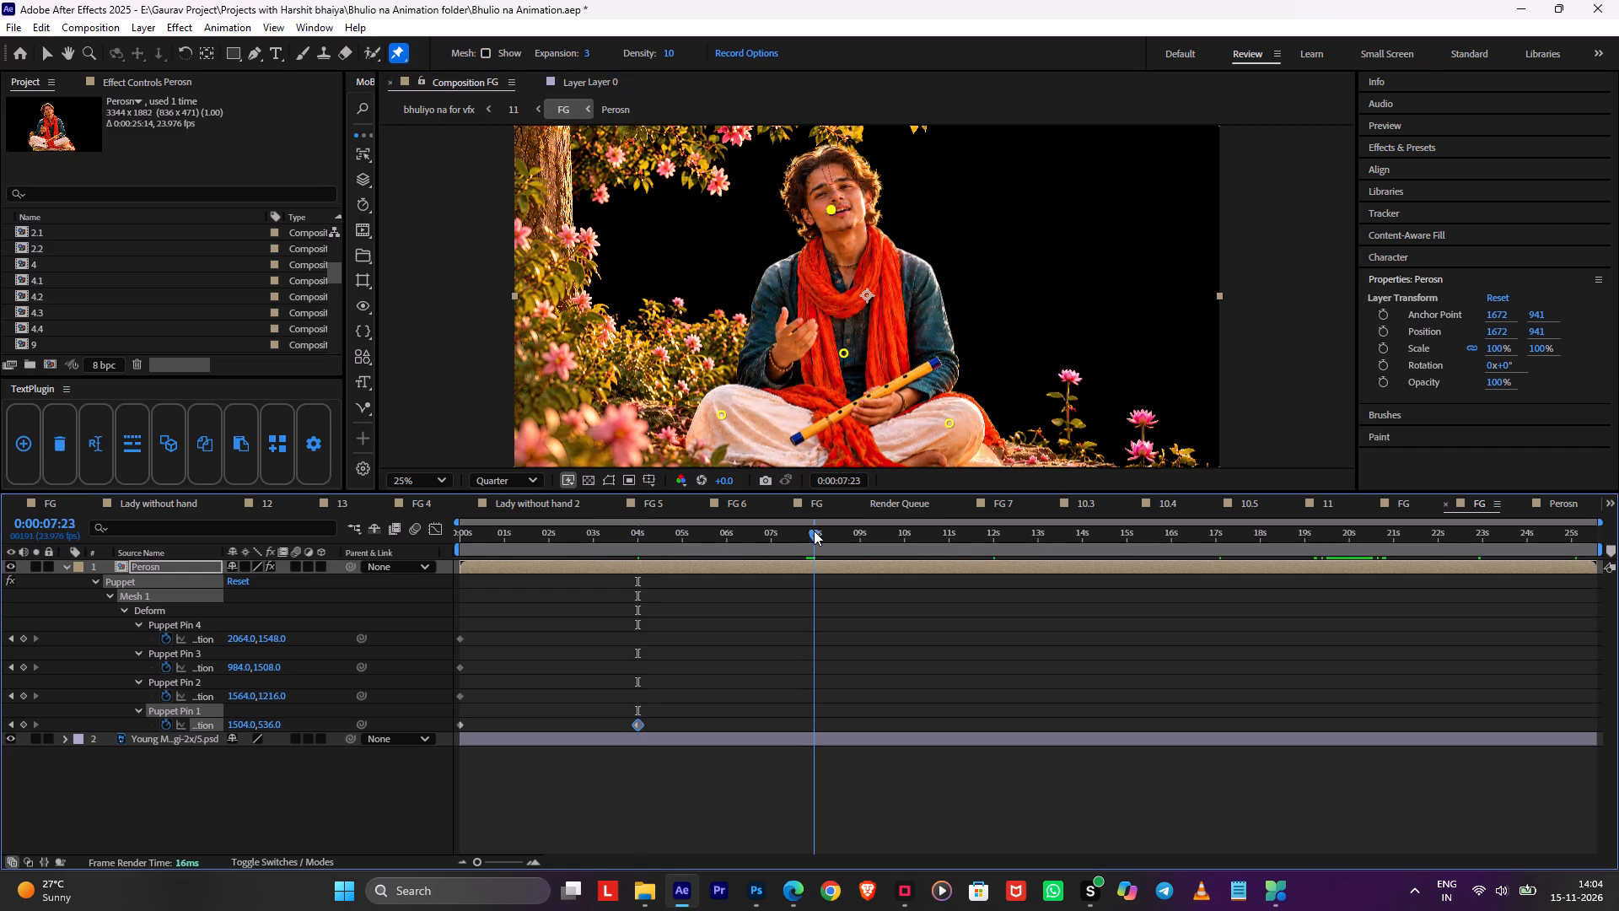
{"action": "left_click_drag", "start_coordinate": [814, 531], "coordinate": [815, 531]}
{"action": "left_click_drag", "start_coordinate": [493, 621], "coordinate": [417, 711]}
{"action": "left_click_drag", "start_coordinate": [541, 589], "coordinate": [450, 744]}
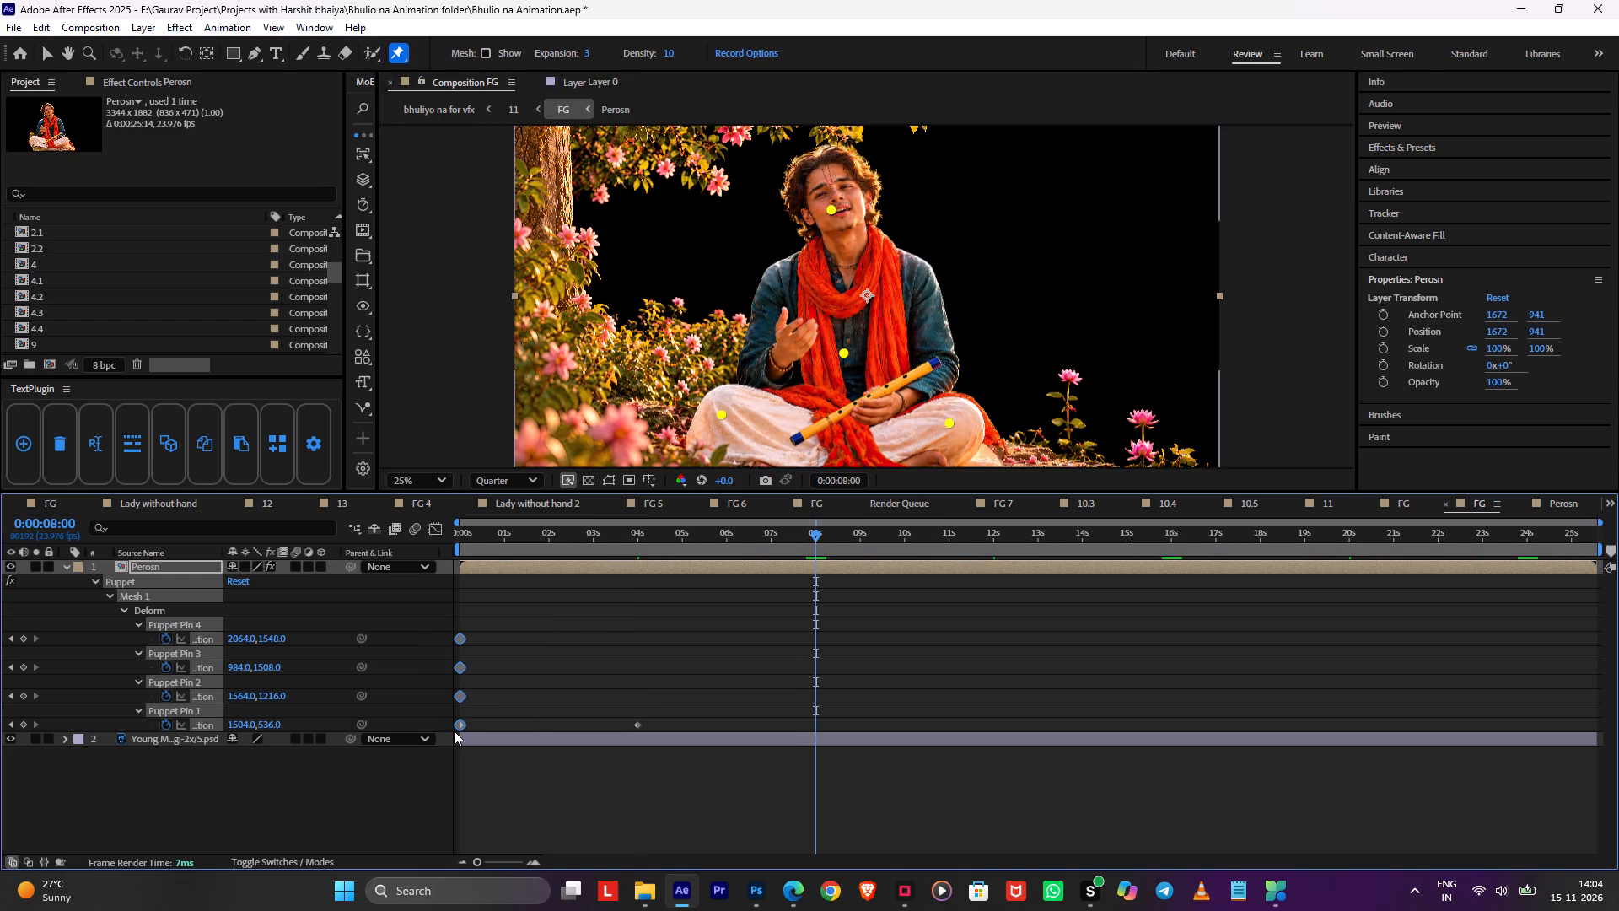
{"action": "key", "text": "ctrl+c"}
{"action": "key", "text": "ctrl+v"}
Apply Easy Ease to the face pin's three keyframes and slightly lengthen the first and last keyframes' handles in the speed graph.
{"action": "left_click_drag", "start_coordinate": [861, 702], "coordinate": [487, 750]}
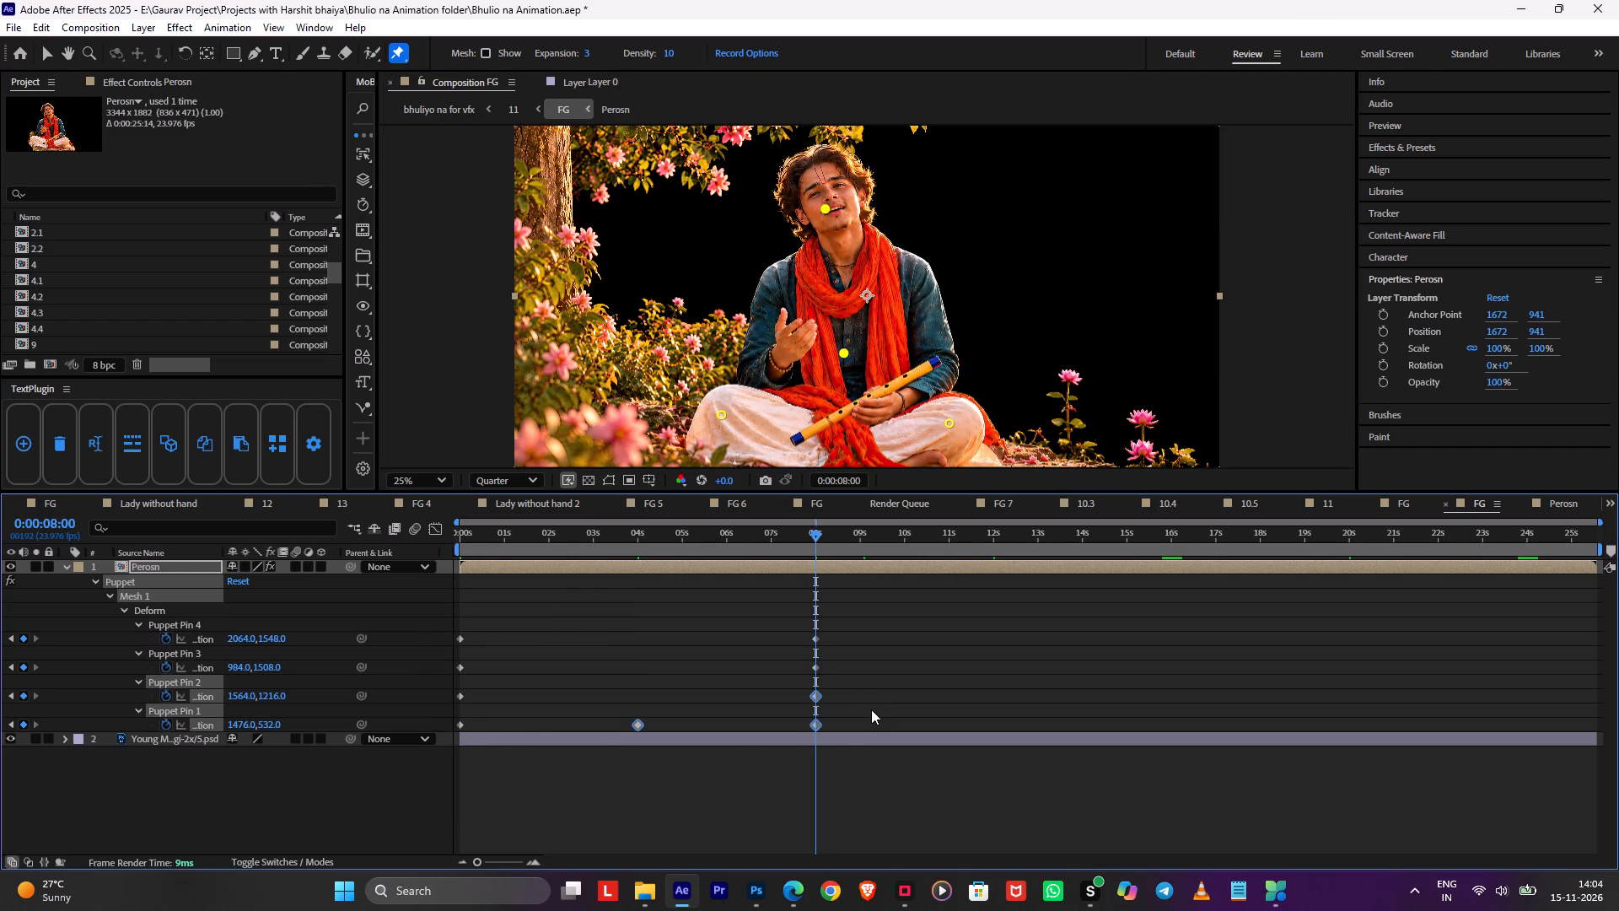
{"action": "left_click_drag", "start_coordinate": [871, 711], "coordinate": [404, 744]}
{"action": "key", "text": "F9"}
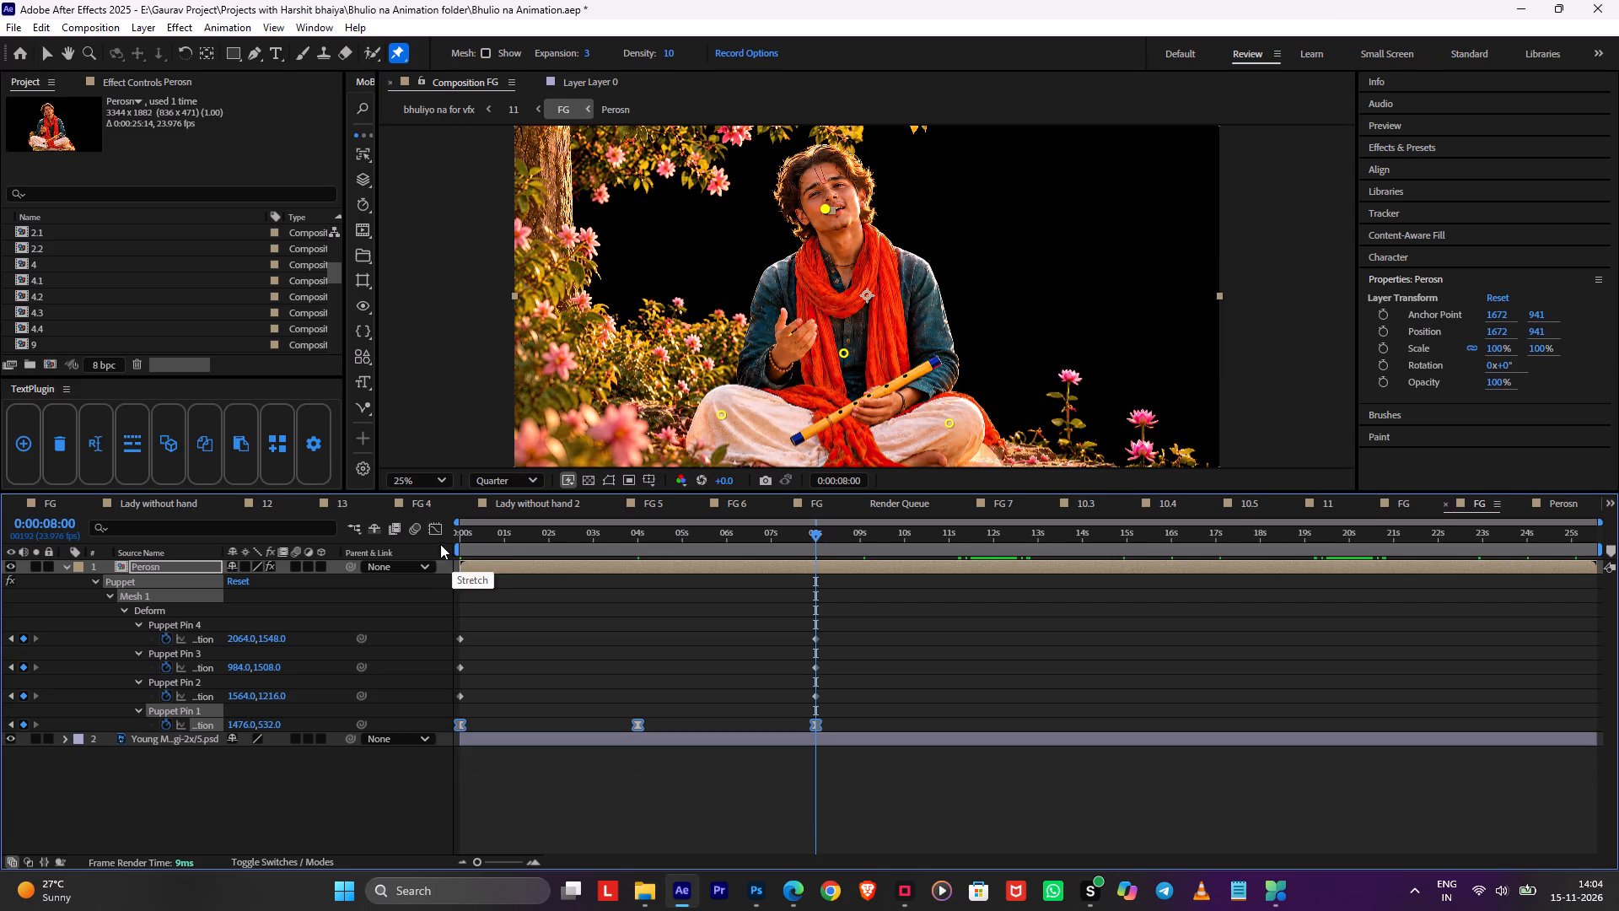
{"action": "left_click", "coordinate": [440, 536]}
{"action": "left_click_drag", "start_coordinate": [880, 700], "coordinate": [237, 882]}
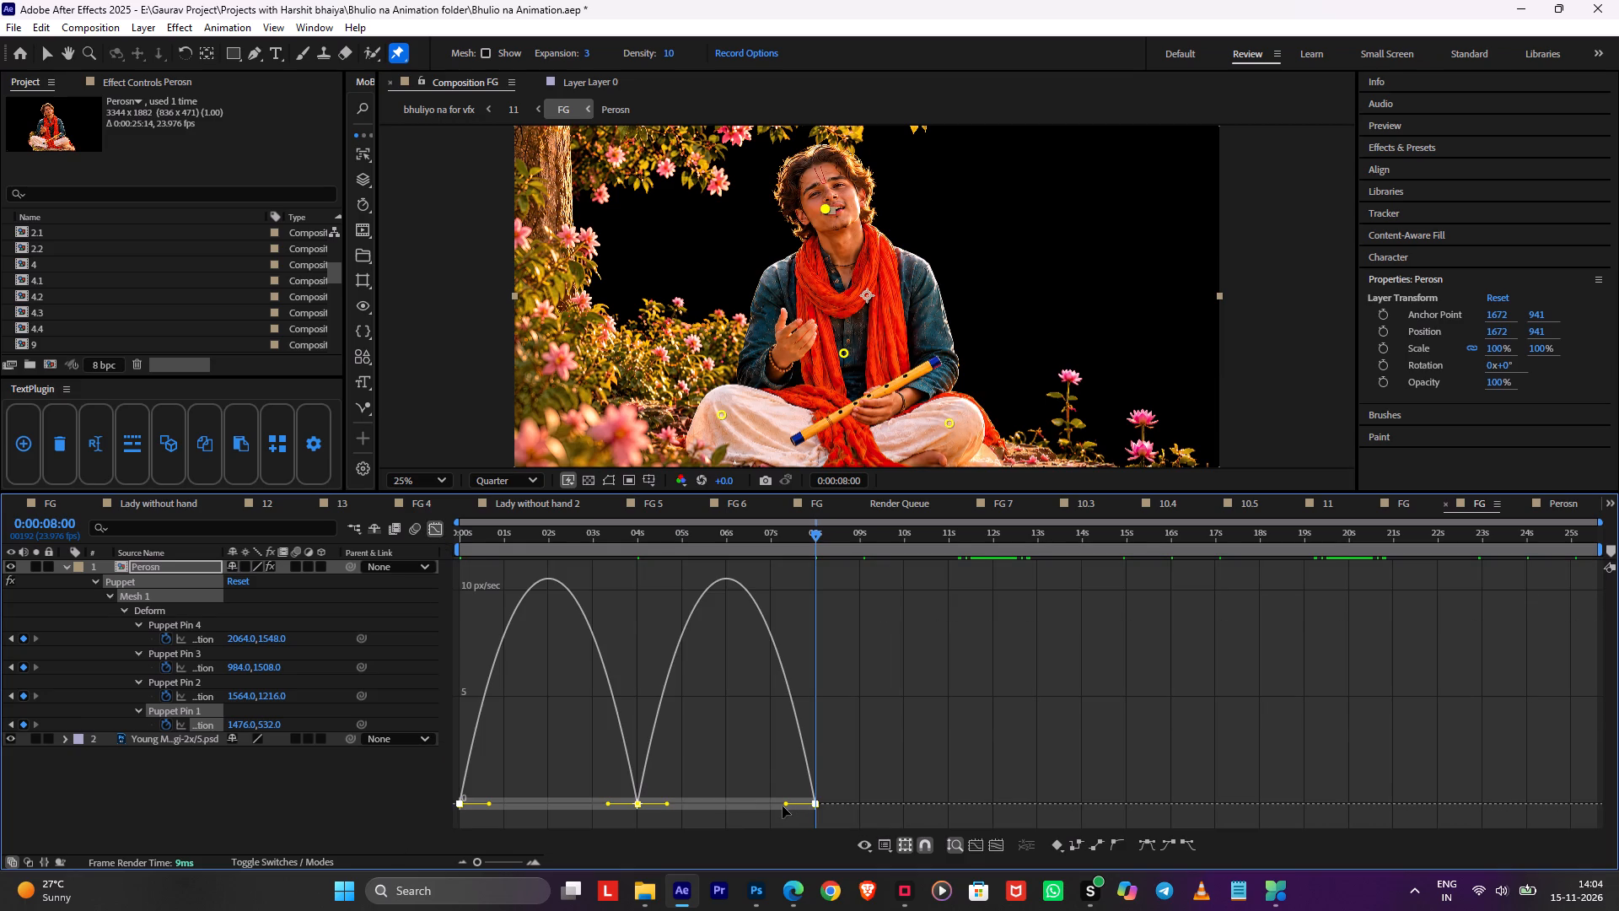
{"action": "left_click_drag", "start_coordinate": [783, 806], "coordinate": [773, 806]}
{"action": "left_click_drag", "start_coordinate": [490, 805], "coordinate": [498, 806]}
{"action": "left_click", "coordinate": [430, 531]}
{"action": "left_click", "coordinate": [863, 657]}
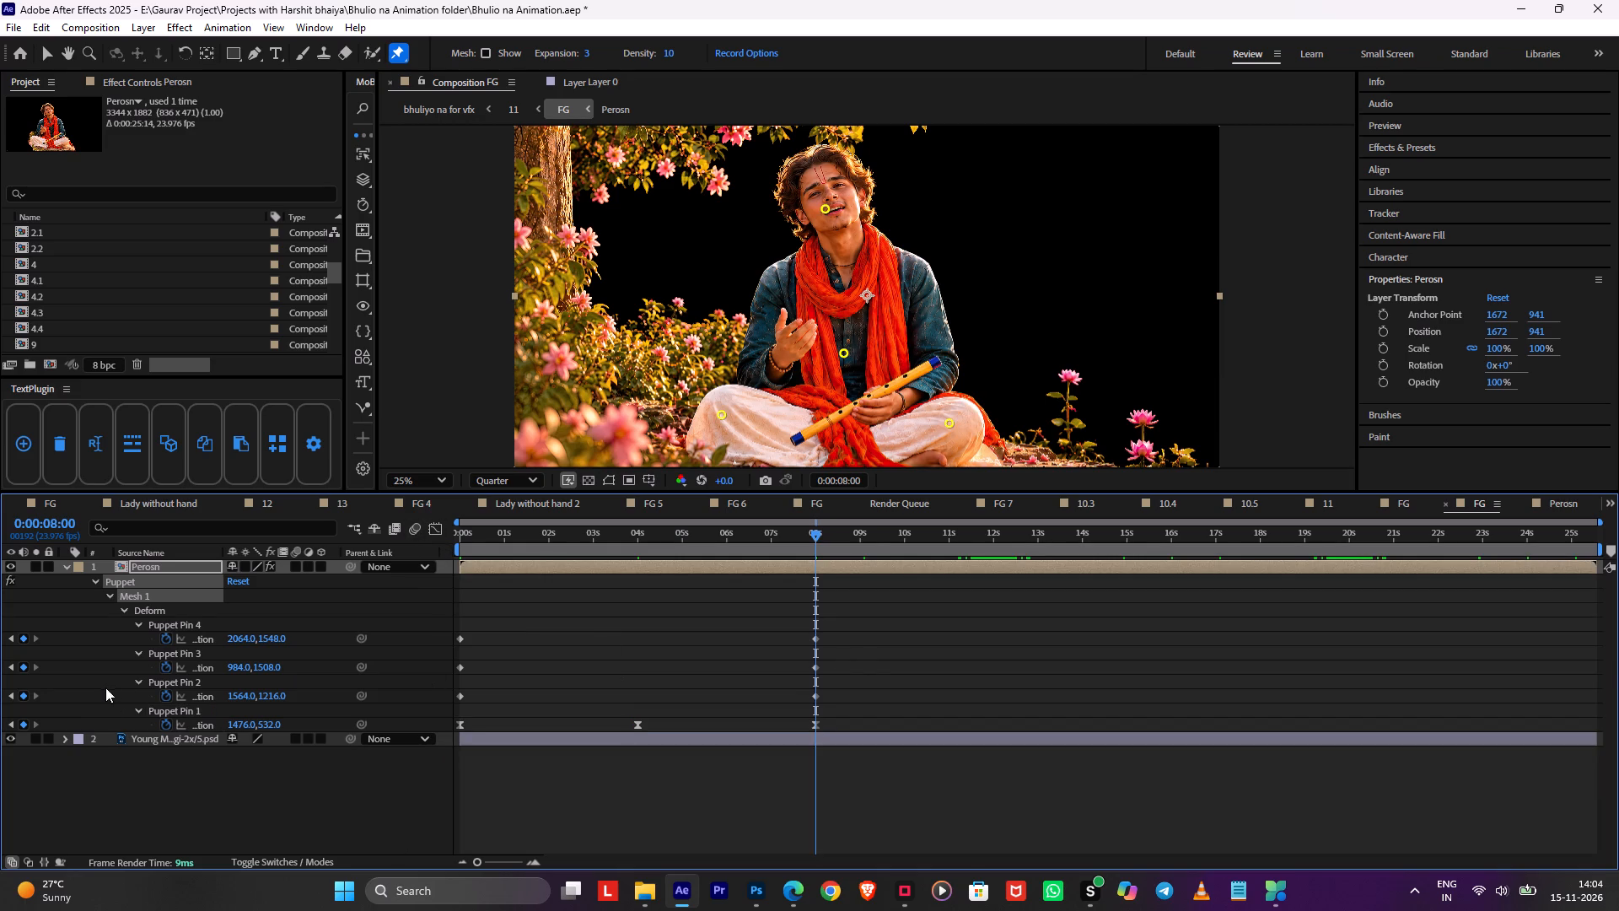
Add the expression loopOut('pingpong') to the Perosn layer's face pin position and save the project.
{"action": "left_click", "coordinate": [162, 720], "text": "alt"}
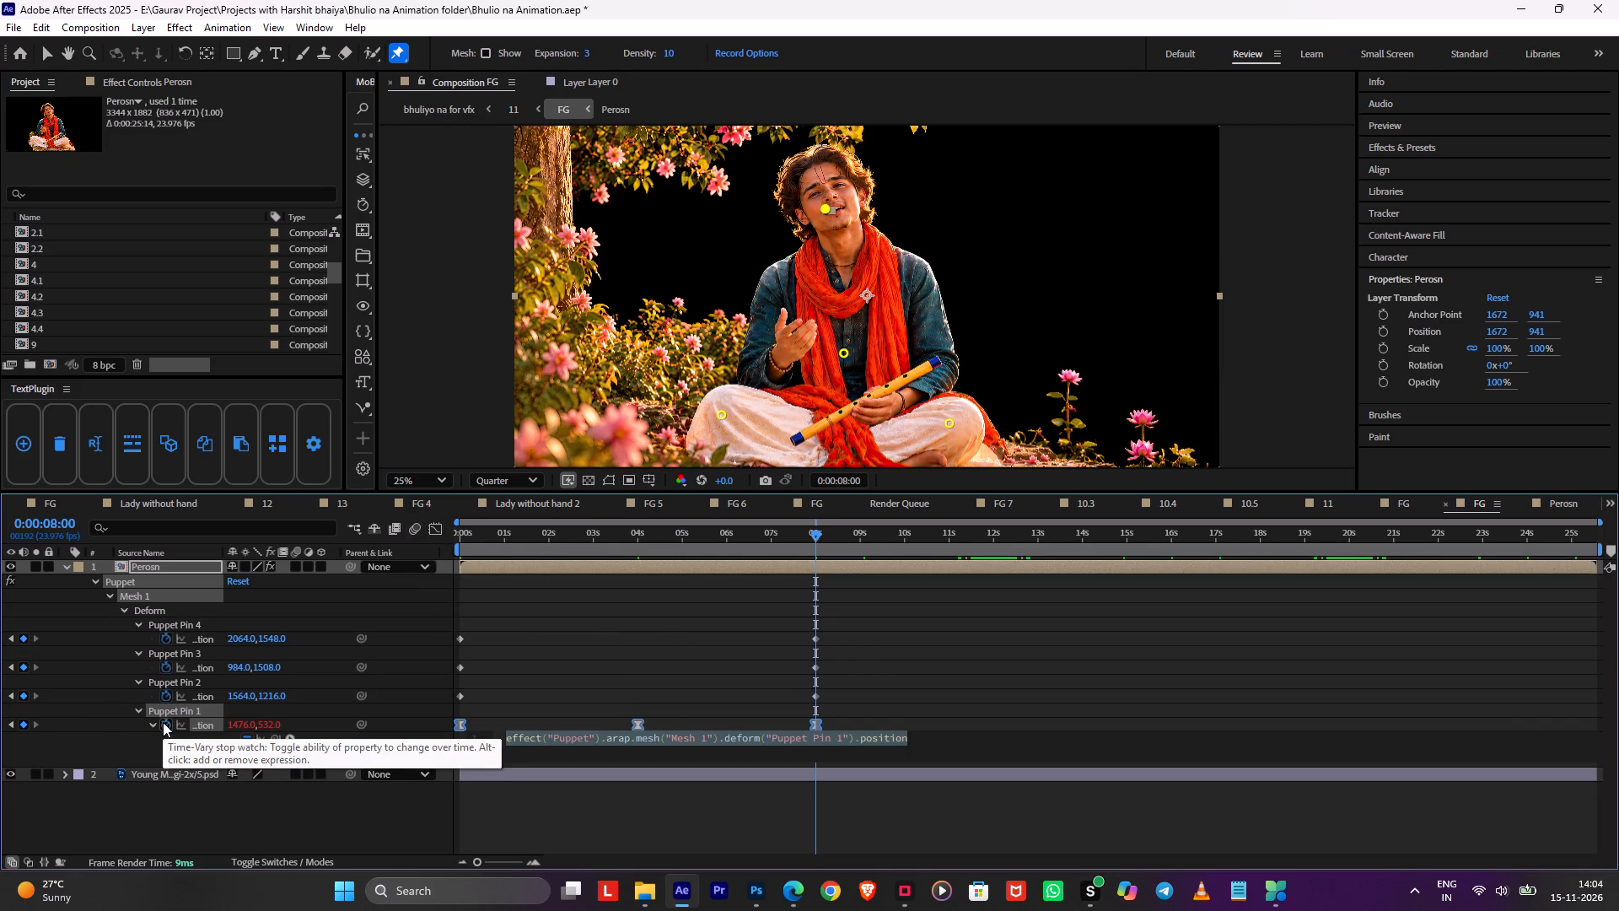
{"action": "type", "text": "loop"}
{"action": "key", "text": "Down"}
{"action": "key", "text": "Down"}
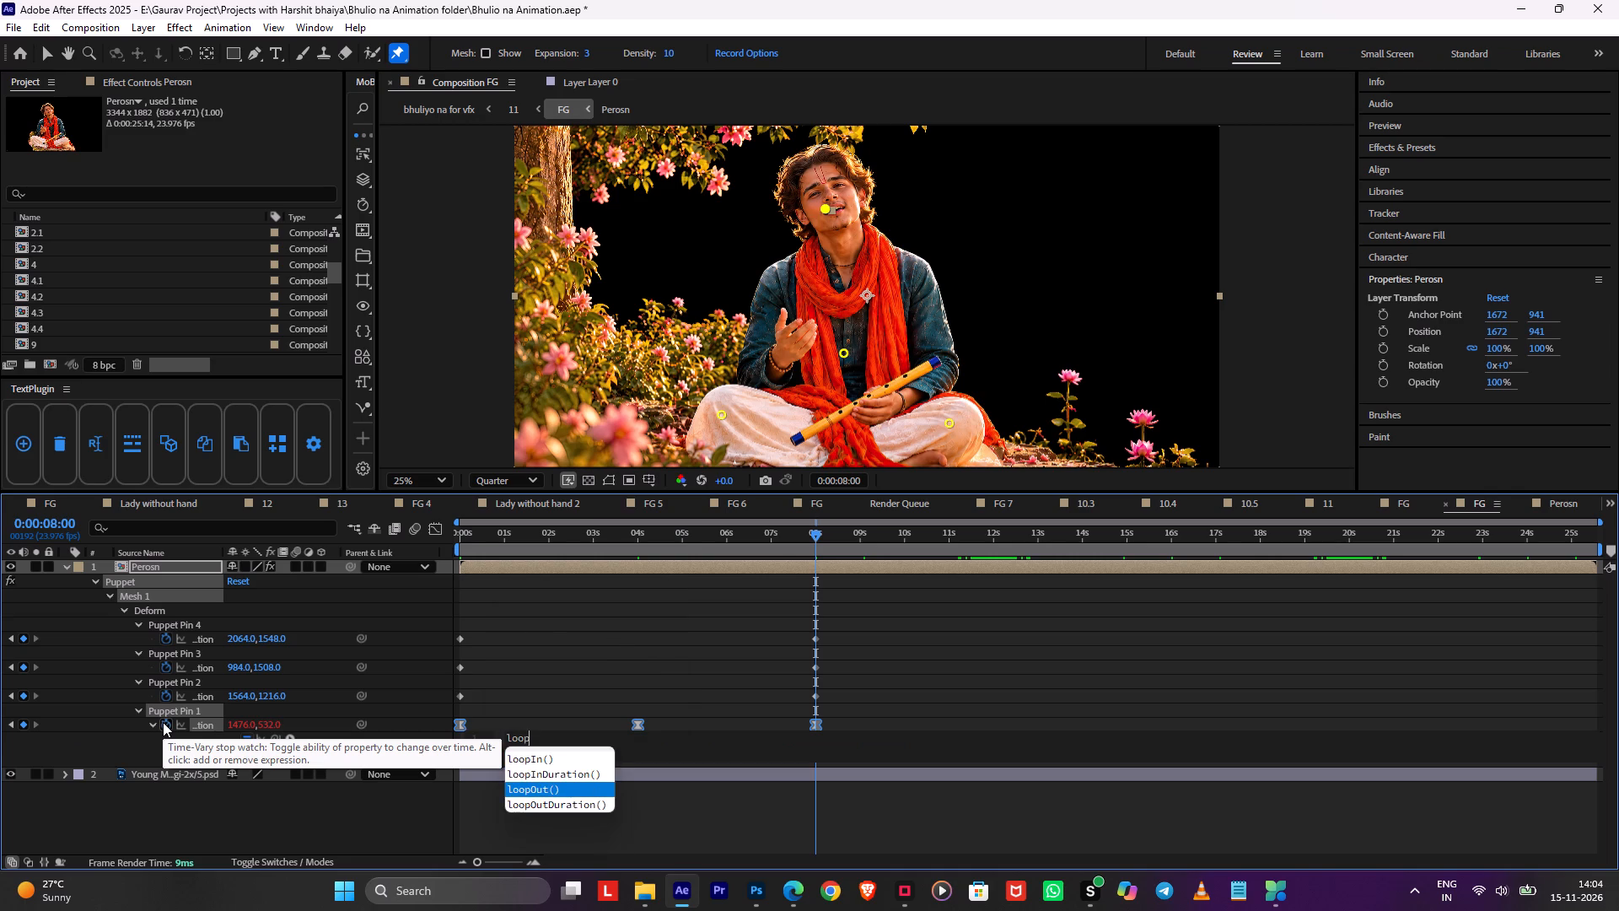
{"action": "key", "text": "Return"}
{"action": "type", "text": "'p"}
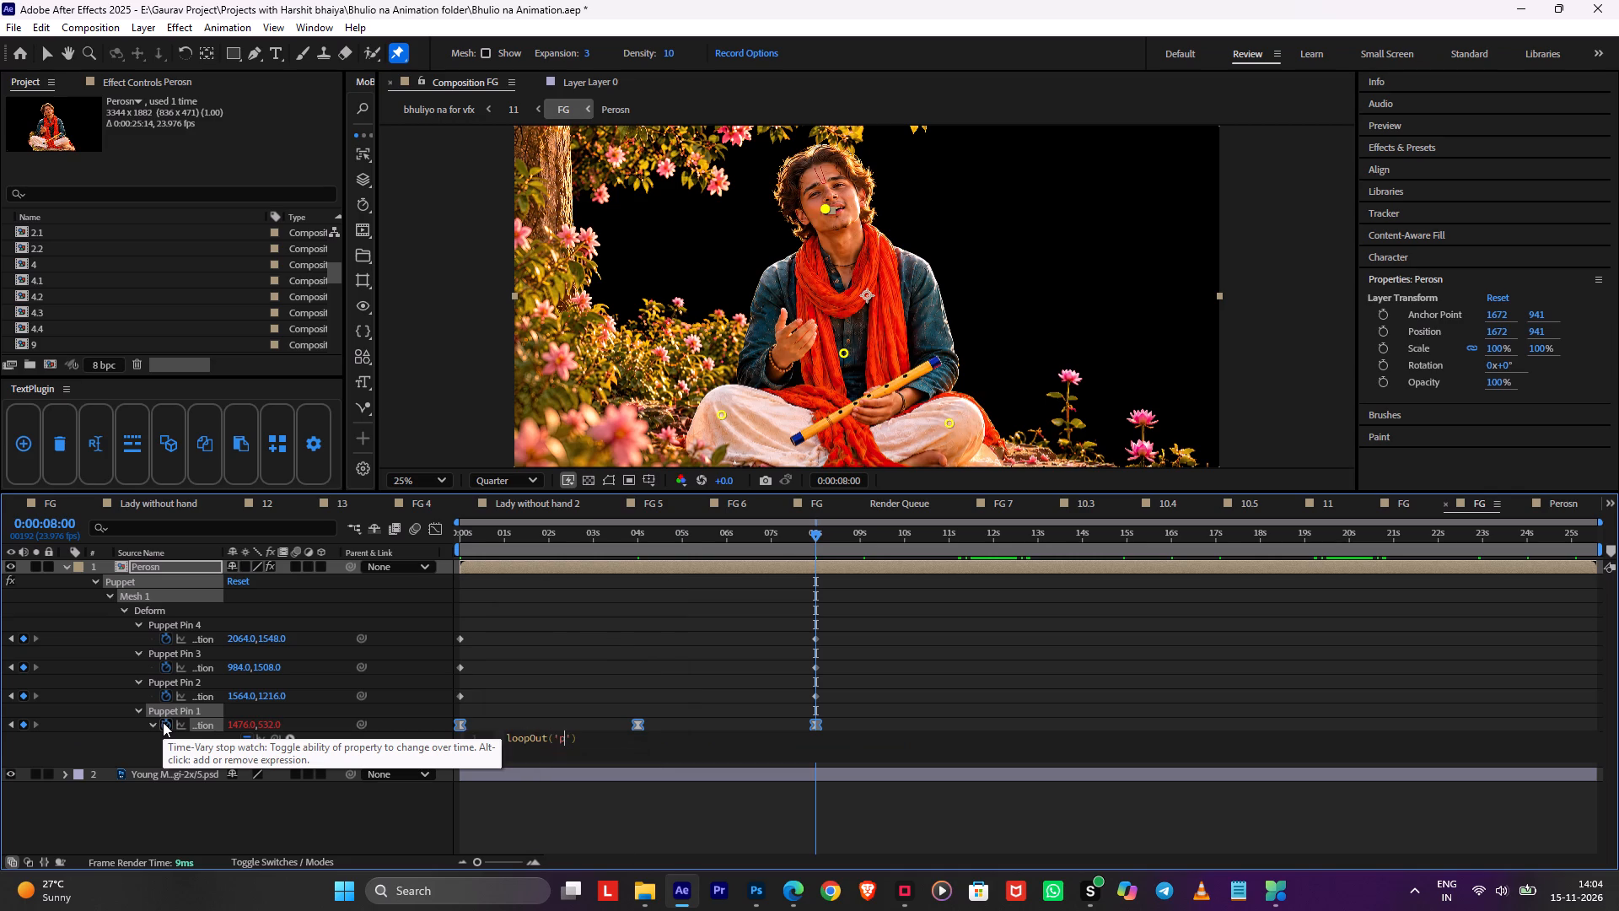
{"action": "key", "text": "Return"}
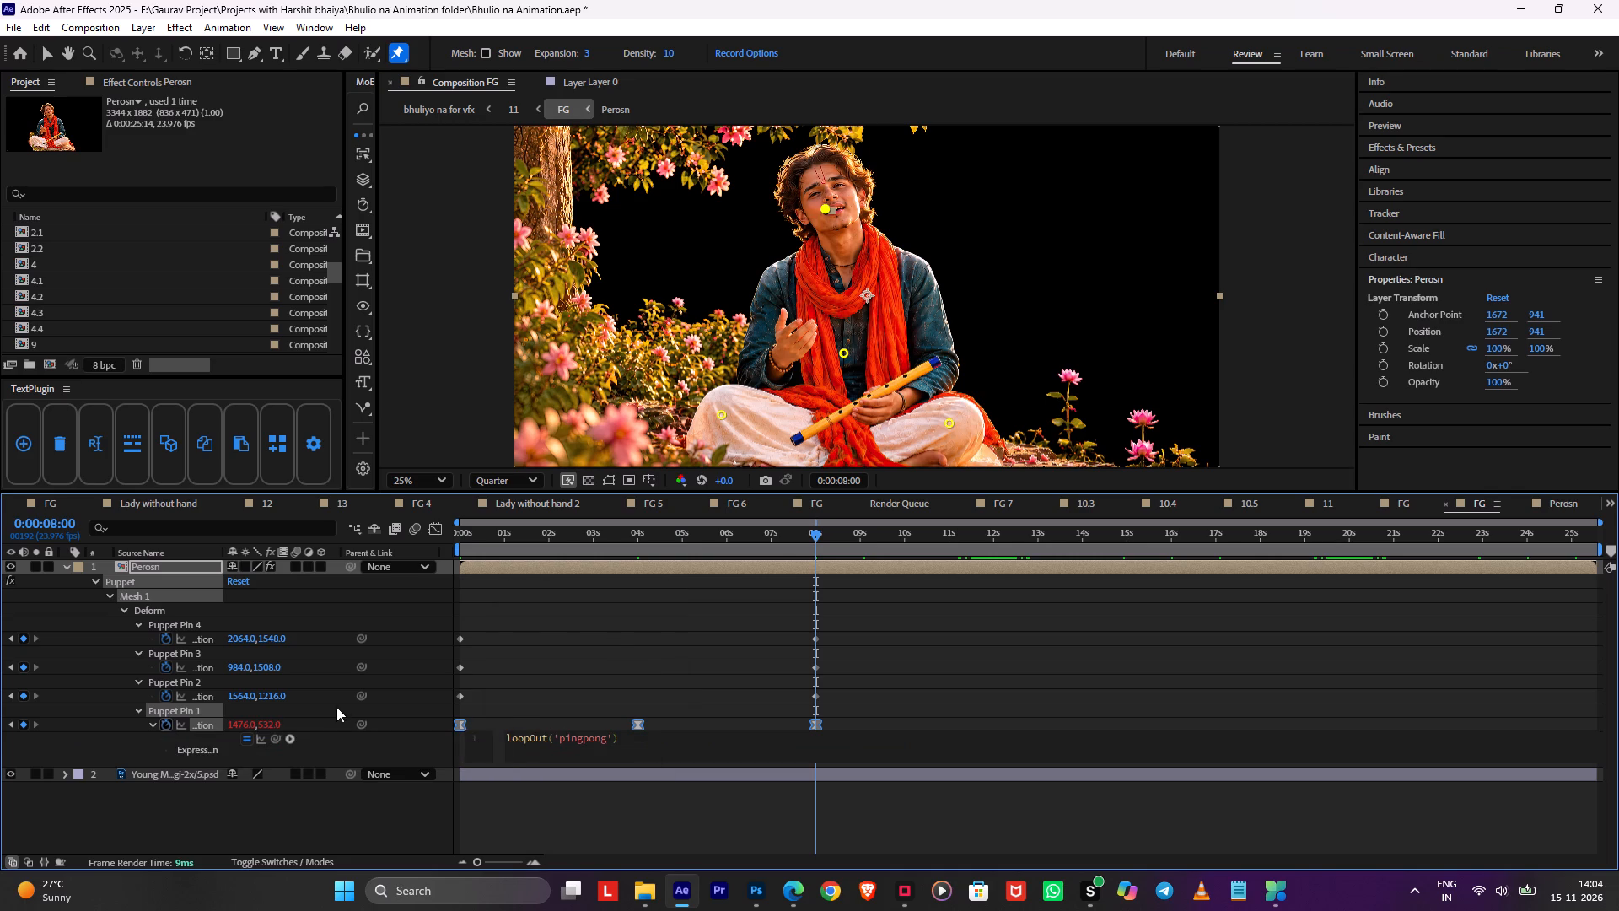
{"action": "left_click", "coordinate": [647, 648]}
{"action": "key", "text": "ctrl+s"}
Preview the FG composition from 0:00:00:00 to check the looping head and hand motion.
{"action": "left_click_drag", "start_coordinate": [582, 534], "coordinate": [447, 563]}
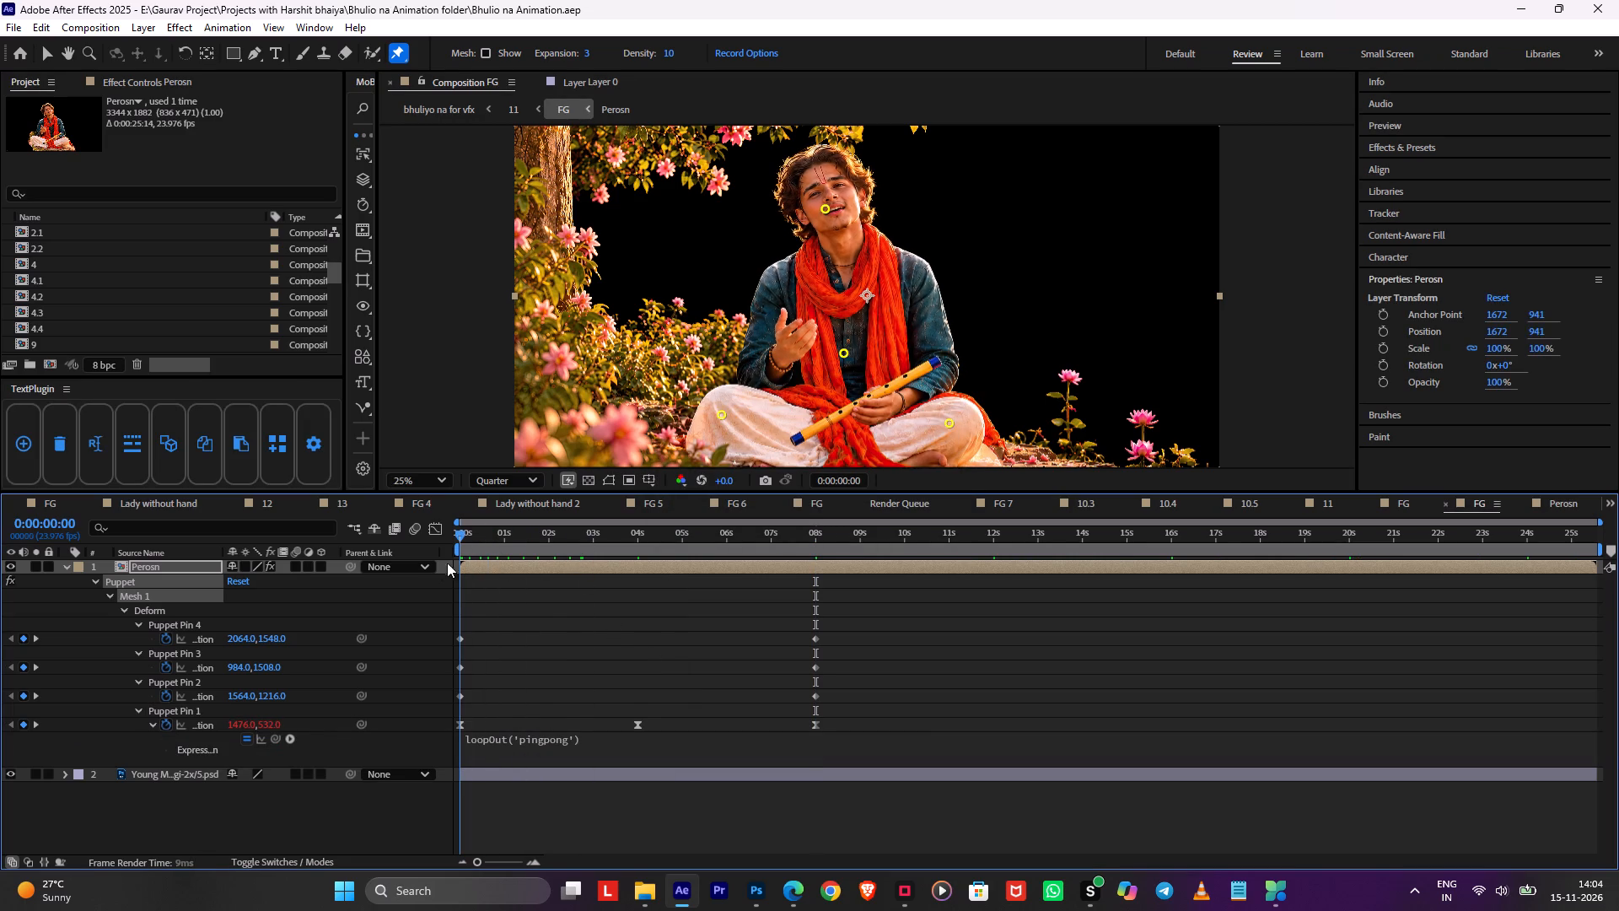
{"action": "left_click_drag", "start_coordinate": [447, 563], "coordinate": [439, 572]}
{"action": "key", "text": "space"}
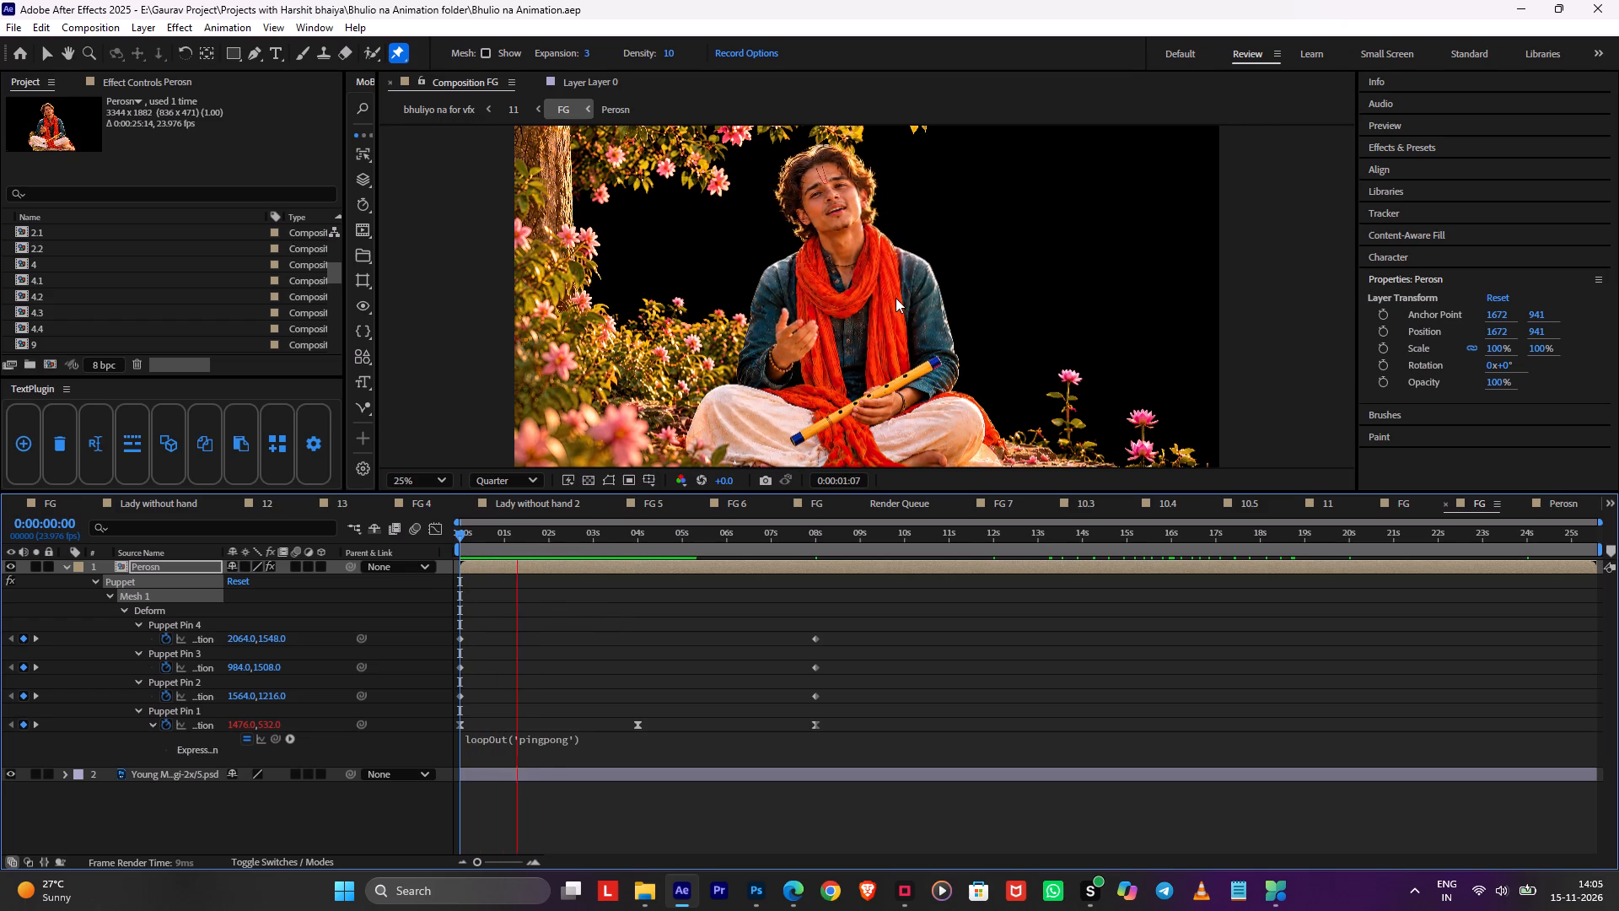
{"action": "scroll", "coordinate": [896, 296], "scroll_direction": "up", "scroll_amount": 1}
{"action": "scroll", "coordinate": [896, 296], "scroll_direction": "down", "scroll_amount": 1}
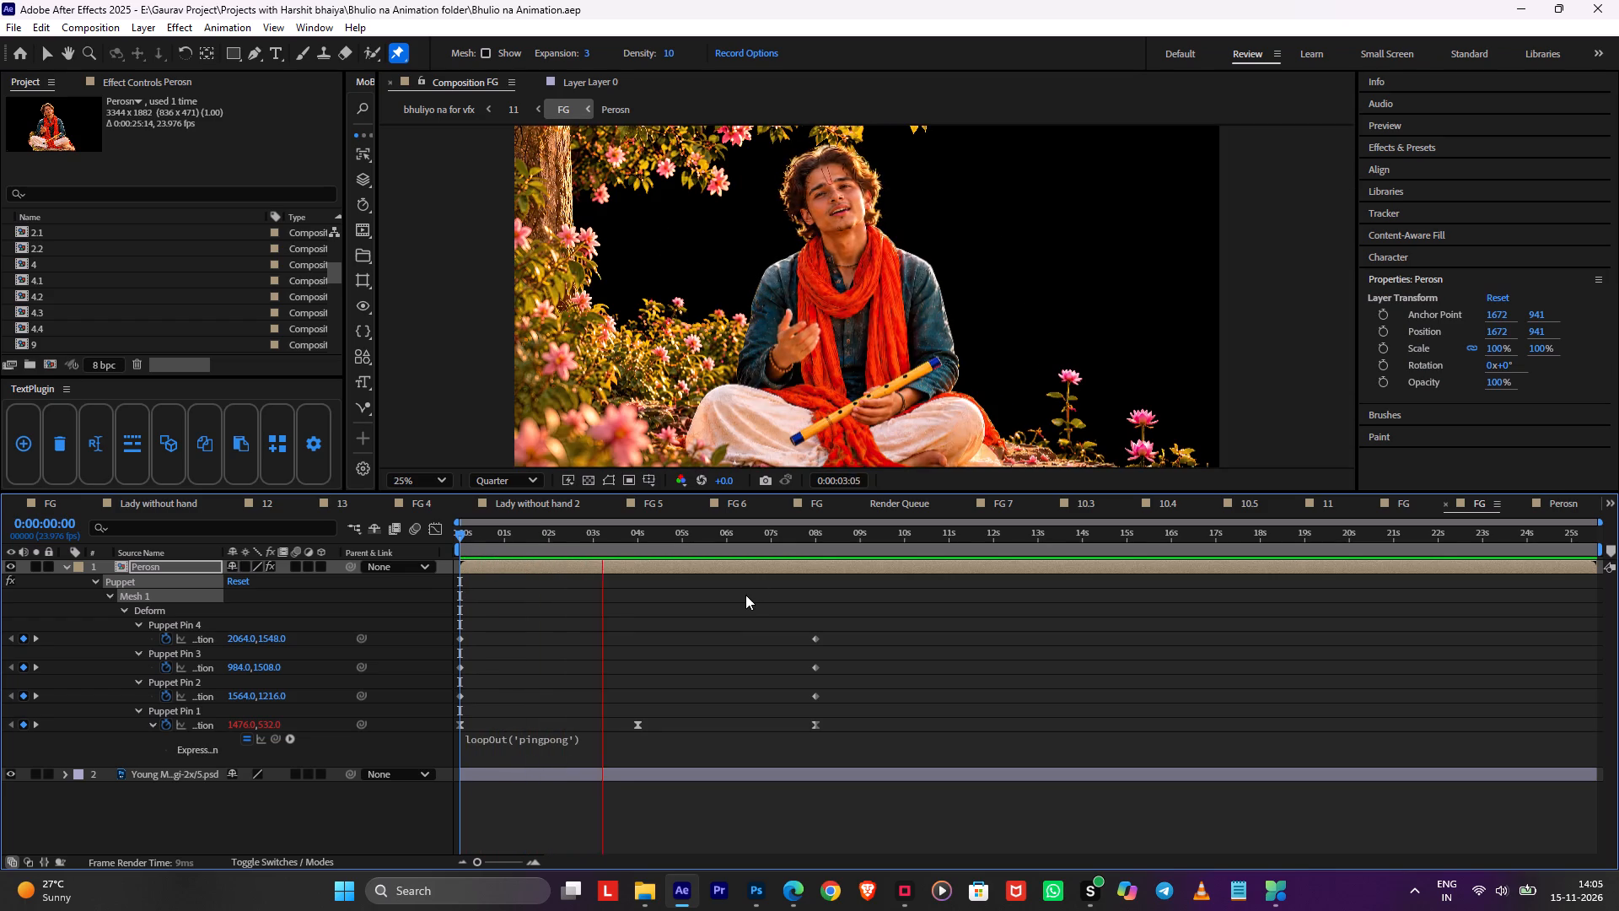
Collapse the Perosn layer's properties, return to composition 11 and preview the composite from 0:00:00:00.
{"action": "left_click", "coordinate": [656, 542]}
{"action": "left_click", "coordinate": [690, 621]}
{"action": "key", "text": "u"}
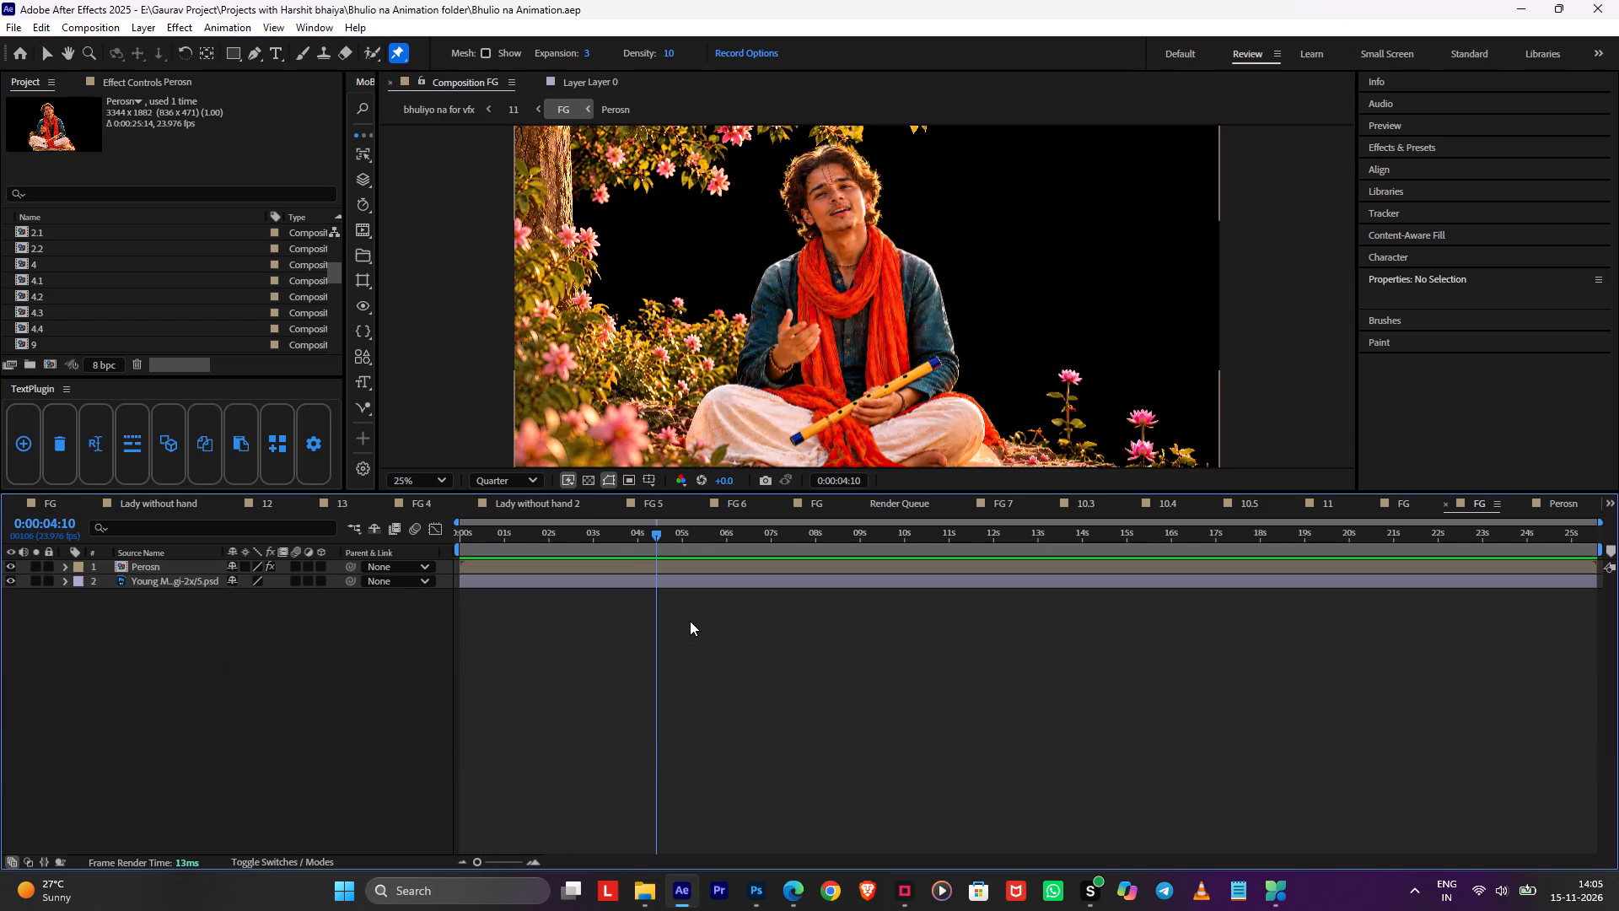
{"action": "key", "text": "Tab"}
{"action": "left_click", "coordinate": [571, 623]}
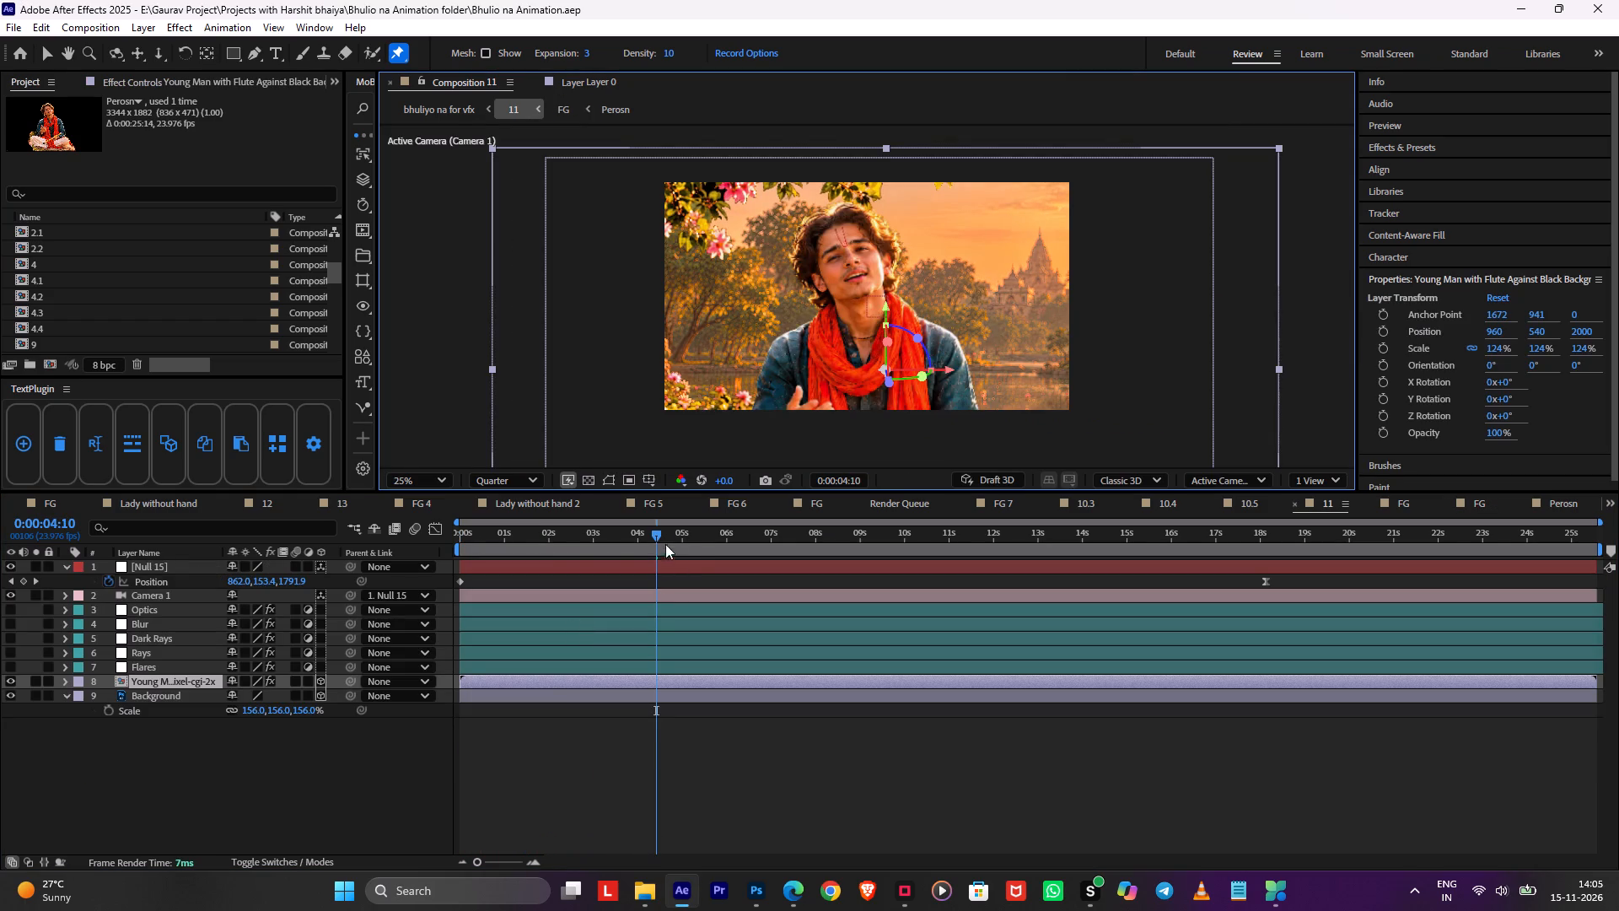
{"action": "left_click_drag", "start_coordinate": [662, 540], "coordinate": [394, 564]}
{"action": "key", "text": "space"}
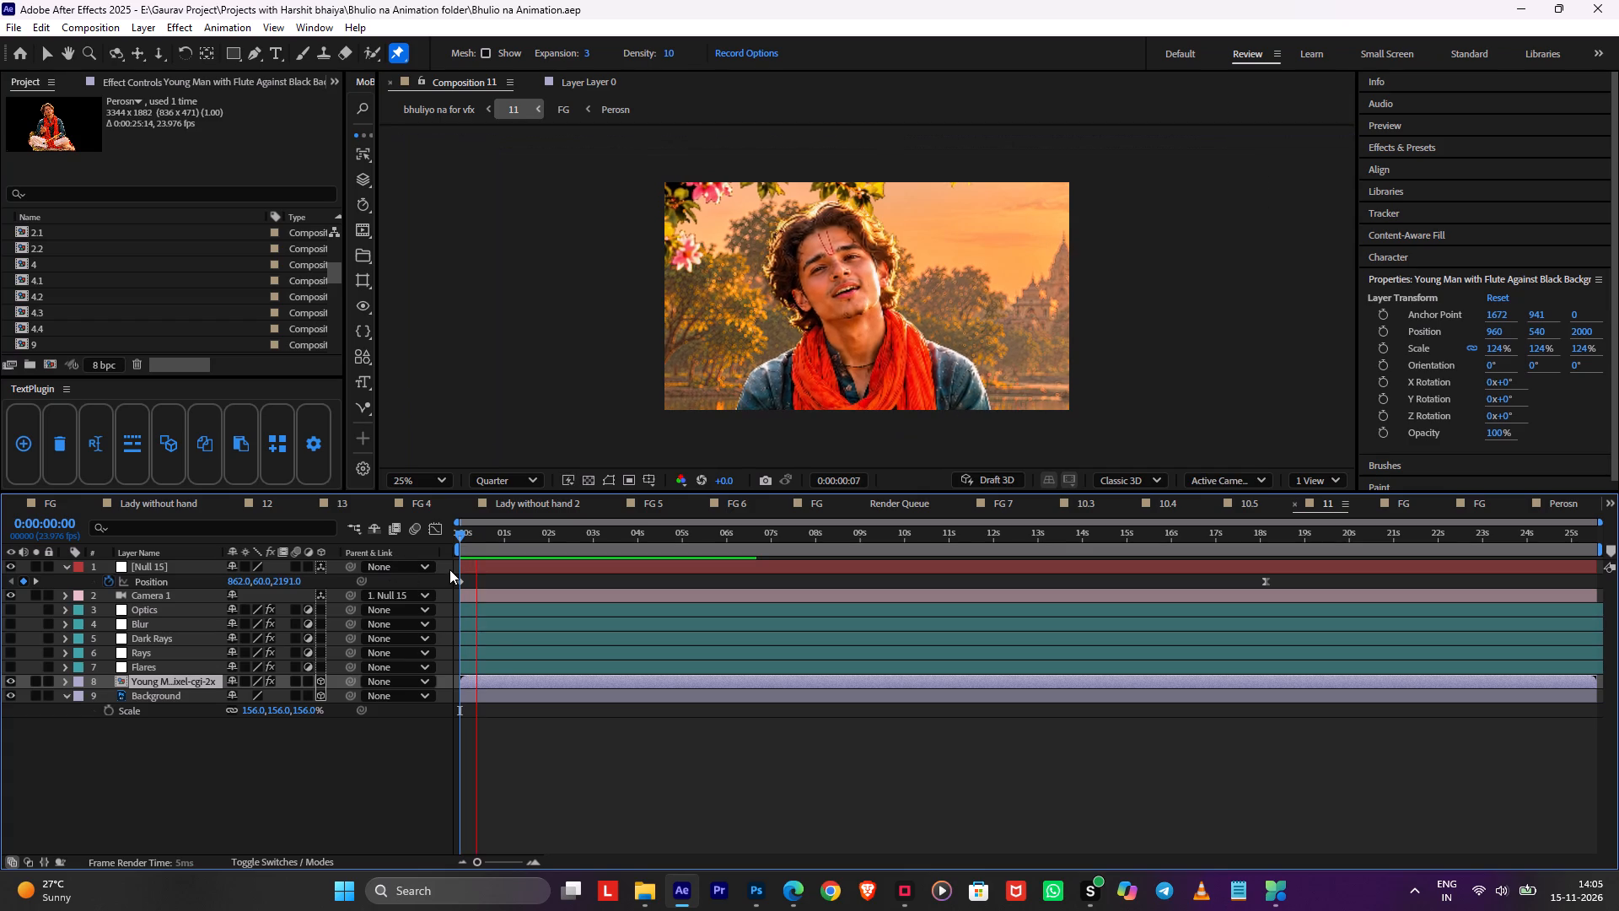
Open the main bhuliyo na for vfx composition and preview it from 1:04:09:14 through the span of layer 11.
{"action": "key", "text": "Tab"}
{"action": "left_click", "coordinate": [494, 556]}
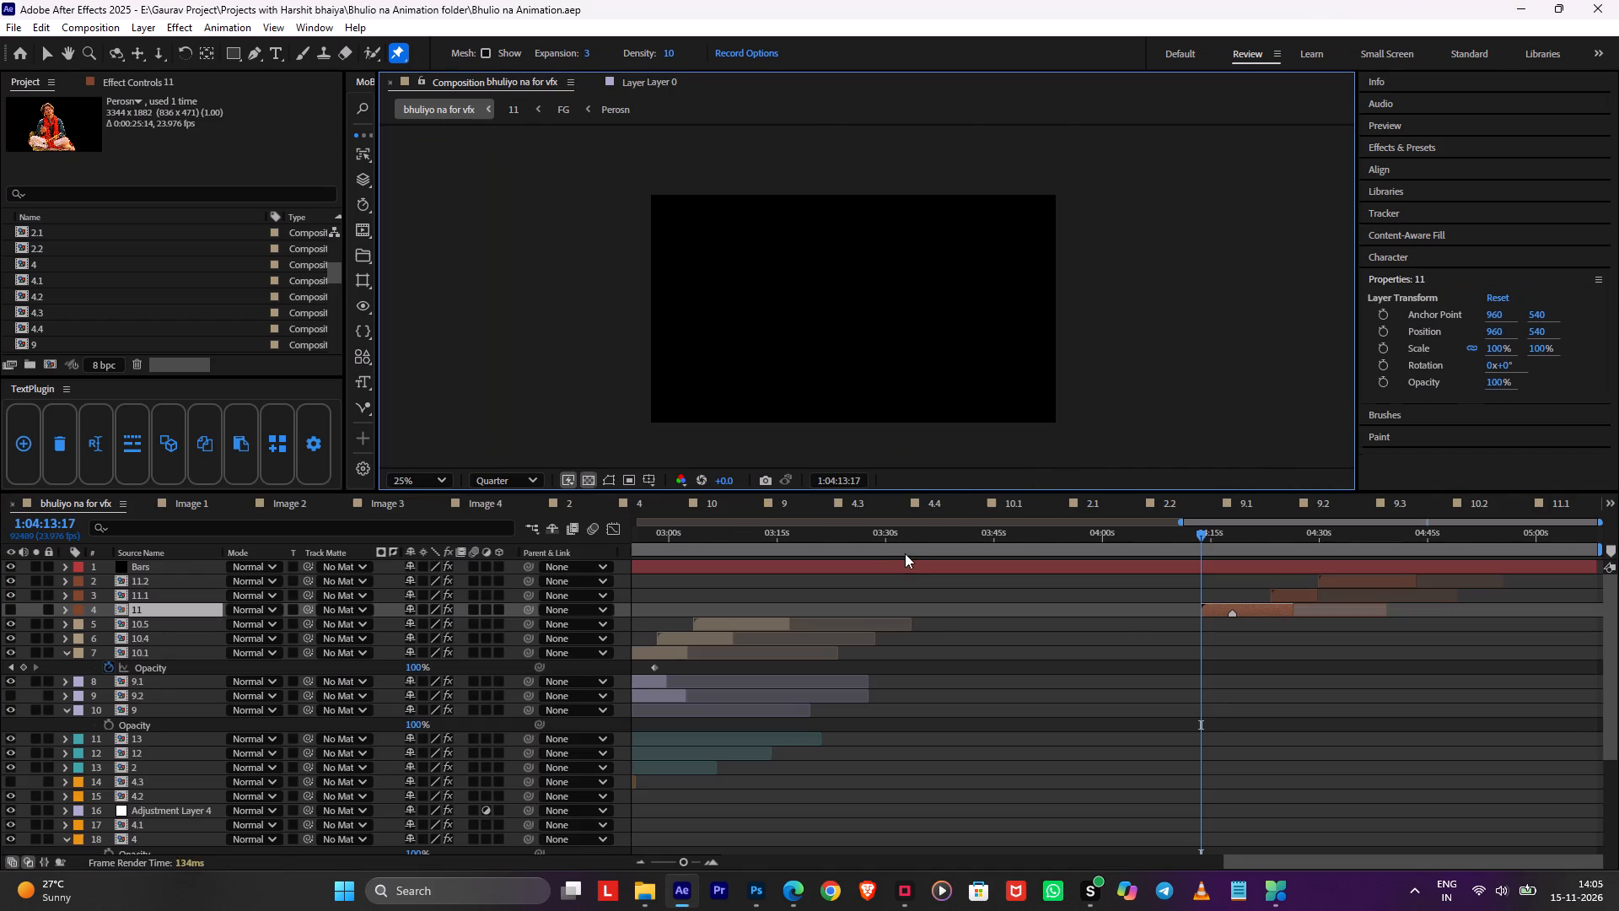
{"action": "left_click", "coordinate": [1170, 543]}
{"action": "left_click", "coordinate": [1227, 679]}
{"action": "key", "text": "space"}
{"action": "scroll", "coordinate": [1228, 679], "scroll_direction": "up", "scroll_amount": 2, "text": "alt"}
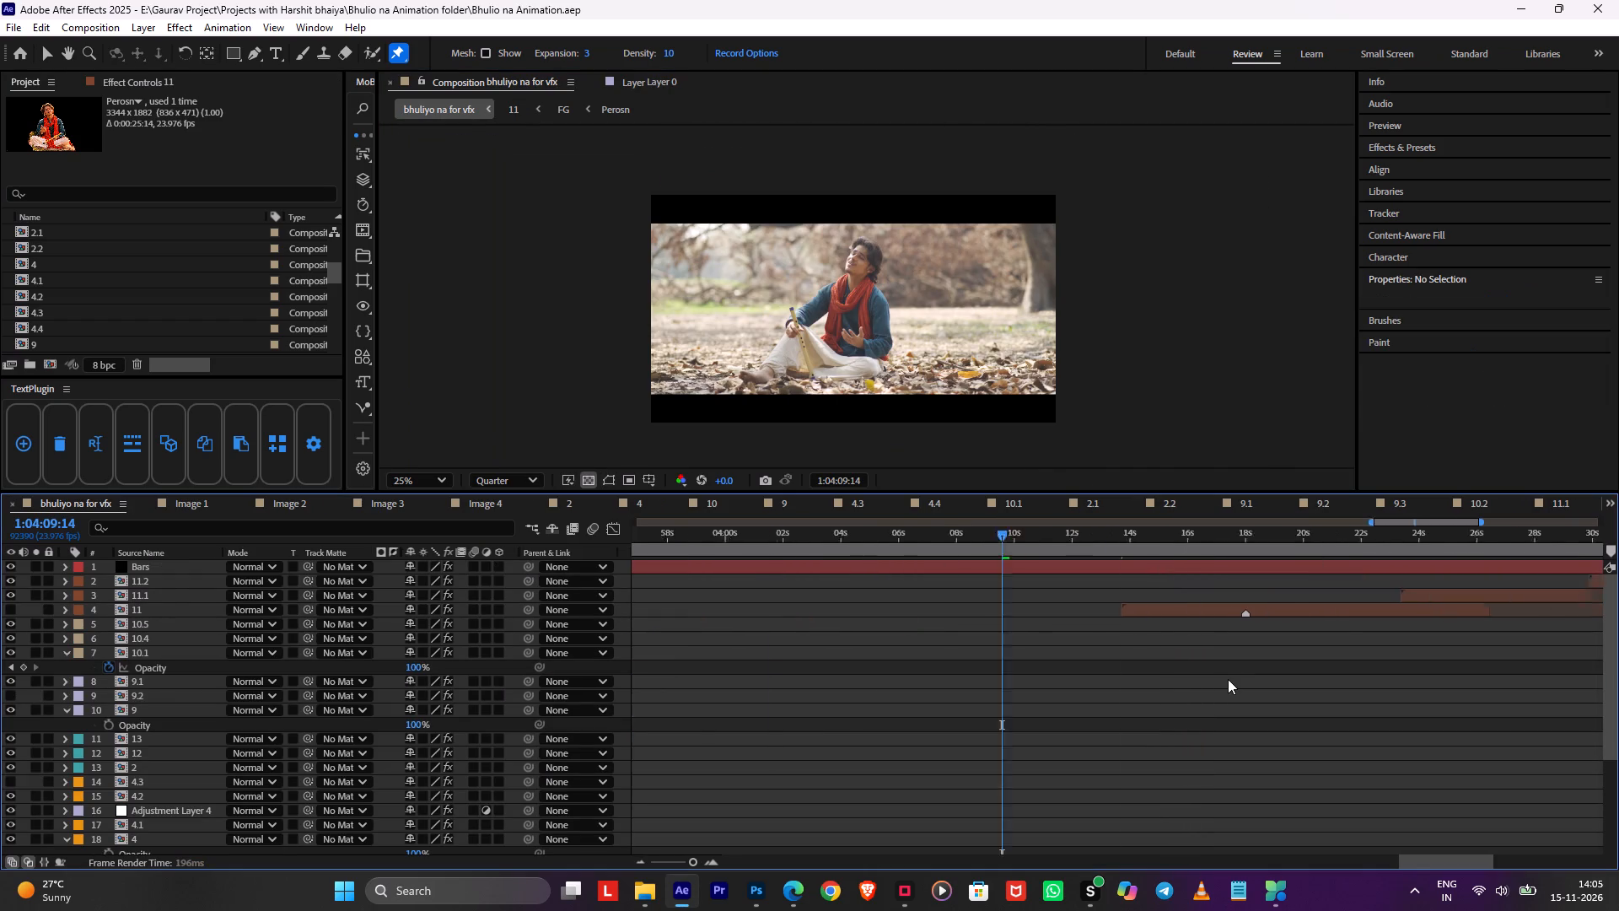
{"action": "scroll", "coordinate": [1228, 679], "scroll_direction": "up", "scroll_amount": 1, "text": "alt"}
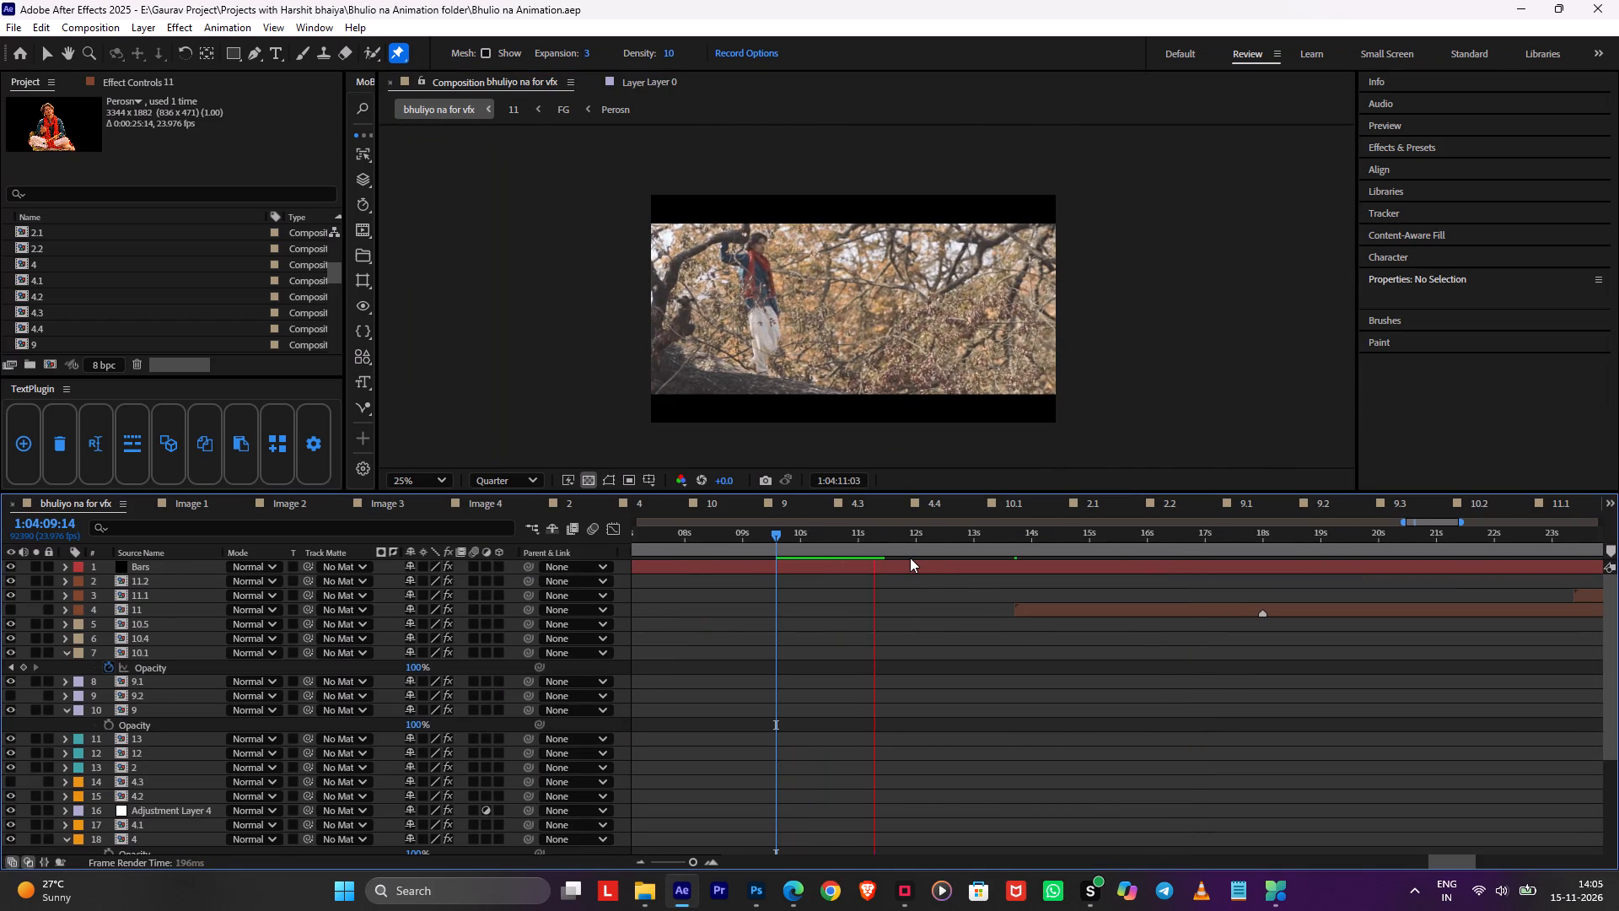
{"action": "middle_click_drag", "start_coordinate": [995, 644], "coordinate": [842, 685]}
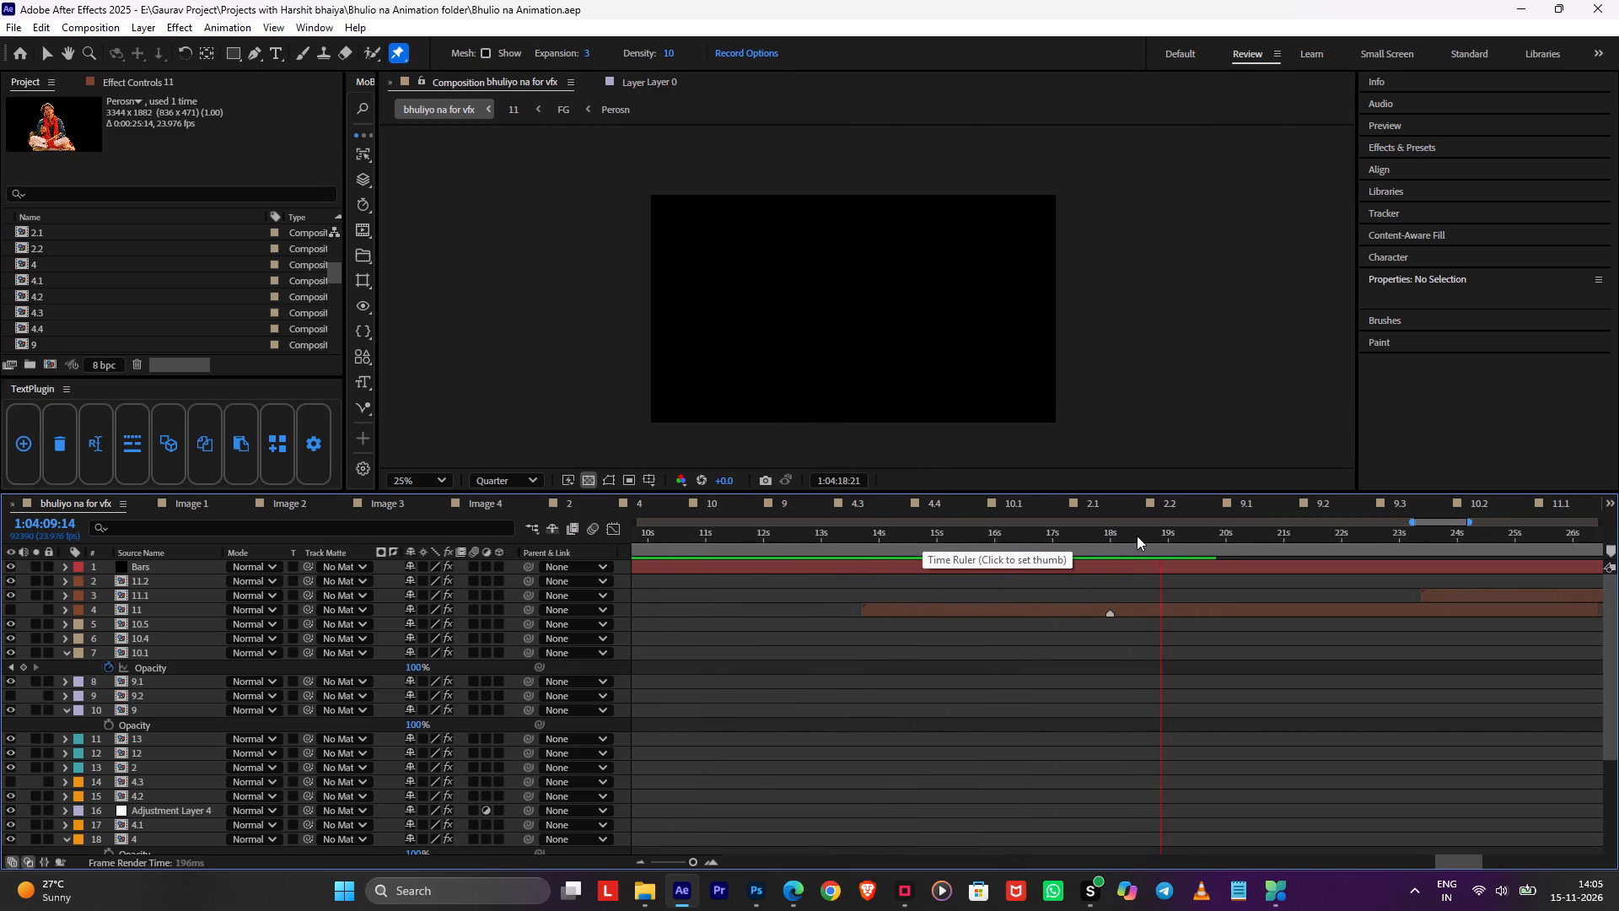
Turn on the visibility of layer 11 in the bhuliyo na for vfx composition.
{"action": "left_click_drag", "start_coordinate": [1138, 536], "coordinate": [1117, 557]}
{"action": "left_click", "coordinate": [1121, 610]}
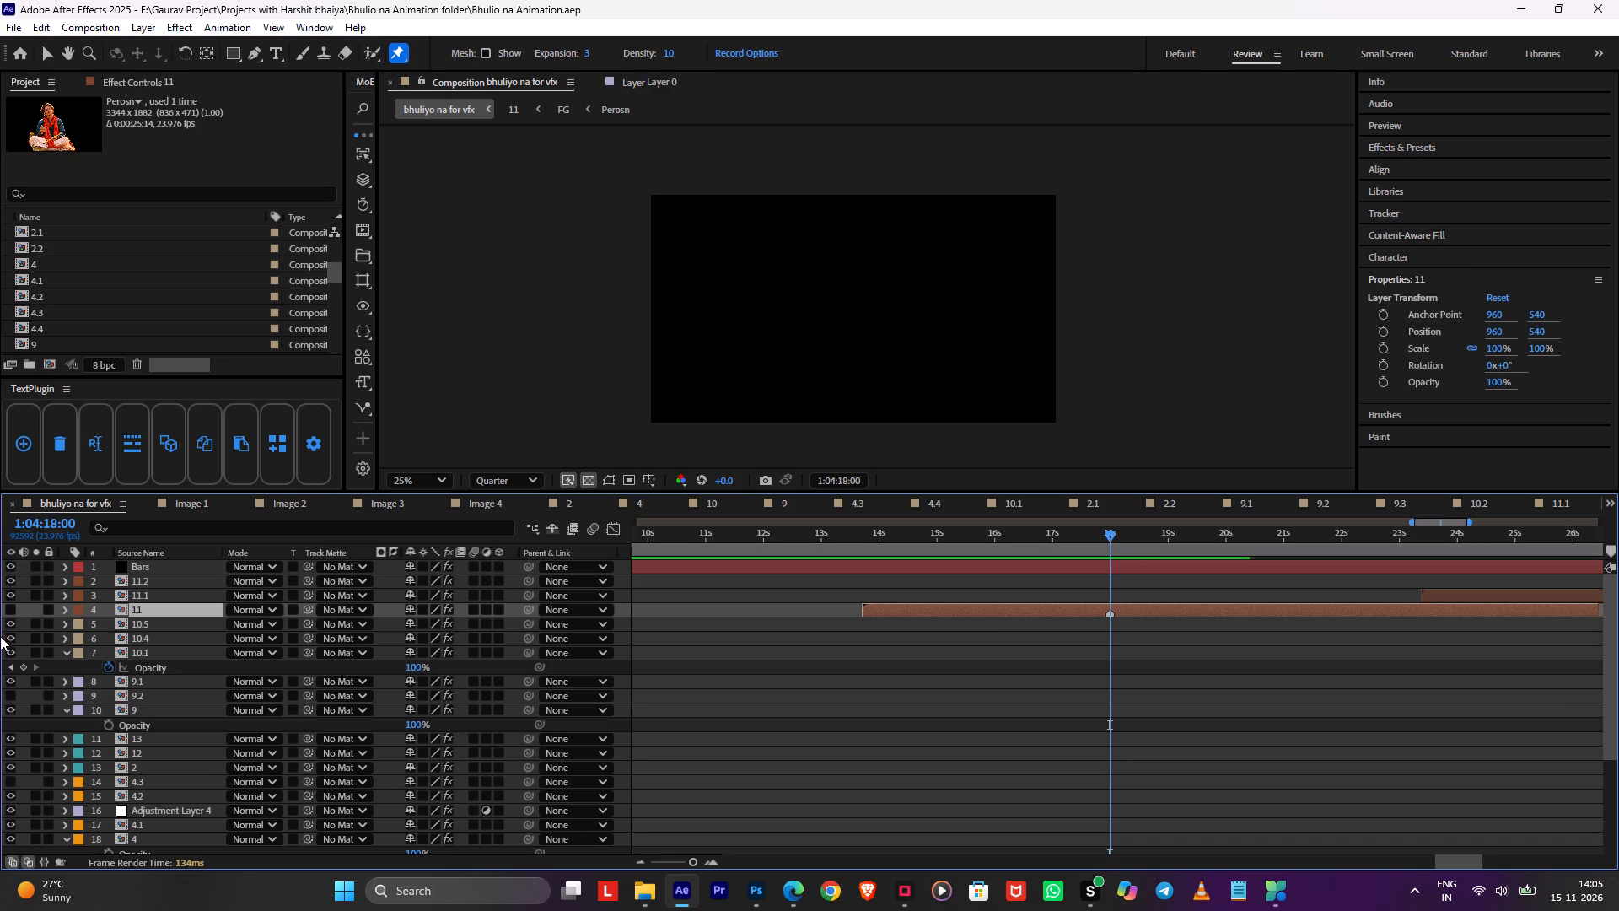
{"action": "left_click", "coordinate": [13, 614]}
Preview the main edit from about 1:04:12:00 to check the lead-in to shot 11.
{"action": "left_click", "coordinate": [784, 539]}
{"action": "left_click_drag", "start_coordinate": [784, 539], "coordinate": [801, 542]}
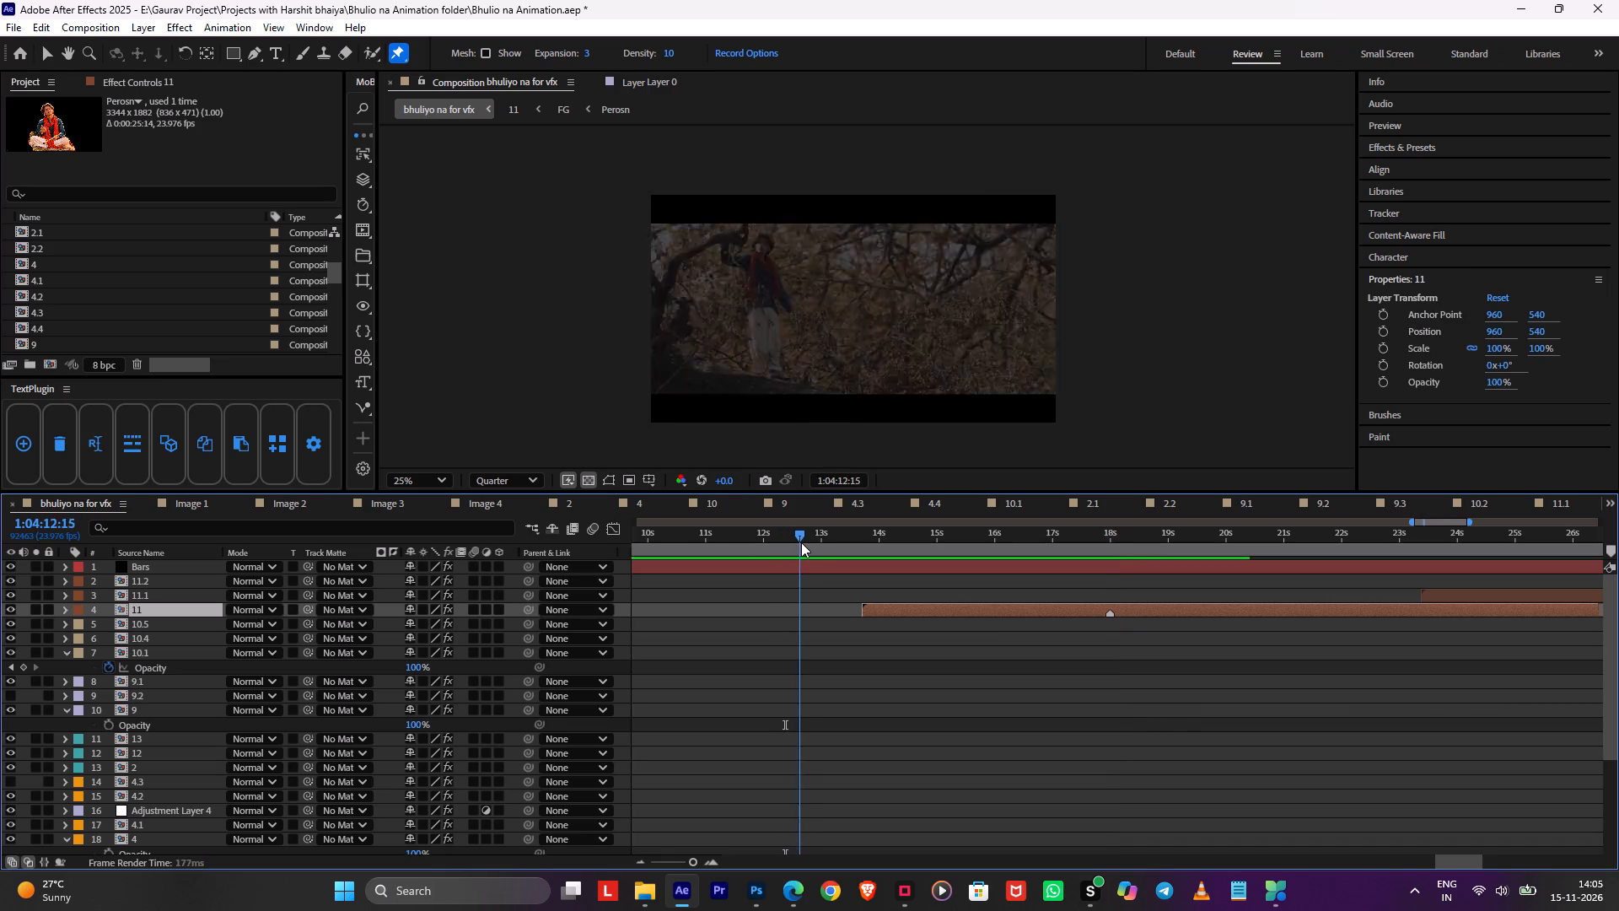
{"action": "left_click_drag", "start_coordinate": [801, 542], "coordinate": [756, 563]}
{"action": "key", "text": "space"}
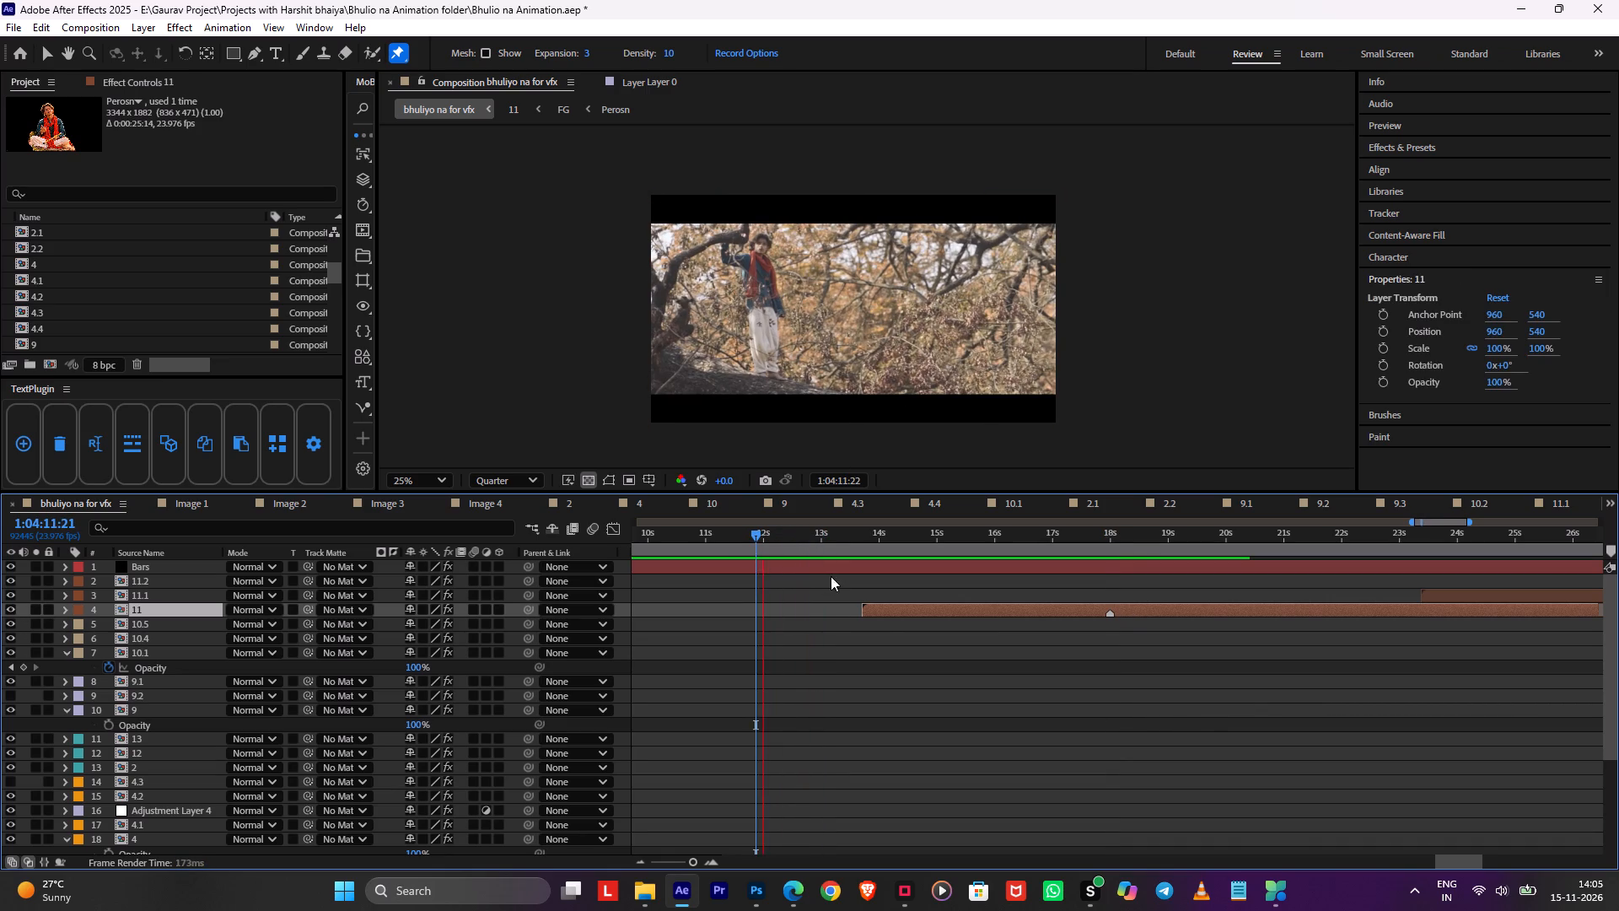
{"action": "key", "text": "space"}
{"action": "key", "text": "space"}
{"action": "key", "text": "space"}
{"action": "left_click", "coordinate": [885, 609]}
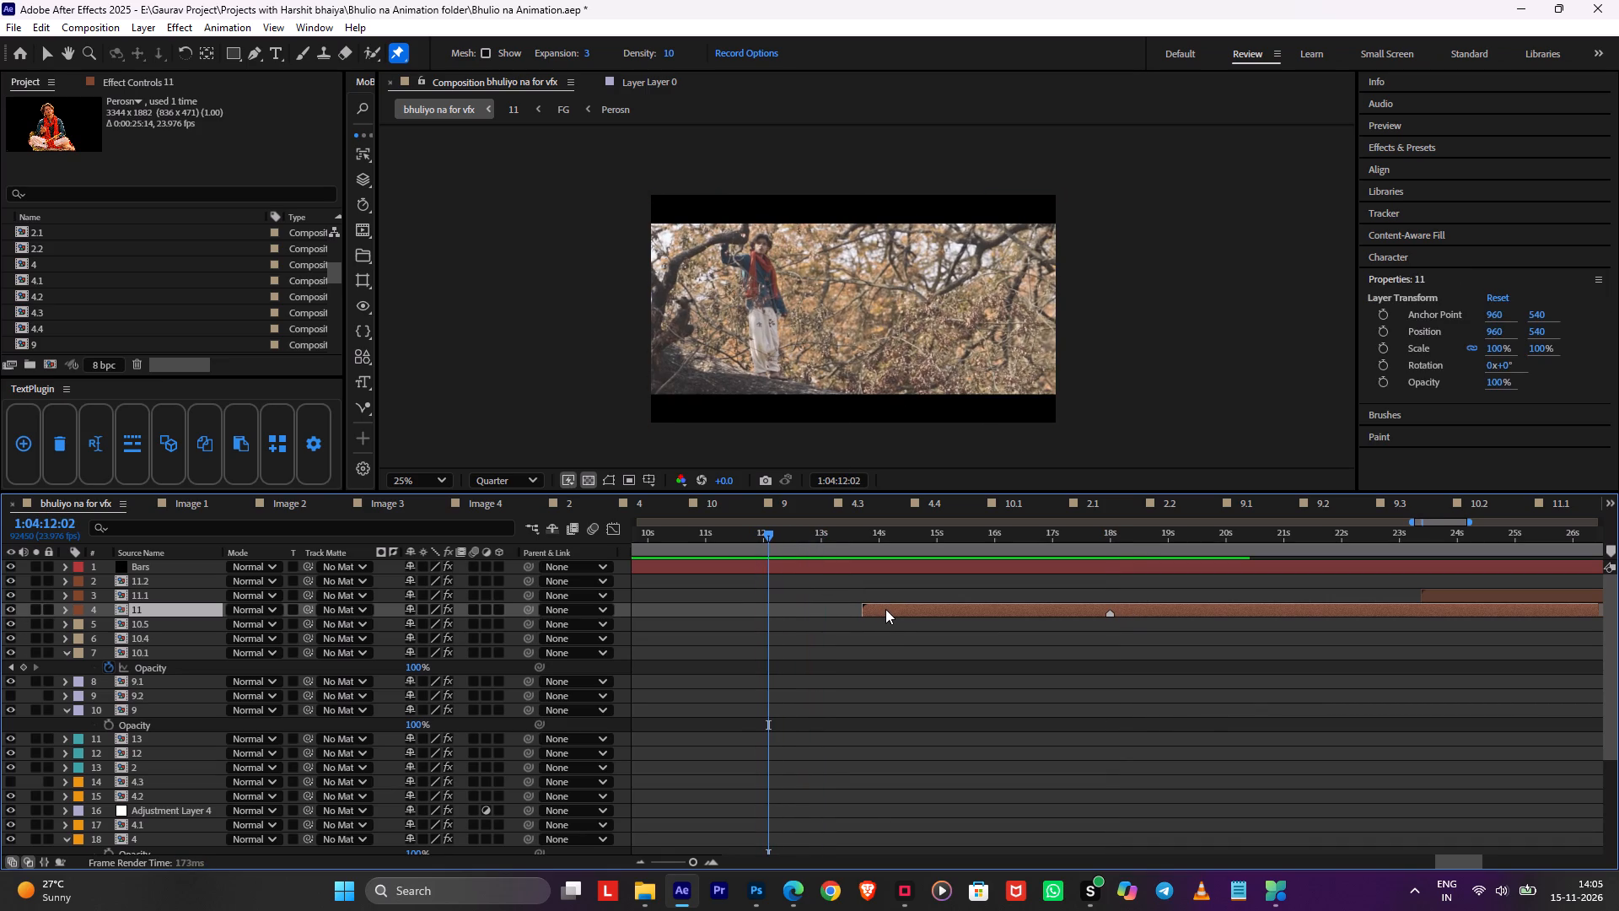
{"action": "key", "text": "space"}
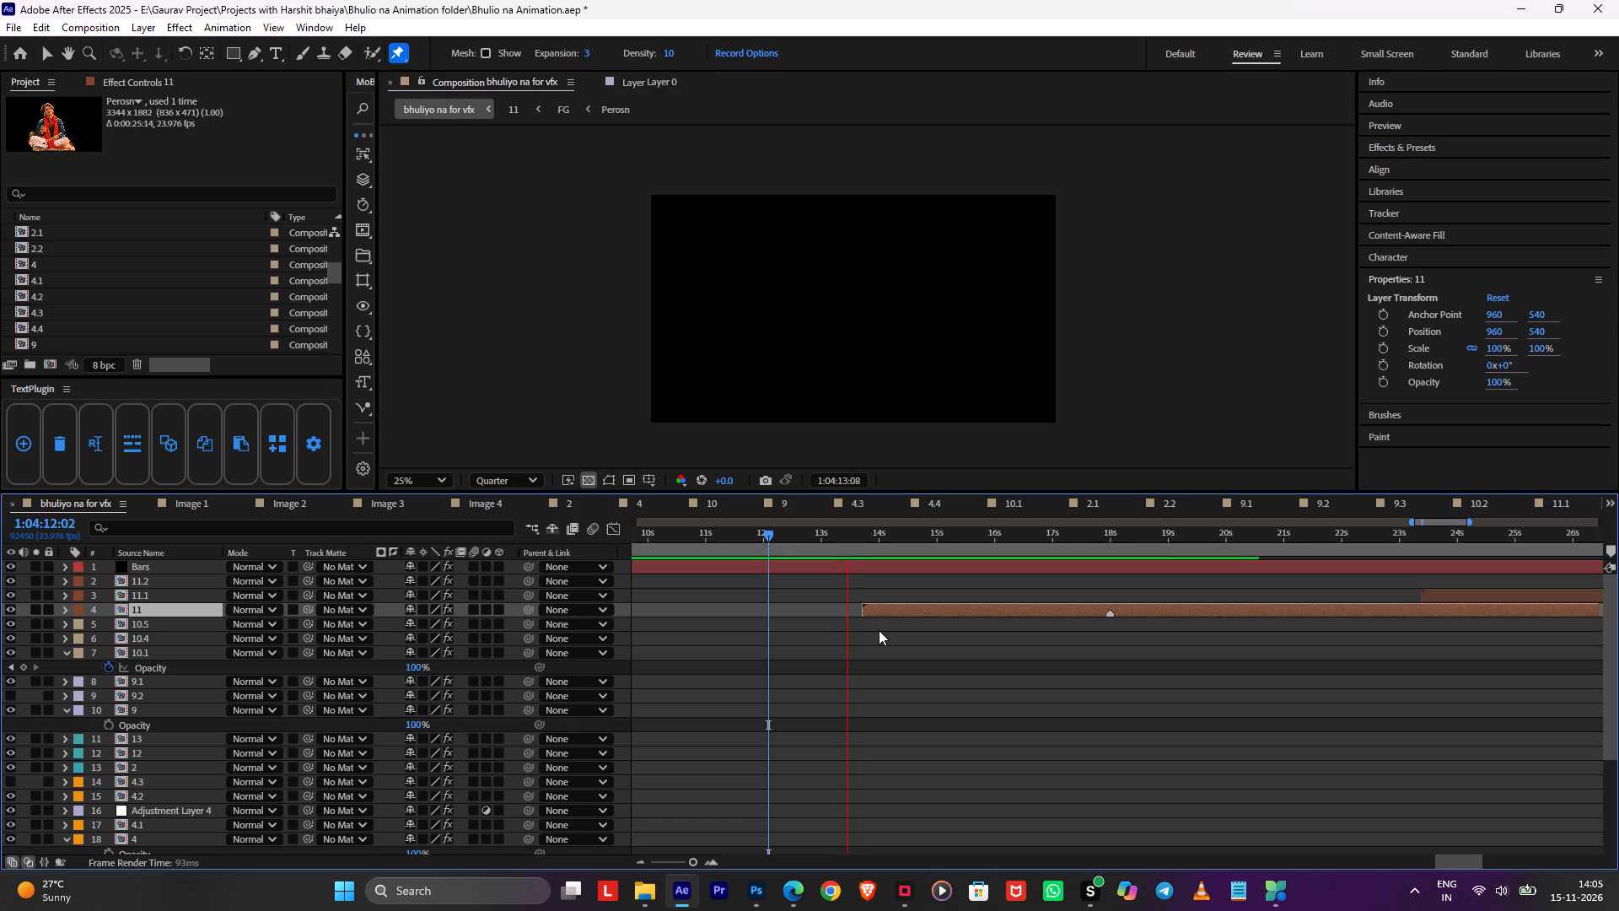
Save the project and preview shot 11 in the main edit from its start at 1:04:13:17.
{"action": "left_click_drag", "start_coordinate": [877, 531], "coordinate": [851, 545]}
{"action": "key", "text": "space"}
{"action": "key", "text": "ctrl+s"}
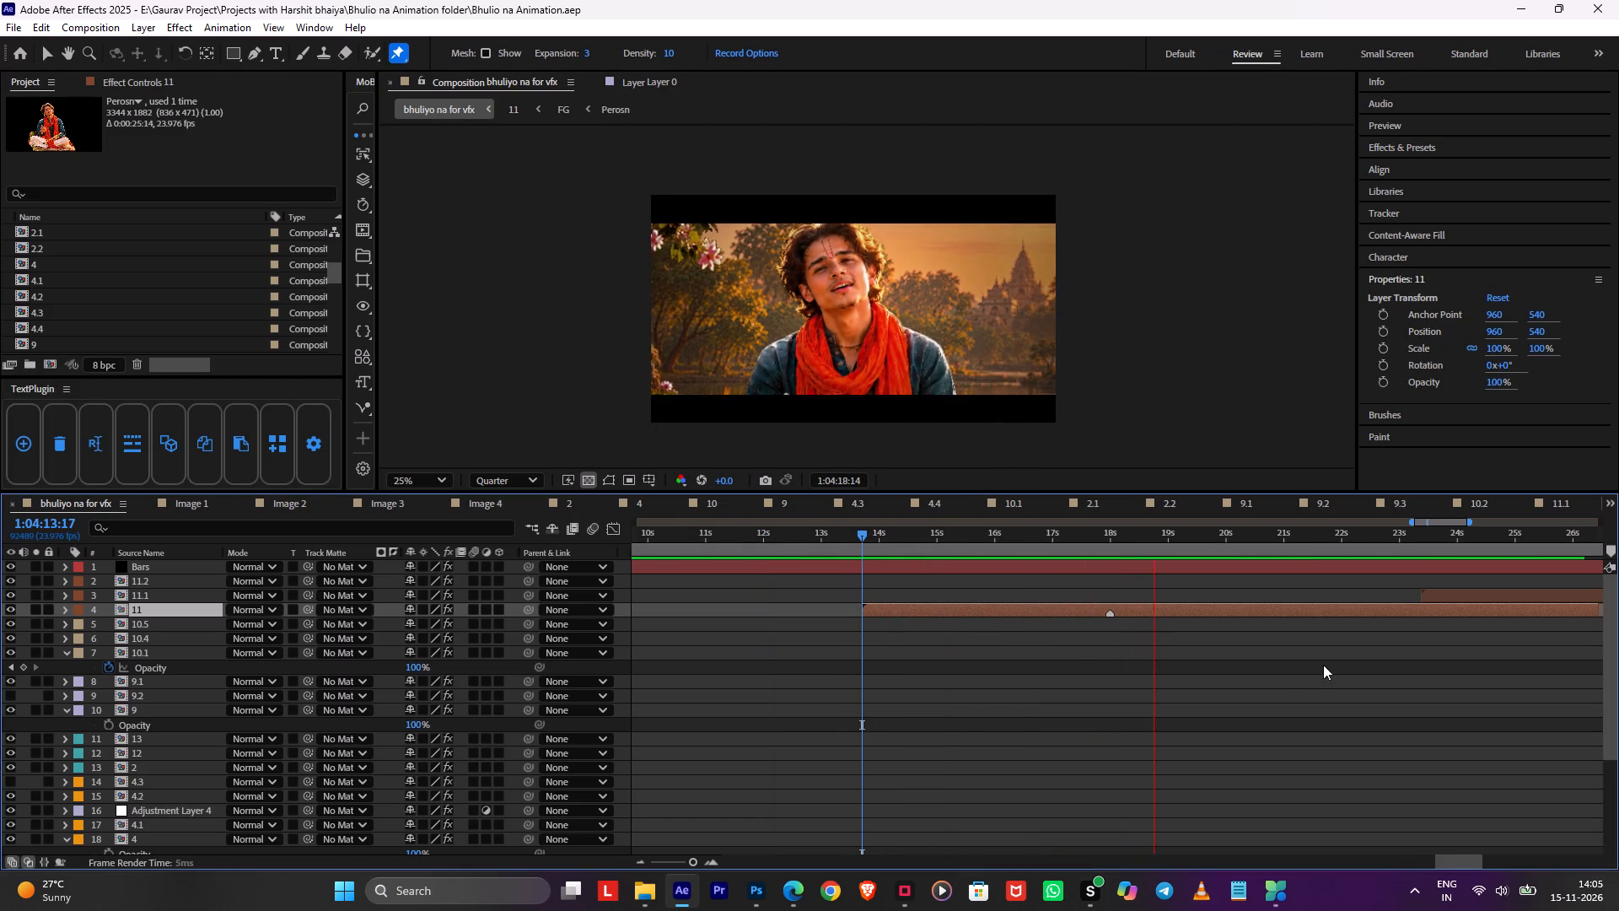
{"action": "middle_click_drag", "start_coordinate": [1320, 664], "coordinate": [940, 711]}
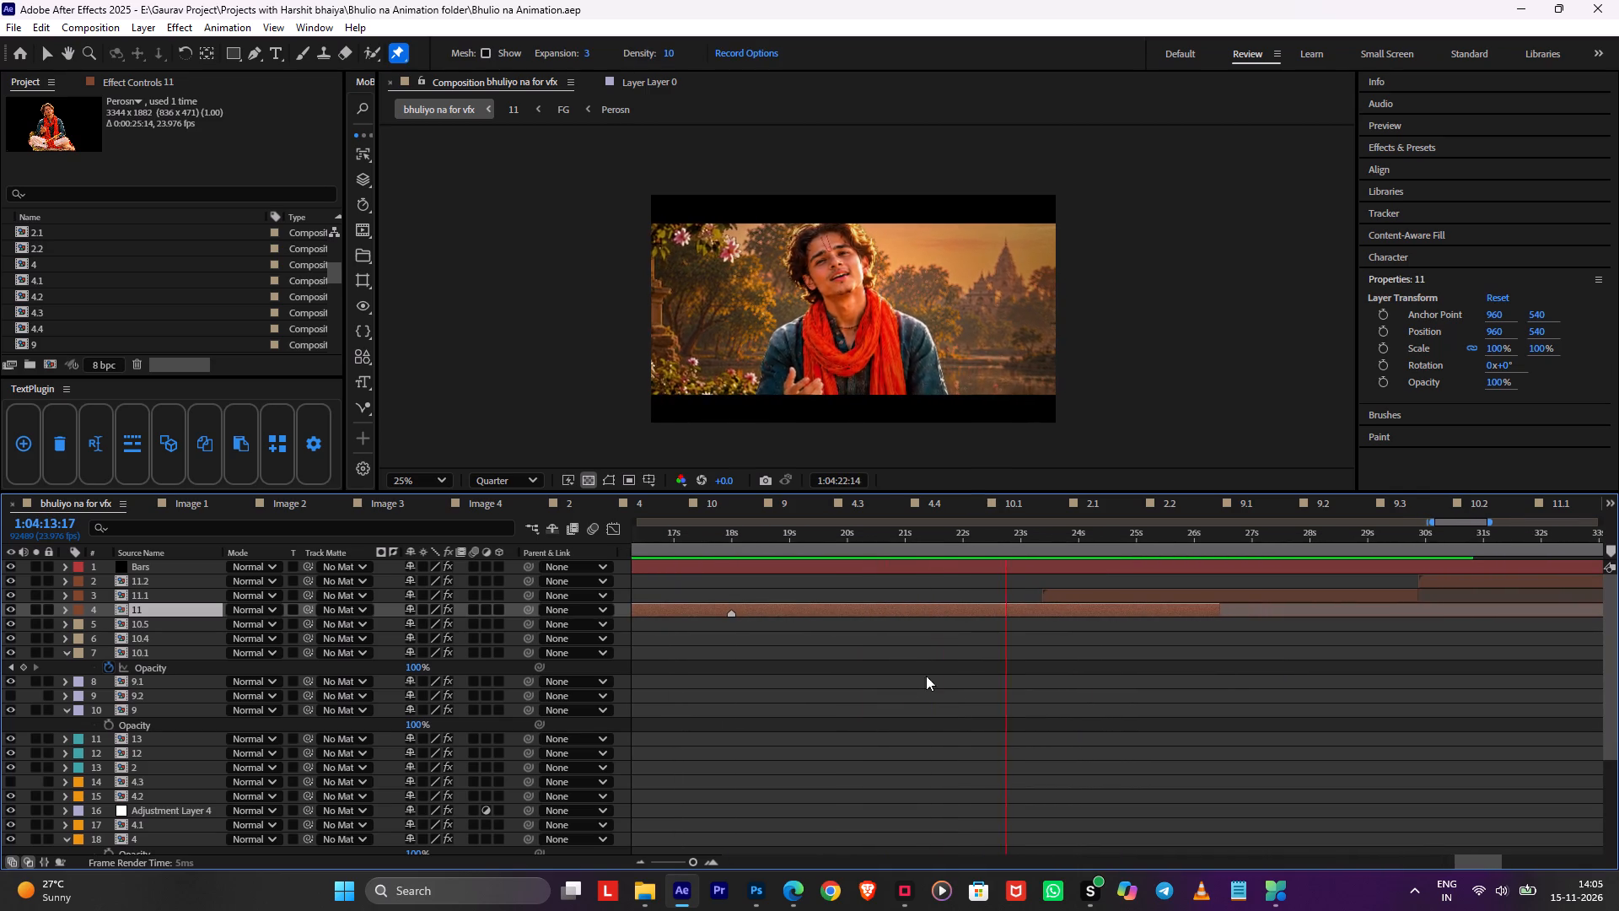
Scrub from shot 11.1 back through the earlier shots of the main edit to 1:02:53:07.
{"action": "left_click_drag", "start_coordinate": [1090, 547], "coordinate": [1104, 551]}
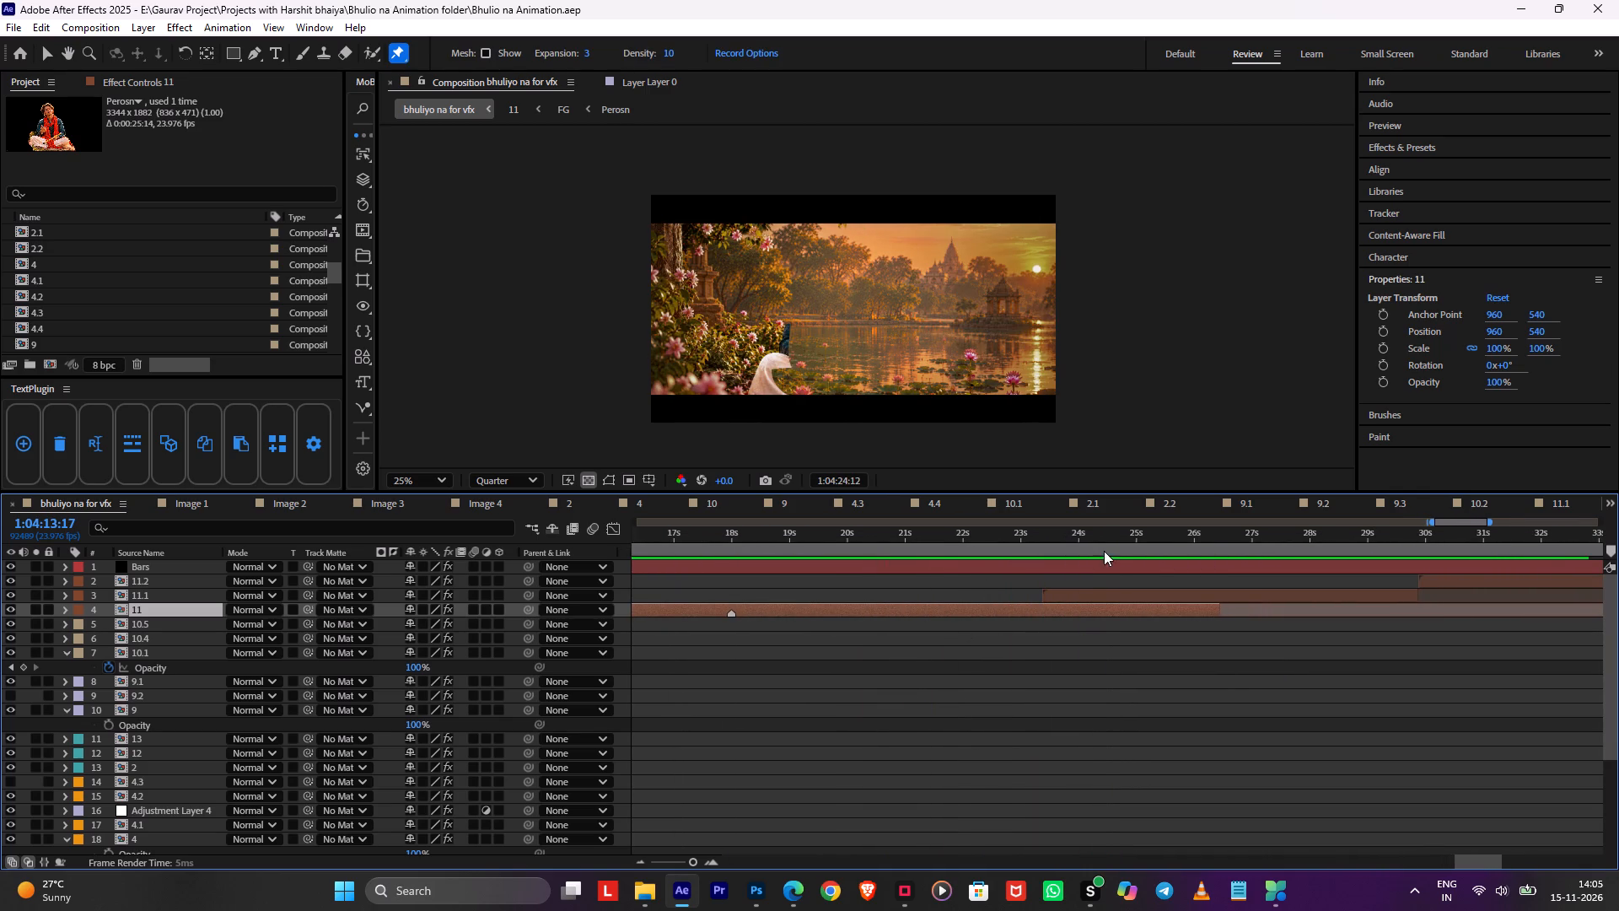
{"action": "left_click_drag", "start_coordinate": [1104, 551], "coordinate": [1105, 551]}
{"action": "scroll", "coordinate": [1110, 582], "scroll_direction": "down", "scroll_amount": 1, "text": "alt"}
{"action": "left_click", "coordinate": [1110, 590]}
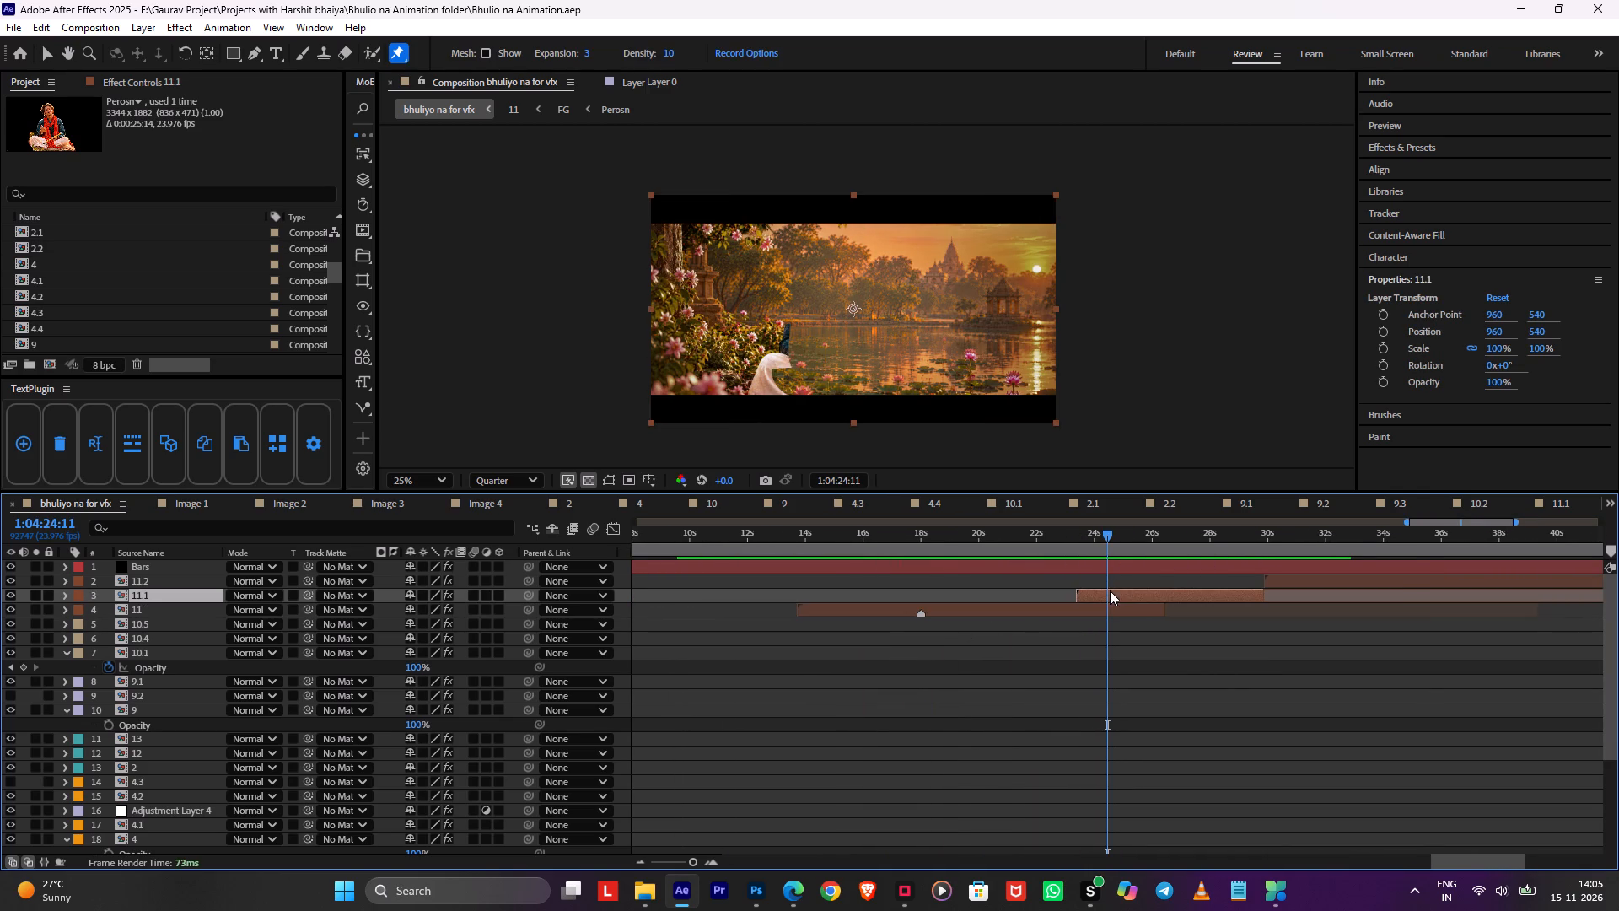
{"action": "scroll", "coordinate": [1214, 684], "scroll_direction": "down", "scroll_amount": 3, "text": "alt"}
{"action": "left_click", "coordinate": [1435, 553]}
{"action": "left_click_drag", "start_coordinate": [1435, 553], "coordinate": [1408, 558]}
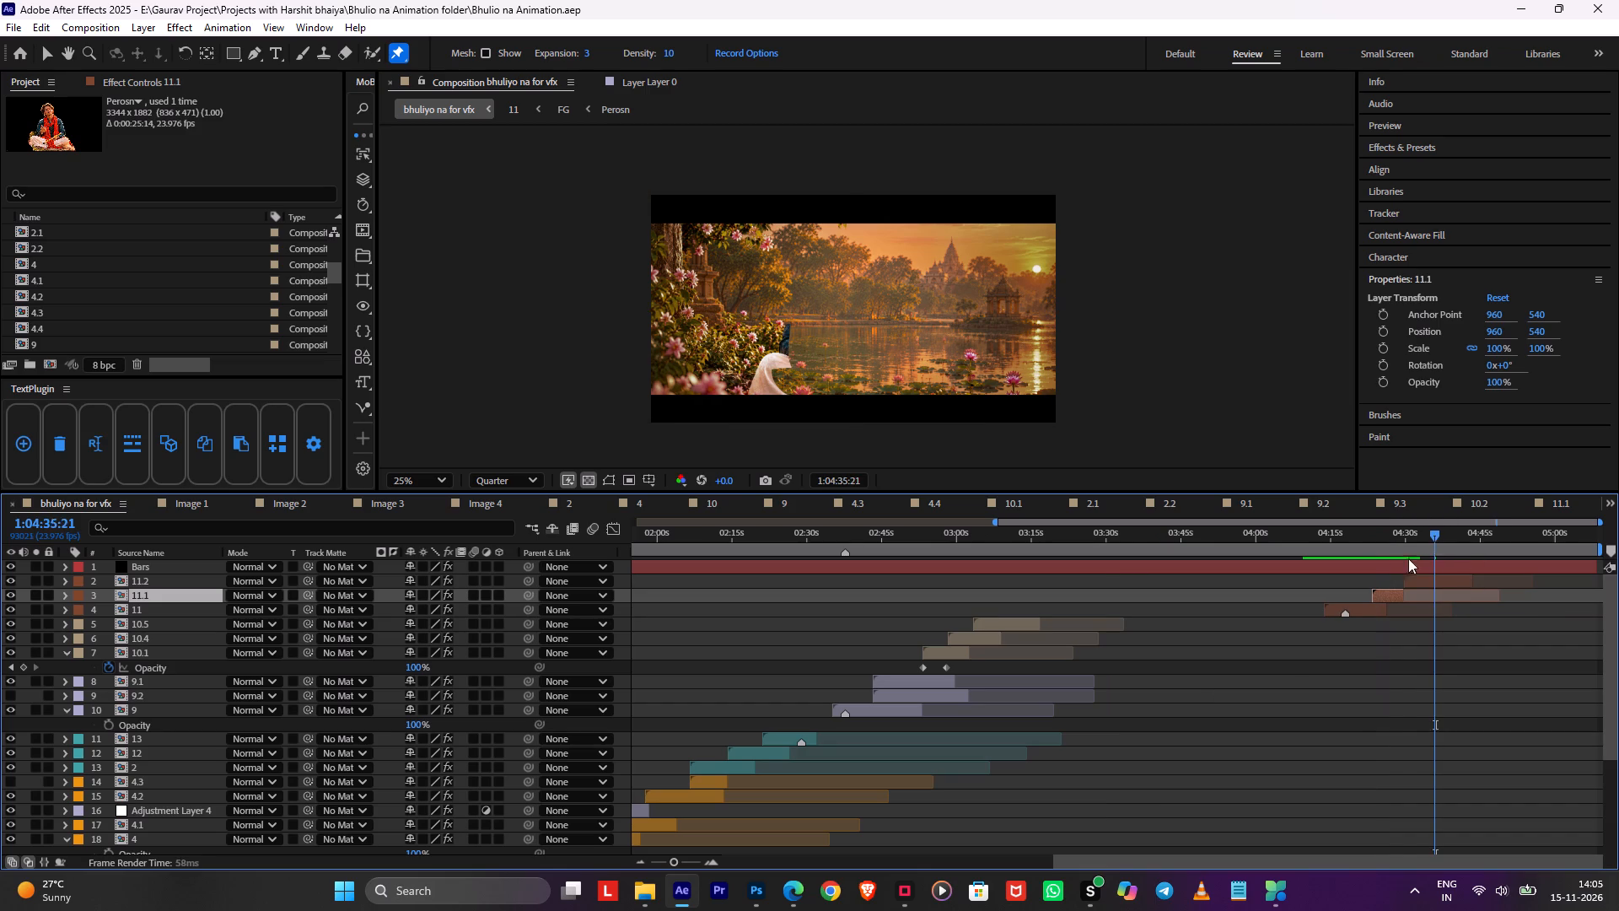
{"action": "left_click_drag", "start_coordinate": [1408, 558], "coordinate": [1014, 616]}
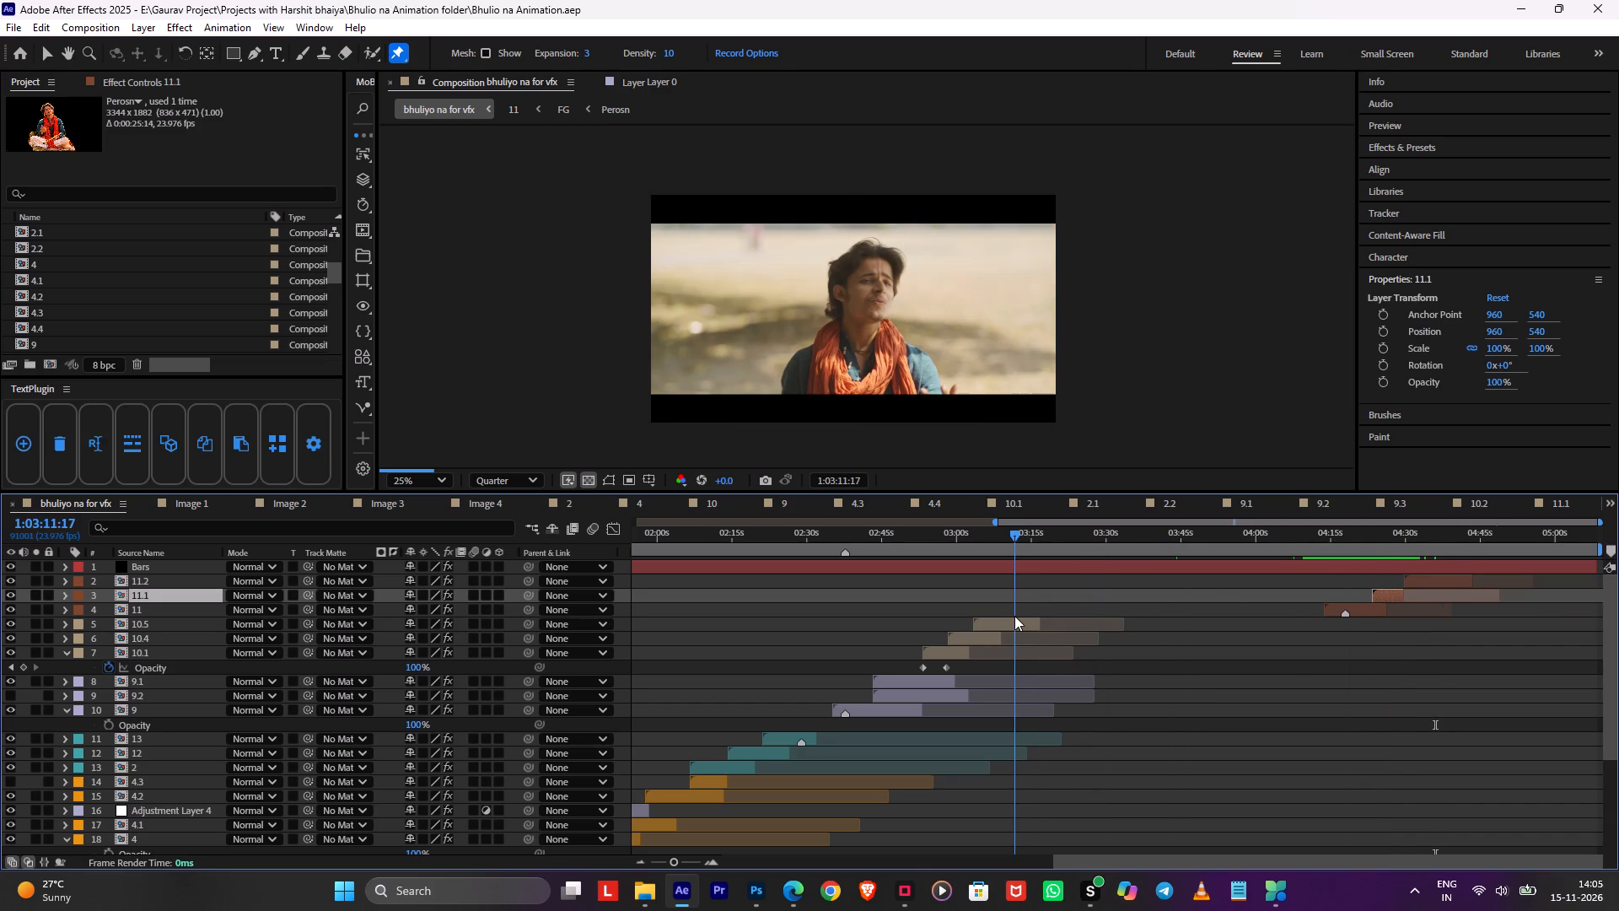
{"action": "left_click_drag", "start_coordinate": [1014, 616], "coordinate": [954, 629]}
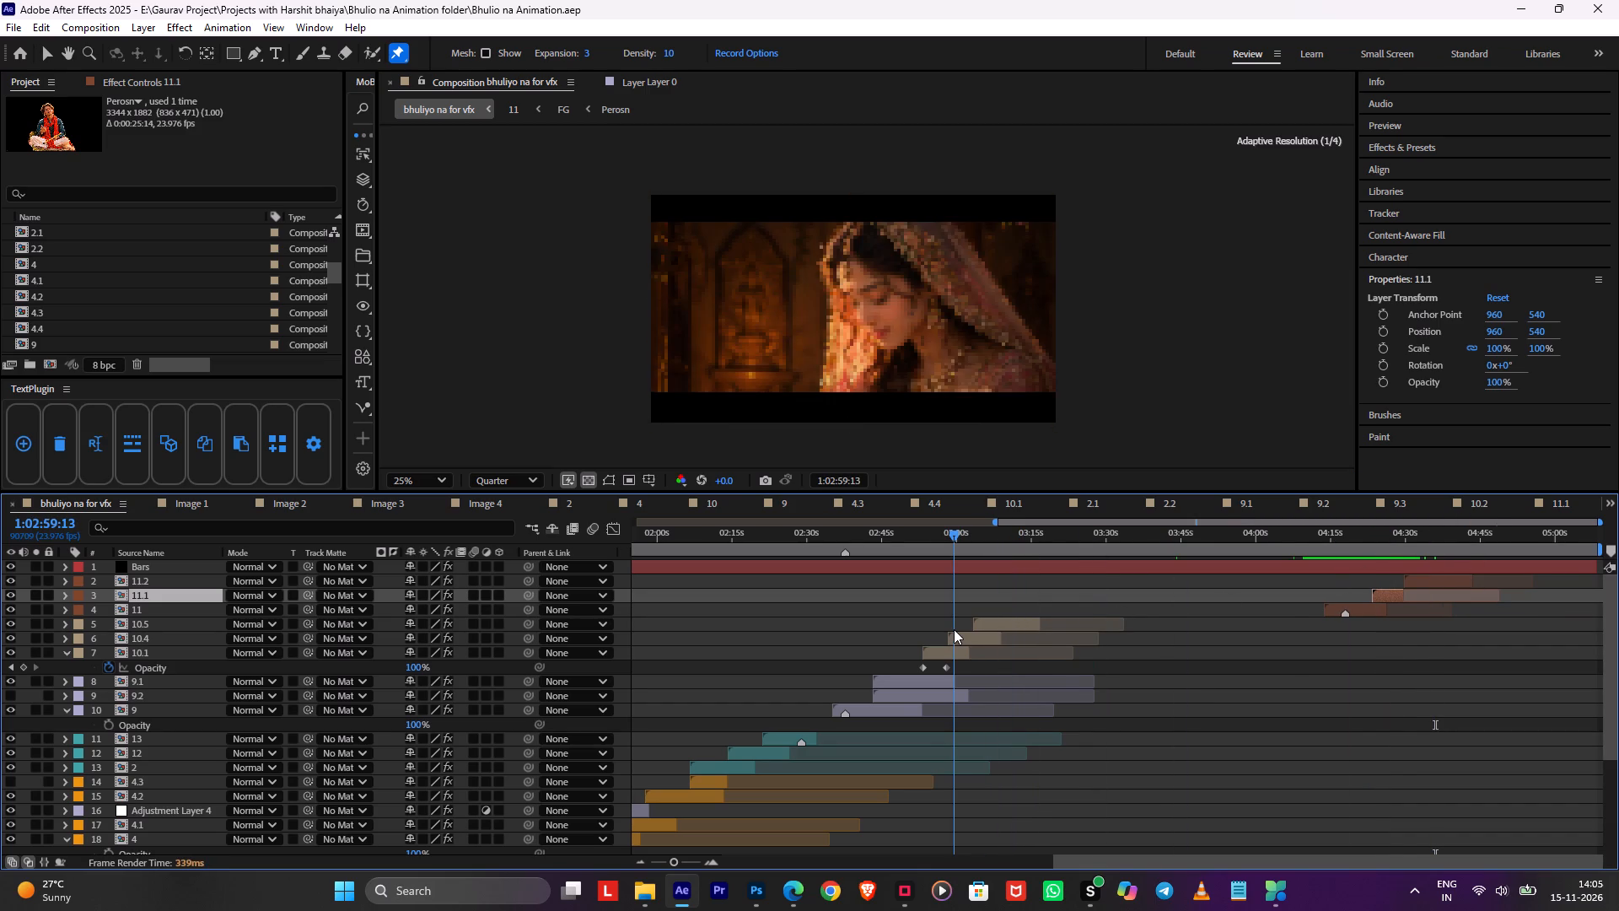
{"action": "left_click_drag", "start_coordinate": [954, 629], "coordinate": [914, 636]}
{"action": "left_click", "coordinate": [850, 627]}
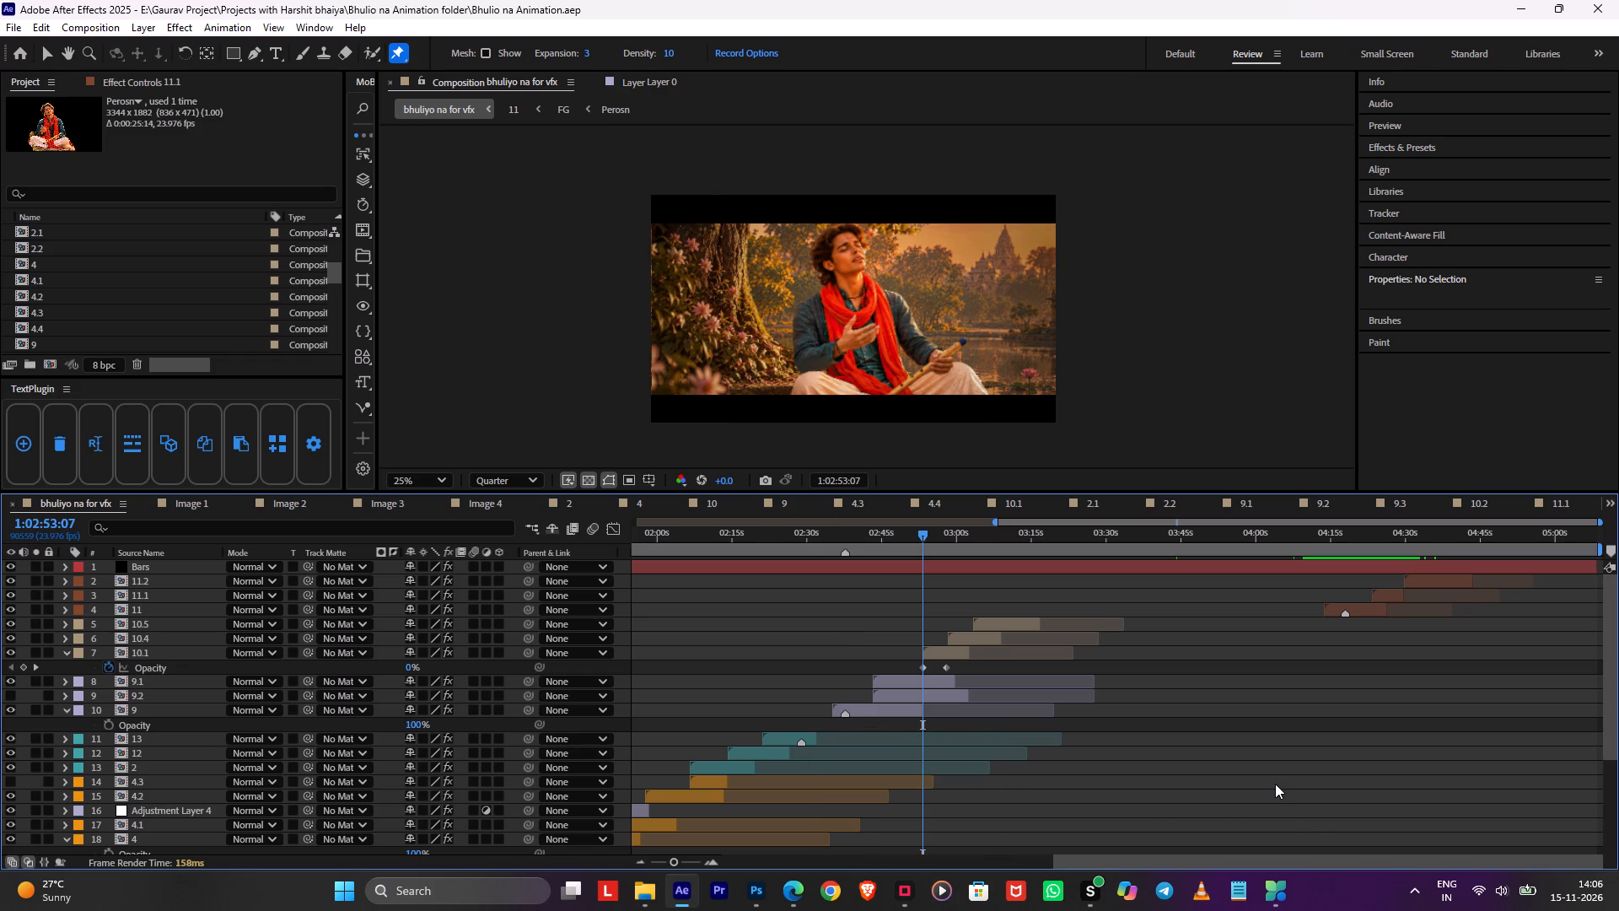
Try to preview the main edit from 1:02:53:07 with no layer selected.
{"action": "left_click", "coordinate": [1181, 772]}
{"action": "scroll", "coordinate": [1181, 769], "scroll_direction": "down", "scroll_amount": 3, "text": "alt"}
{"action": "key", "text": "1"}
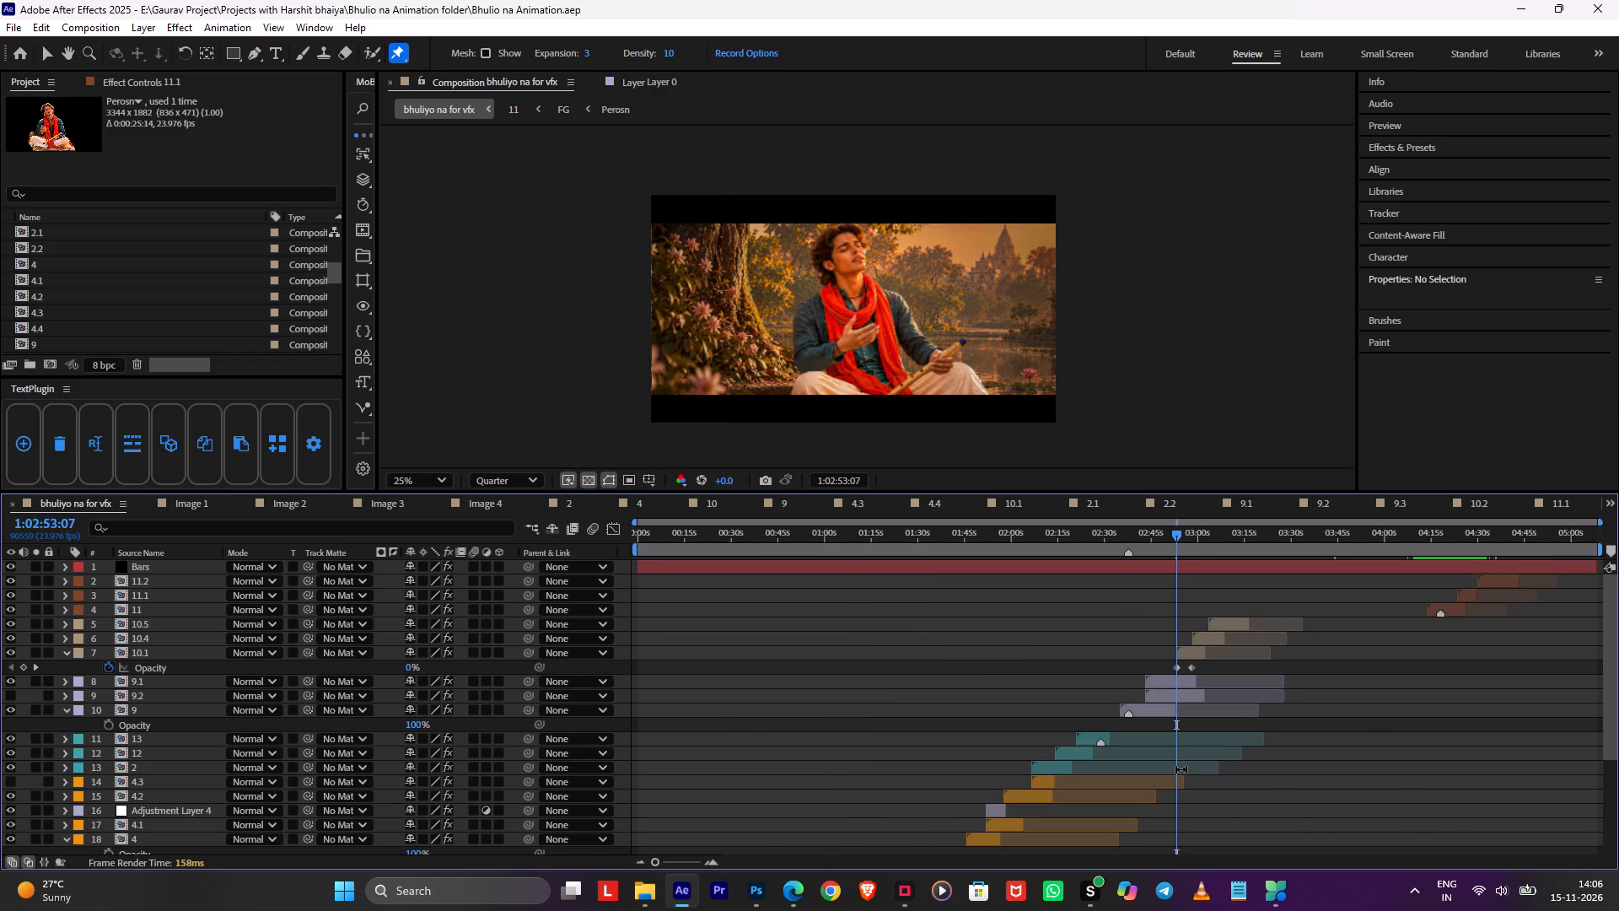
{"action": "key", "text": "space"}
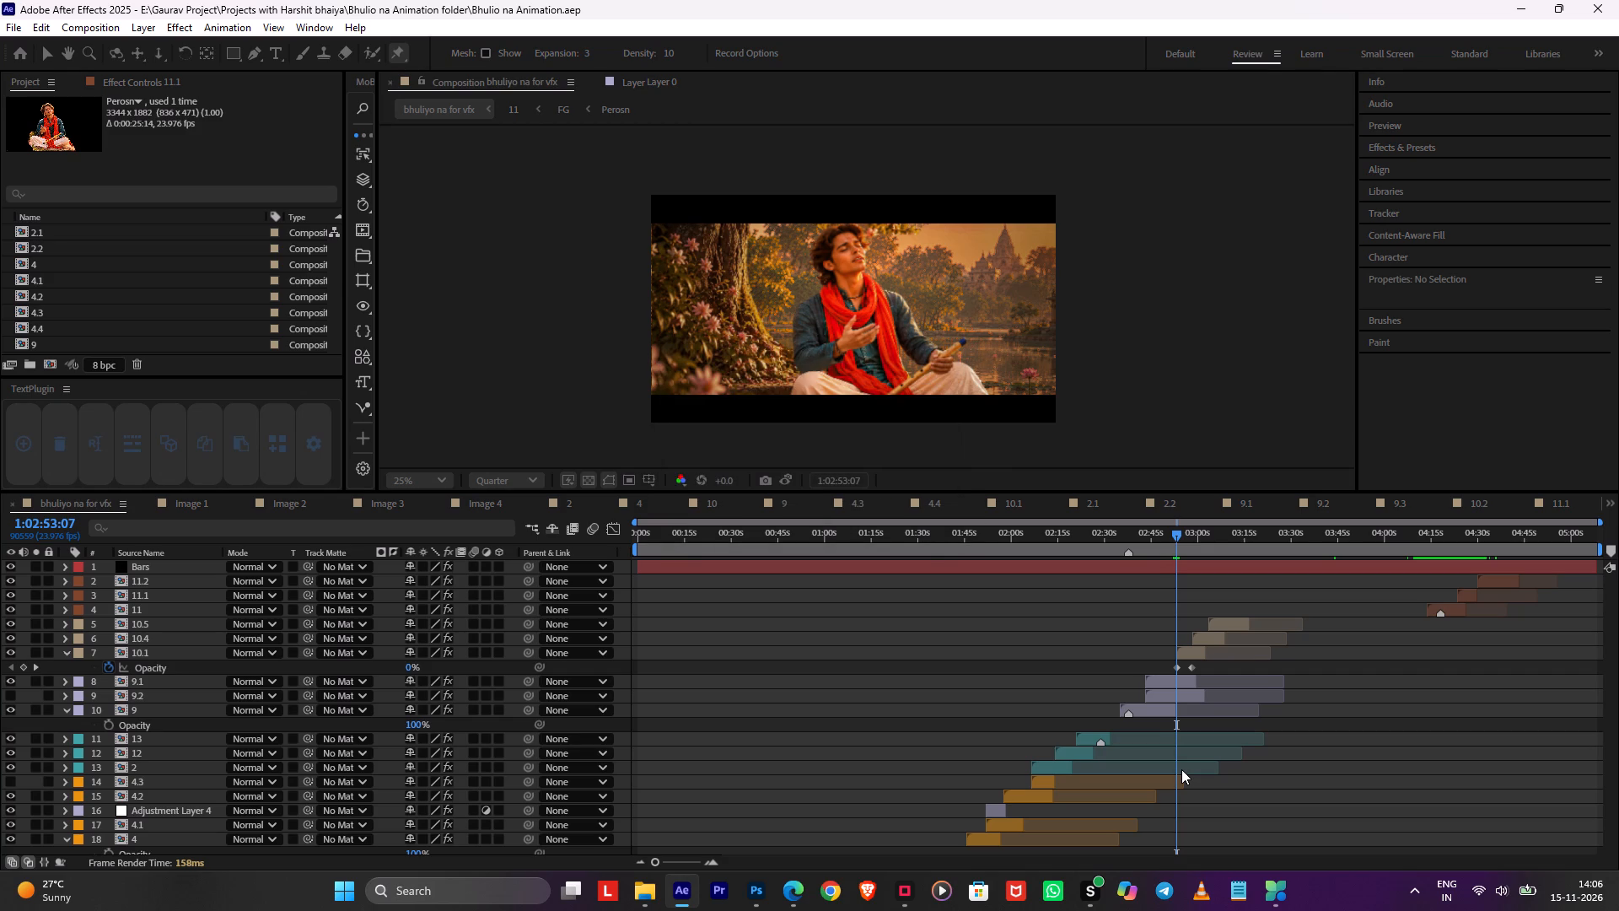
{"action": "scroll", "coordinate": [1181, 769], "scroll_direction": "down", "scroll_amount": 3}
{"action": "left_click", "coordinate": [934, 550]}
{"action": "left_click", "coordinate": [934, 550]}
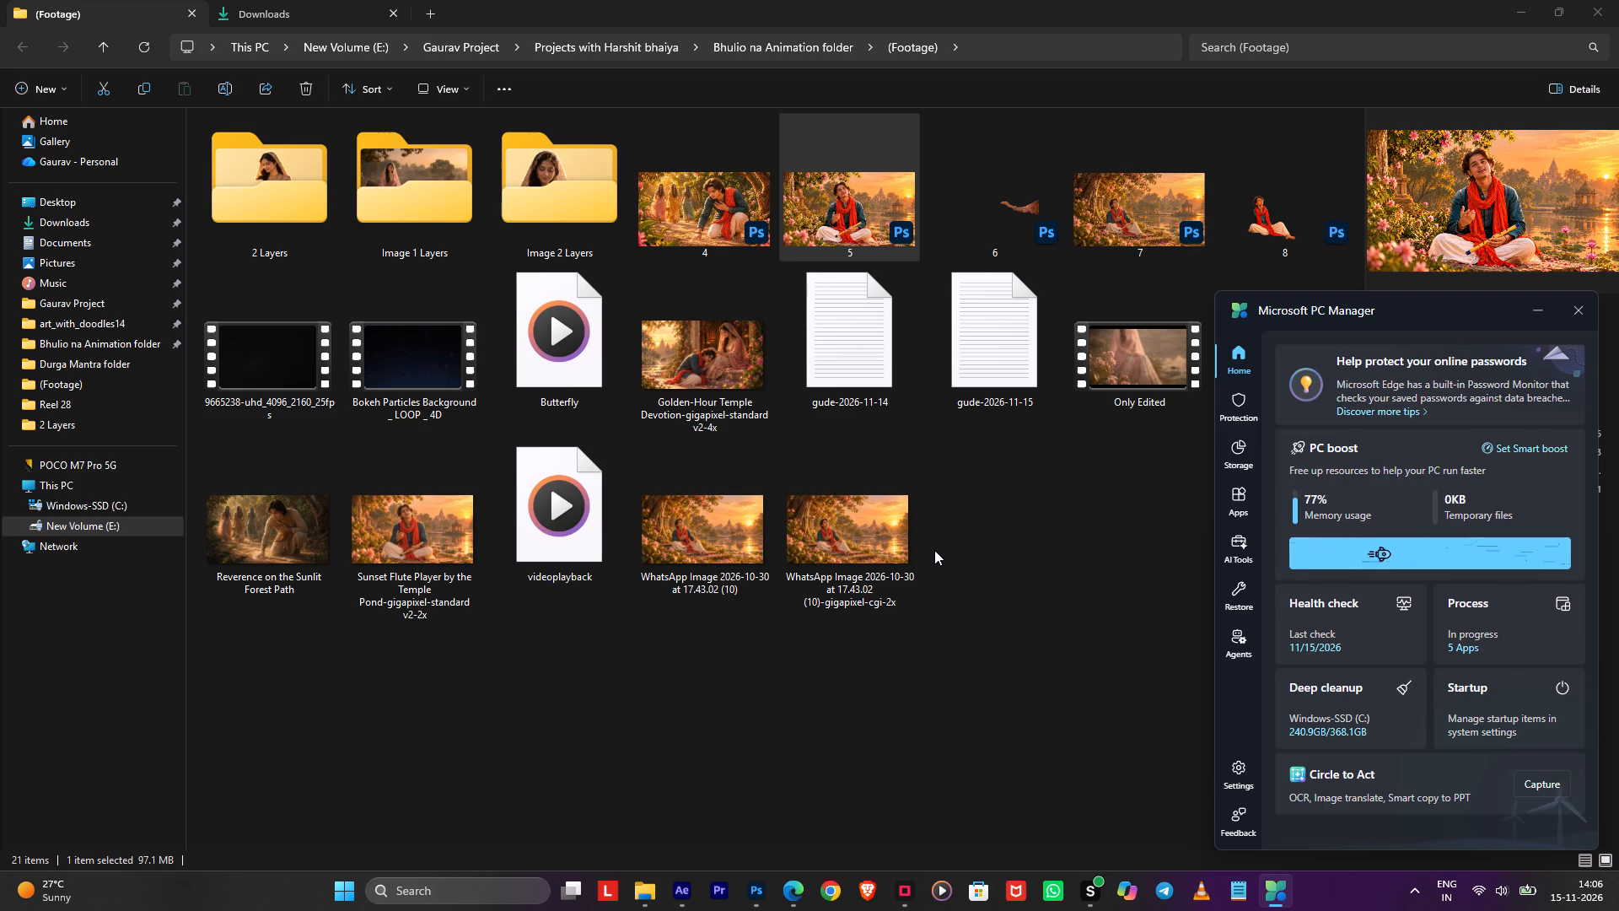
Open process management in Microsoft PC Manager and end the WidgetBoard and NahimicSvc32 processes.
{"action": "left_click", "coordinate": [1477, 608]}
{"action": "scroll", "coordinate": [1477, 608], "scroll_direction": "down", "scroll_amount": 7}
{"action": "scroll", "coordinate": [1477, 608], "scroll_direction": "up", "scroll_amount": 1}
{"action": "scroll", "coordinate": [1477, 608], "scroll_direction": "down", "scroll_amount": 3}
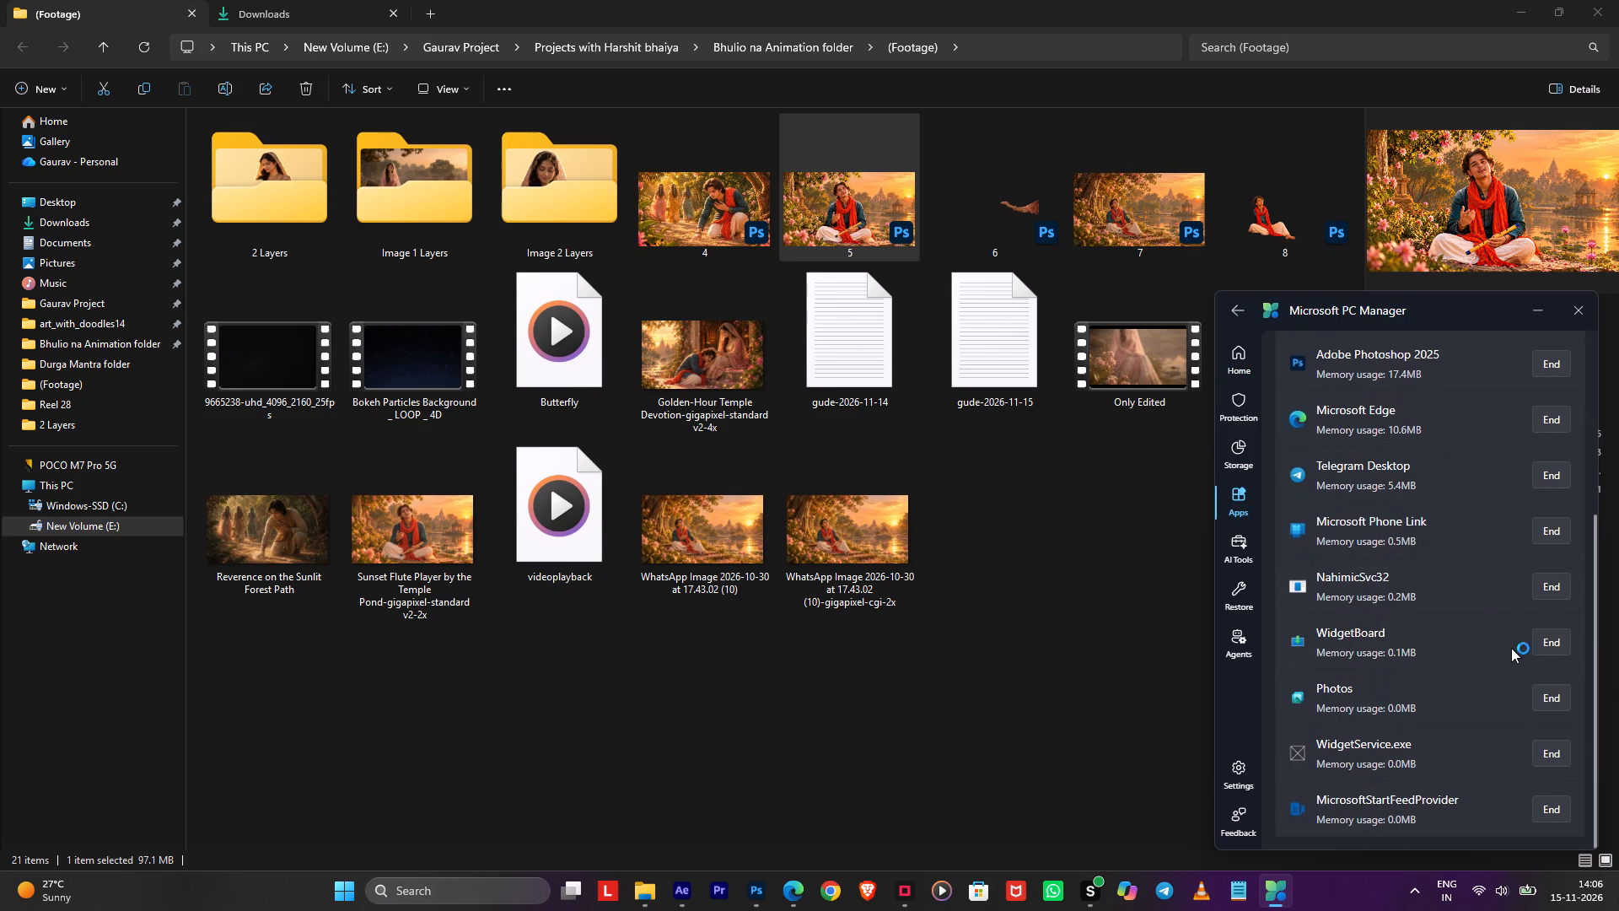
{"action": "left_click", "coordinate": [1553, 655]}
{"action": "key", "text": "space"}
{"action": "left_click", "coordinate": [1553, 652]}
{"action": "key", "text": "space"}
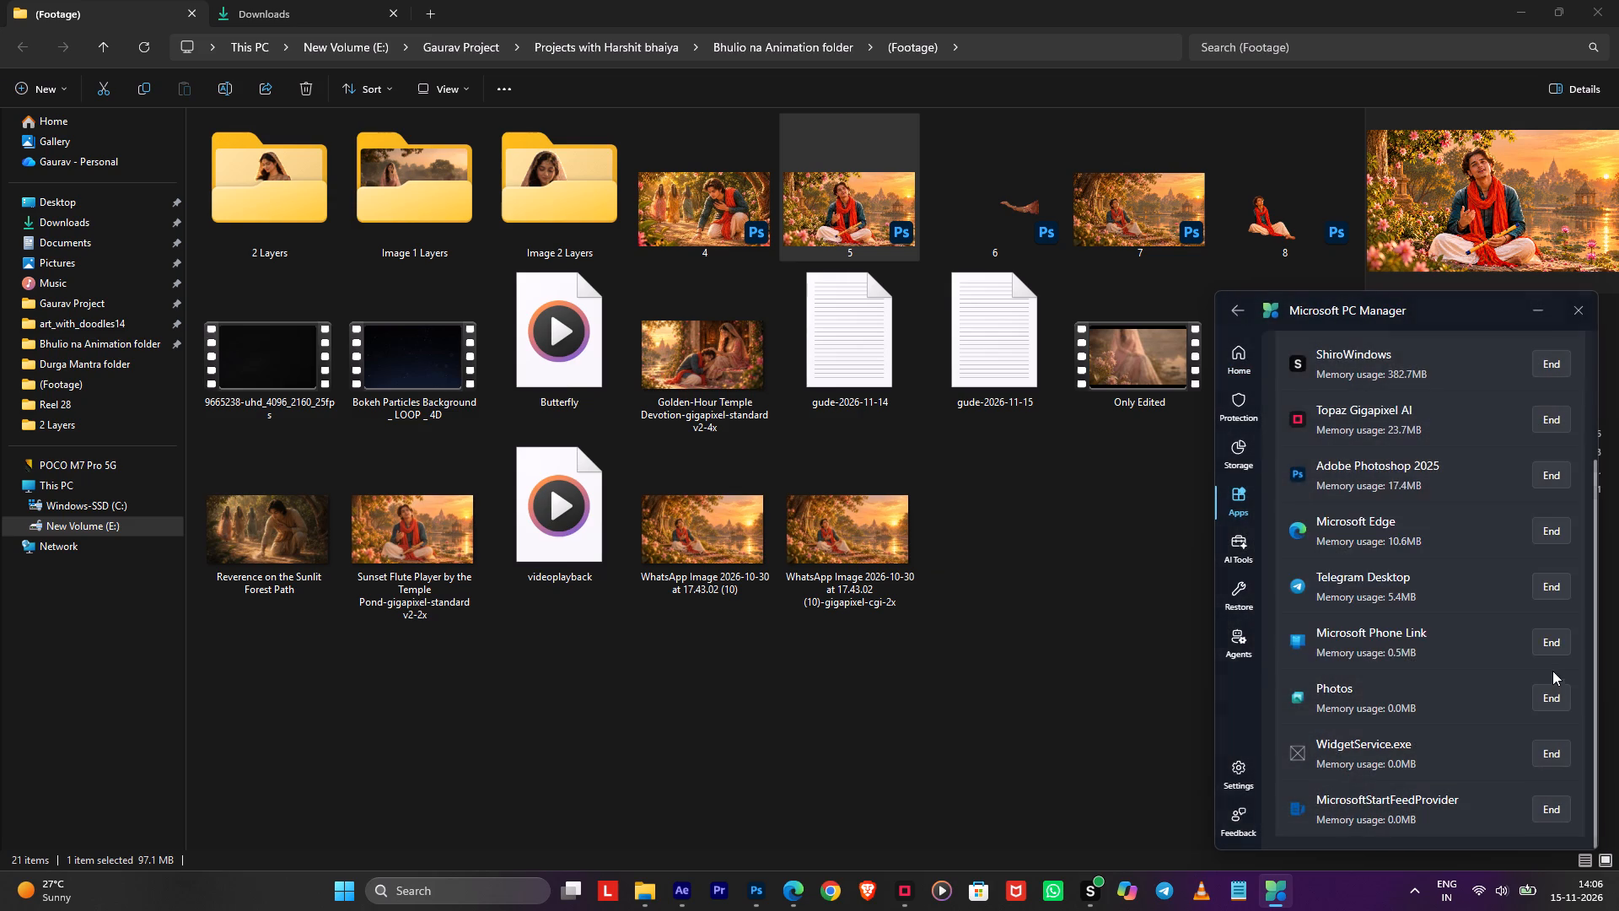
End the Microsoft Phone Link, WidgetService.exe, Telegram Desktop and Microsoft Edge processes.
{"action": "left_click", "coordinate": [1552, 676]}
{"action": "left_click", "coordinate": [1546, 693]}
{"action": "key", "text": "space"}
{"action": "left_click", "coordinate": [1546, 696]}
{"action": "key", "text": "space"}
{"action": "left_click", "coordinate": [1546, 696]}
{"action": "key", "text": "space"}
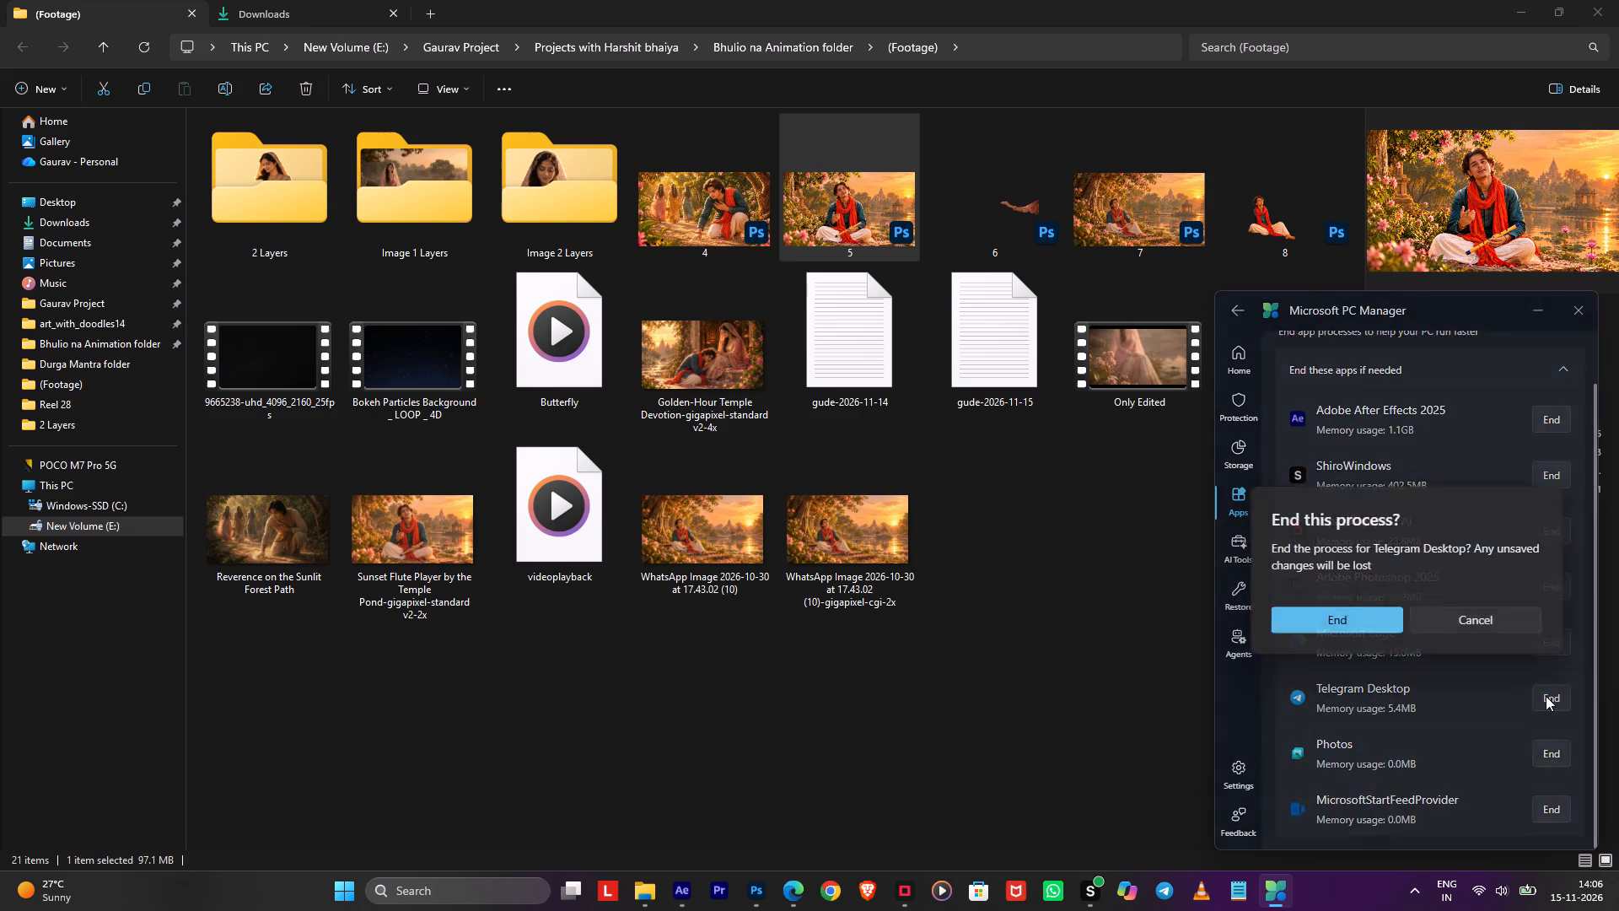
{"action": "left_click", "coordinate": [1546, 696]}
{"action": "key", "text": "space"}
{"action": "left_click", "coordinate": [1538, 725]}
{"action": "left_click", "coordinate": [1541, 713]}
{"action": "key", "text": "space"}
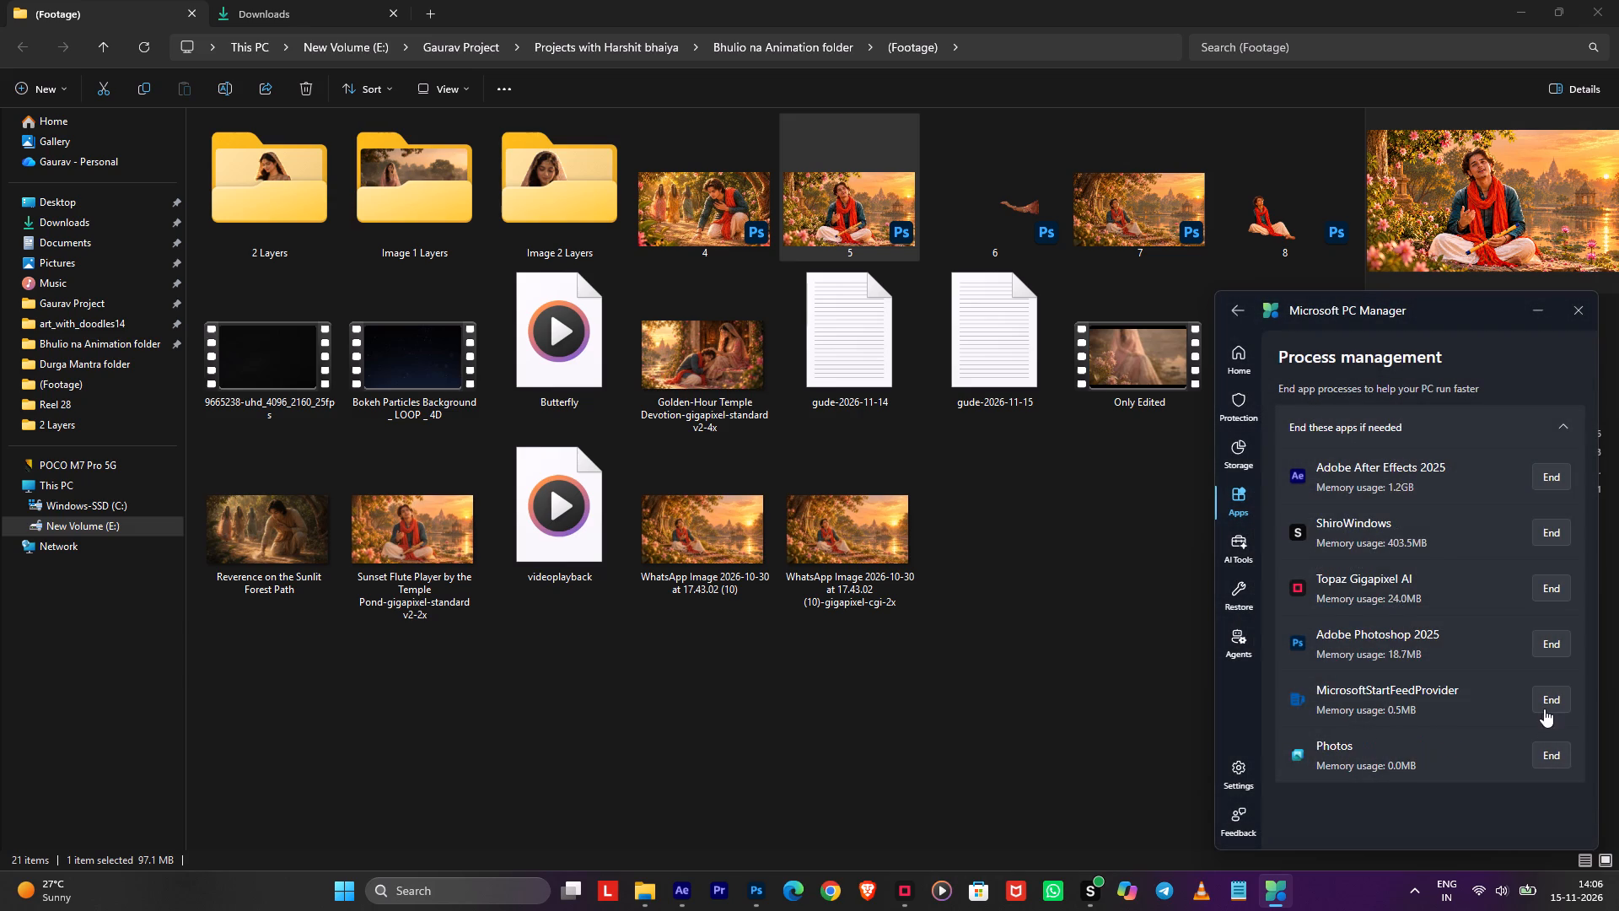
End the MicrosoftStartFeedProvider and Photos processes.
{"action": "left_click", "coordinate": [1544, 709]}
{"action": "key", "text": "space"}
{"action": "left_click", "coordinate": [1544, 707]}
{"action": "key", "text": "space"}
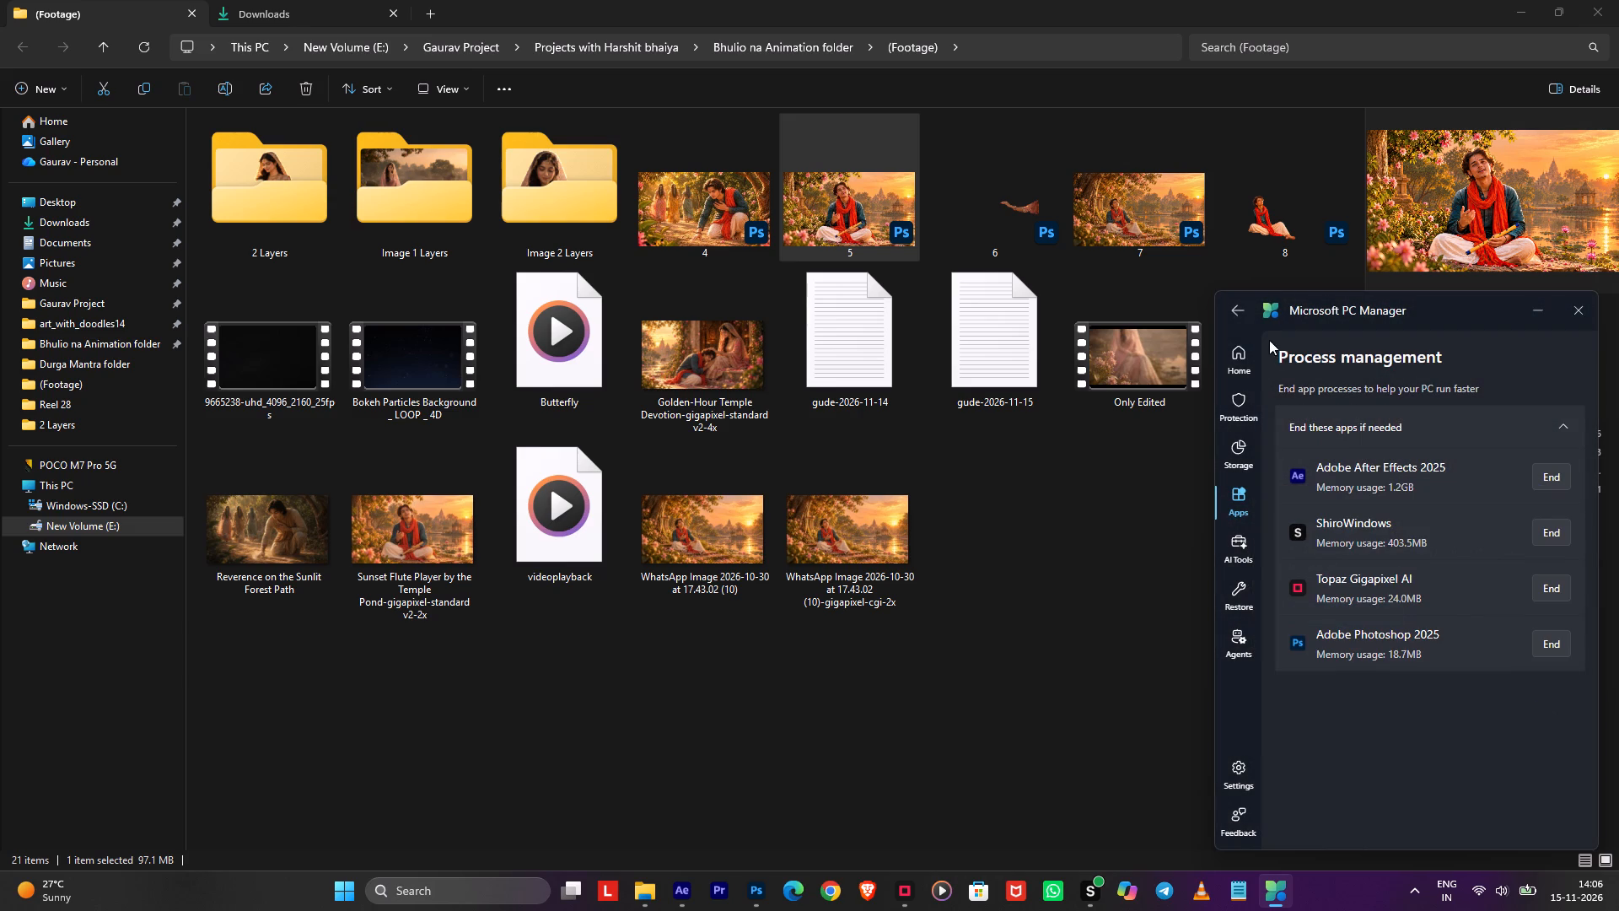
Return to PC Manager's home page and run the PC boost to free memory.
{"action": "left_click", "coordinate": [1261, 345]}
{"action": "left_click", "coordinate": [1380, 569]}
{"action": "left_click", "coordinate": [1320, 562]}
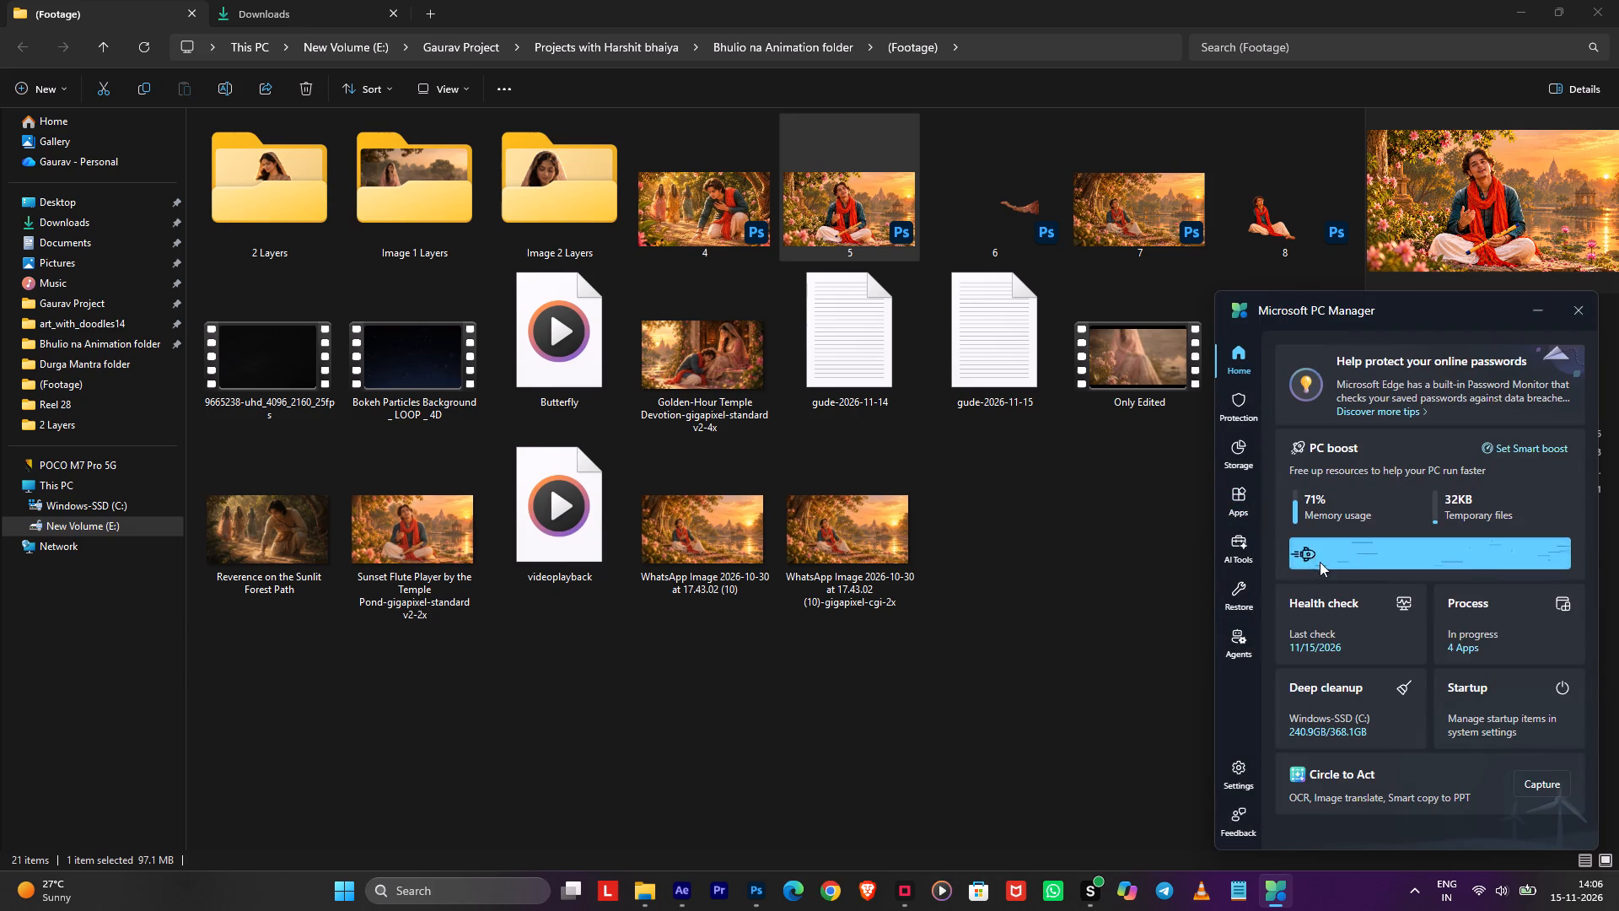
Switch back to After Effects and scrub the main edit around the 10.1 crossfade, stopping at 1:02:51:01.
{"action": "left_click", "coordinate": [1034, 607]}
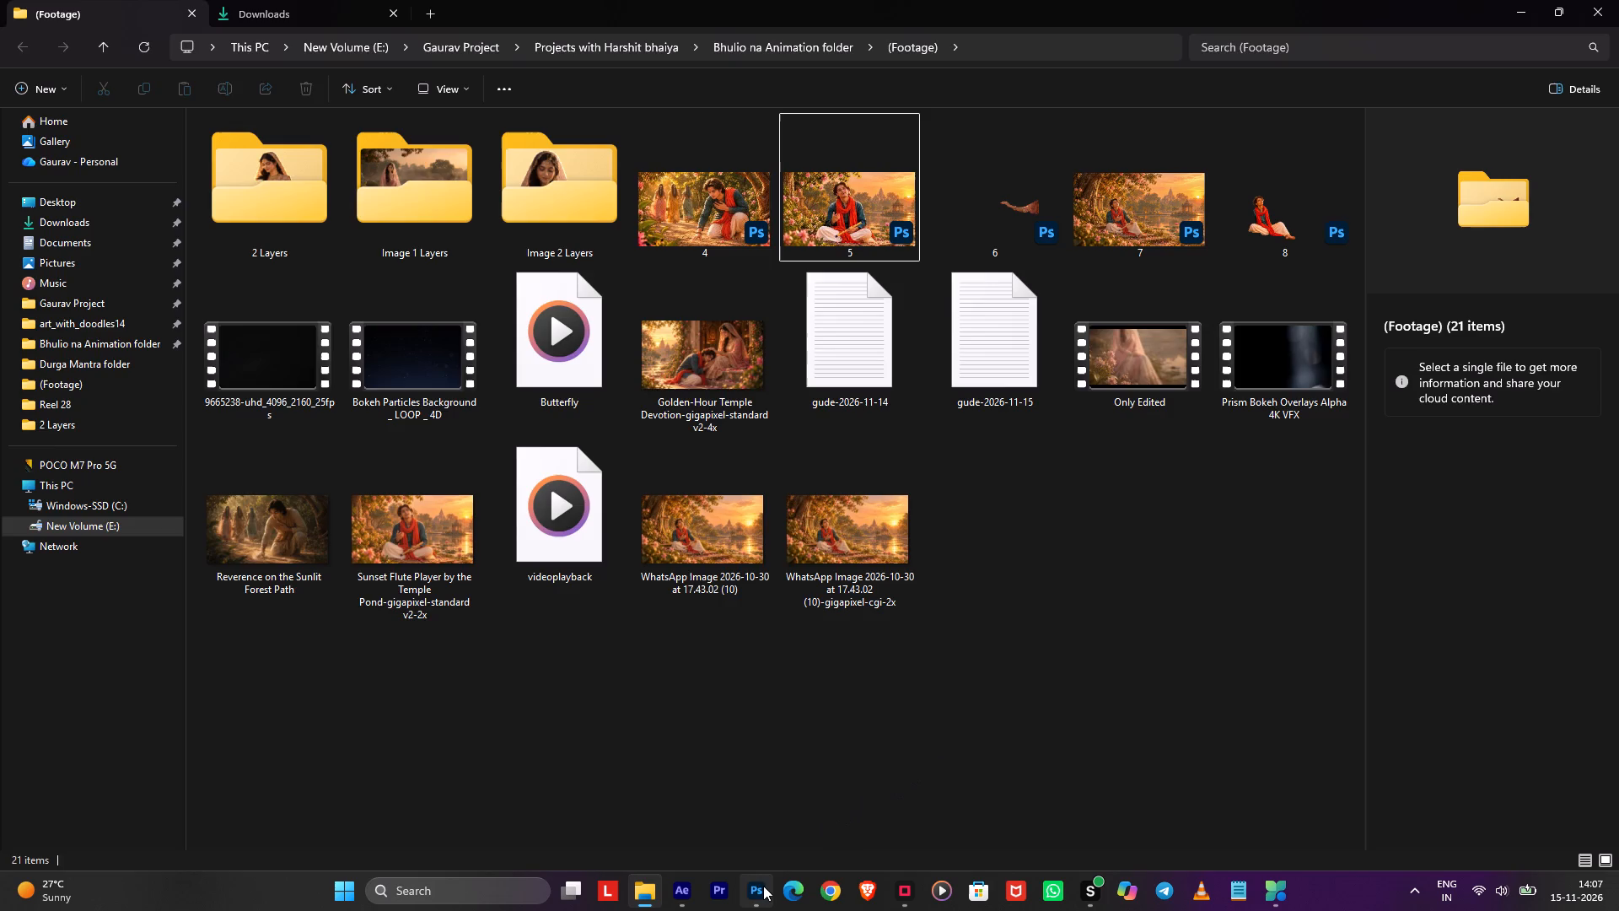
{"action": "left_click", "coordinate": [762, 888]}
{"action": "left_click", "coordinate": [681, 879]}
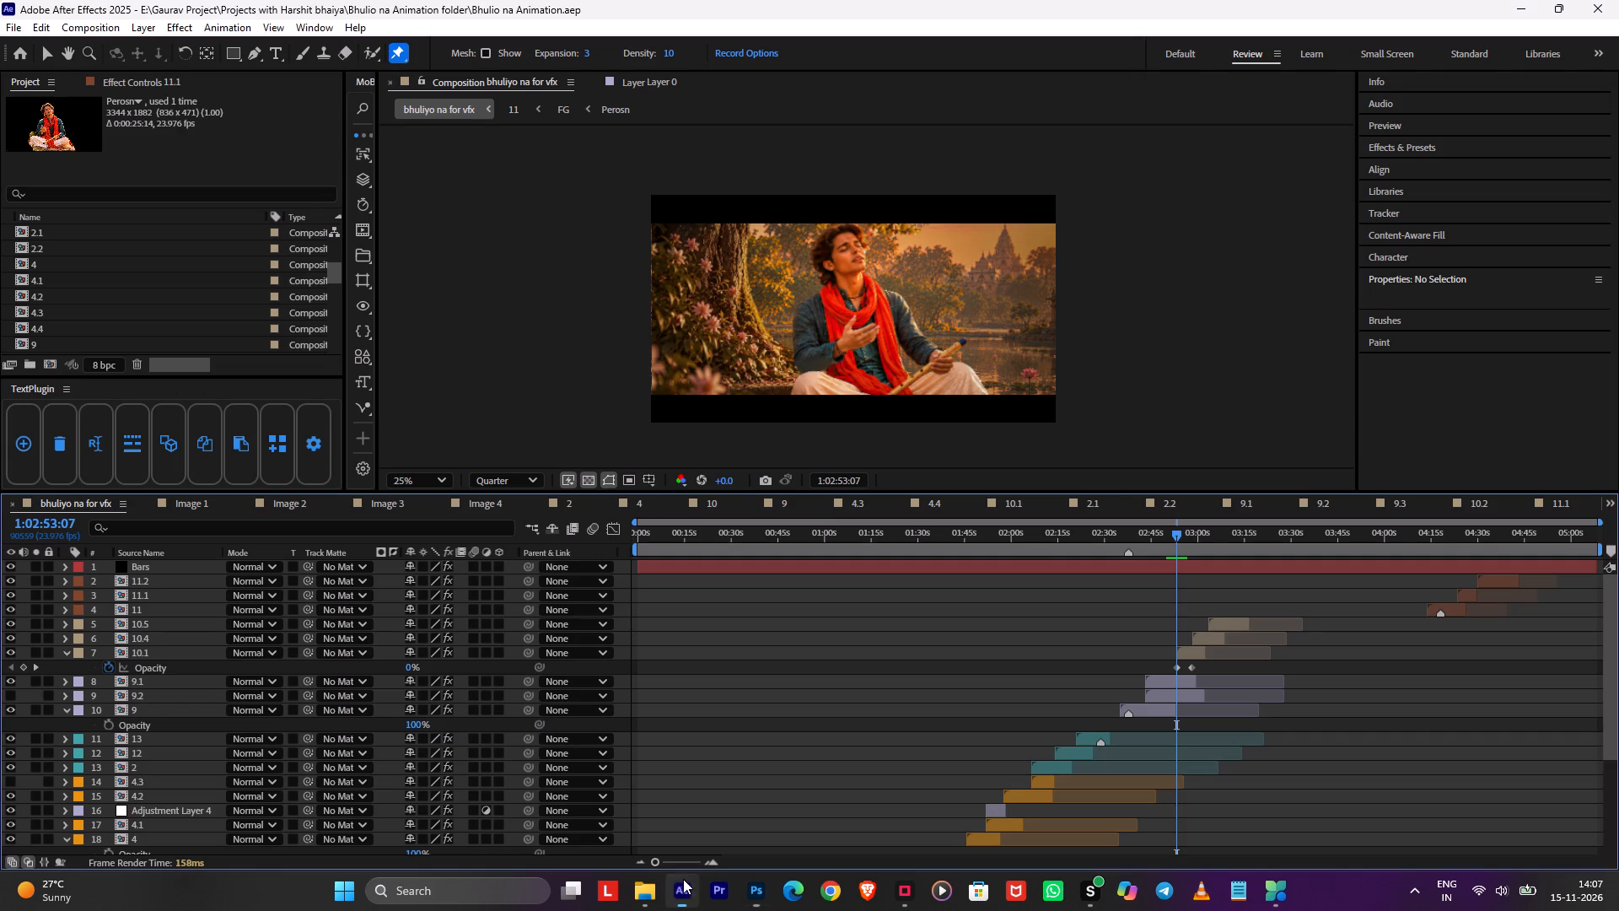
{"action": "left_click", "coordinate": [1186, 537]}
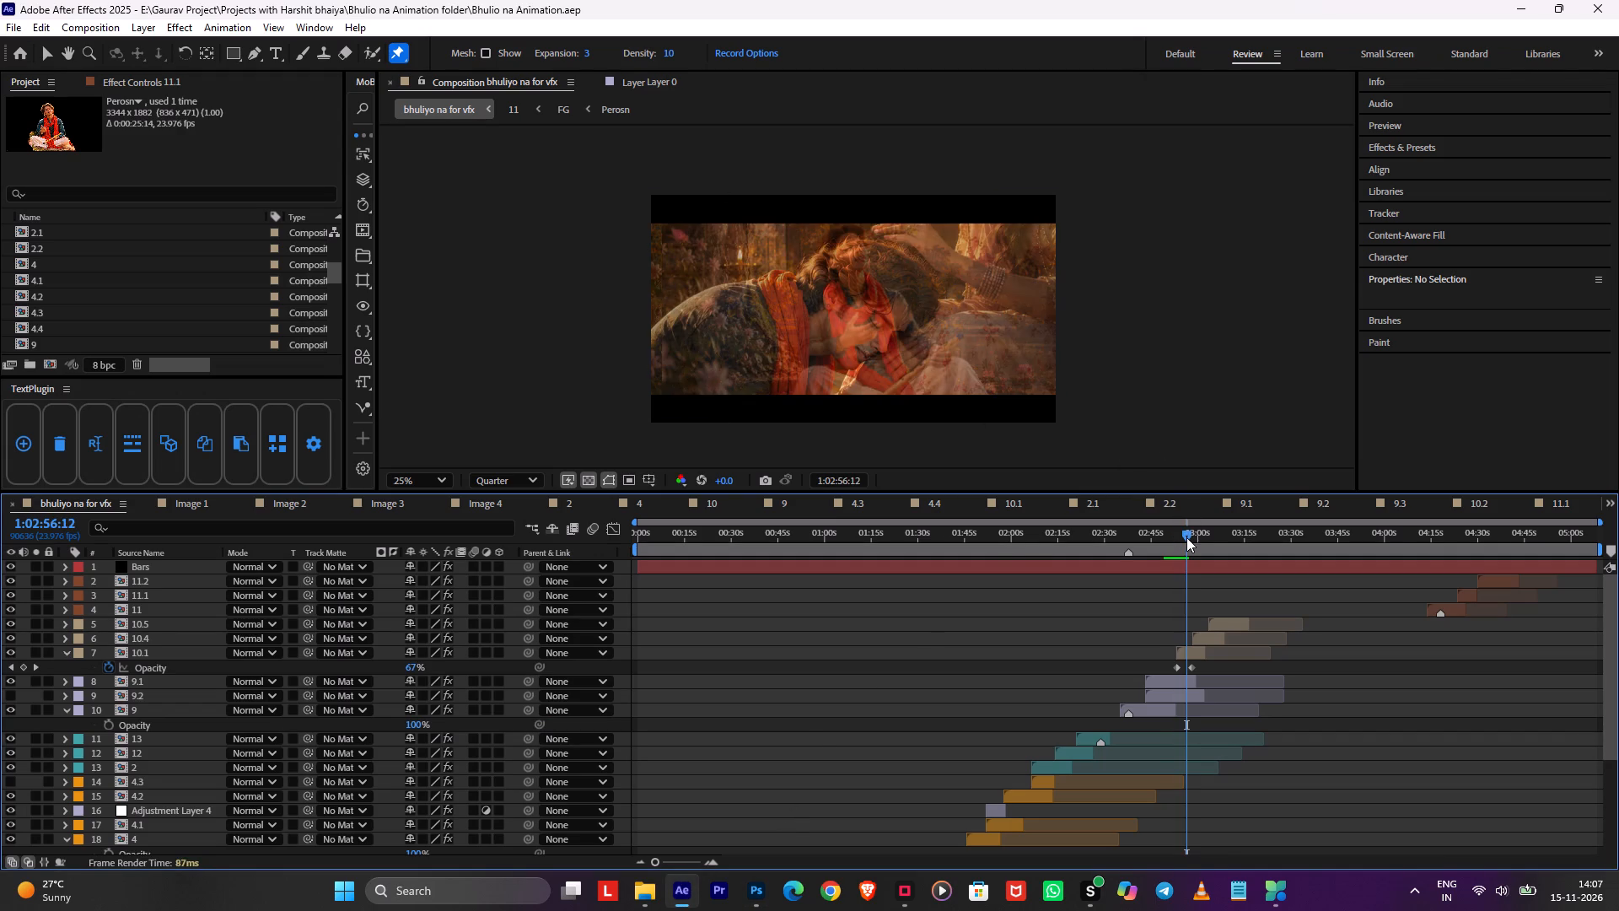
{"action": "left_click_drag", "start_coordinate": [1186, 537], "coordinate": [1170, 539]}
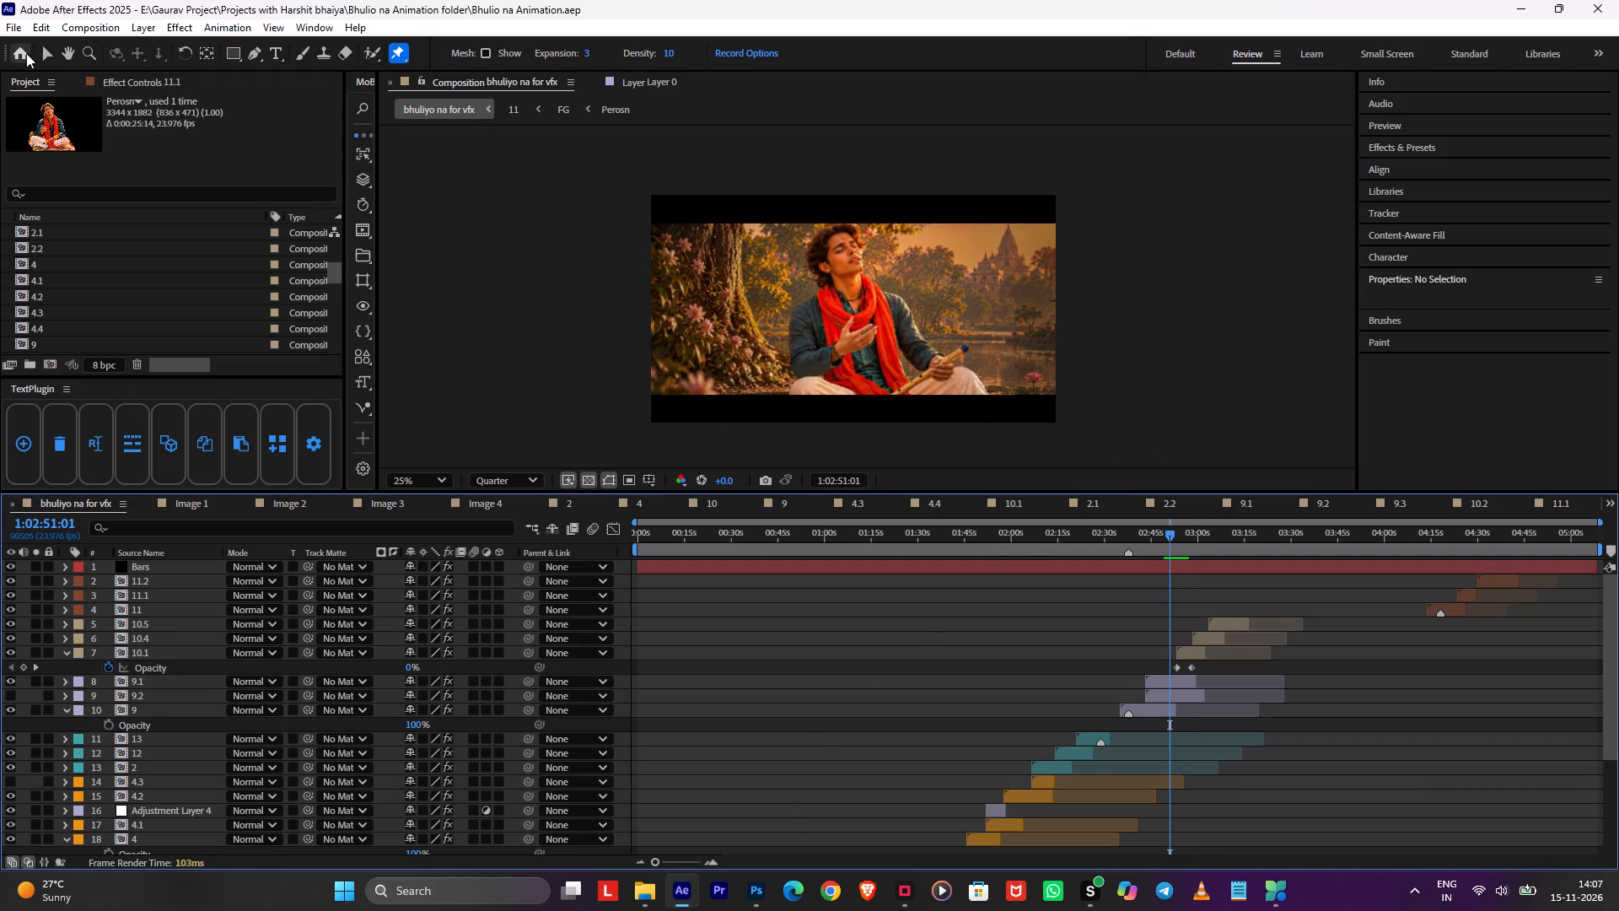
Replace the active Puppet Pin tool with the Selection tool.
{"action": "left_click", "coordinate": [36, 53]}
{"action": "left_click", "coordinate": [42, 52]}
{"action": "left_click", "coordinate": [1036, 628]}
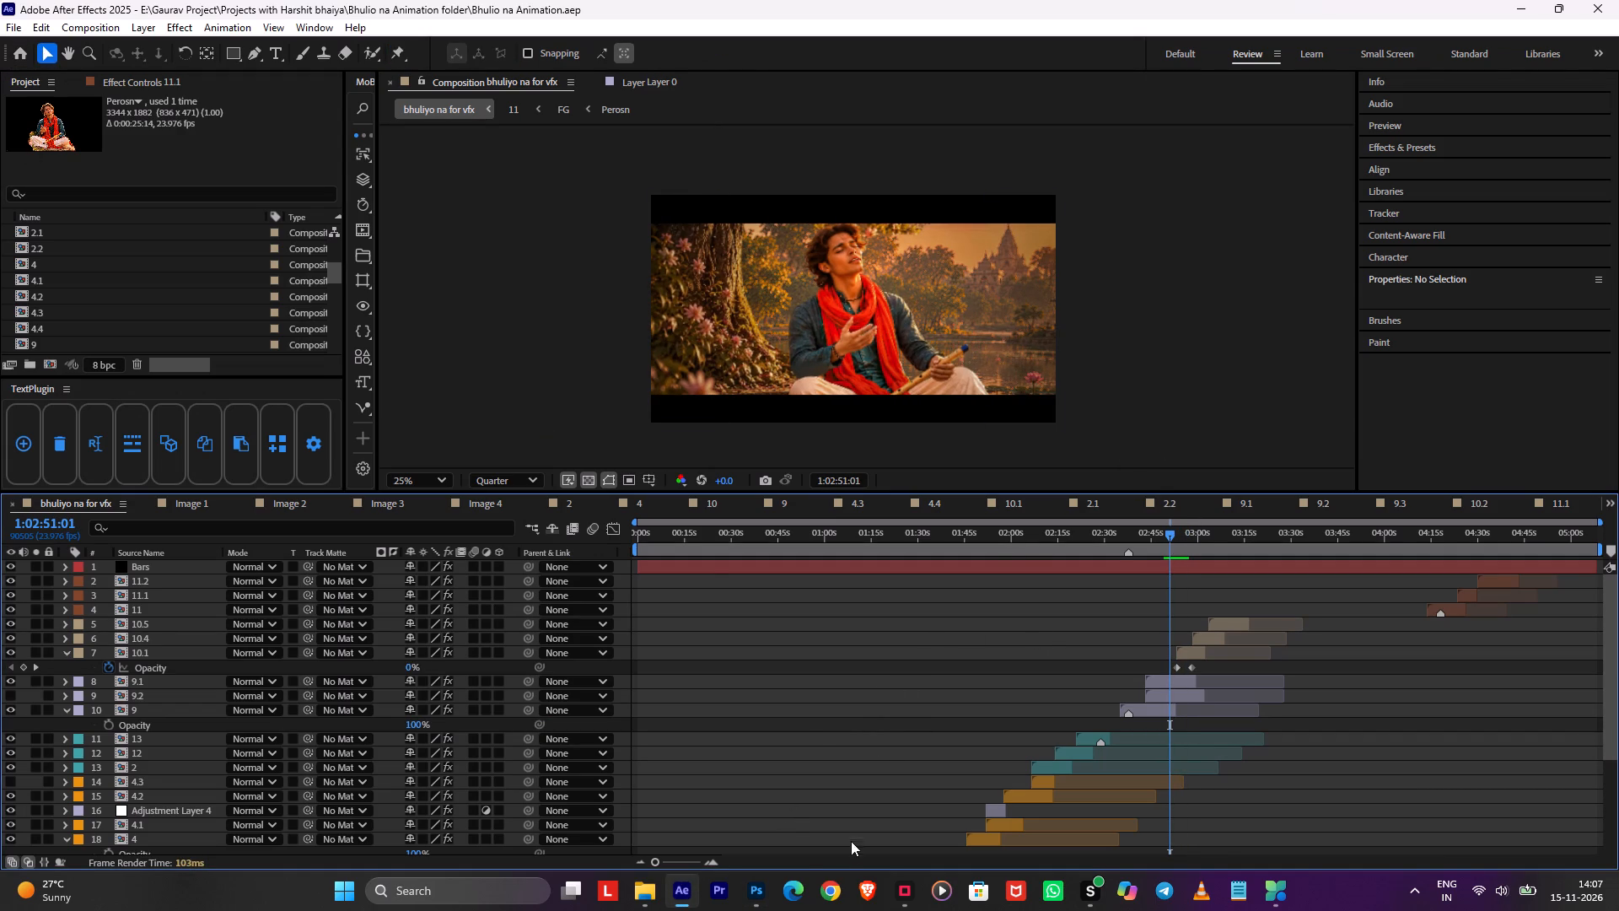
Switch to the Brave browser and view the Adobe Premiere Pro Masterclass video page on YouTube.
{"action": "left_click", "coordinate": [873, 885]}
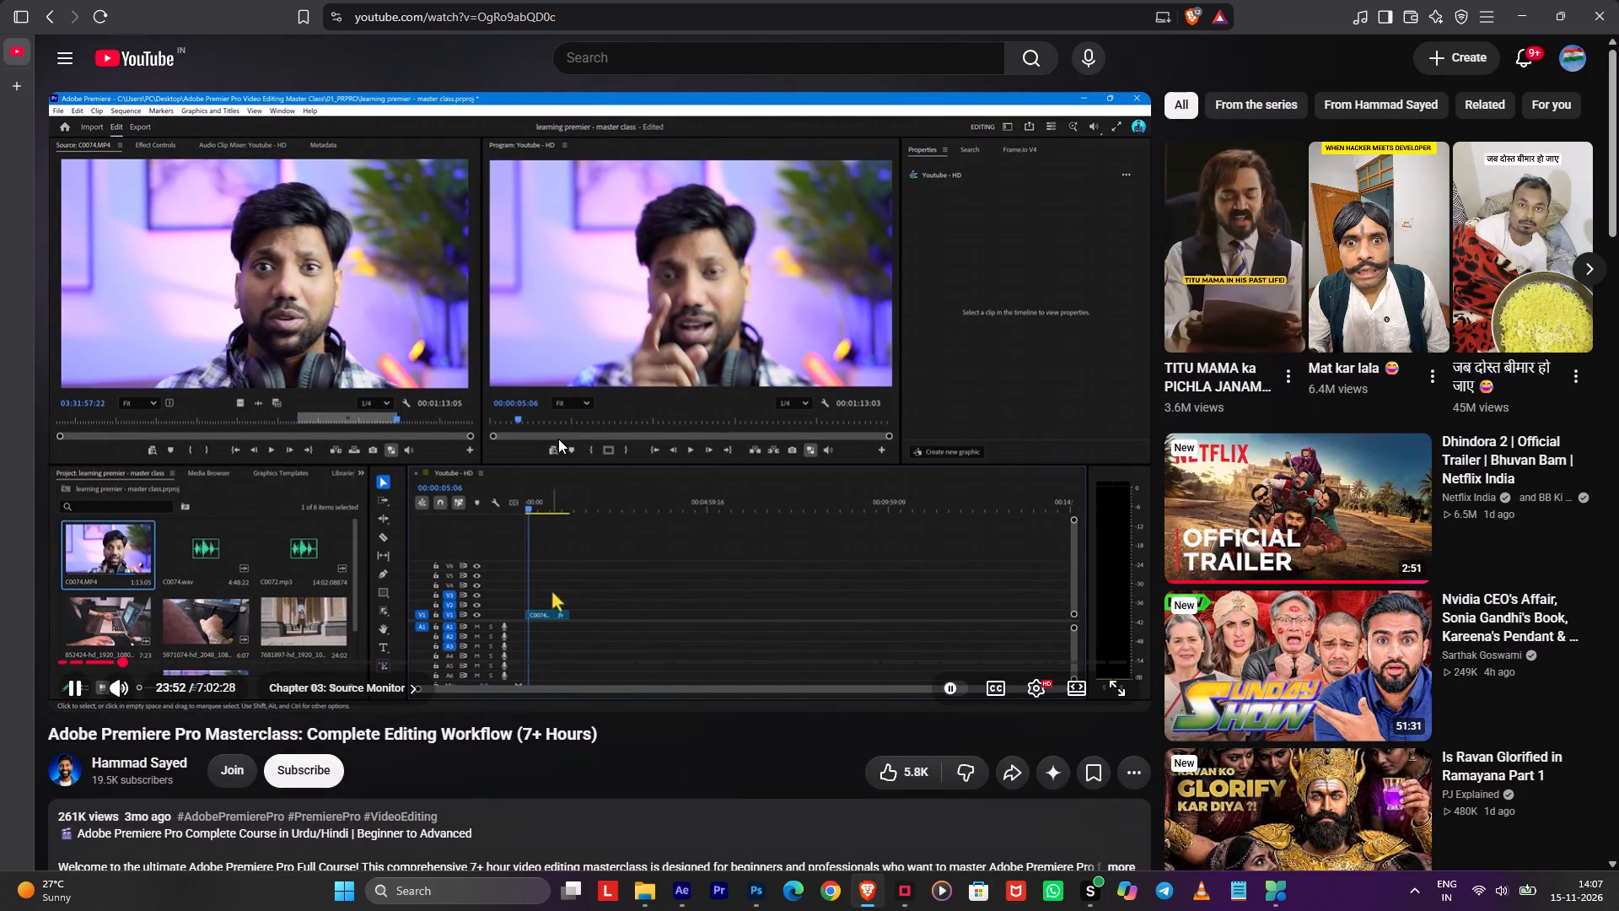
{"action": "left_click", "coordinate": [944, 287]}
{"action": "scroll", "coordinate": [1338, 414], "scroll_direction": "down", "scroll_amount": 2}
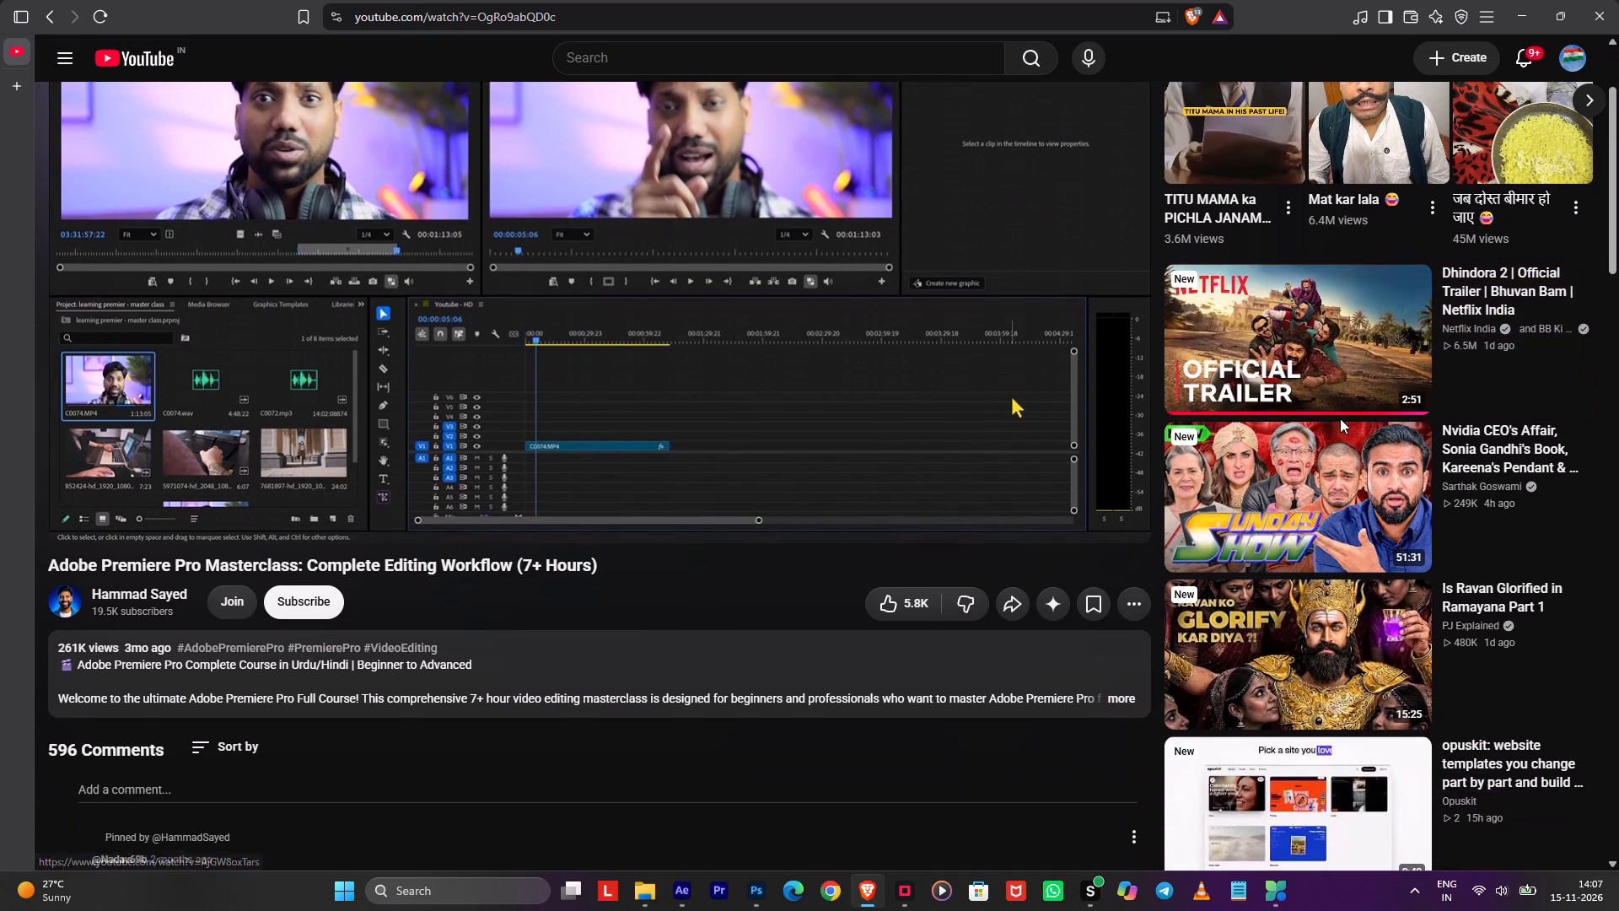